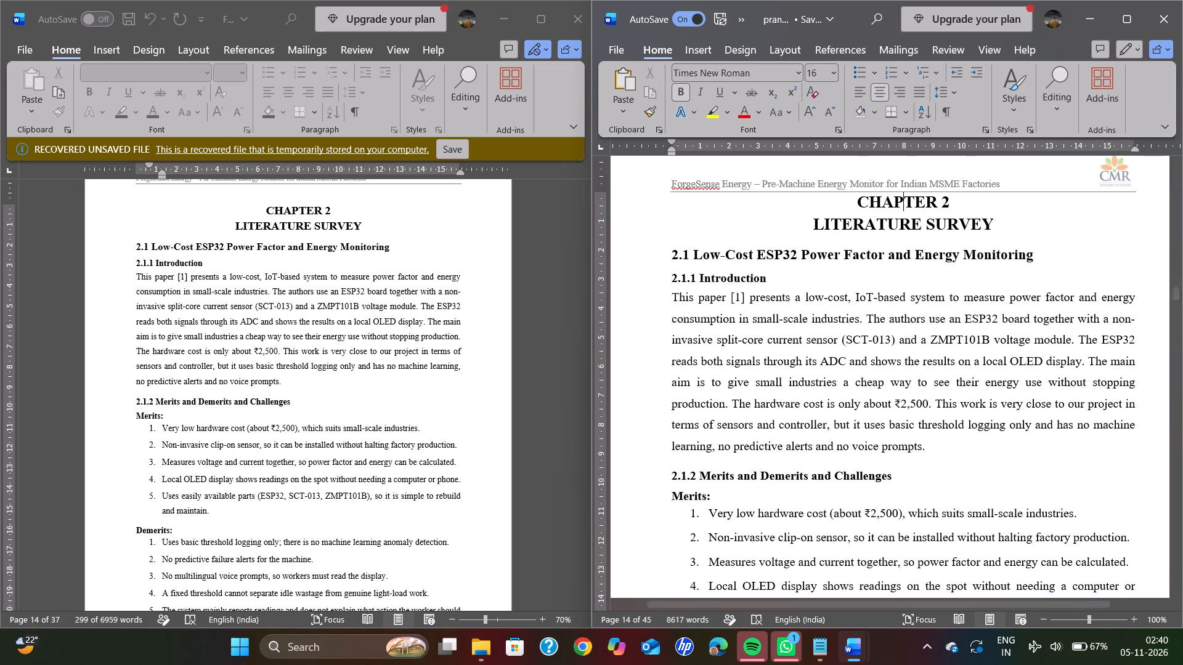
Check the font formatting of the headings and introduction paragraph in section 2.1 of the Literature Survey chapter.
scroll(945, 444, down, 2)
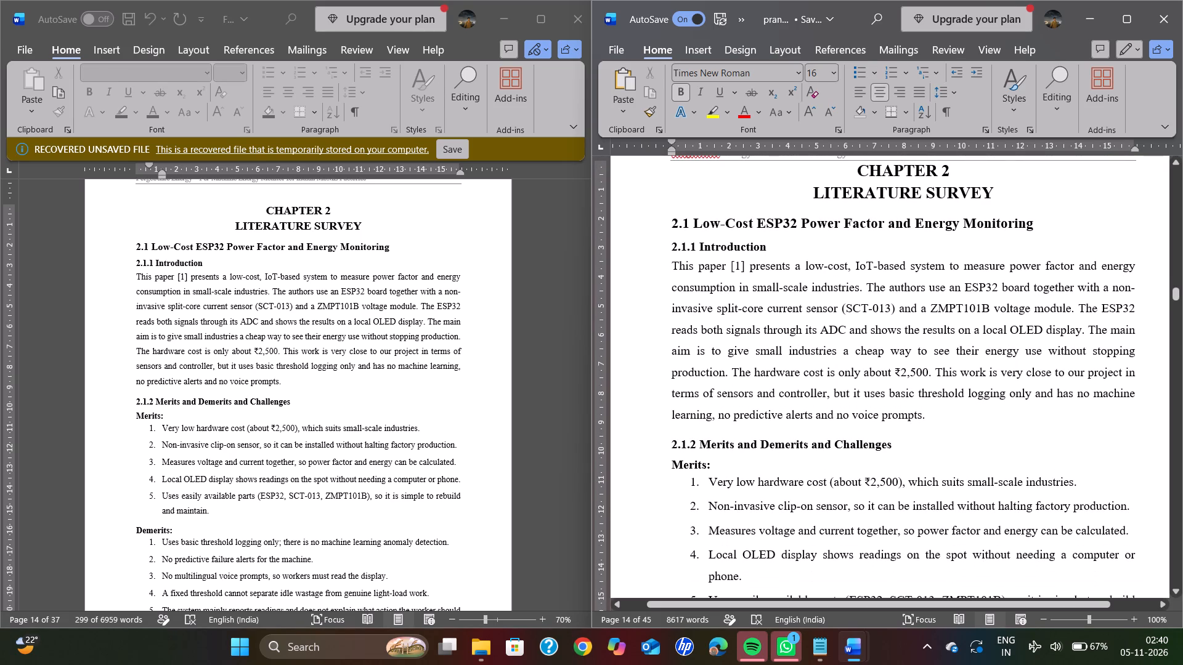
click(931, 425)
click(903, 454)
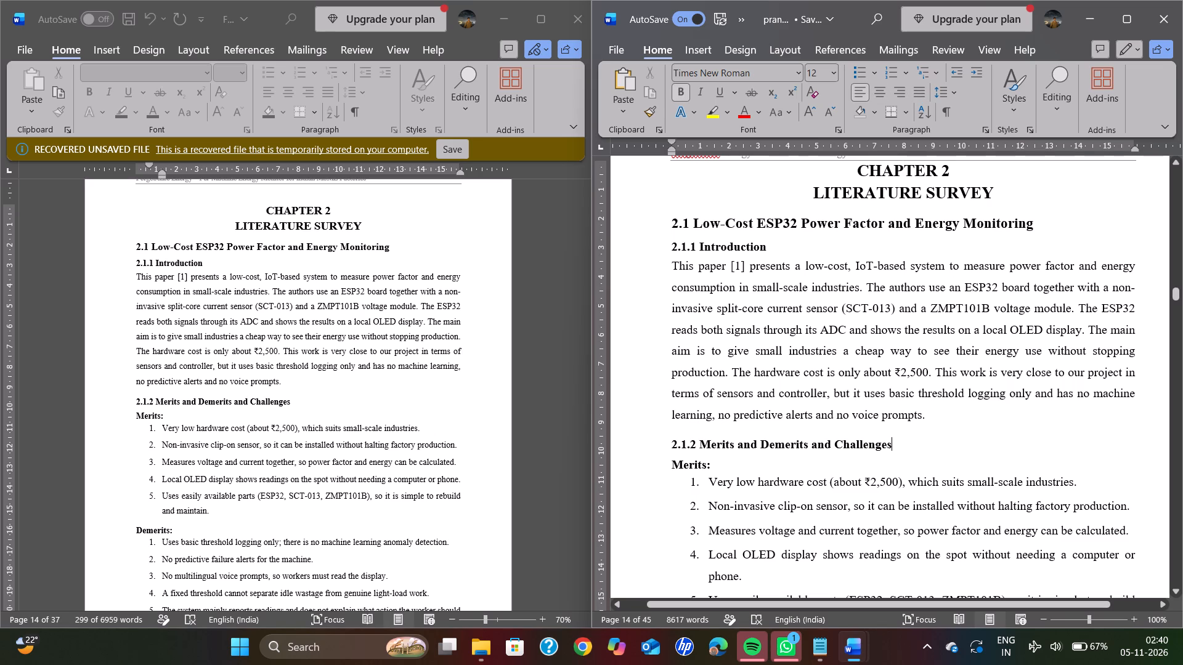
click(779, 246)
click(1038, 219)
scroll(785, 385, down, 1)
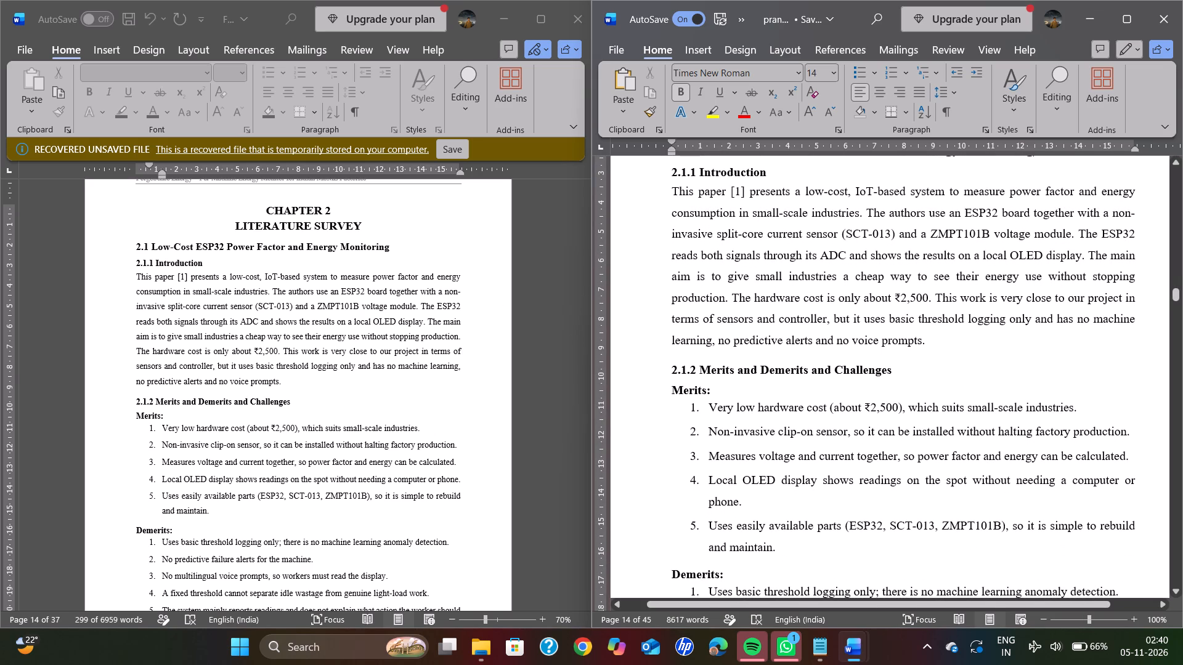
click(894, 364)
Set the line spacing to 1.5 for the text from the 2.1.1 introduction paragraph through the second Challenges item.
scroll(894, 364, down, 1)
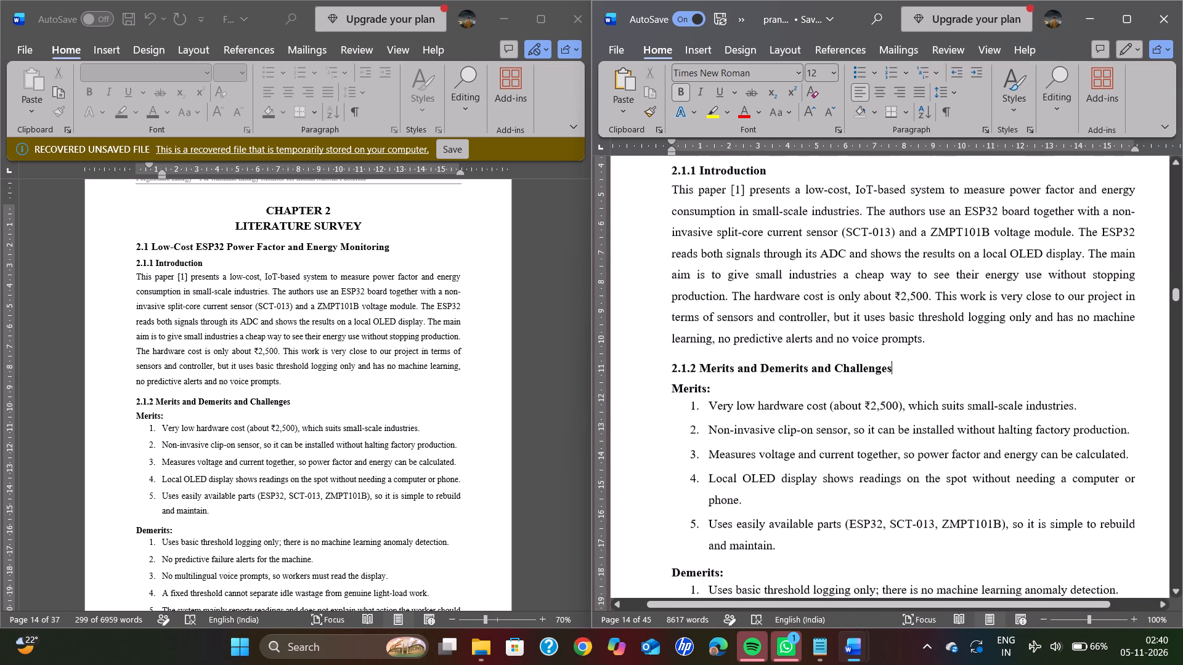
scroll(894, 364, down, 3)
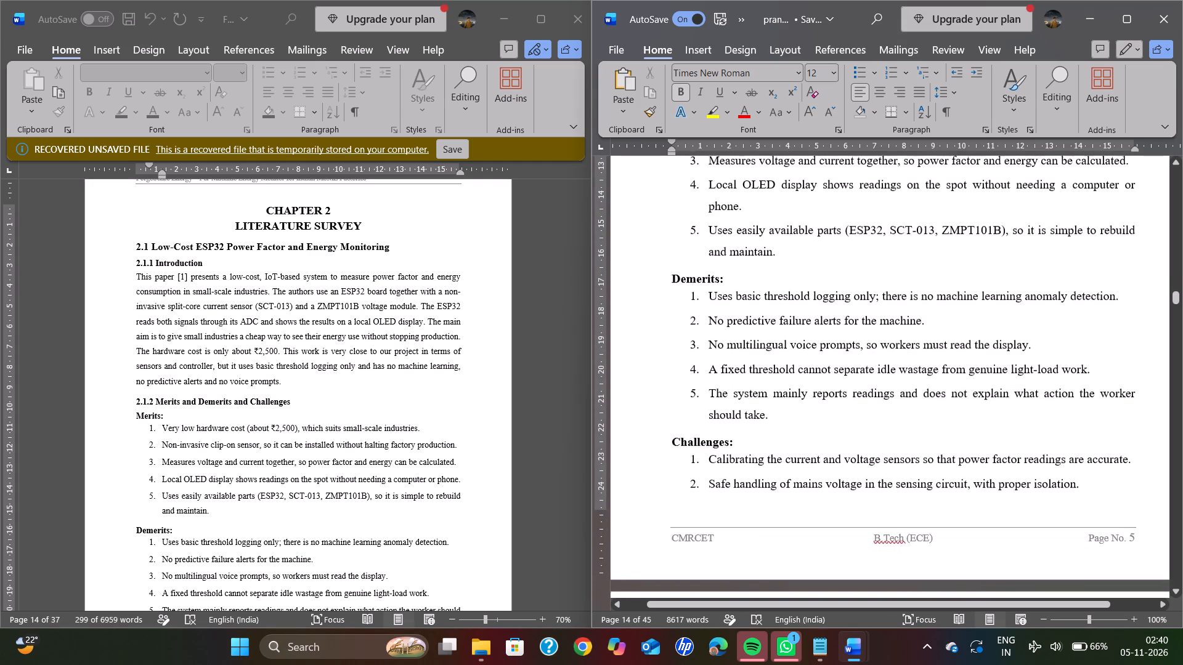
drag(1084, 475, 844, 316)
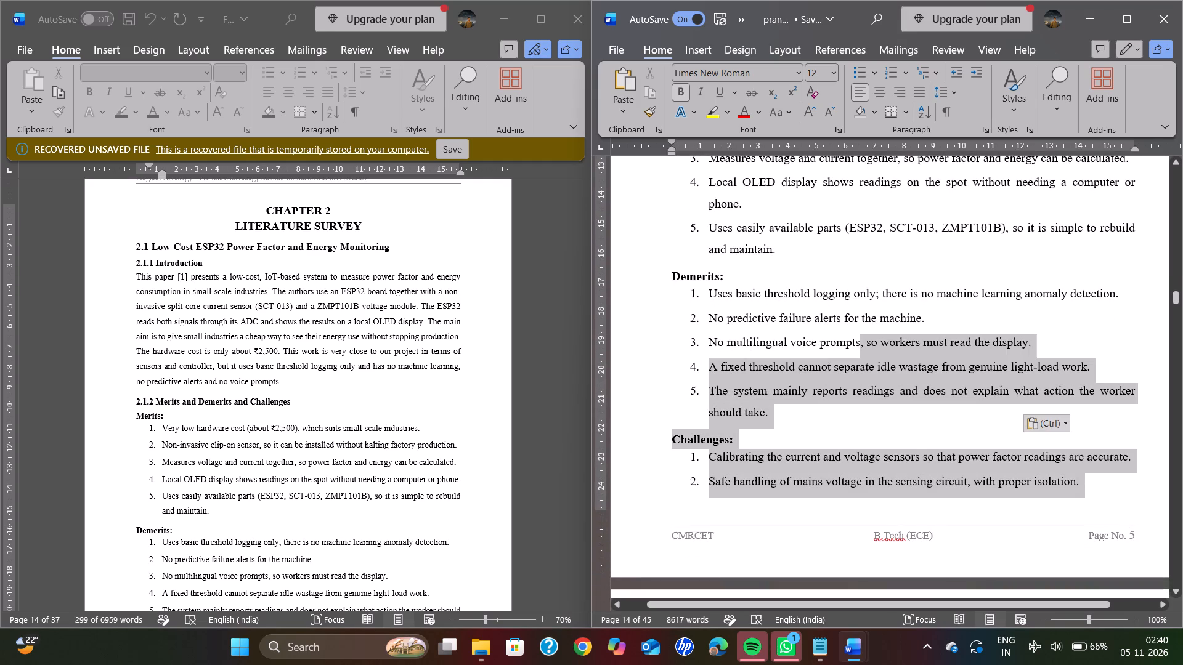
drag(844, 316, 827, 200)
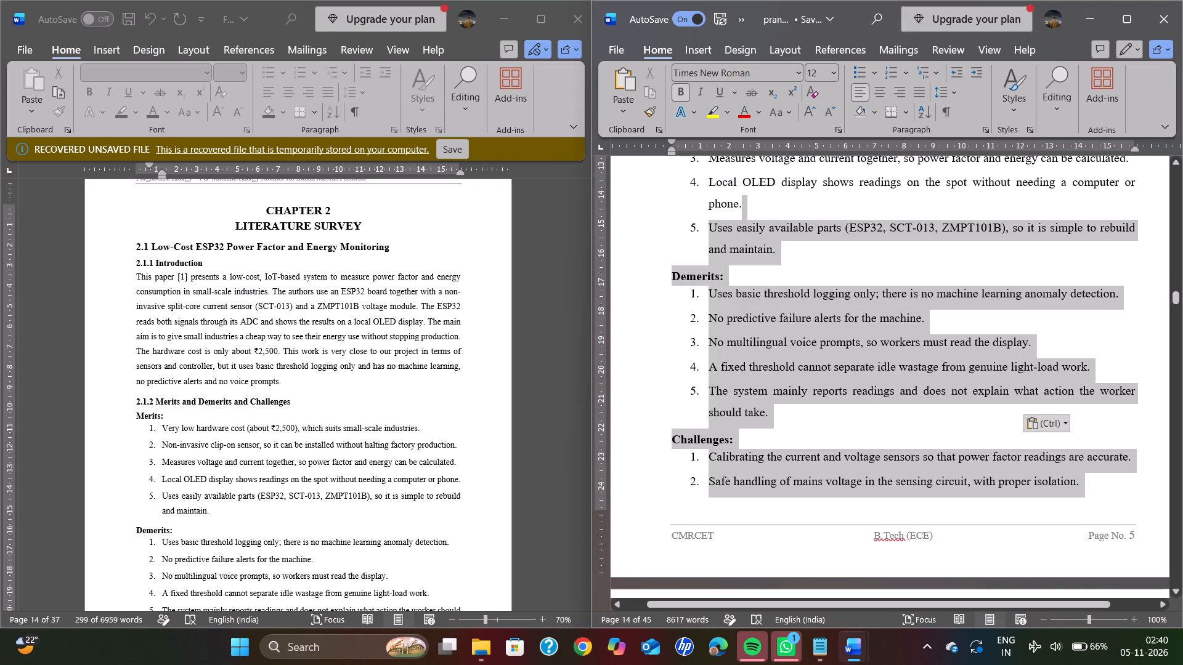
drag(827, 200, 741, 200)
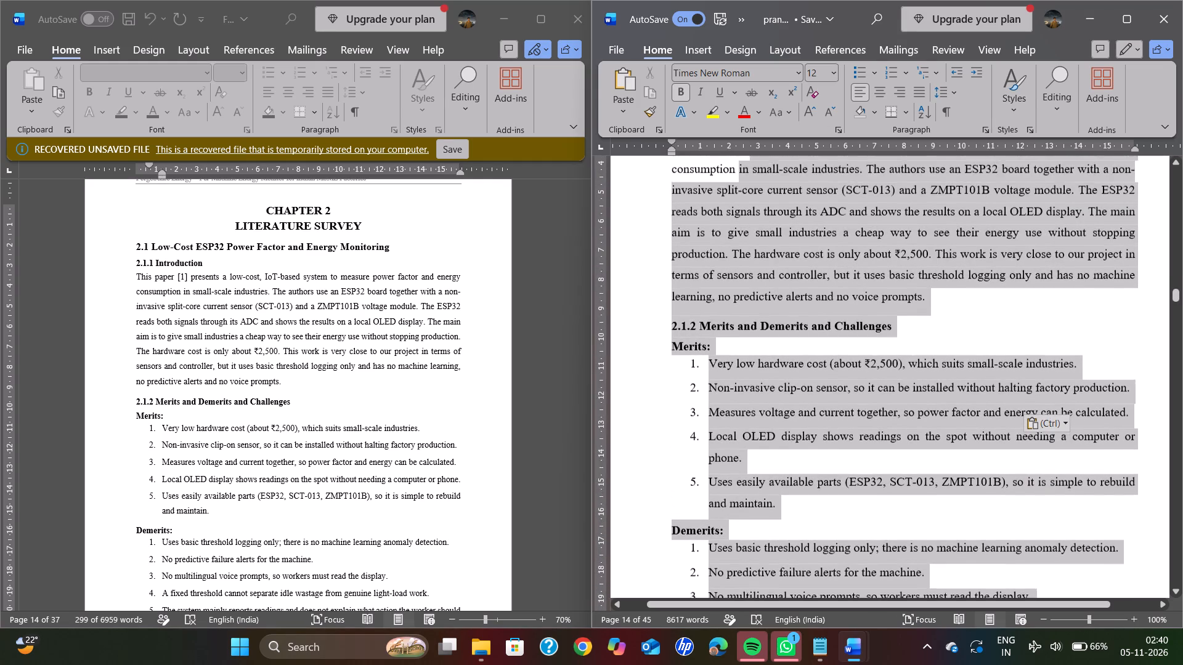
drag(741, 200, 686, 526)
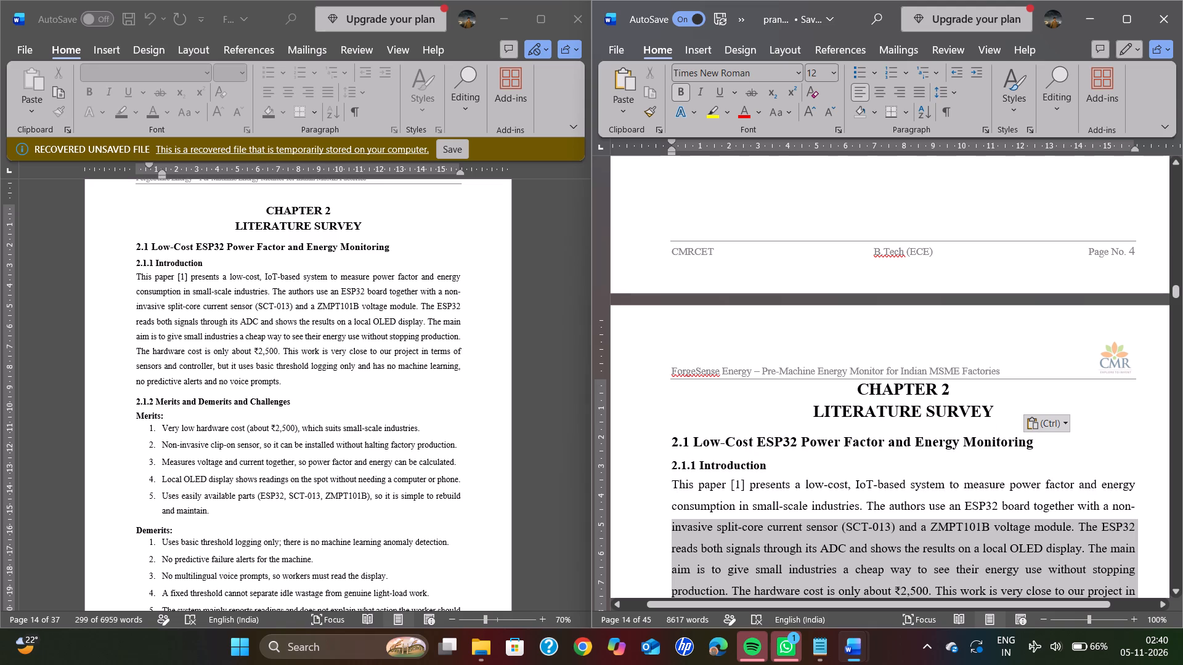
drag(686, 526, 669, 488)
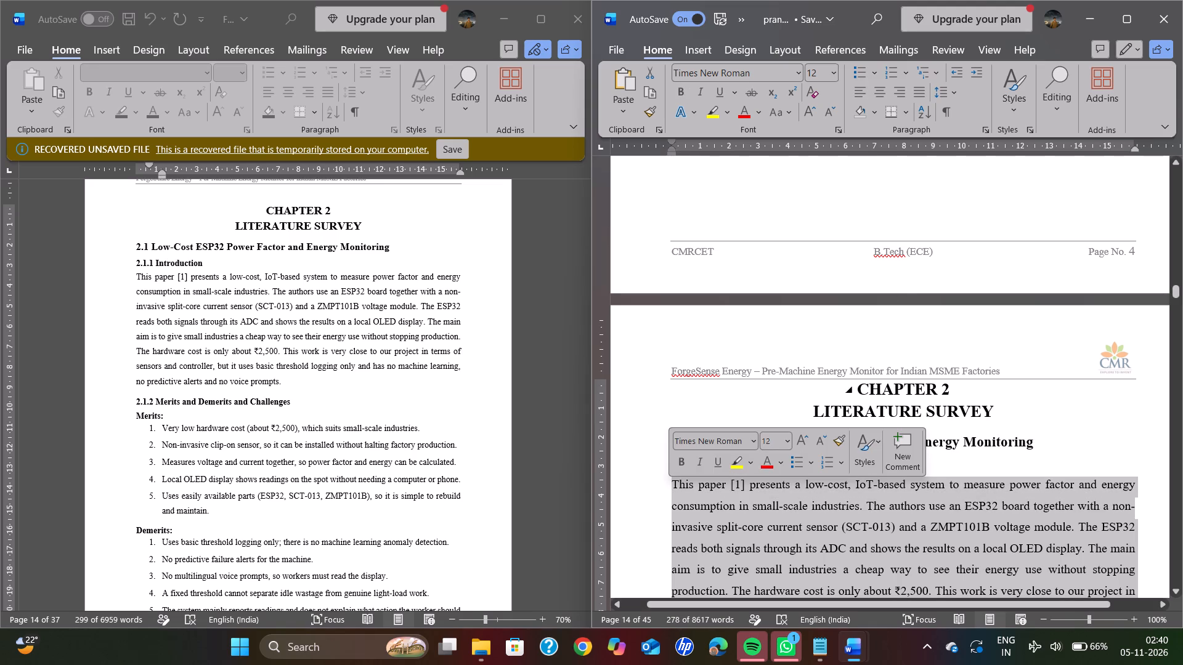
click(947, 88)
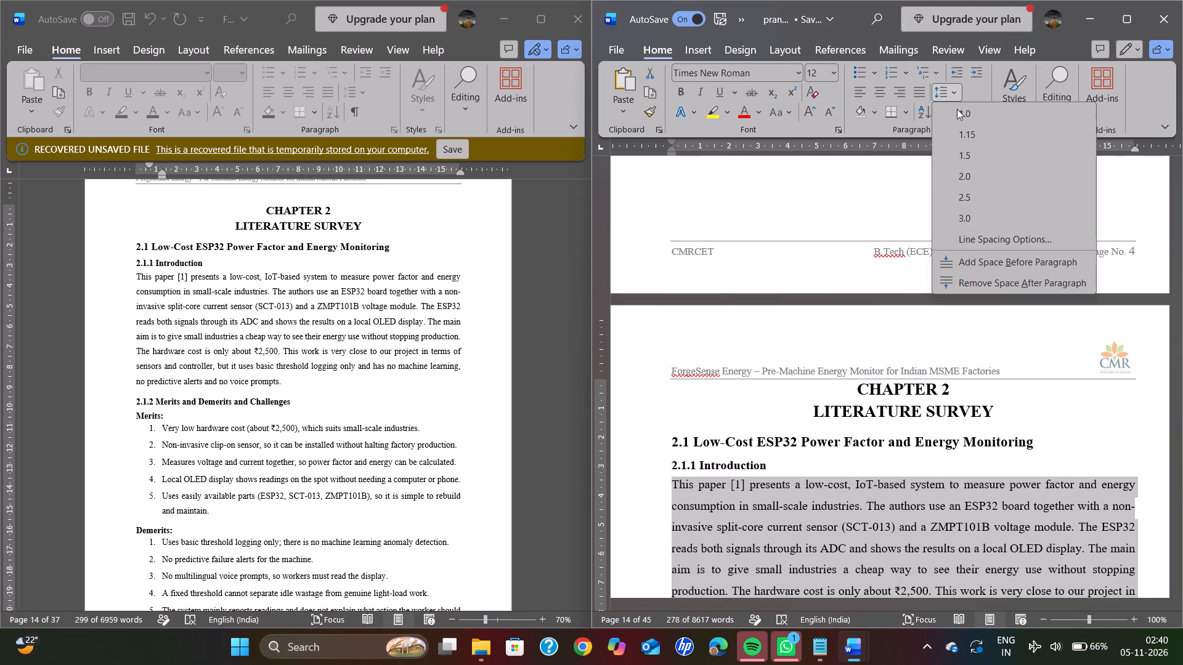
click(961, 156)
scroll(1041, 327, down, 5)
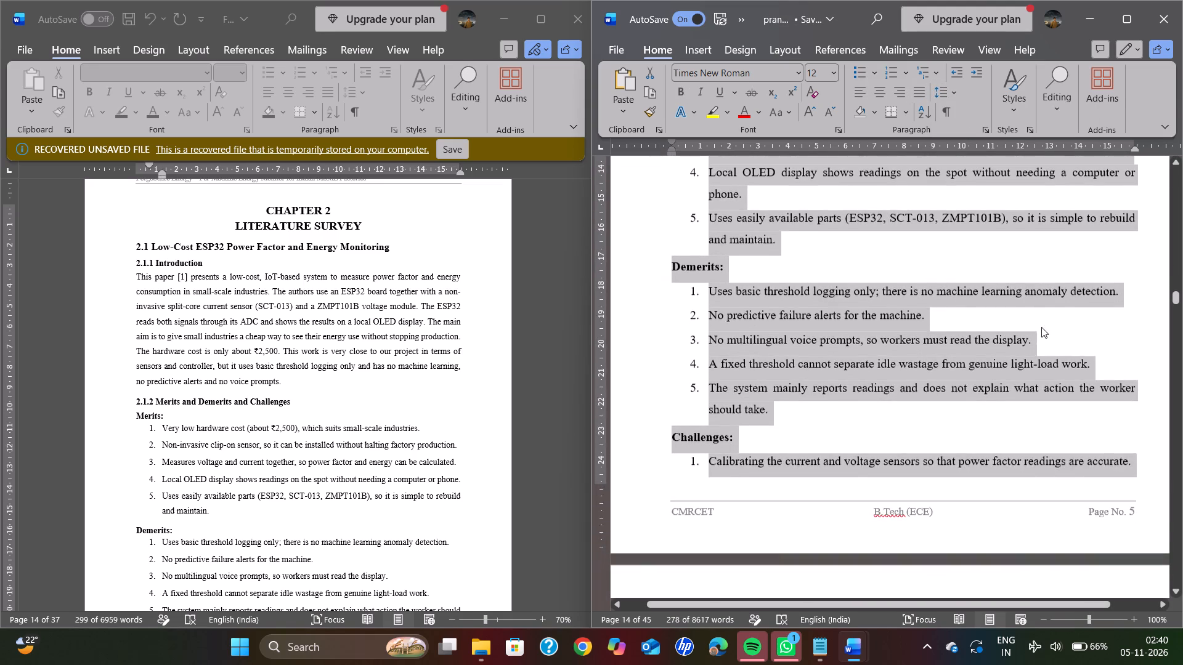
scroll(1041, 327, up, 1)
click(1041, 327)
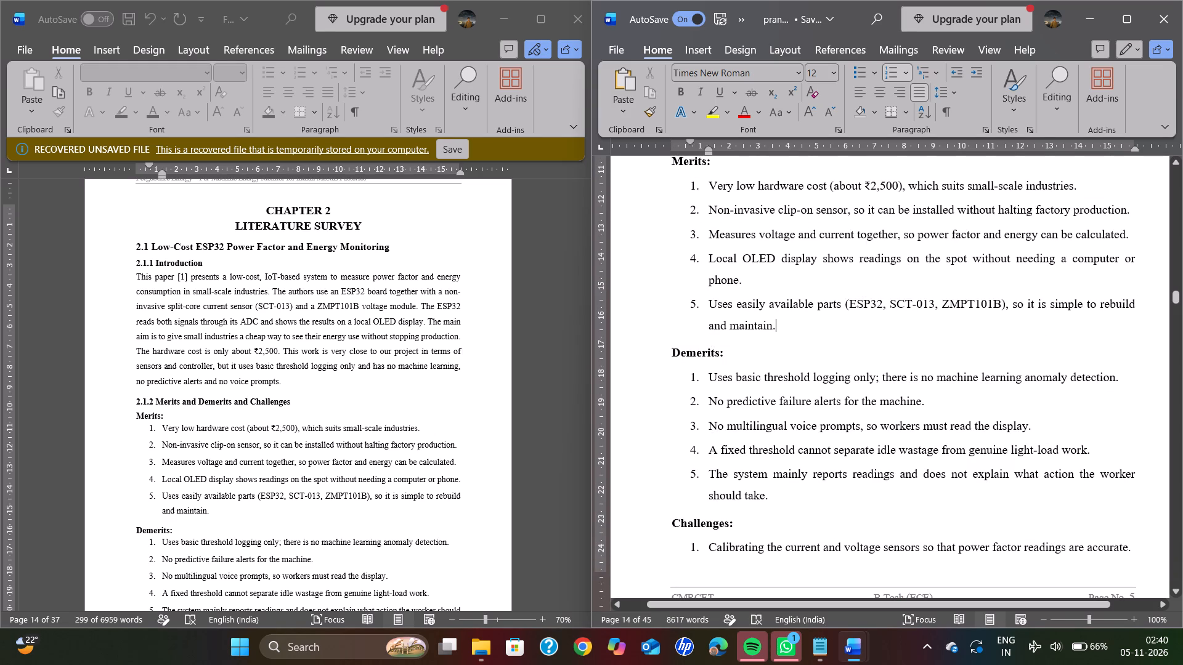
Set the line spacing of the five Merits list items in section 2.1.2 to 1.15.
scroll(918, 366, up, 1)
drag(797, 433, 760, 416)
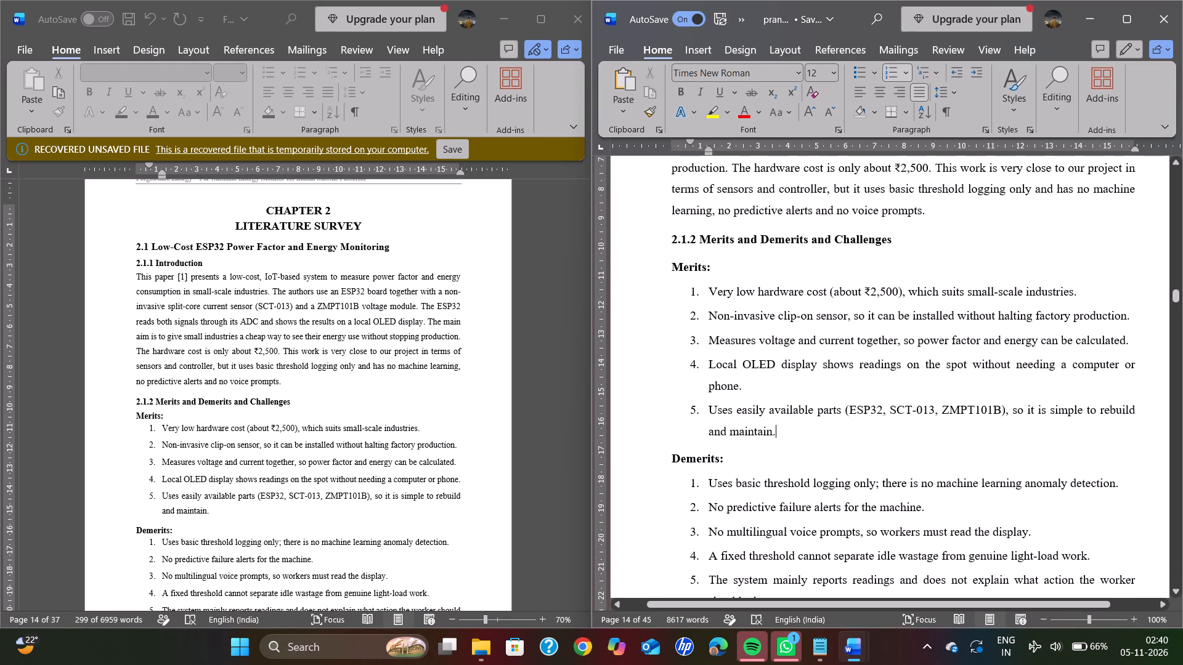
drag(760, 416, 686, 296)
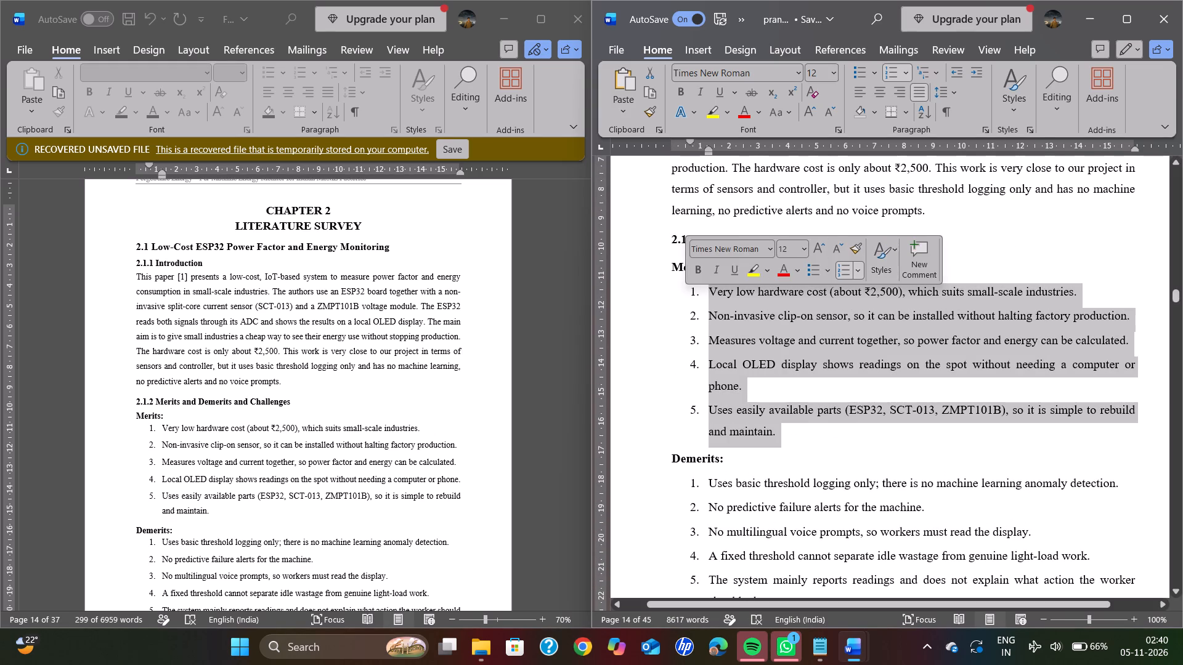
click(945, 93)
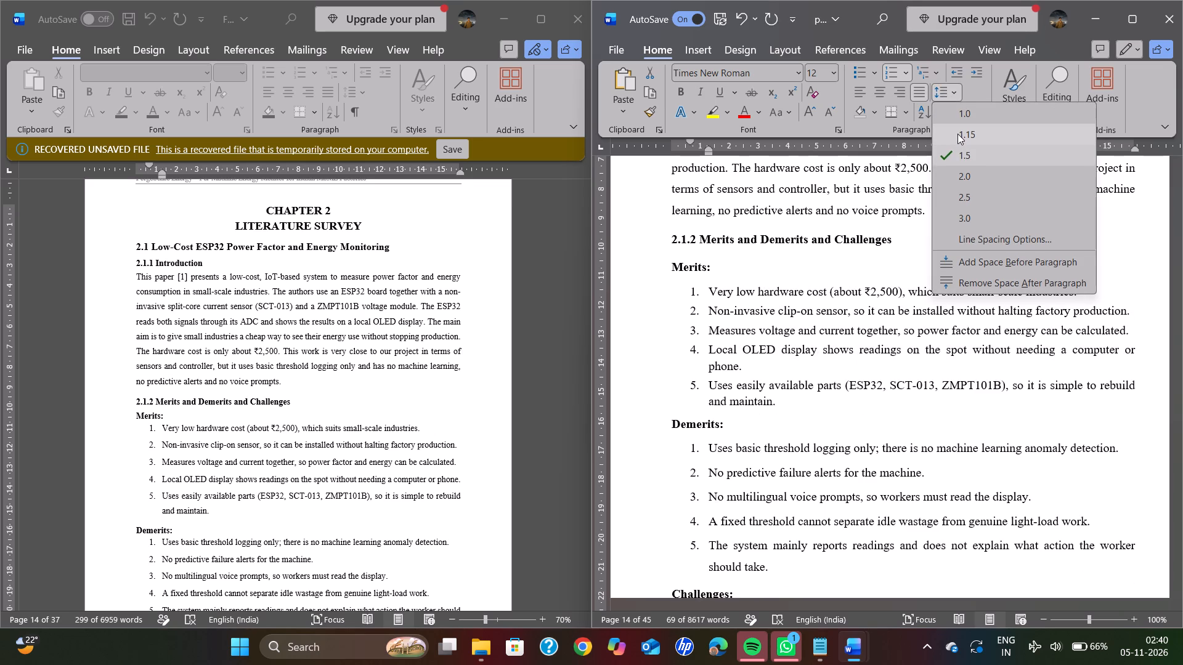
click(957, 134)
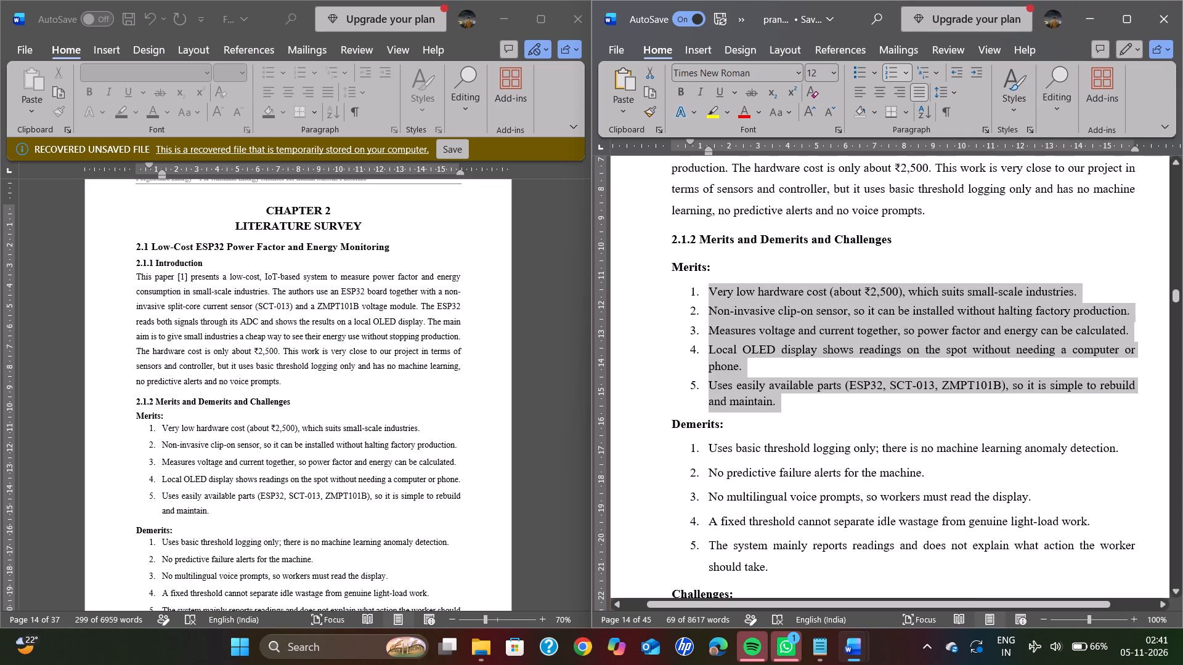
Set the line spacing of the five Demerits list items in section 2.1.2 to 1.15.
drag(776, 575, 704, 445)
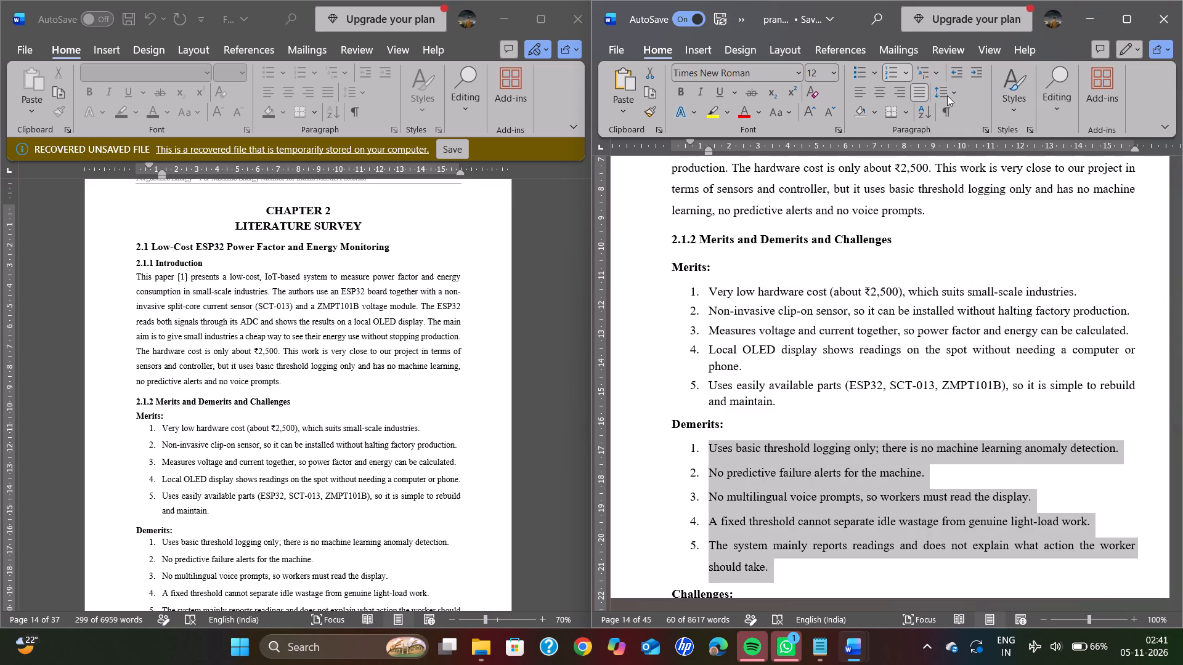
click(947, 95)
click(964, 143)
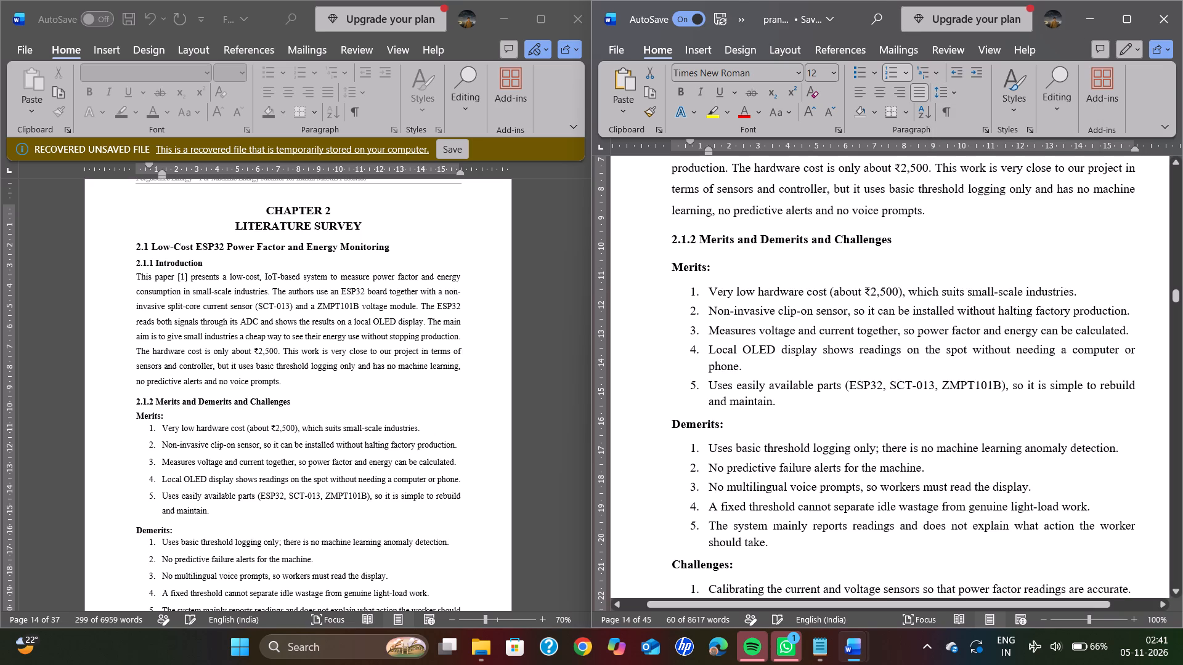
Review the spacing of the Merits, Demerits and Challenges lists in section 2.1.2 and the text that follows them.
scroll(934, 374, down, 2)
click(1076, 381)
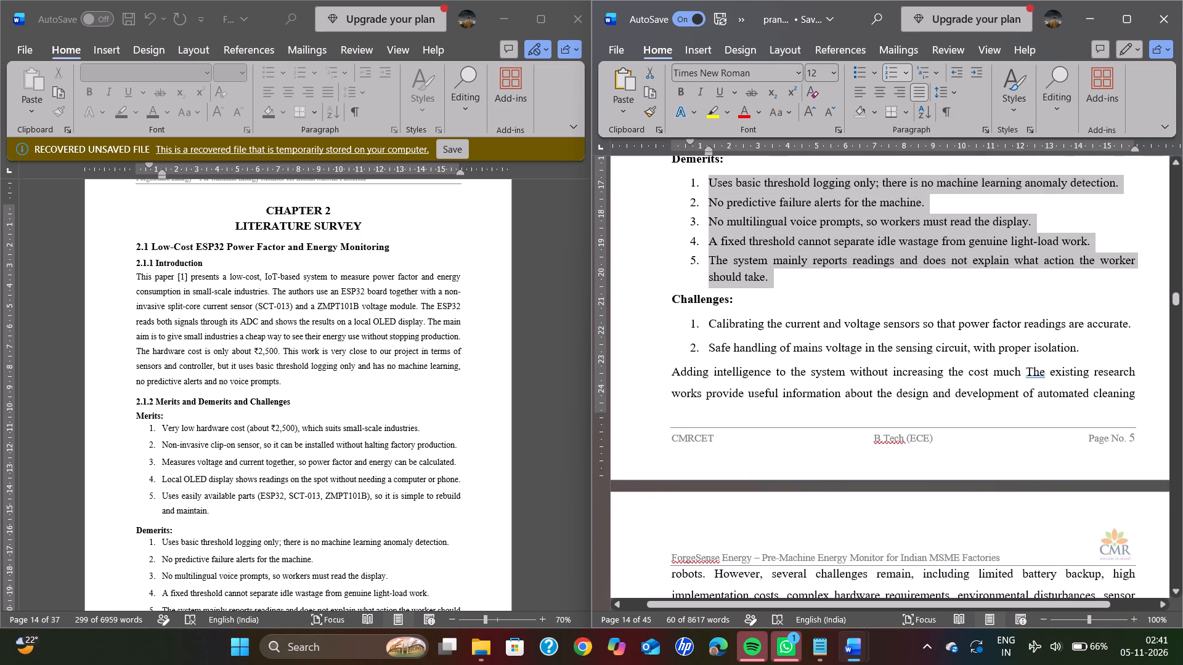
scroll(1076, 381, up, 2)
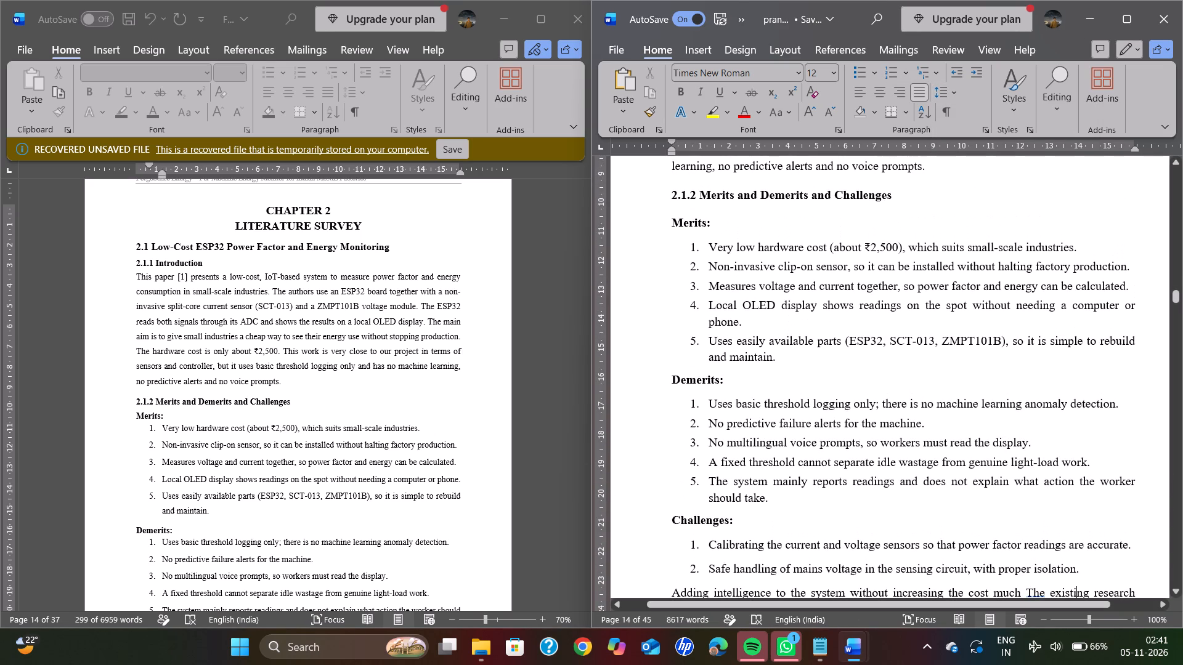
scroll(1076, 381, up, 1)
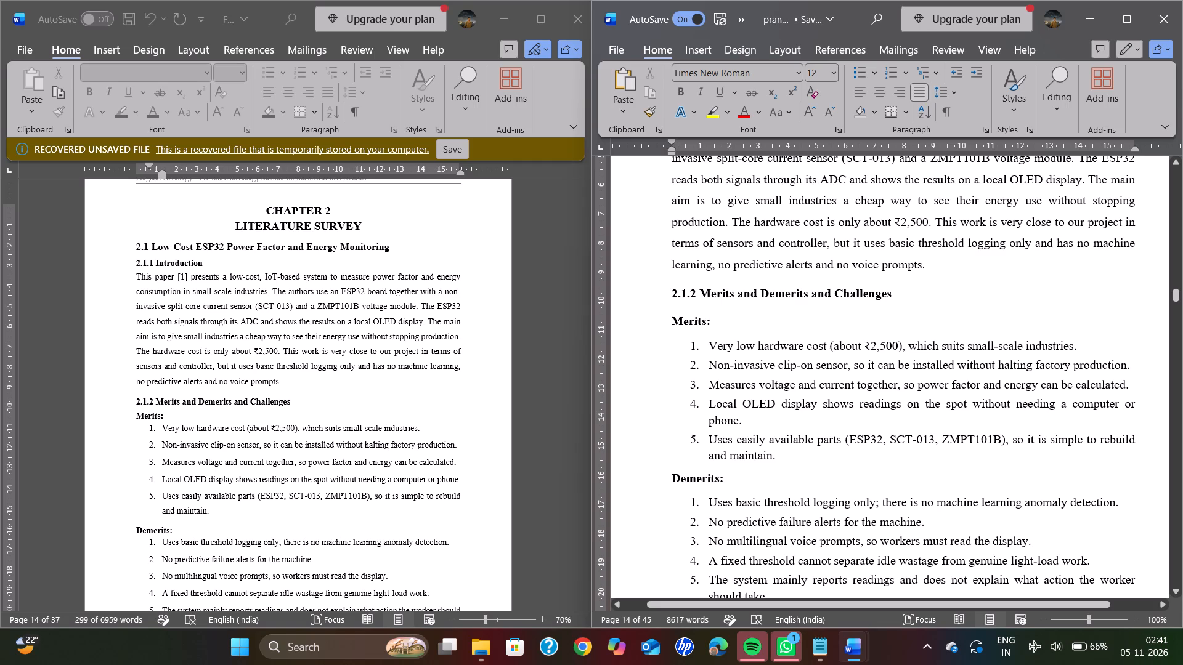
scroll(1076, 381, down, 1)
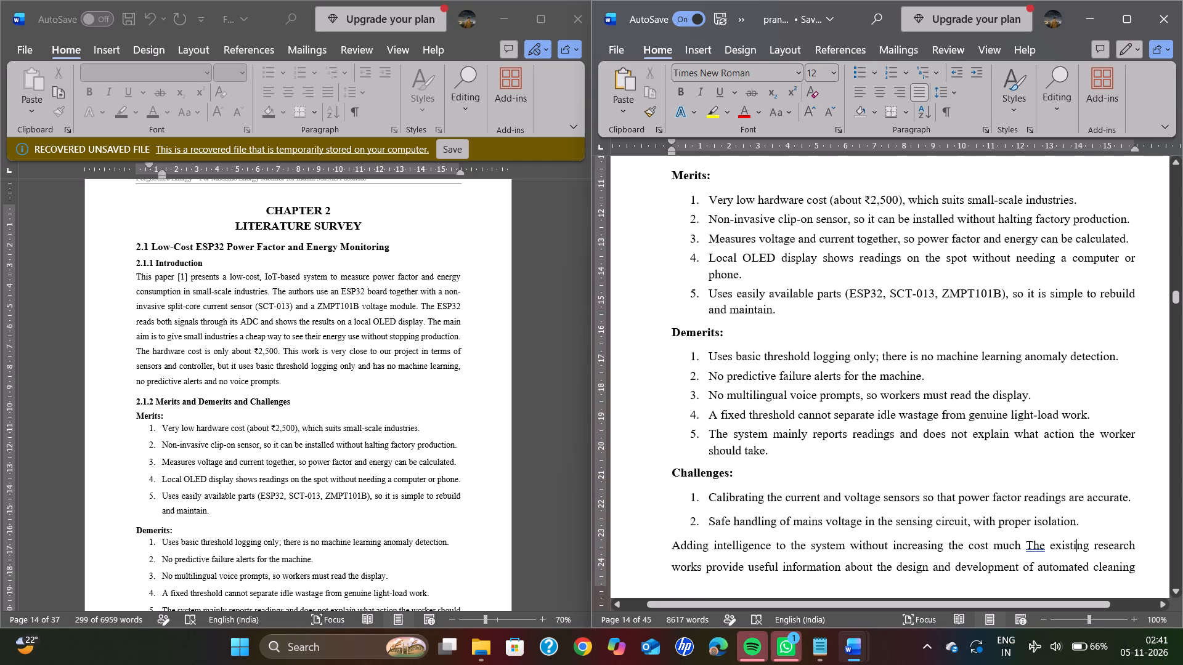
scroll(1076, 381, up, 1)
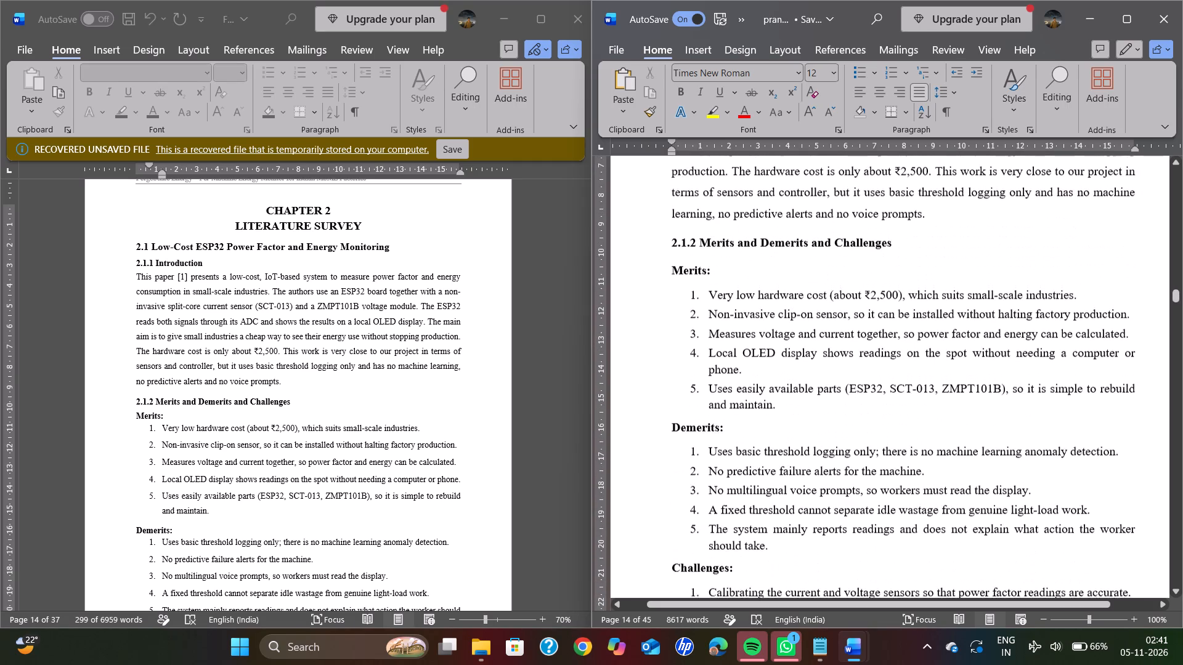
scroll(1076, 381, down, 2)
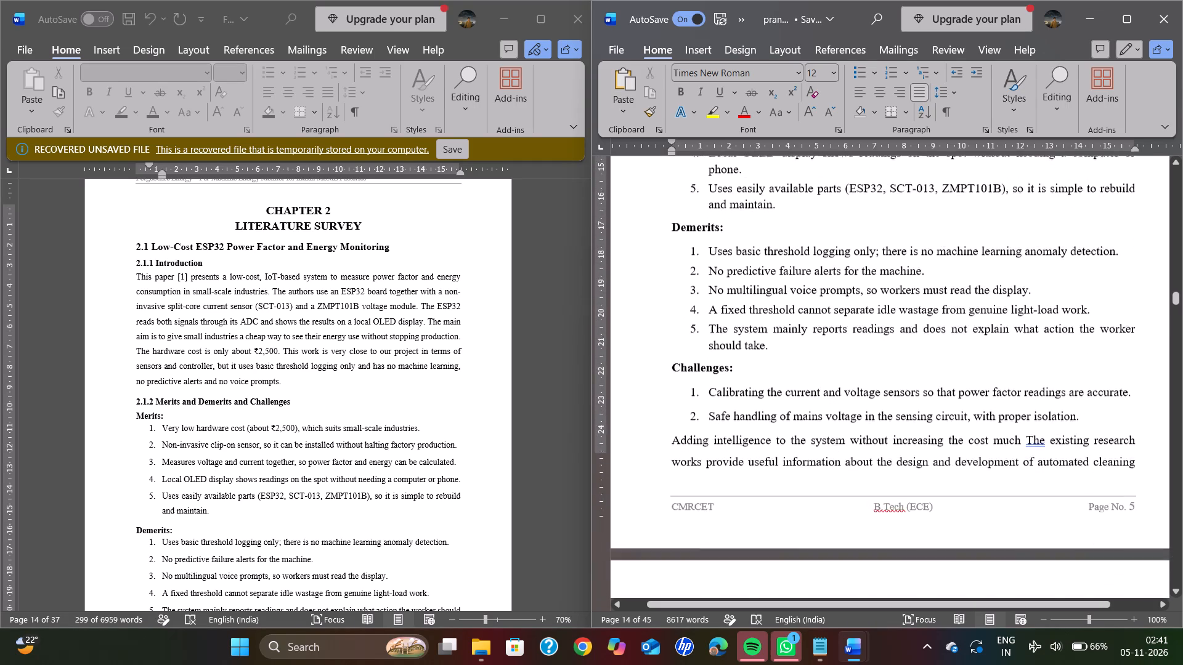
scroll(1076, 381, down, 1)
Copy the third Challenges item of section 2.1.2, "Adding intelligence to the system without increasing the cost much.", from the recovered document.
drag(1140, 411, 1117, 415)
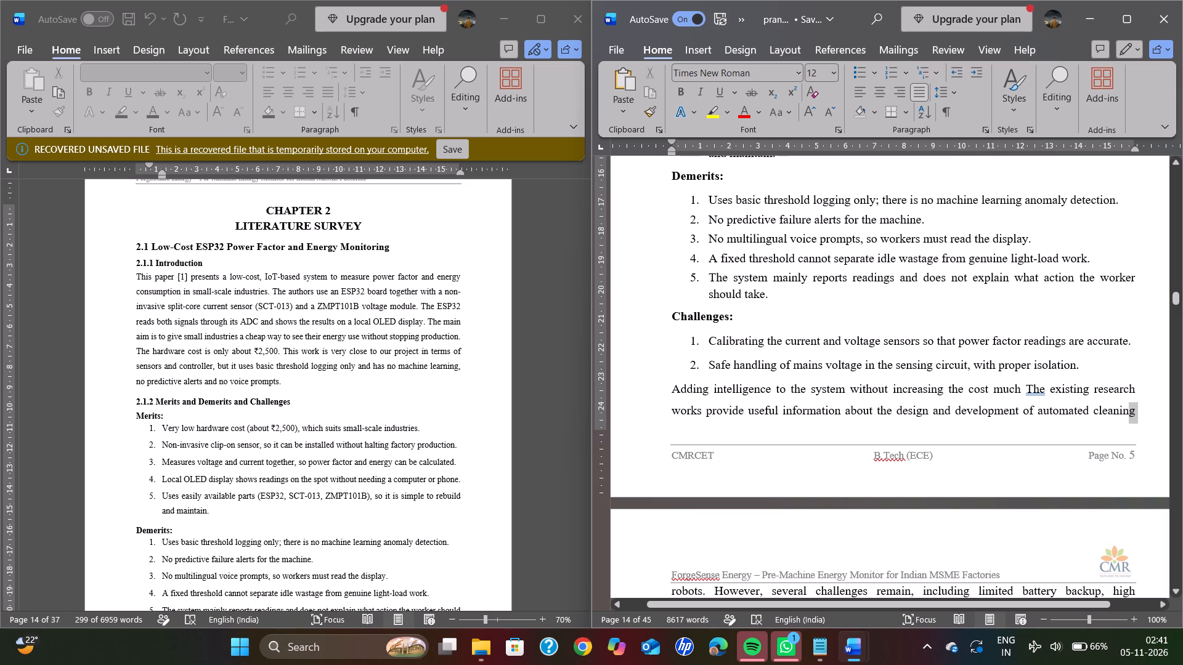
drag(1117, 415, 962, 437)
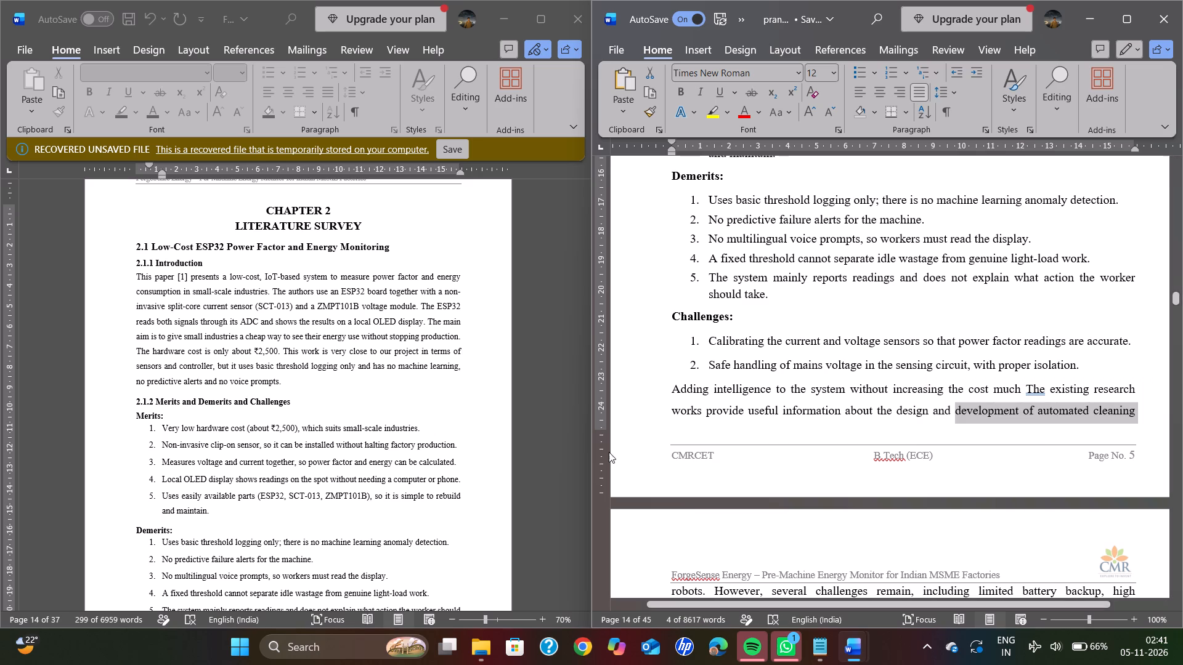
scroll(332, 319, down, 1)
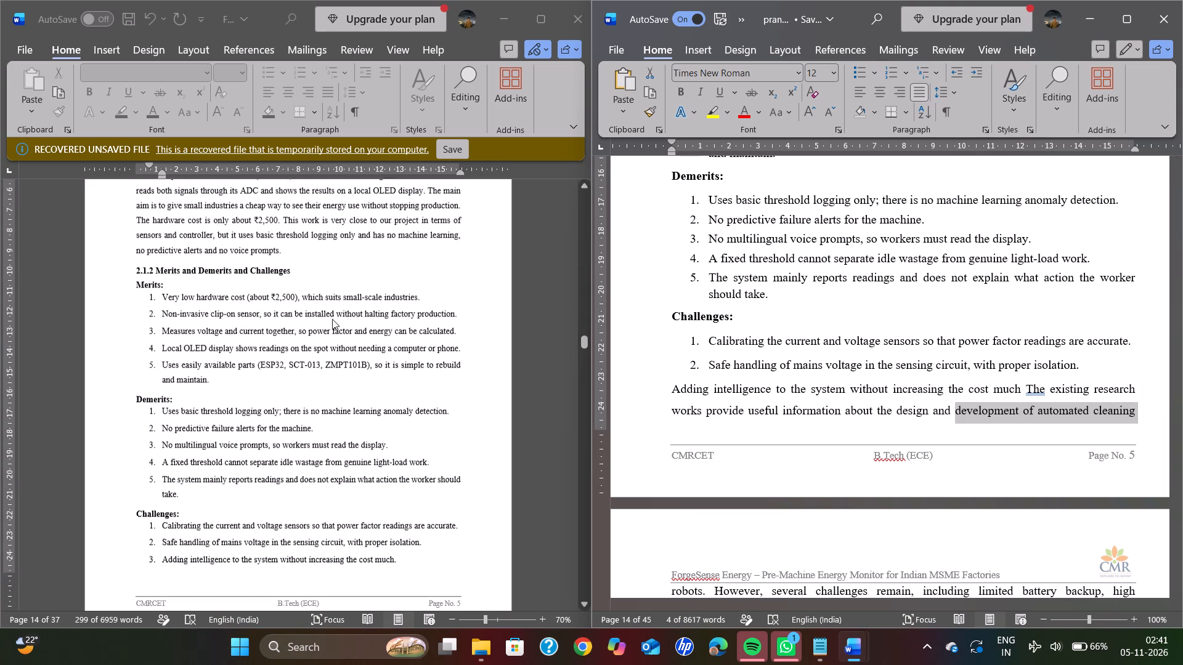
scroll(332, 319, down, 2)
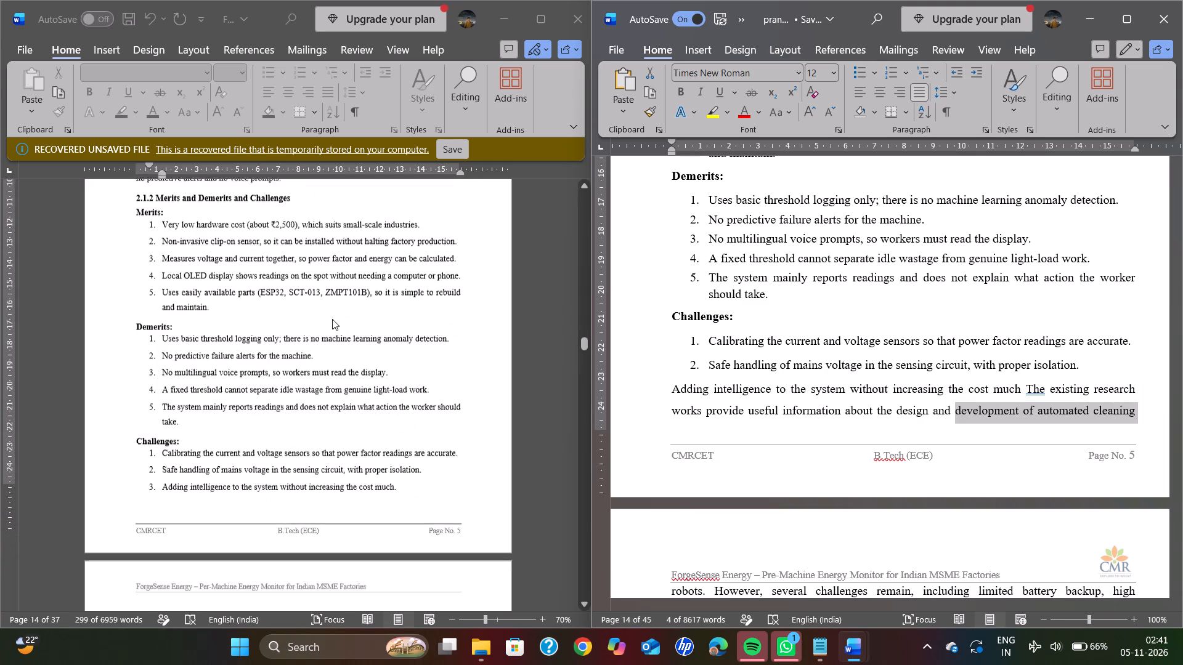
scroll(332, 319, down, 2)
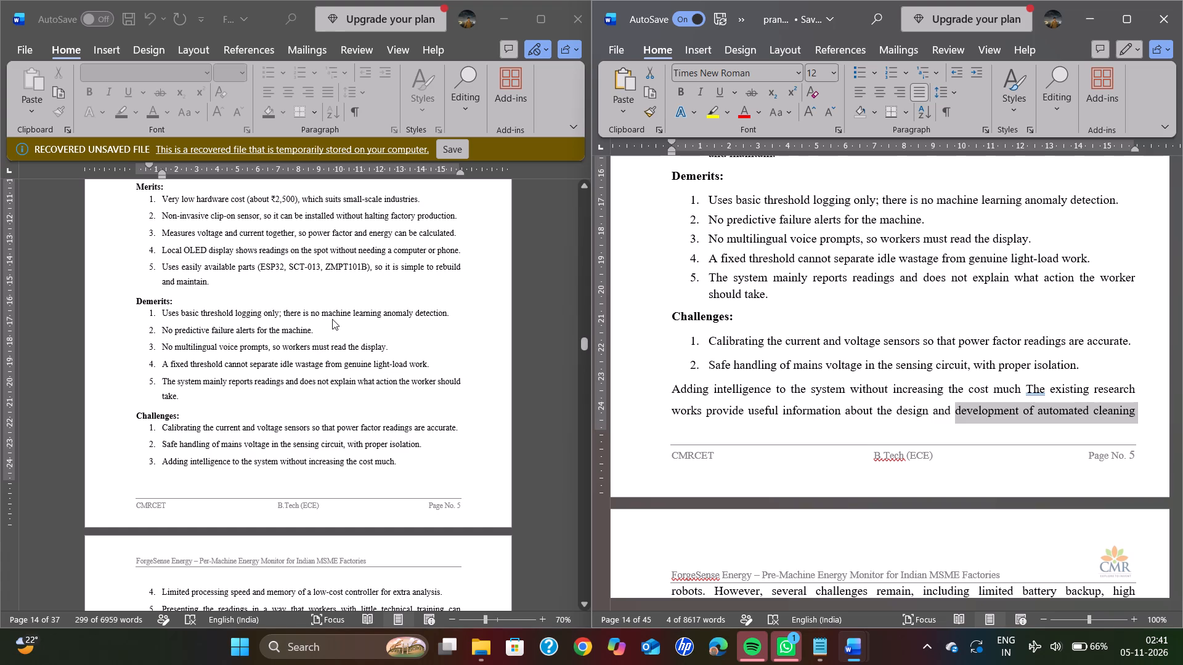
scroll(332, 319, down, 4)
drag(400, 462, 217, 480)
click(217, 480)
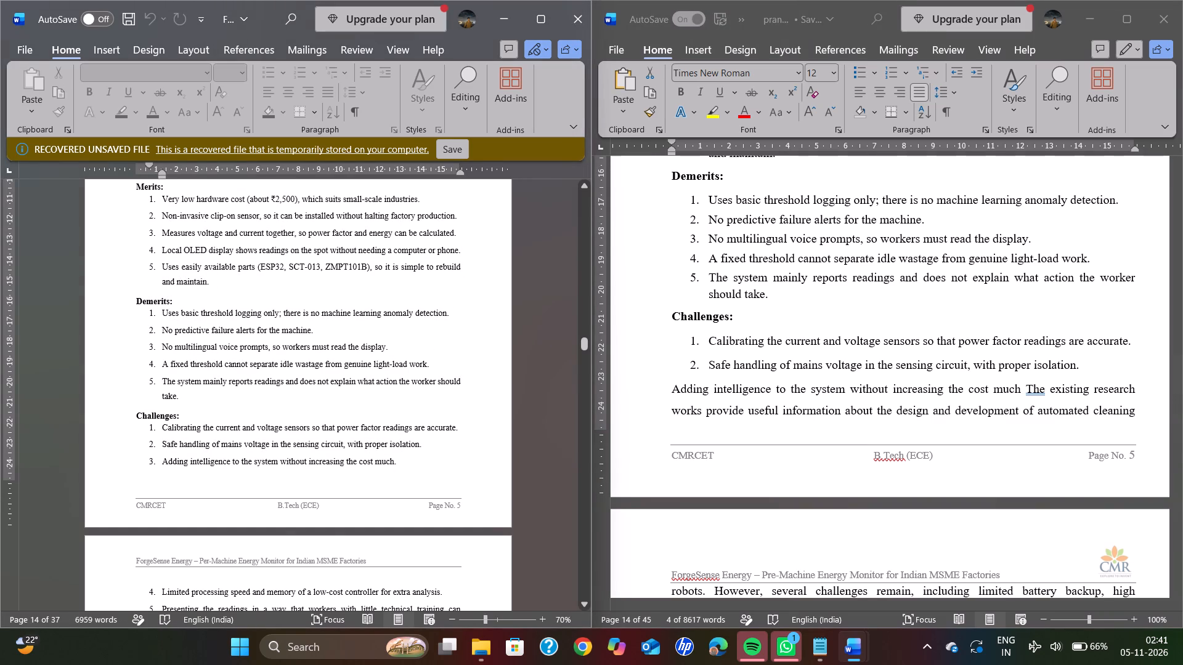
drag(147, 457, 368, 468)
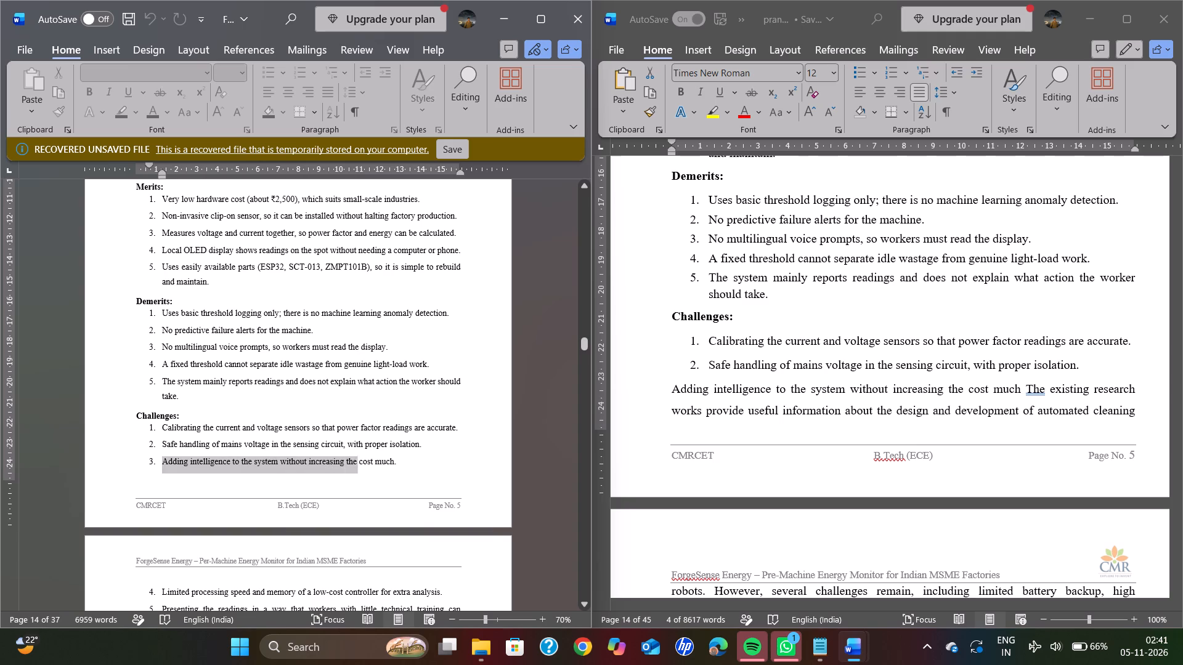
drag(368, 468, 396, 464)
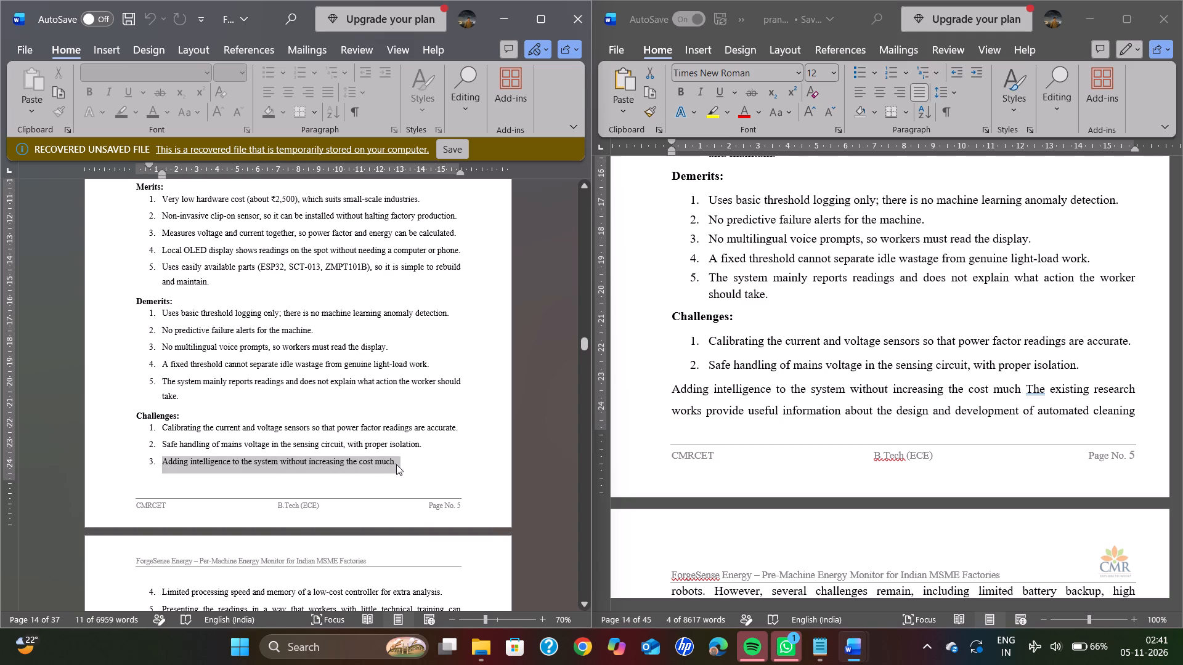
key(ctrl+c)
key(ctrl+c)
key(ctrl+c)
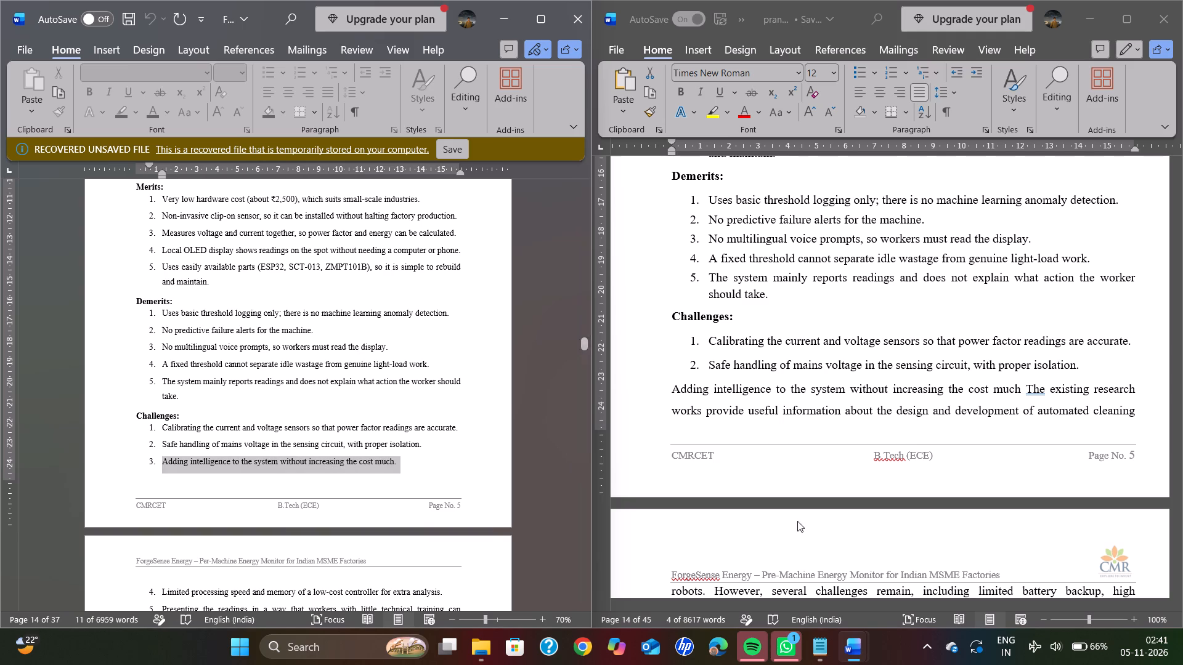
In the report, replace the two lines after the second Challenges item, ending "development of automated cleaning", with the copied third Challenges item.
drag(671, 386, 779, 393)
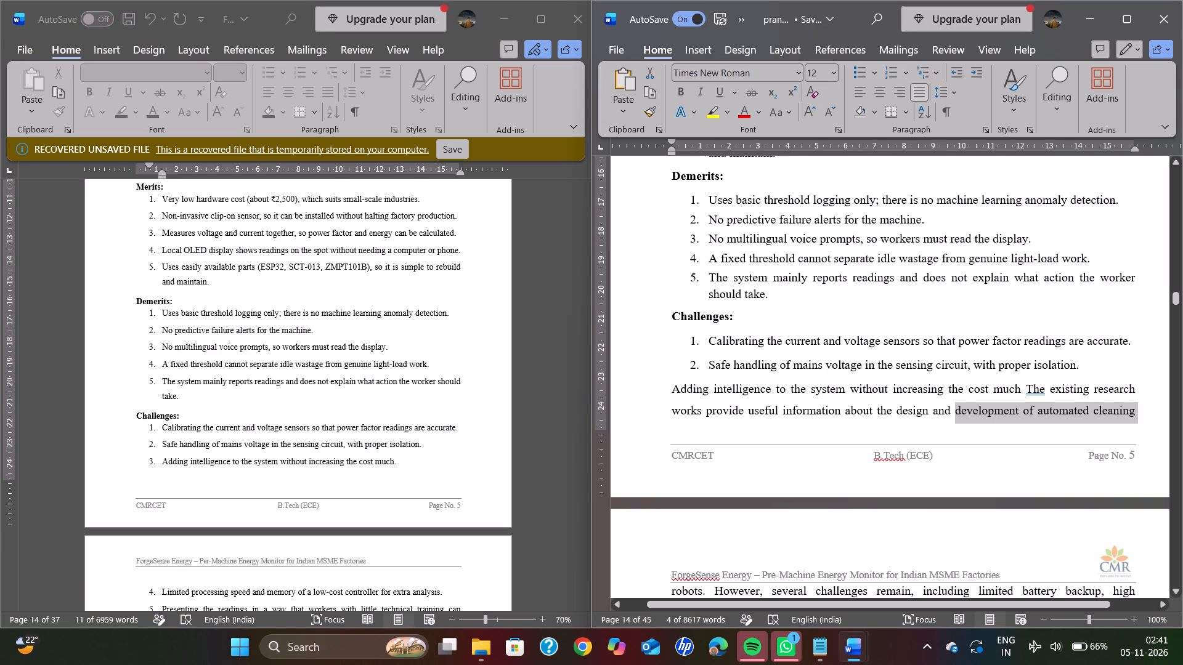
click(996, 370)
drag(1139, 413, 1055, 408)
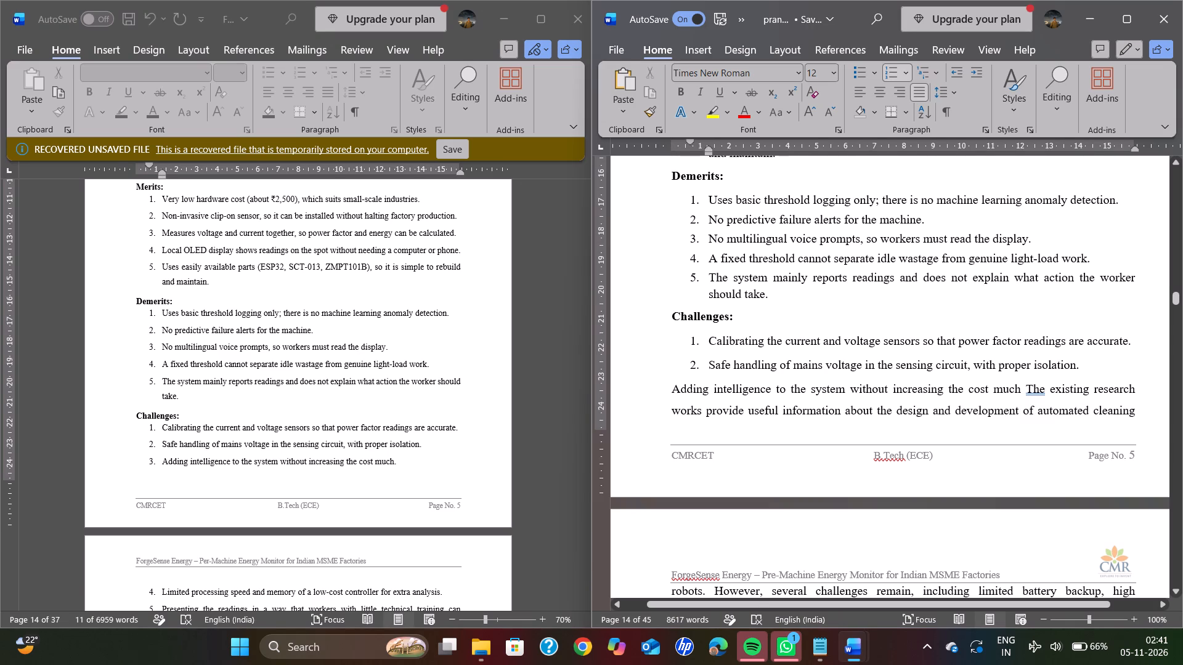
drag(1055, 408, 679, 385)
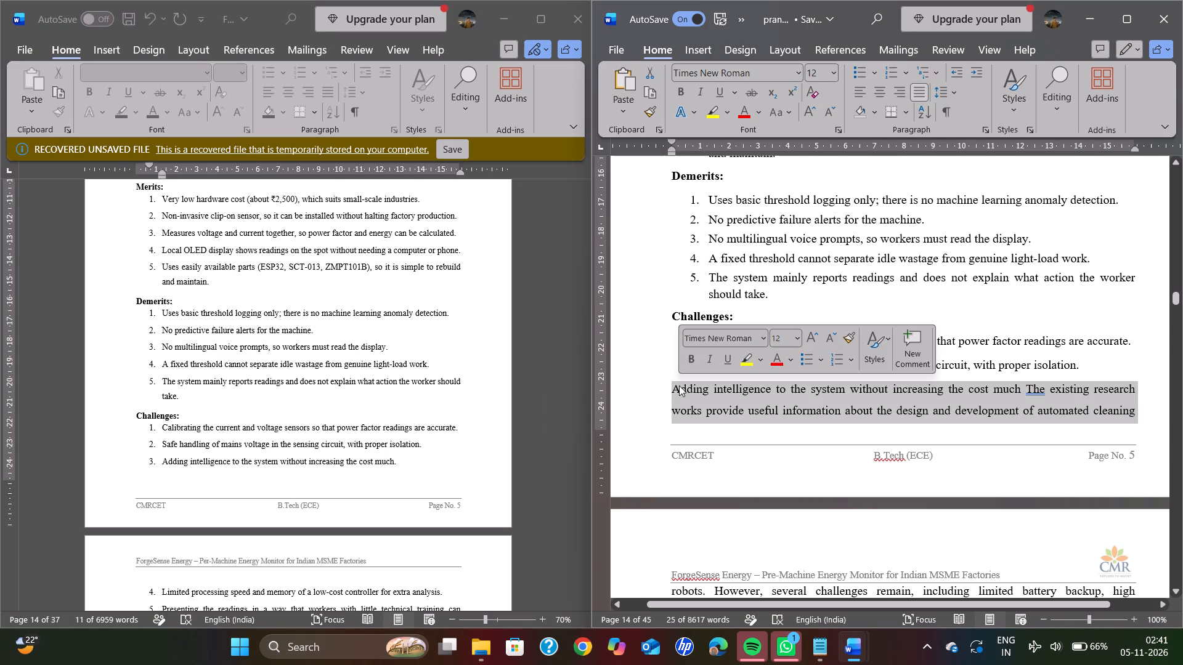
key(ctrl+v)
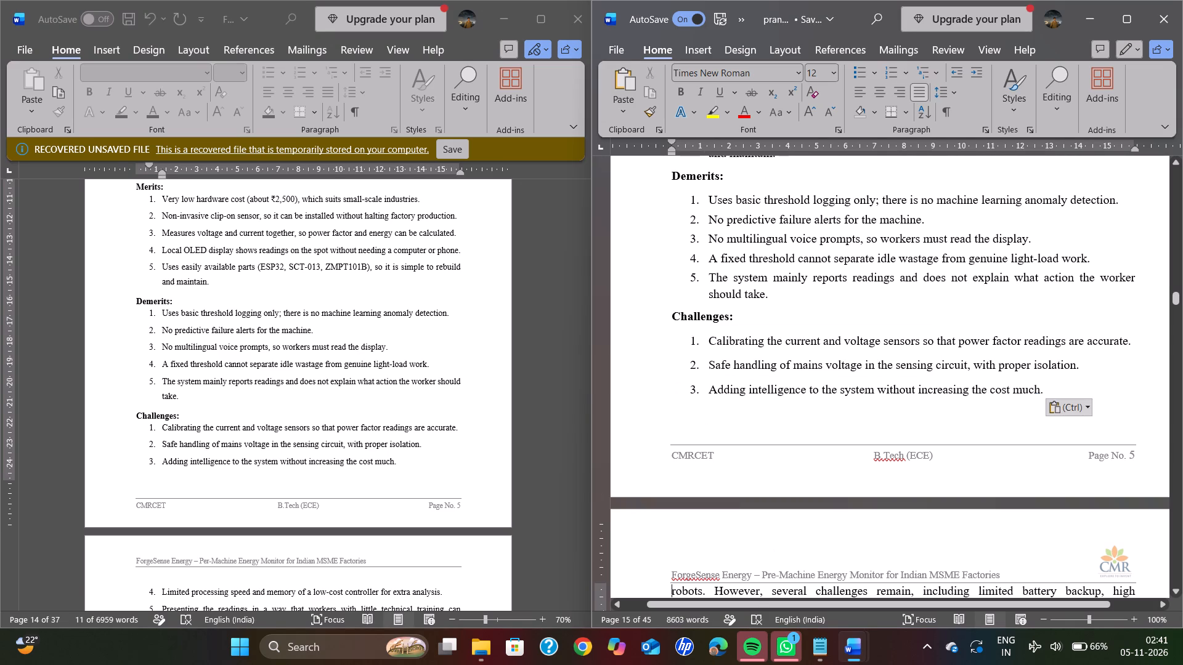
Set the line spacing of the three Challenges list items in section 2.1.2 to 1.15.
drag(1051, 386, 781, 378)
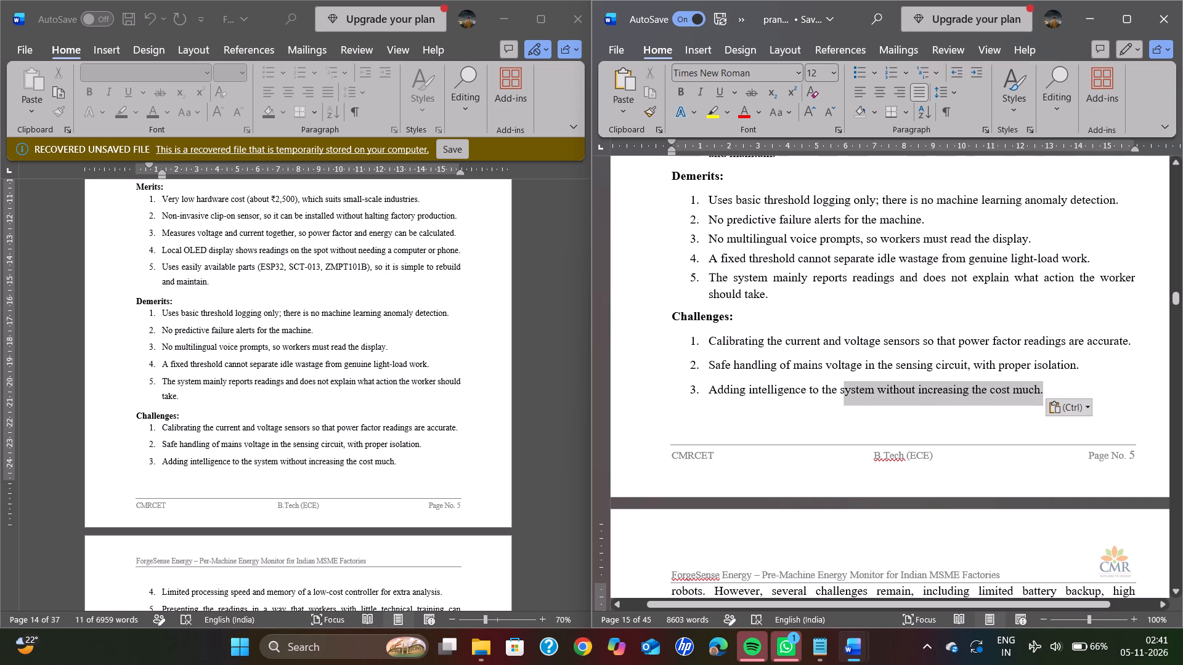
drag(781, 378, 678, 345)
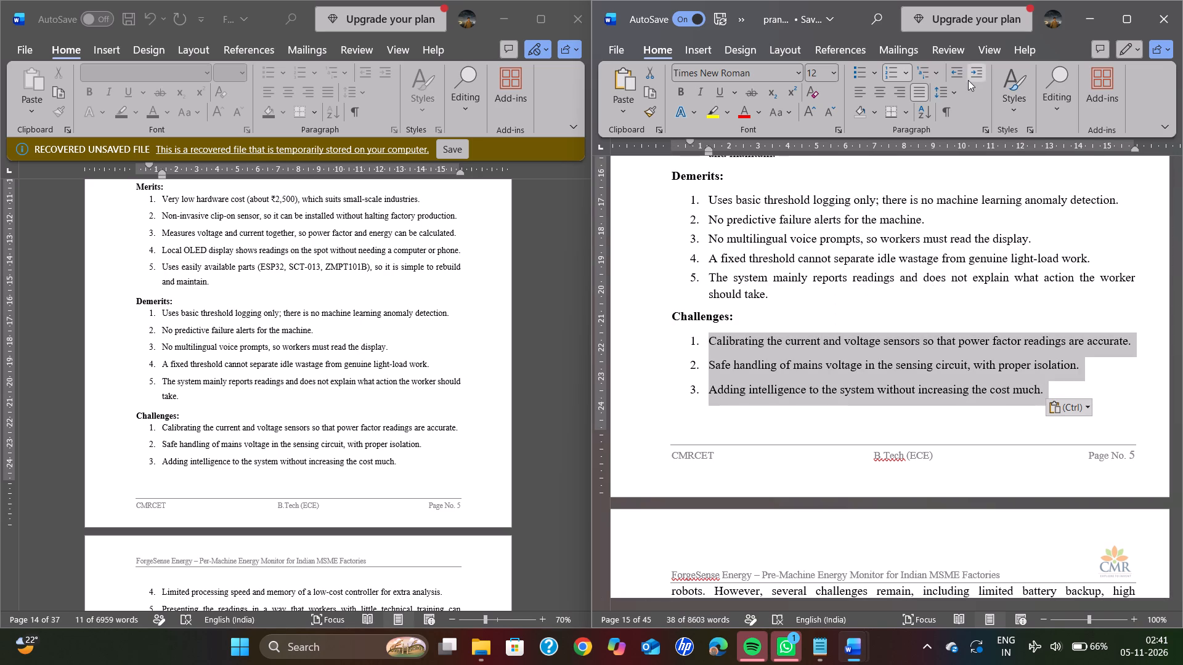
click(951, 93)
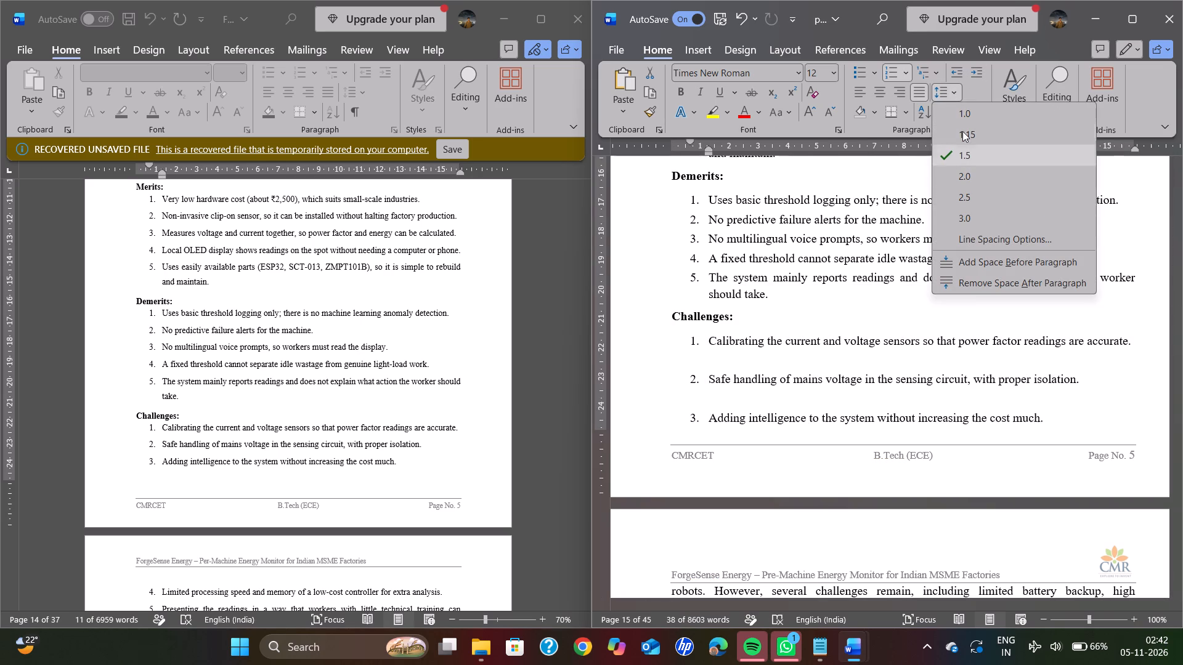
click(959, 139)
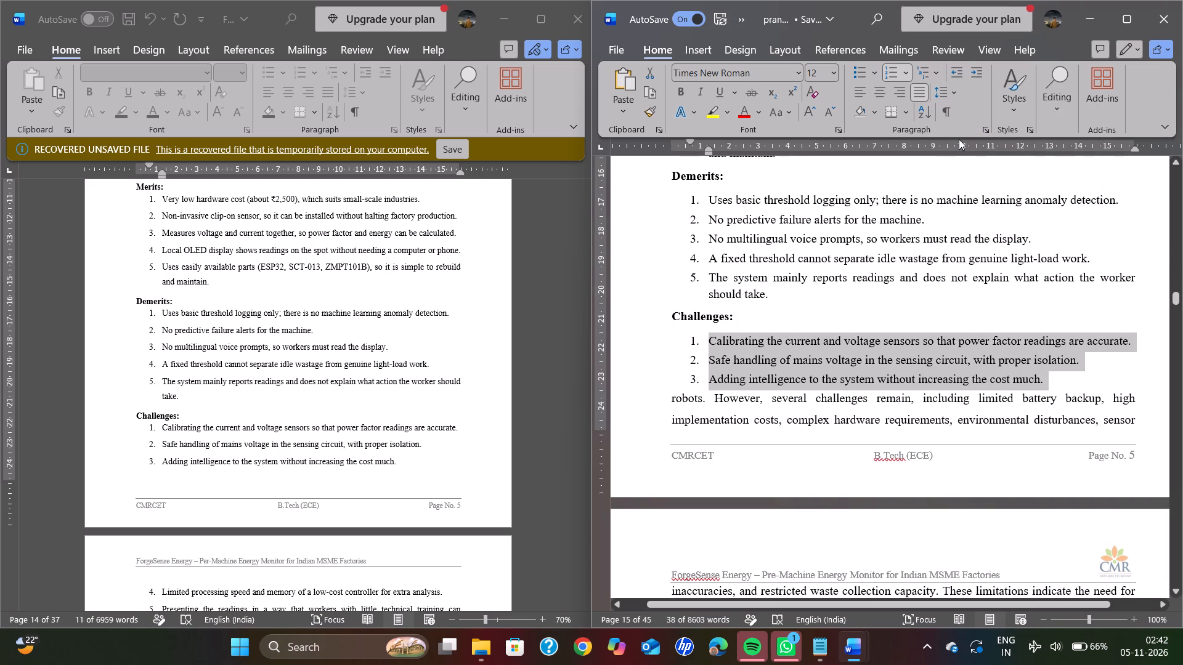
Delete the two leftover lines below the third Challenges item, from "robots. However" through "environmental disturbances, sensor".
click(994, 442)
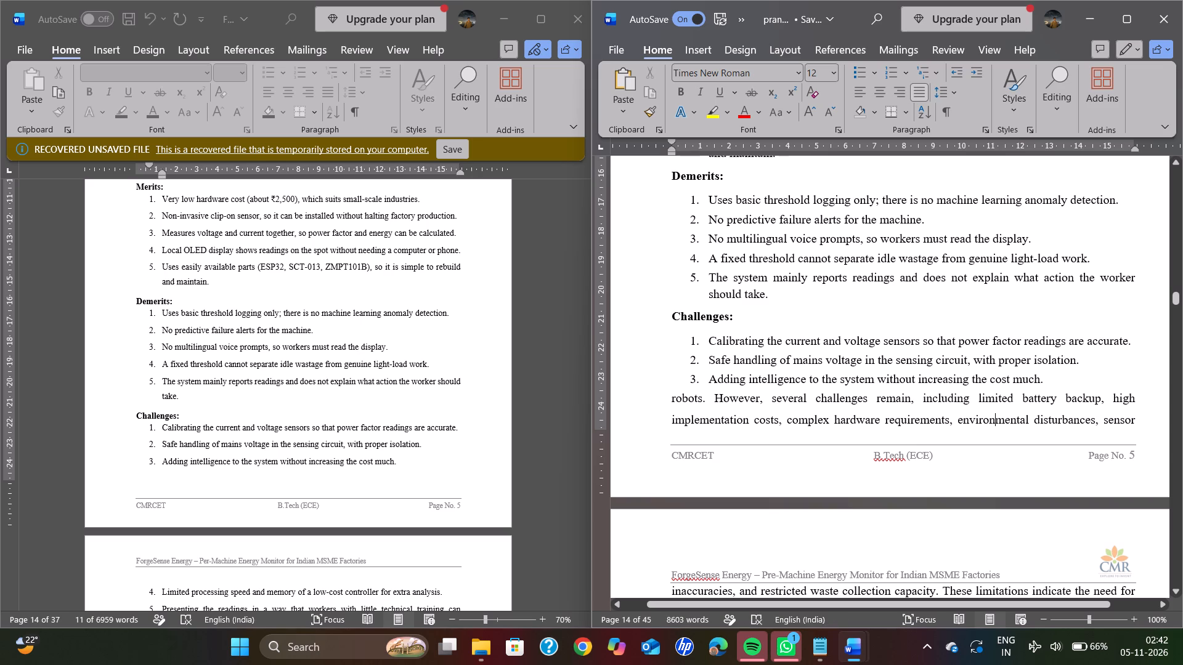
drag(1138, 420, 678, 396)
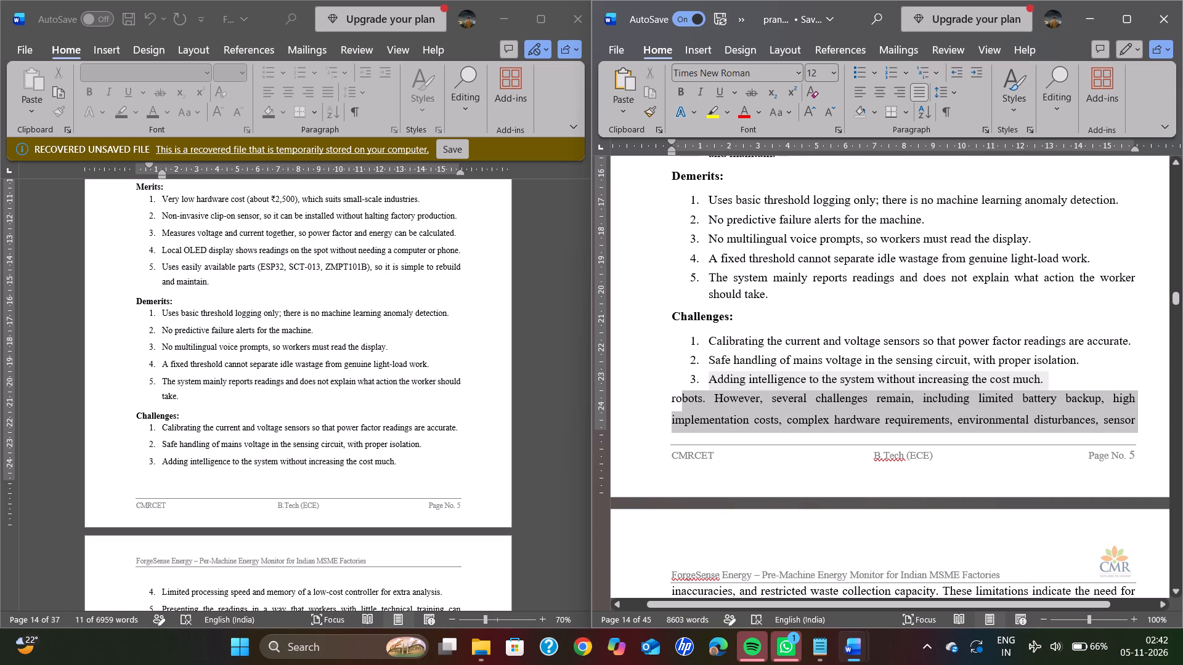
drag(678, 396, 672, 398)
key(BackSpace)
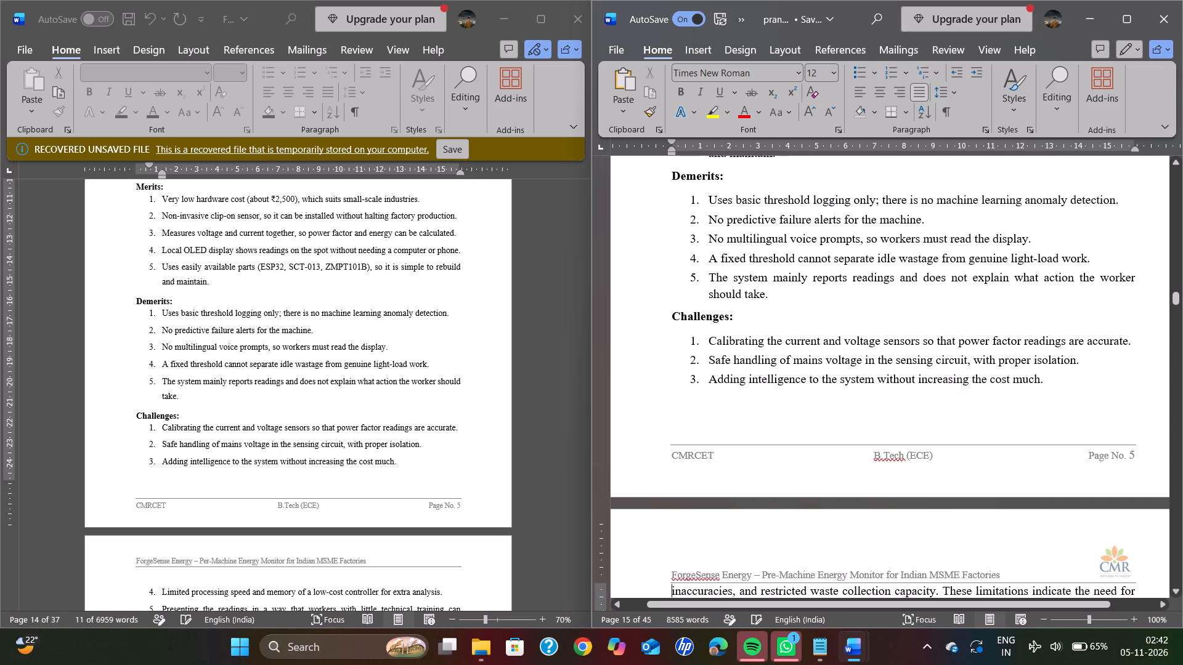
Copy the recovered document's text from the fourth Challenges item in section 2.1.2 through the third Demerits item in section 2.2.2.
scroll(672, 398, up, 2)
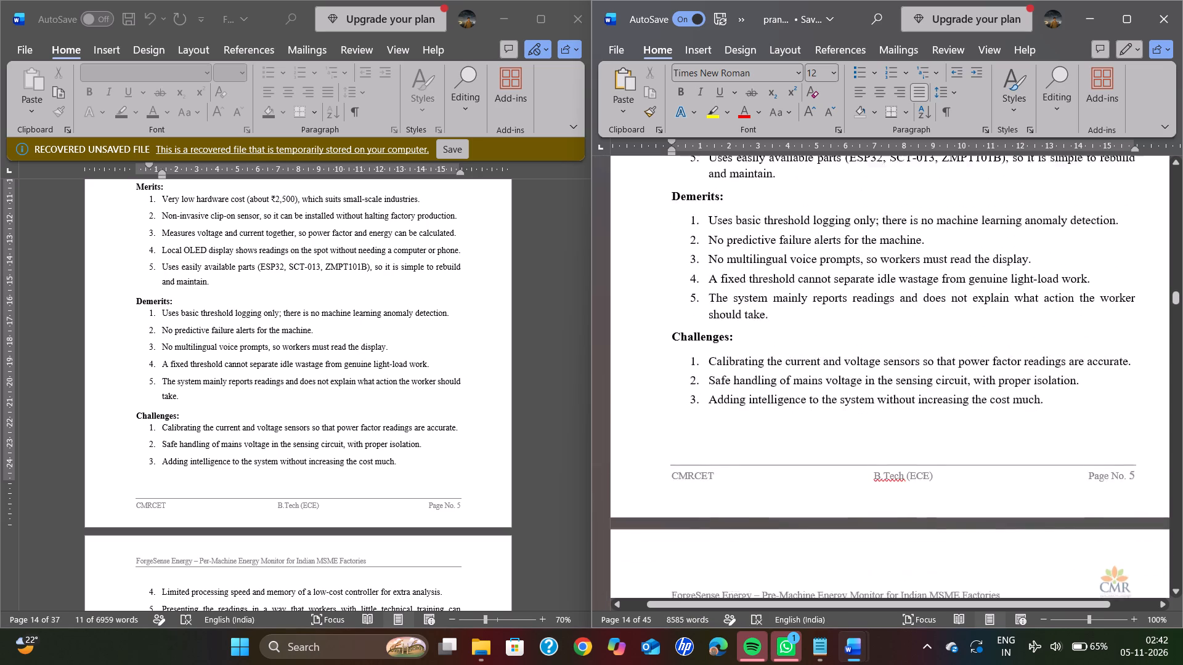
scroll(672, 398, up, 1)
scroll(672, 398, down, 4)
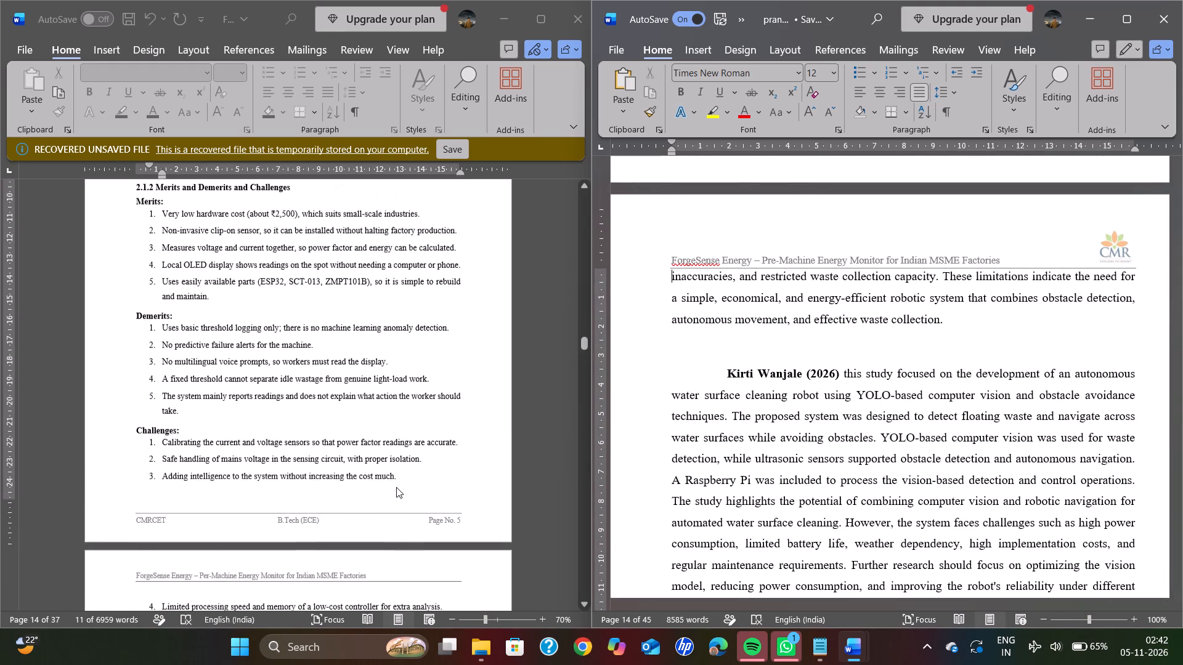
scroll(654, 418, right, 1)
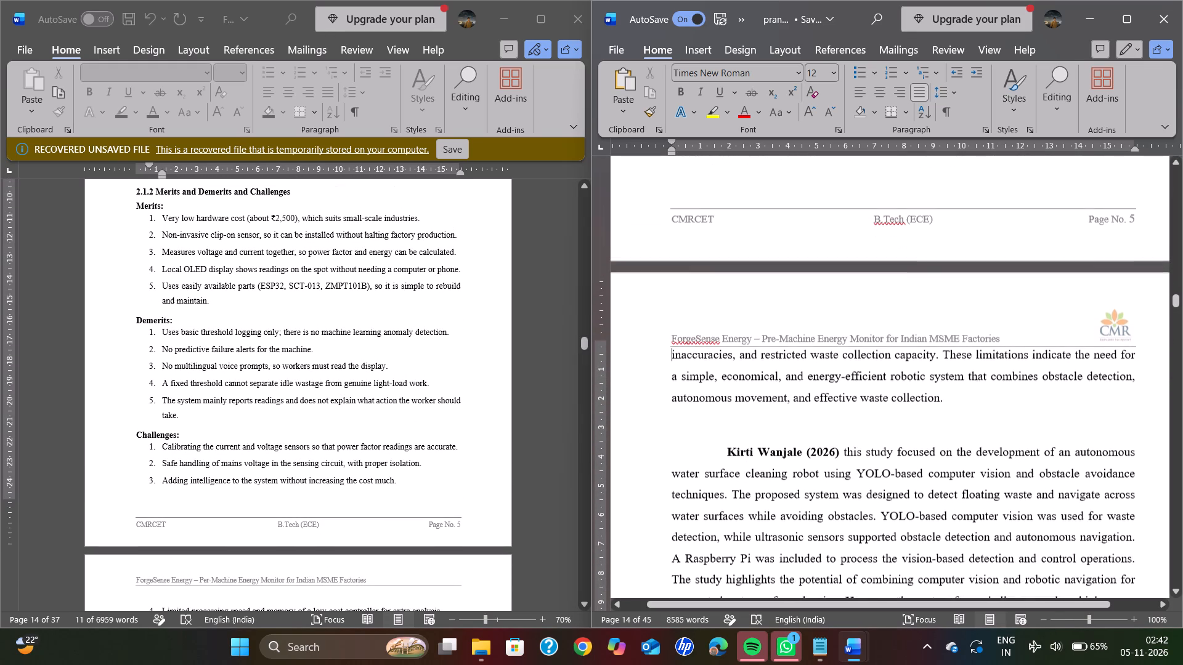
scroll(379, 472, down, 2)
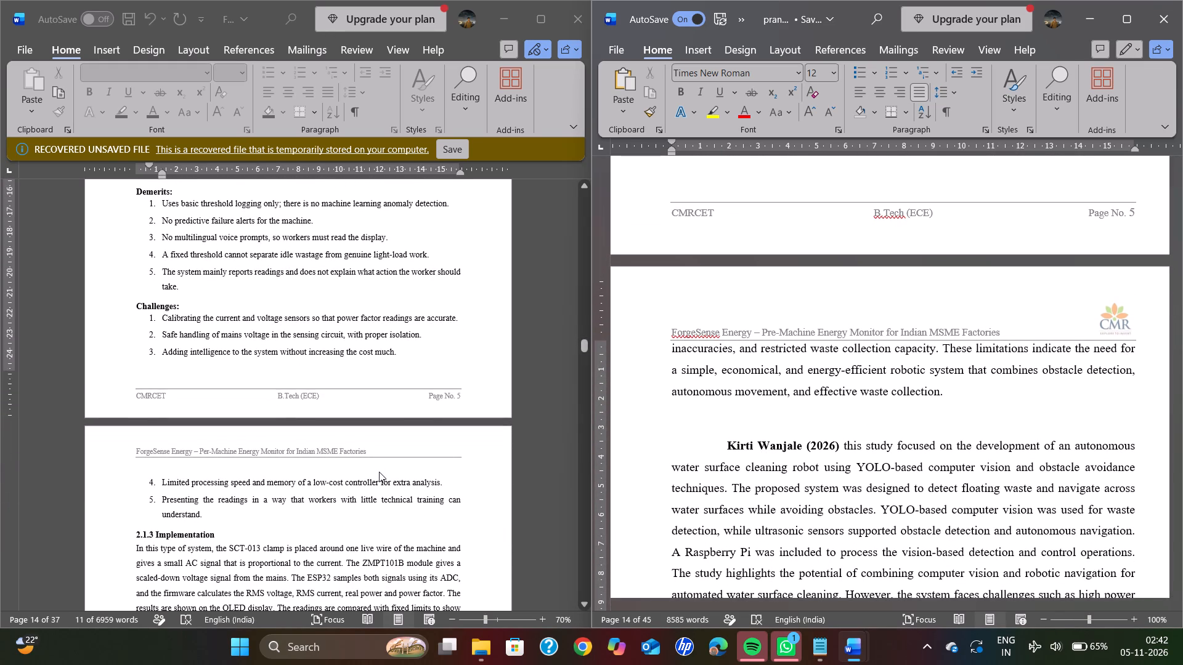
scroll(379, 472, down, 2)
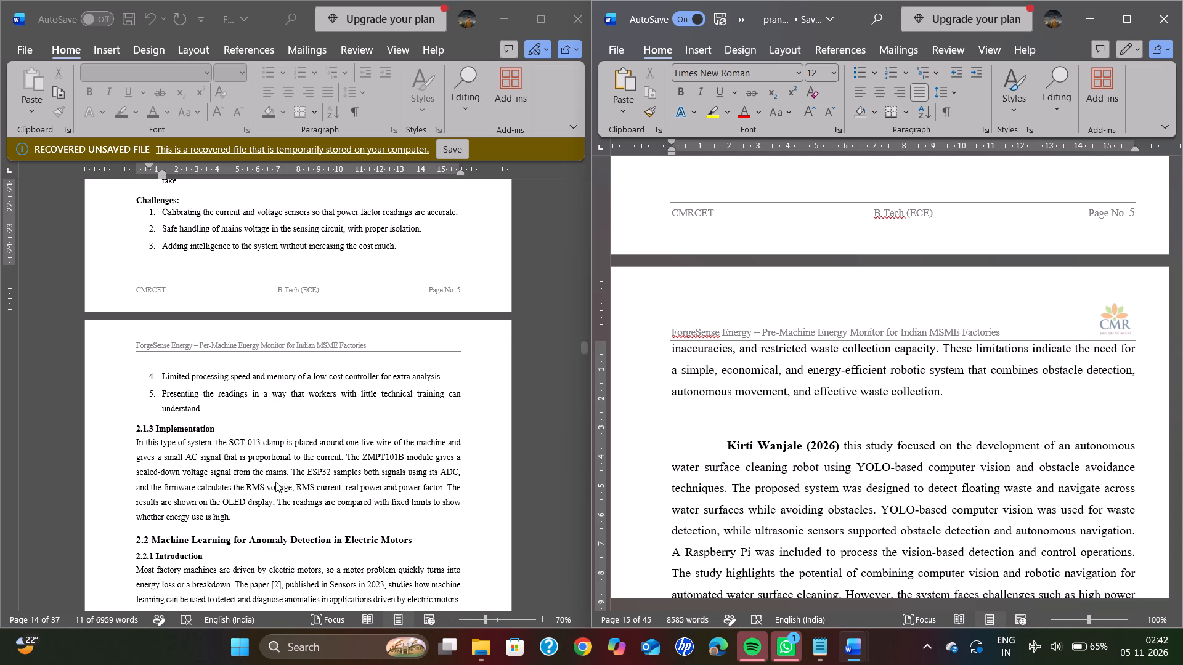
scroll(257, 462, down, 1)
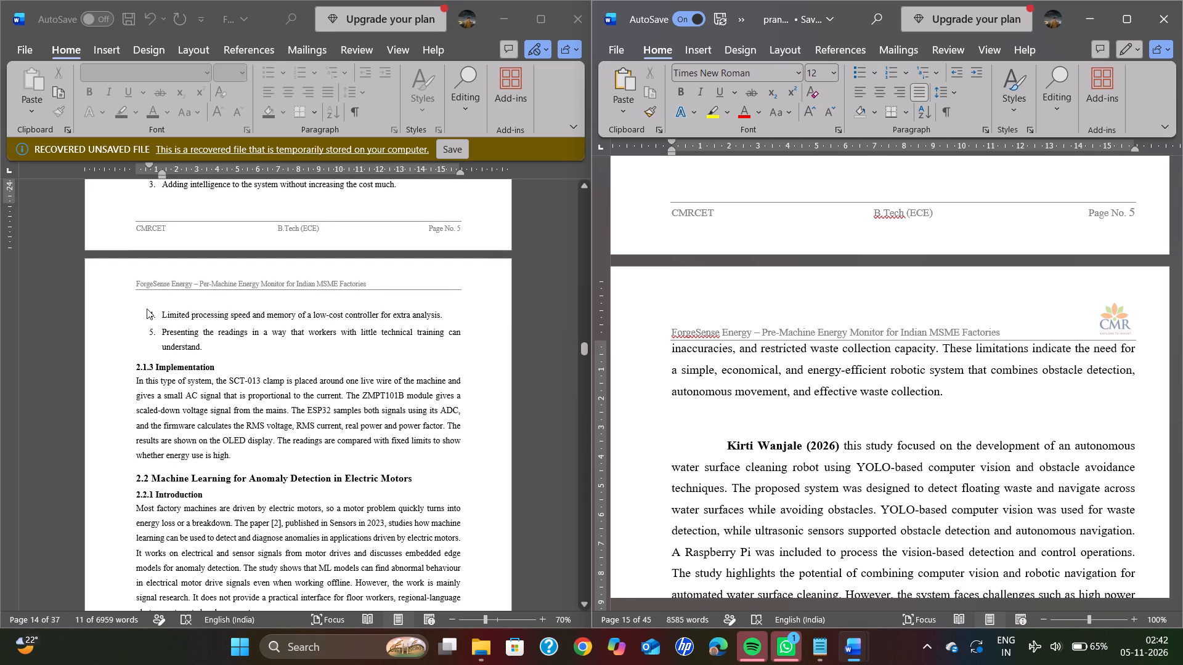
click(147, 308)
drag(147, 312, 238, 445)
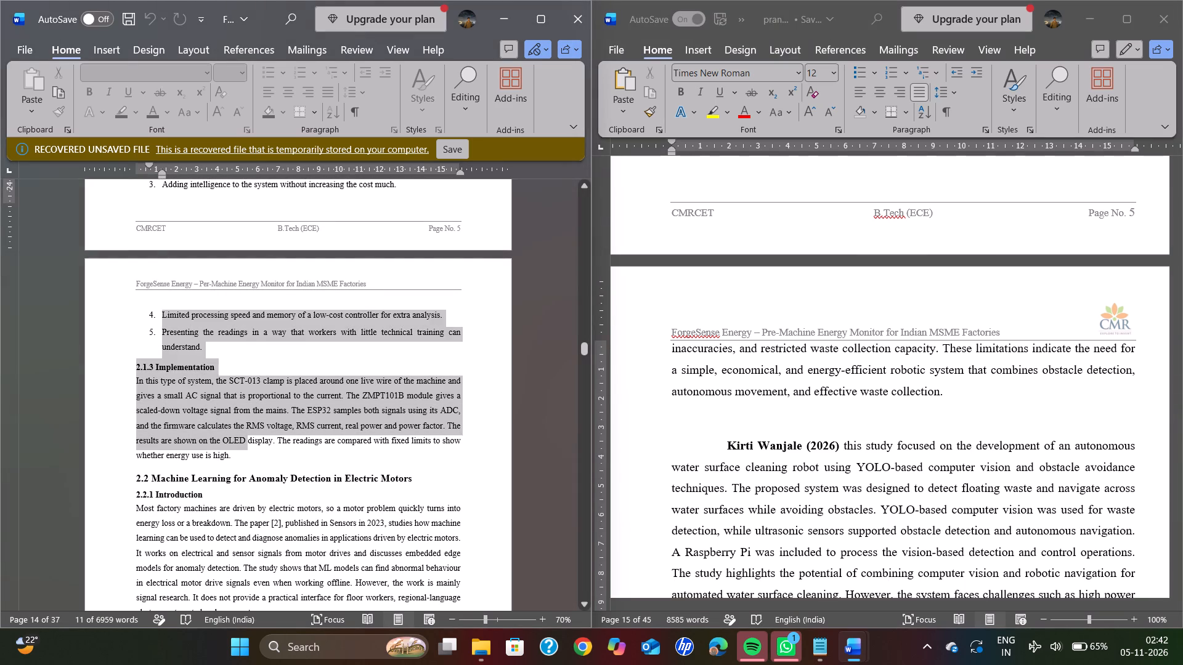
drag(238, 445, 304, 621)
scroll(243, 457, up, 1)
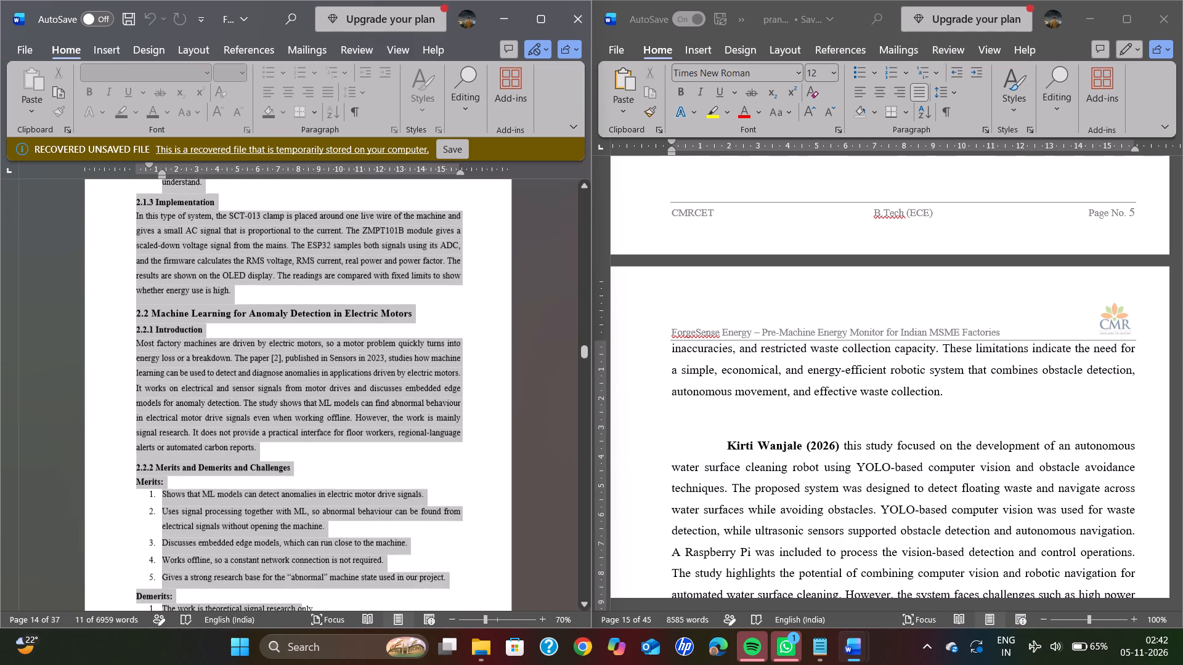
drag(304, 621, 336, 483)
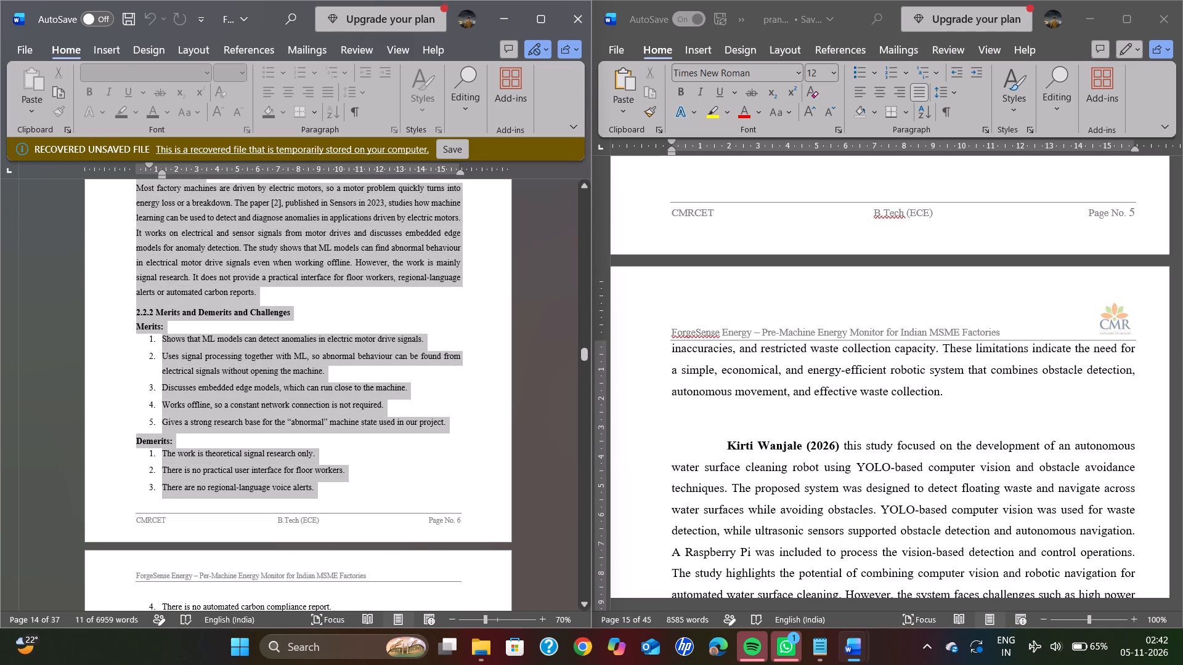
drag(336, 483, 312, 488)
drag(312, 488, 312, 488)
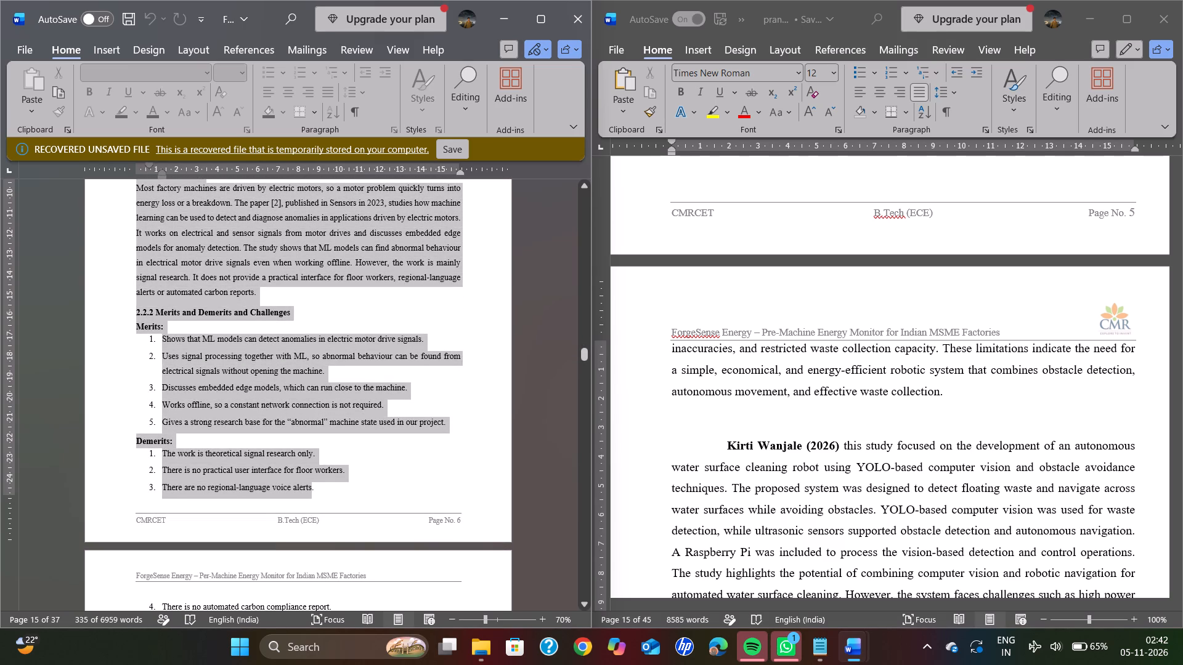
key(ctrl+c)
key(ctrl+c)
key(ctrl+c)
key(ctrl+c)
click(317, 391)
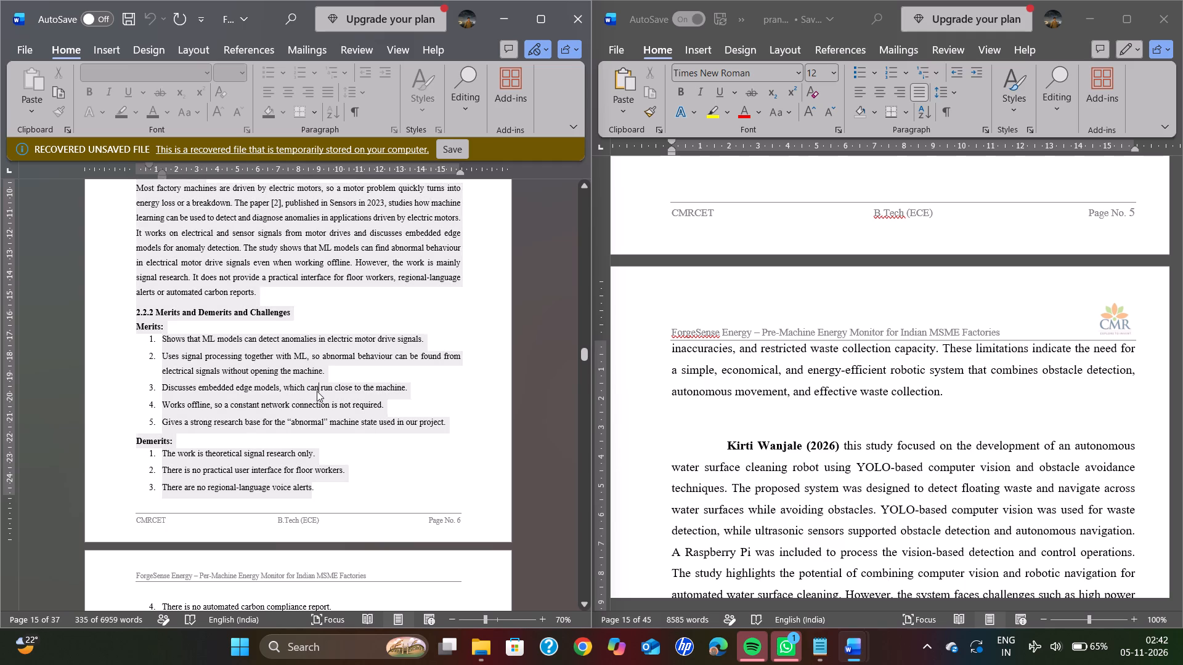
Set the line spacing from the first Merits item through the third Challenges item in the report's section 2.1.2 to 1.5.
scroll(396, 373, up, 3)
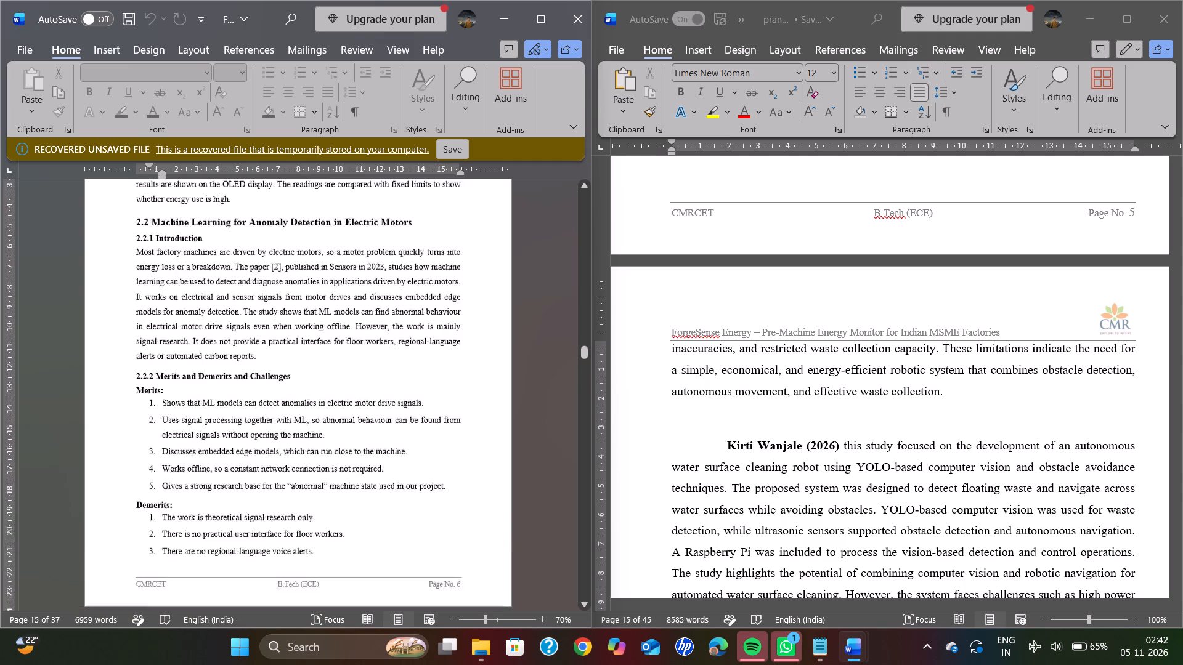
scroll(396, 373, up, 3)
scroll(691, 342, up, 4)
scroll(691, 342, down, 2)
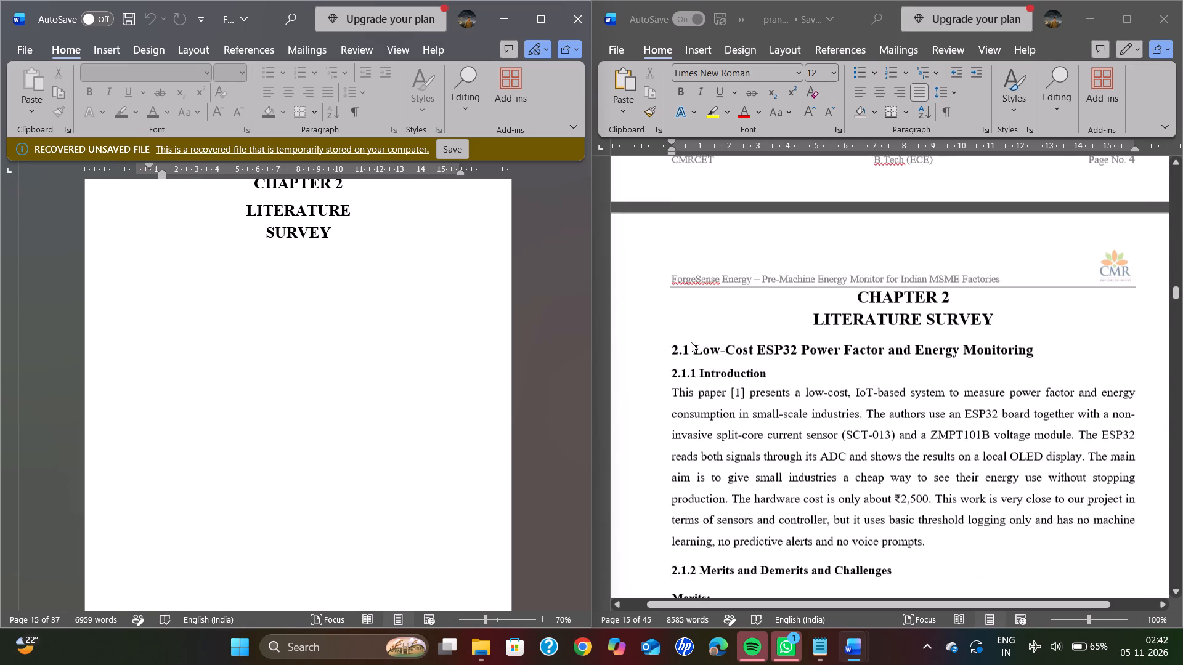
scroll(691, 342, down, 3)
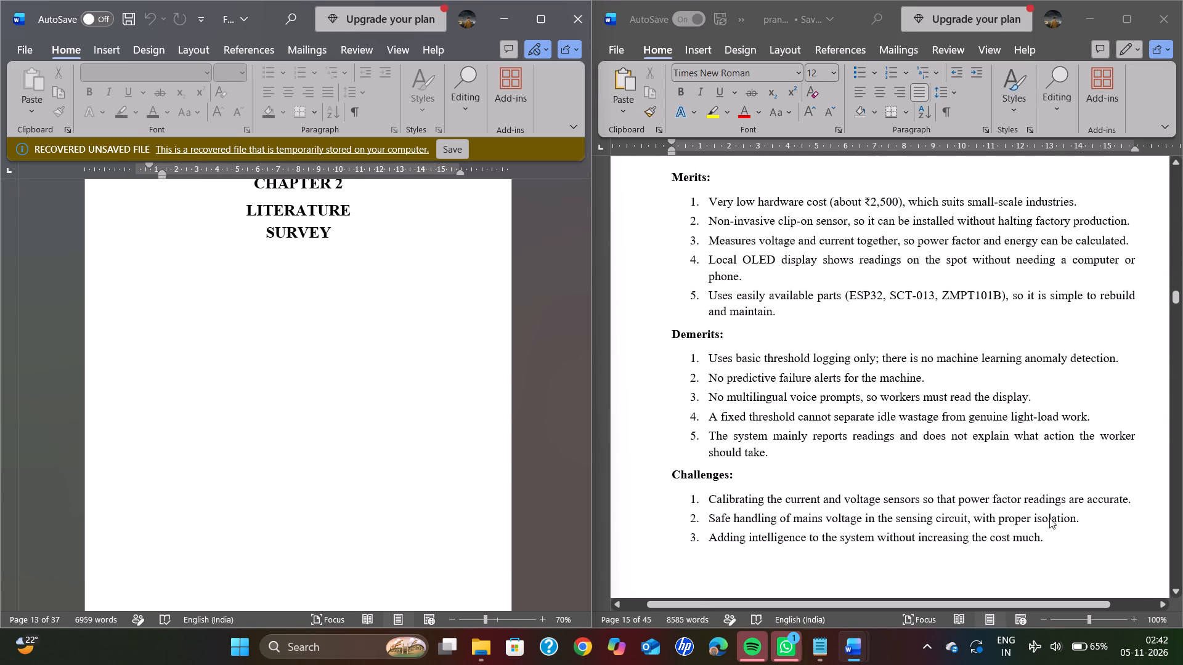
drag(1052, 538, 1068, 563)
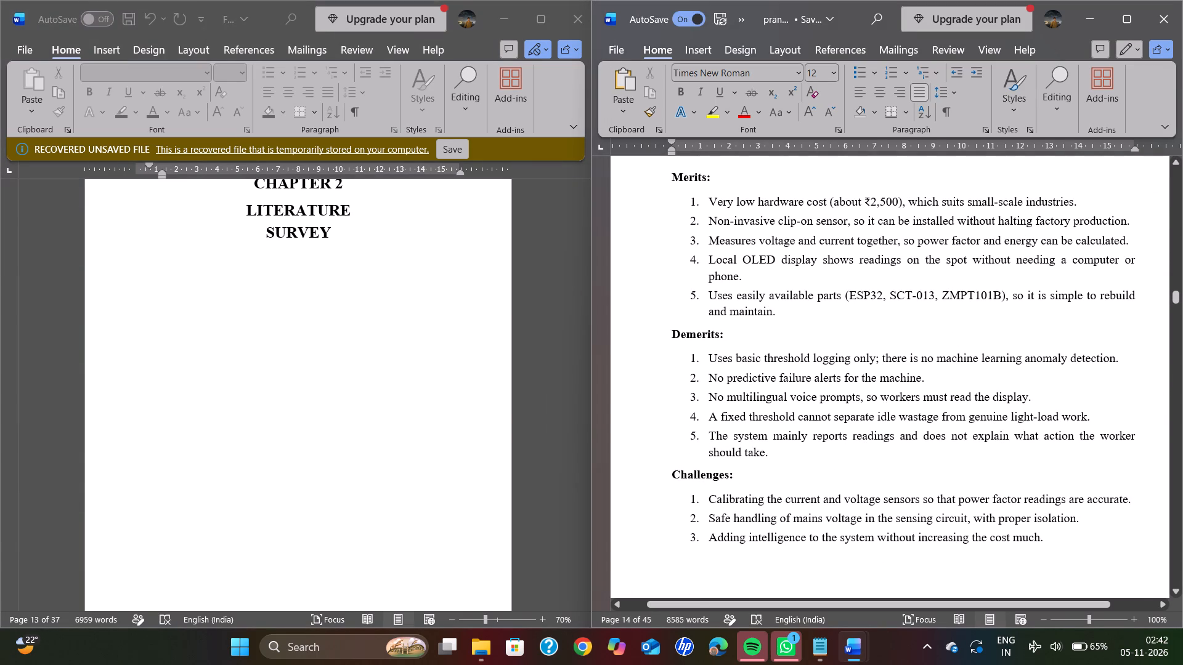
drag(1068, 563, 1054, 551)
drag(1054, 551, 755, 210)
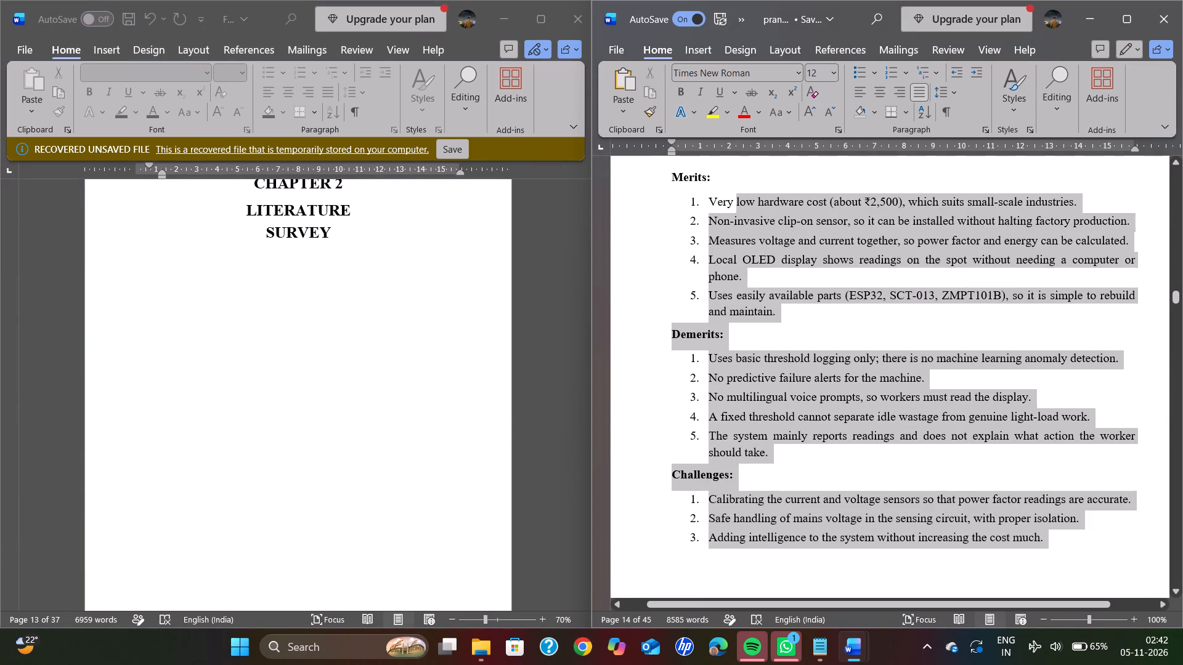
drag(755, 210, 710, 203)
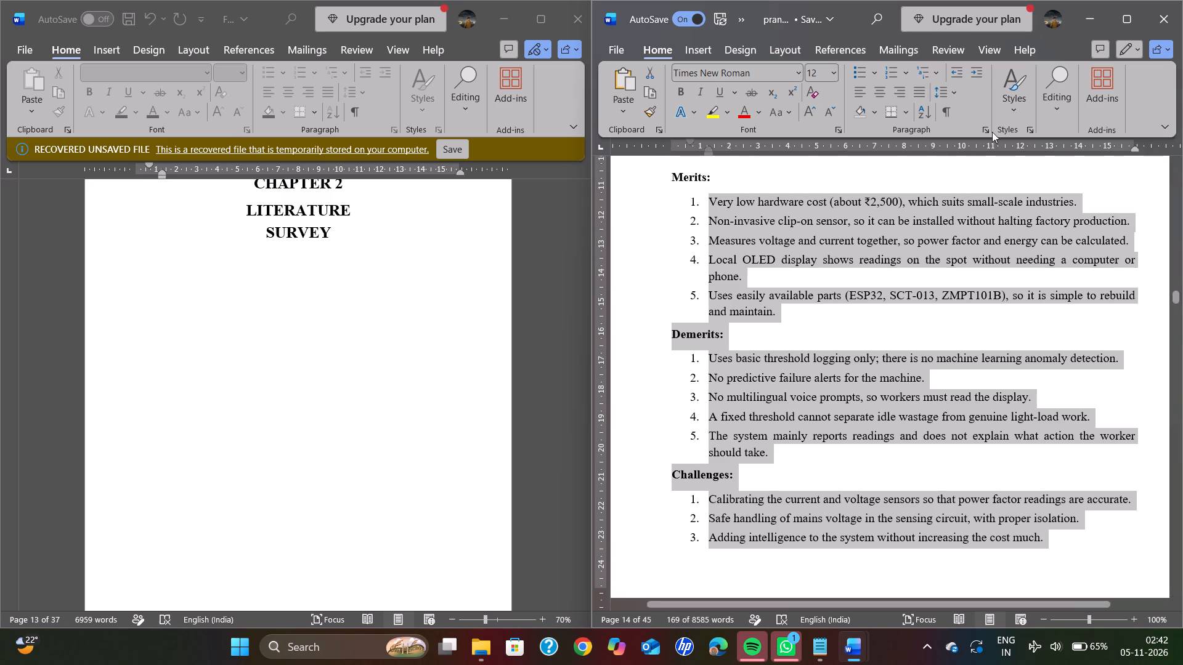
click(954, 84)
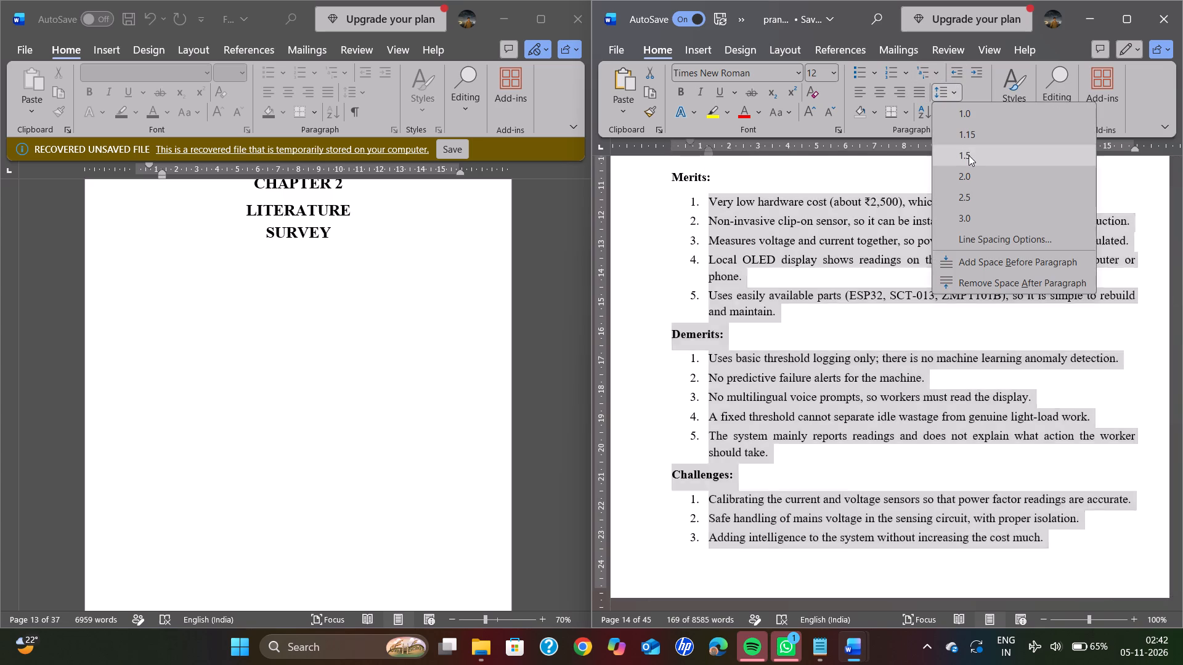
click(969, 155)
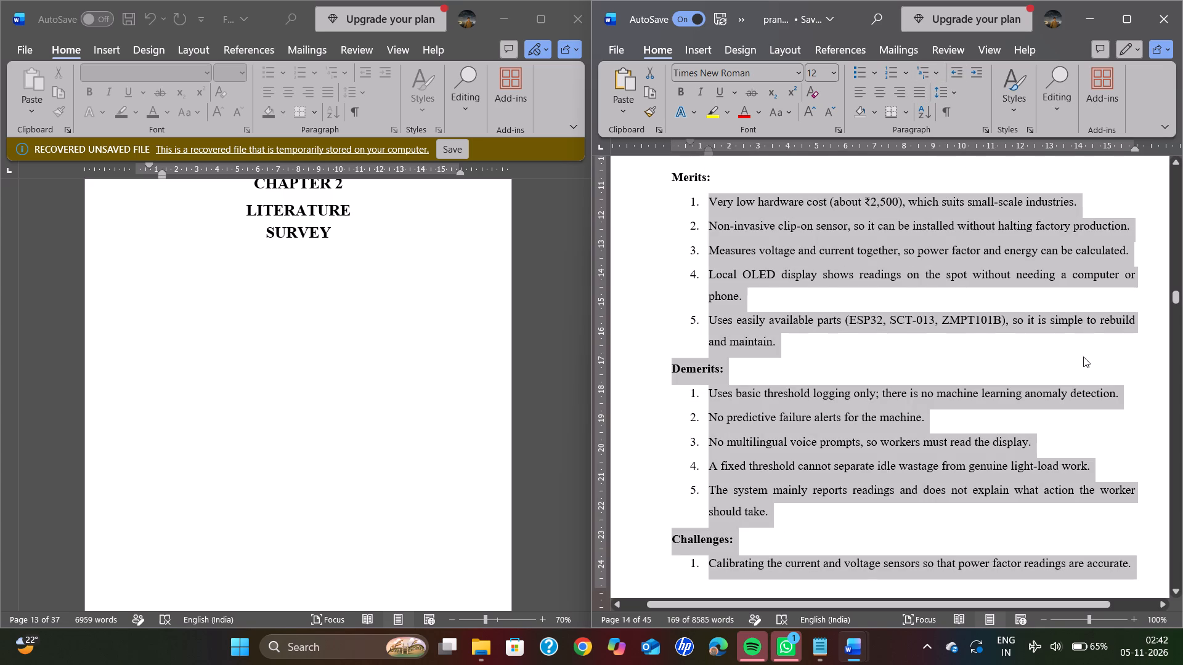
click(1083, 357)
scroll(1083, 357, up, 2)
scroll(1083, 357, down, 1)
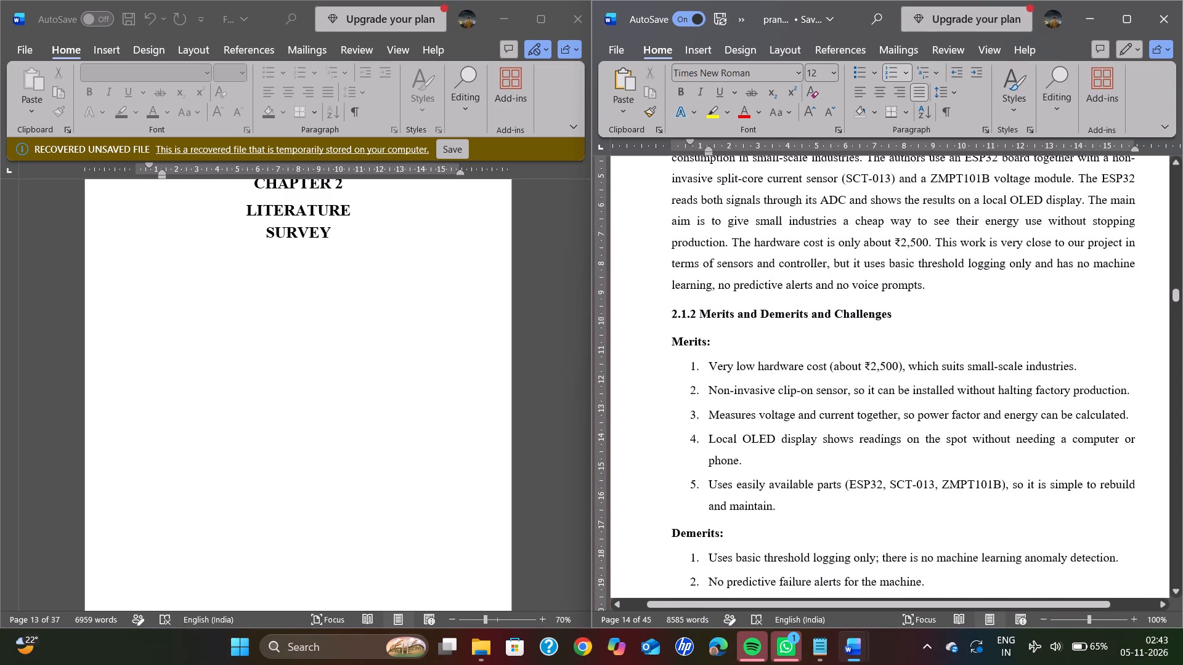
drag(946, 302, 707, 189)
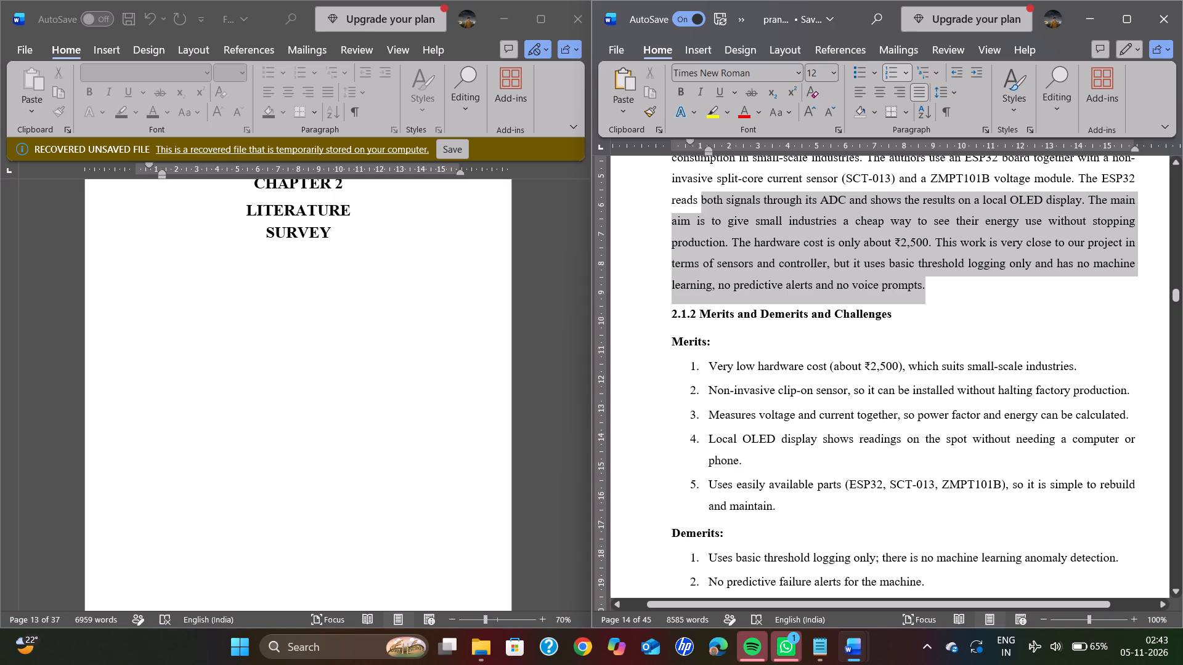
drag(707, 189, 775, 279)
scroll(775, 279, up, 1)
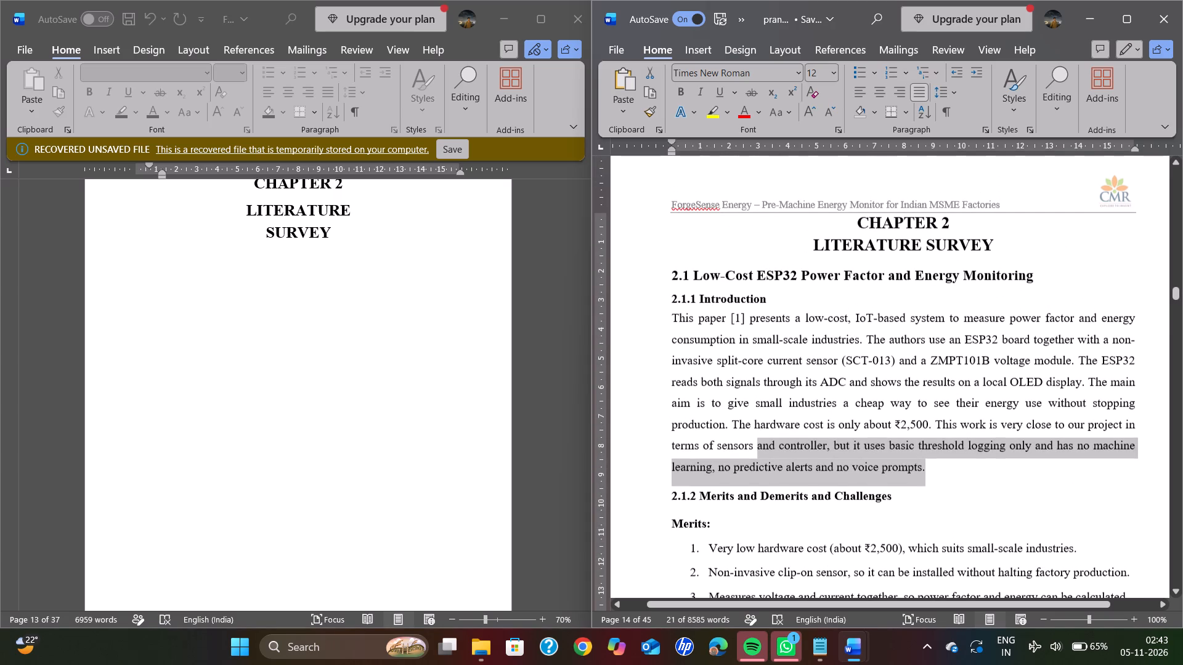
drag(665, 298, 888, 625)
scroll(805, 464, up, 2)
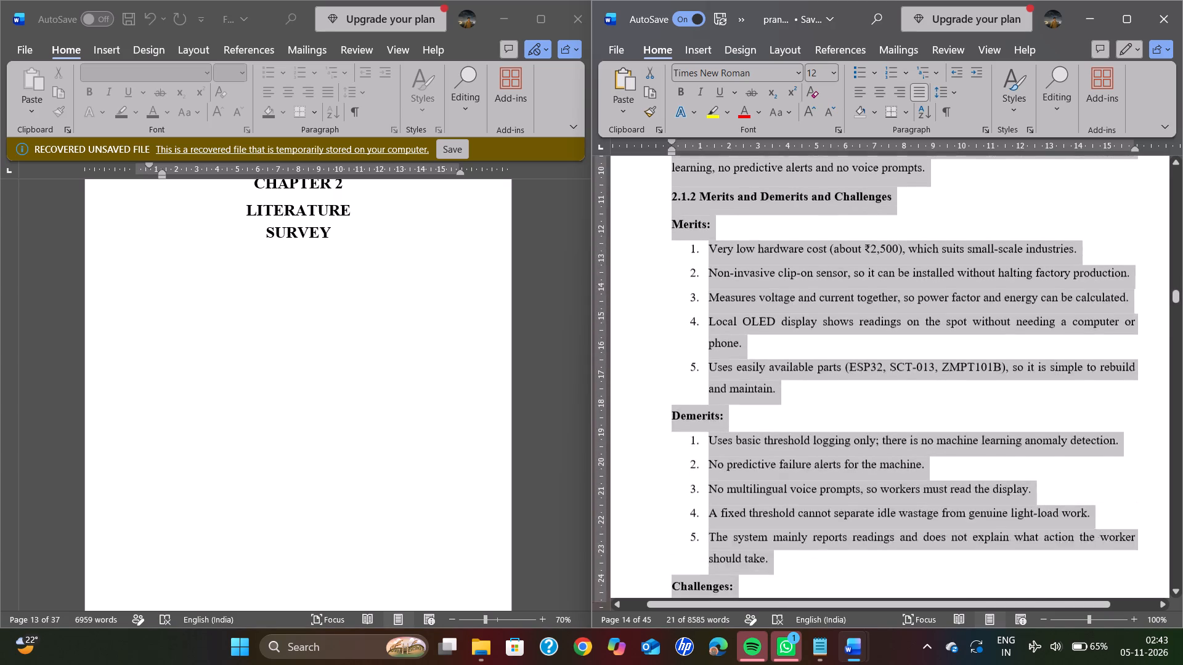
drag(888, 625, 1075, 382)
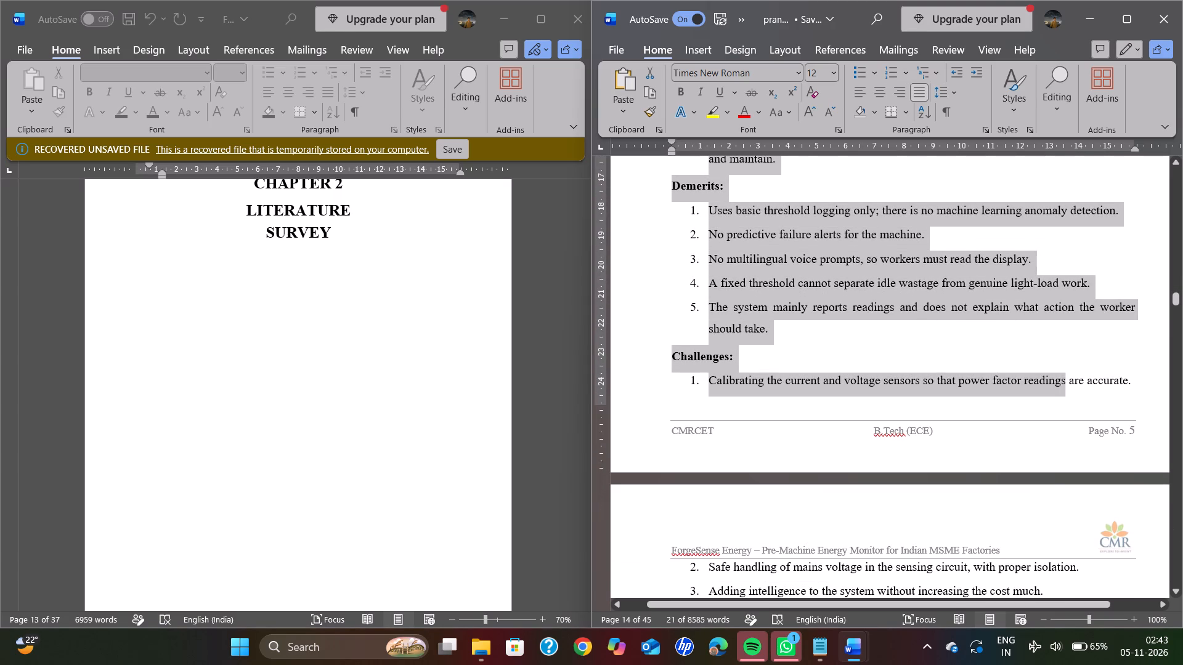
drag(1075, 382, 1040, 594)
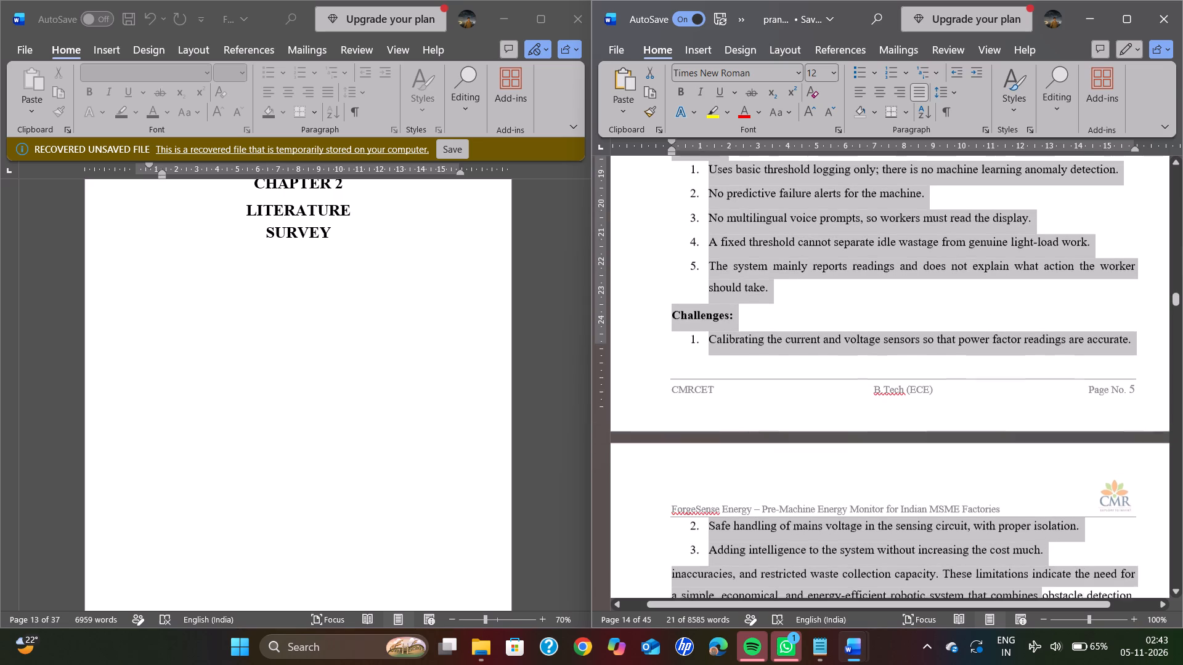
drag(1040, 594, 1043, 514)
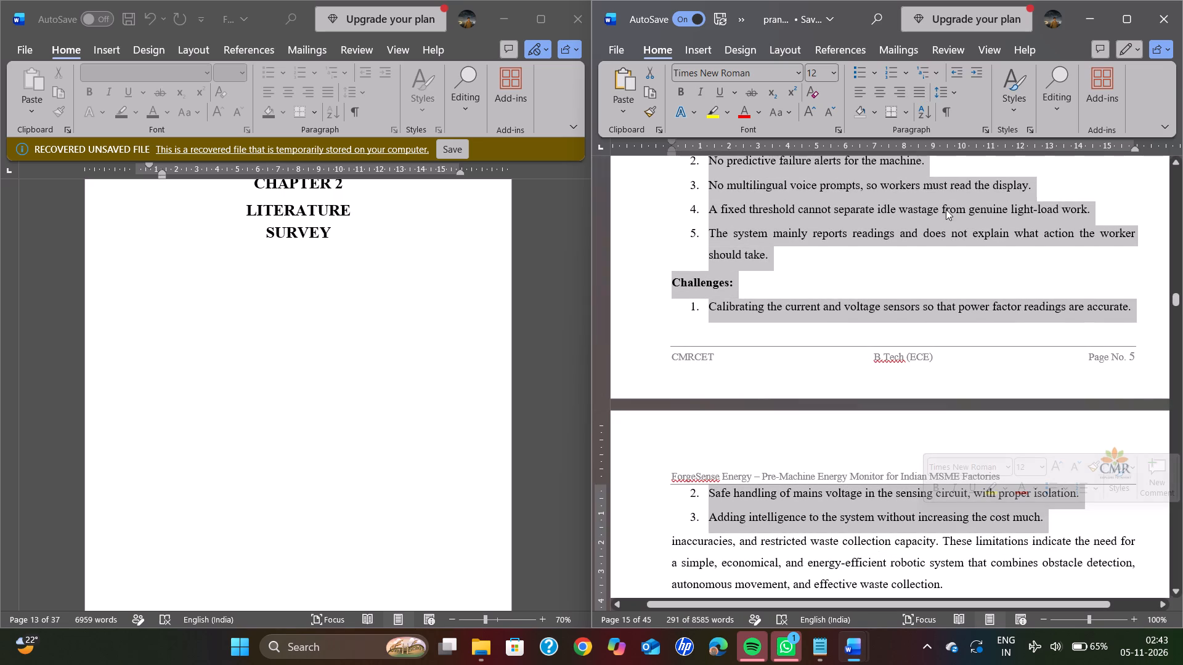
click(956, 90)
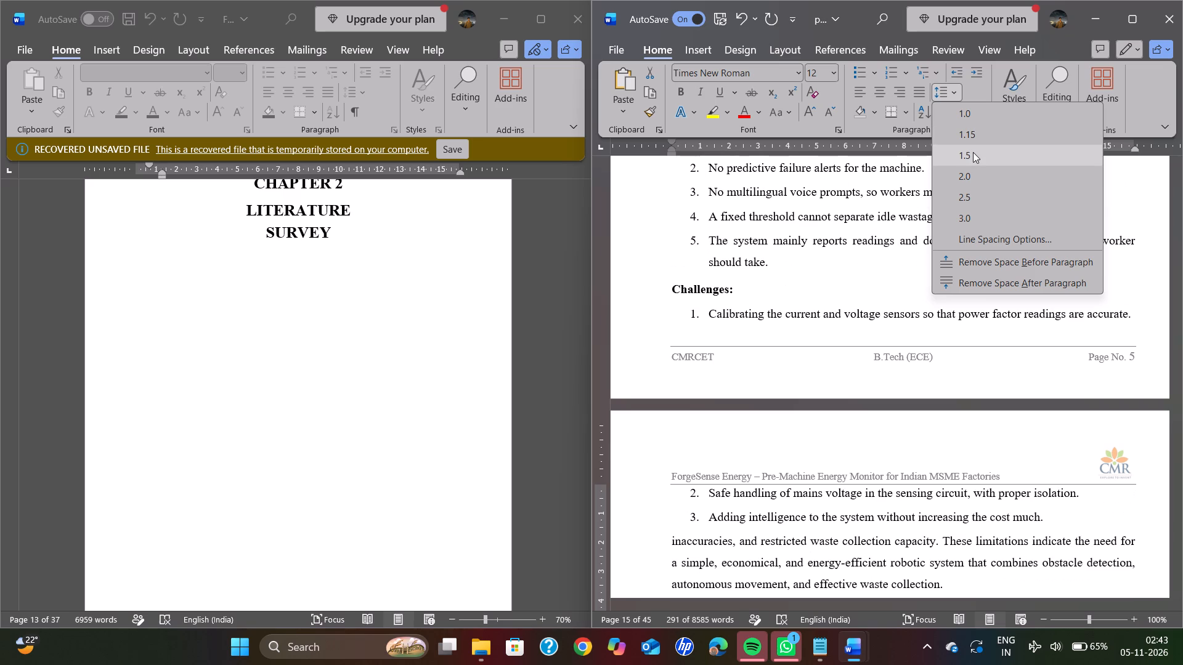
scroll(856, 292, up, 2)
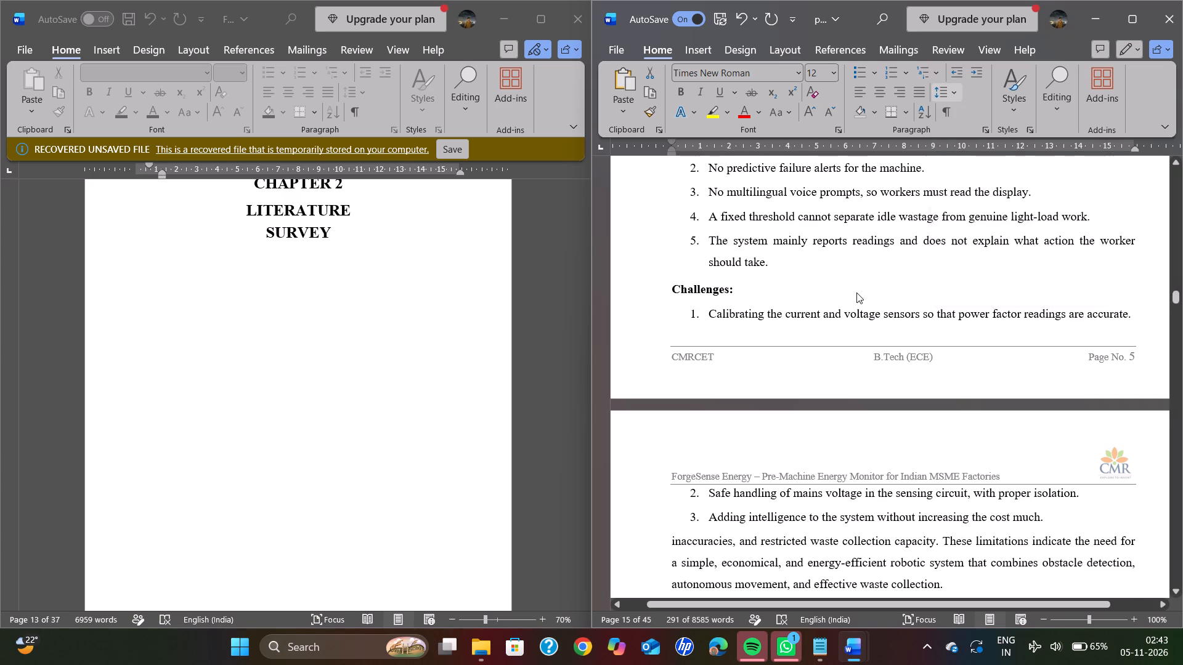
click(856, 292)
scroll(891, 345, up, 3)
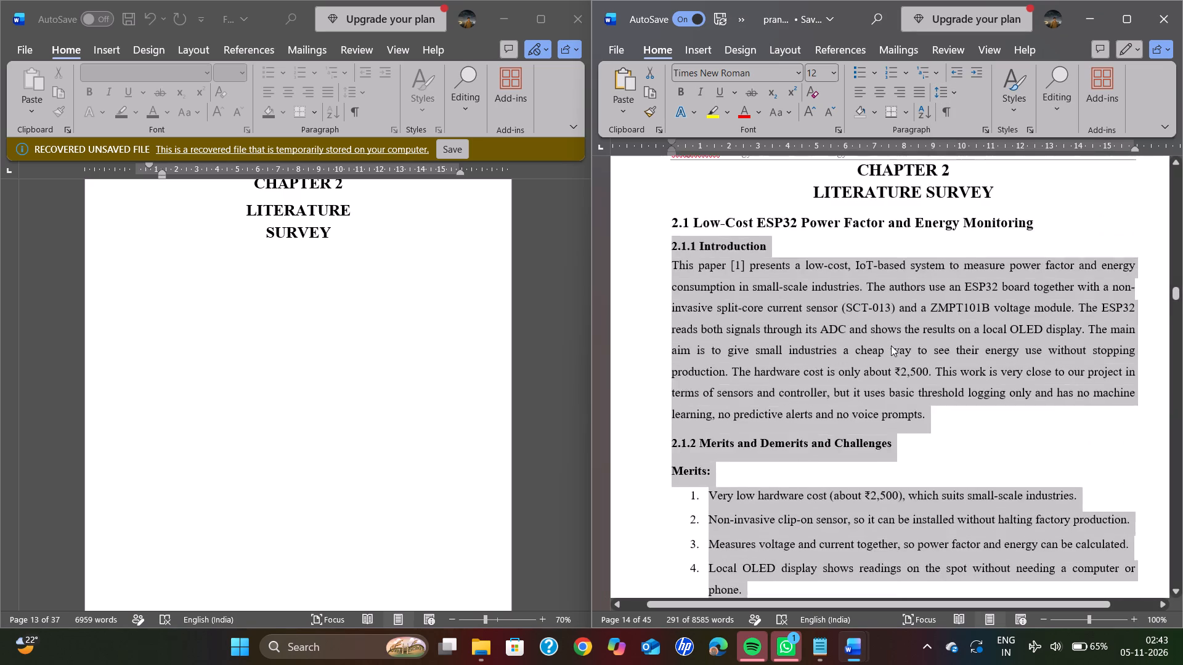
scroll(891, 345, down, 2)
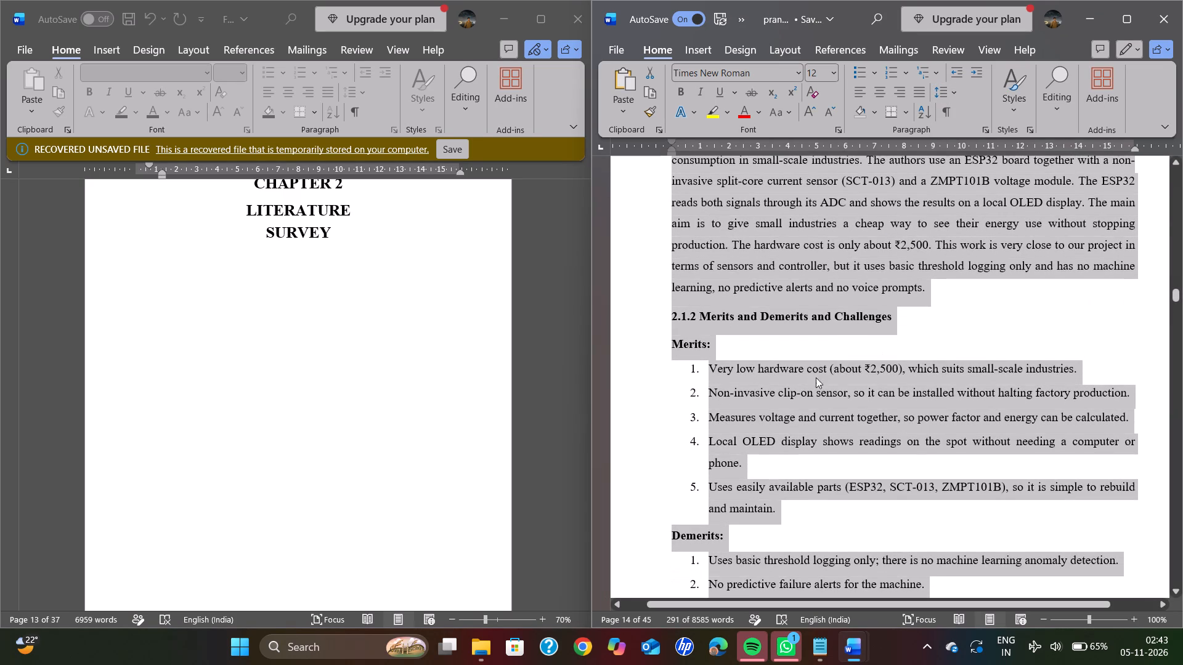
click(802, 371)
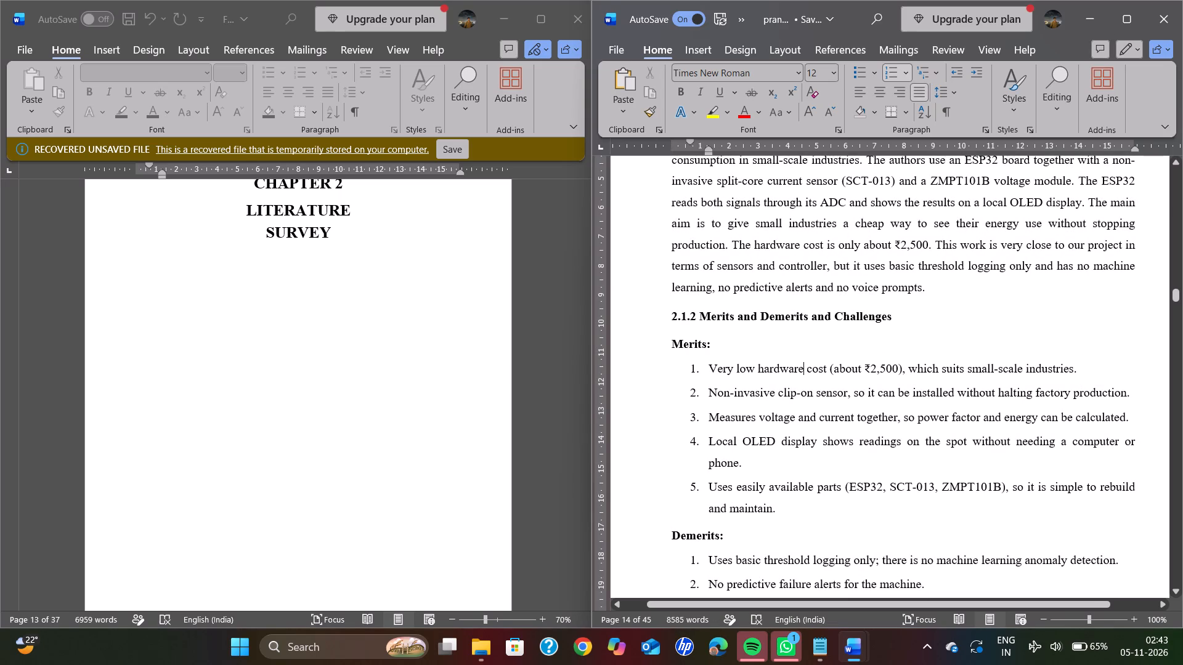
Set the line spacing from the Merits heading through the third Challenges item in the report's section 2.1.2 to 1.15.
drag(670, 337, 892, 486)
scroll(765, 467, up, 1)
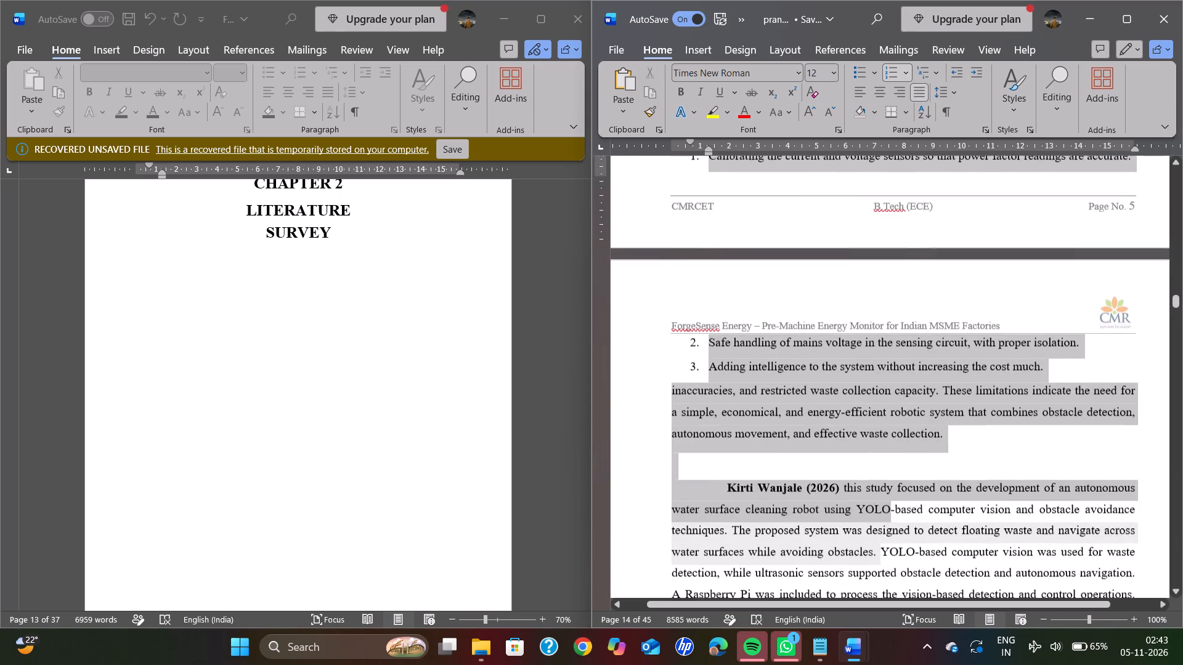
drag(892, 486, 1060, 363)
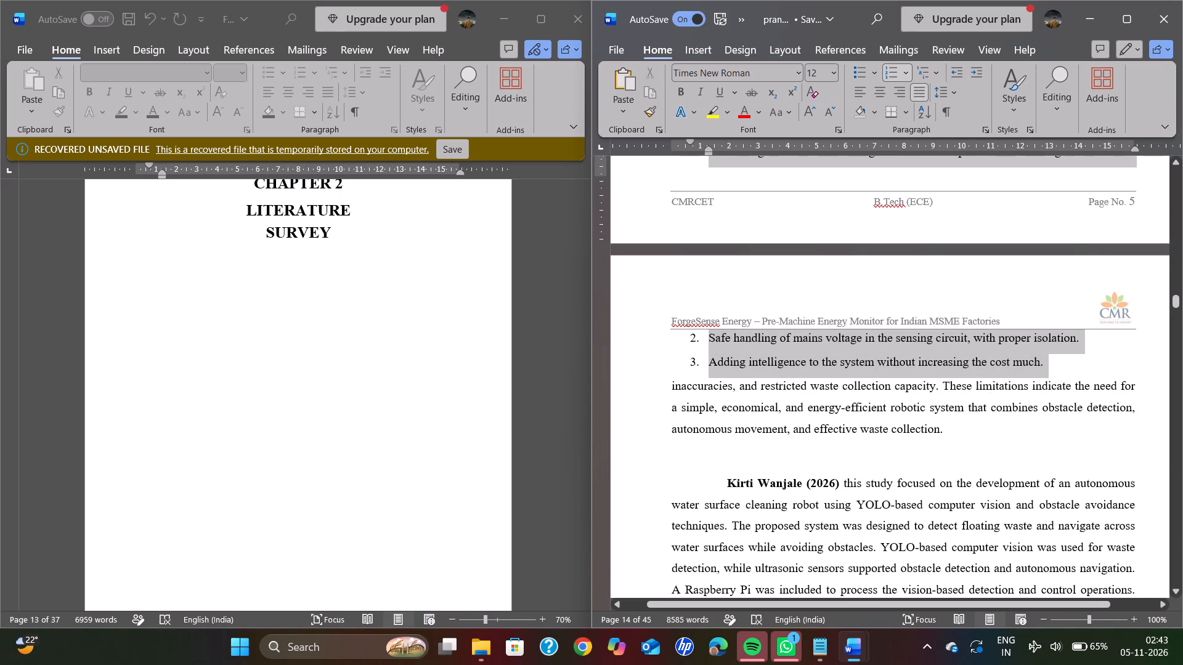
drag(1060, 363, 1061, 361)
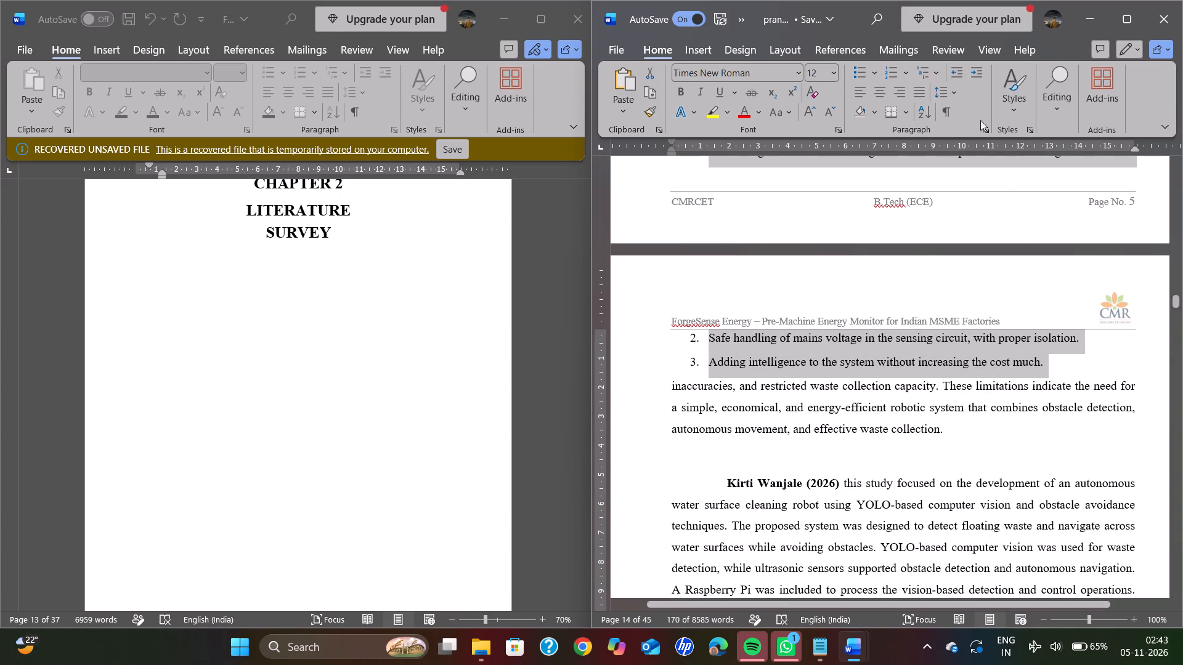
click(954, 92)
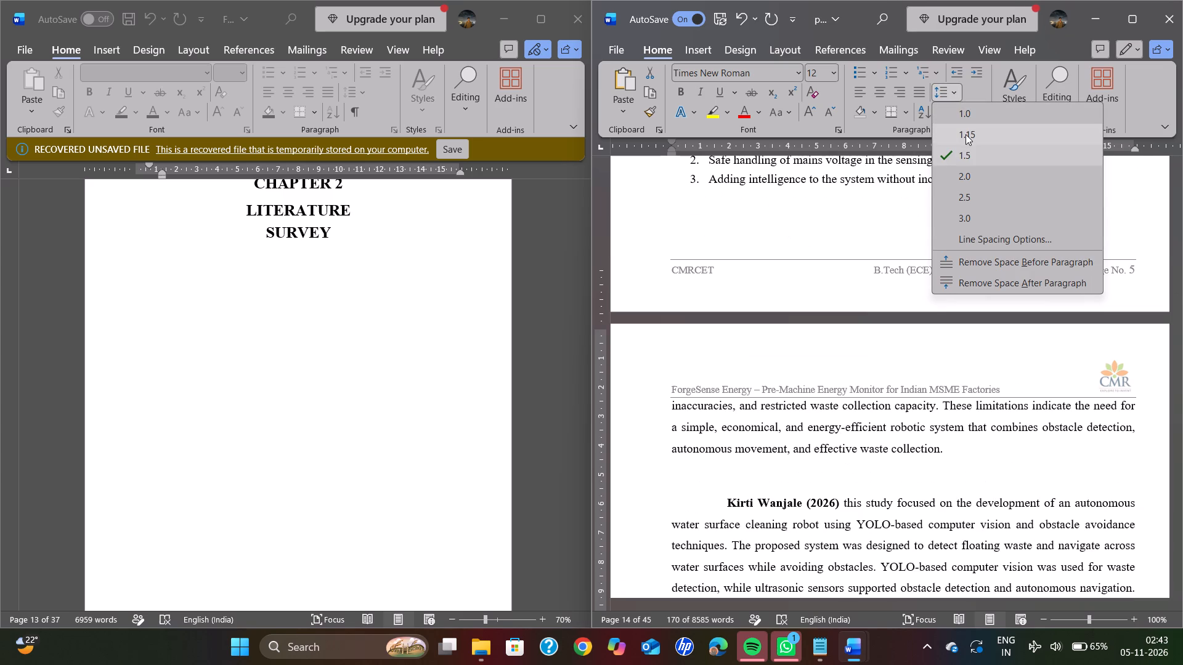
click(966, 134)
scroll(943, 233, up, 1)
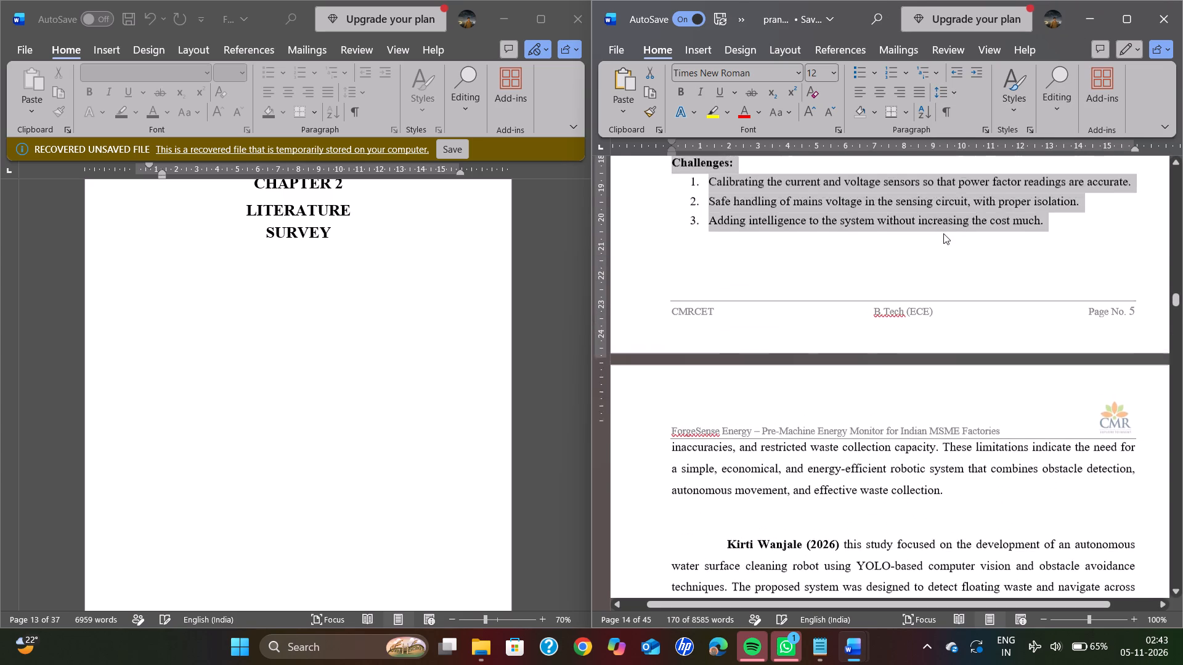
scroll(943, 233, up, 1)
click(976, 275)
scroll(976, 275, up, 1)
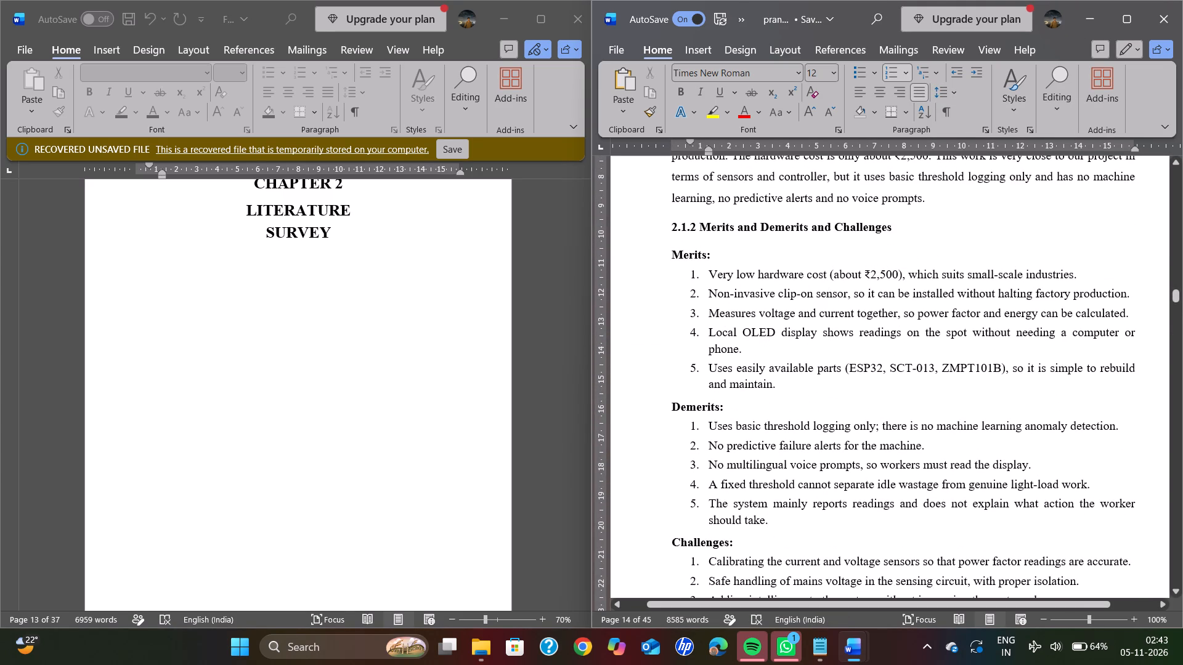
scroll(976, 275, down, 1)
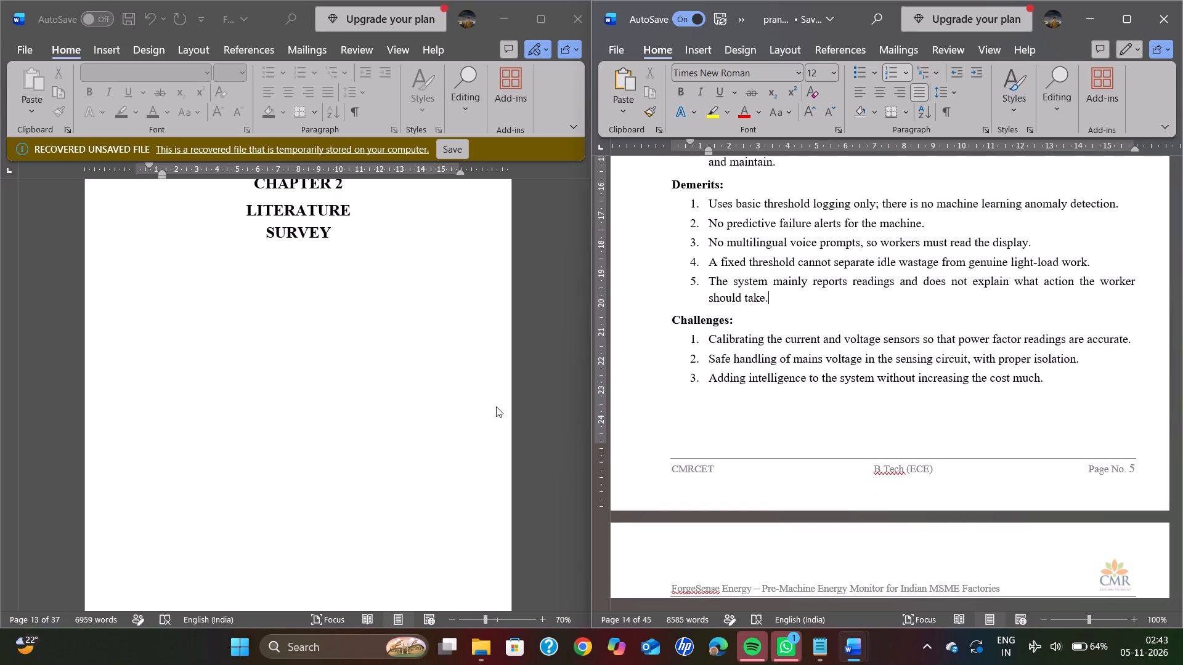
Copy the fourth and fifth Challenges items of section 2.1.2, from "Limited processing speed" through "understand.", in the recovered document.
scroll(496, 406, up, 4)
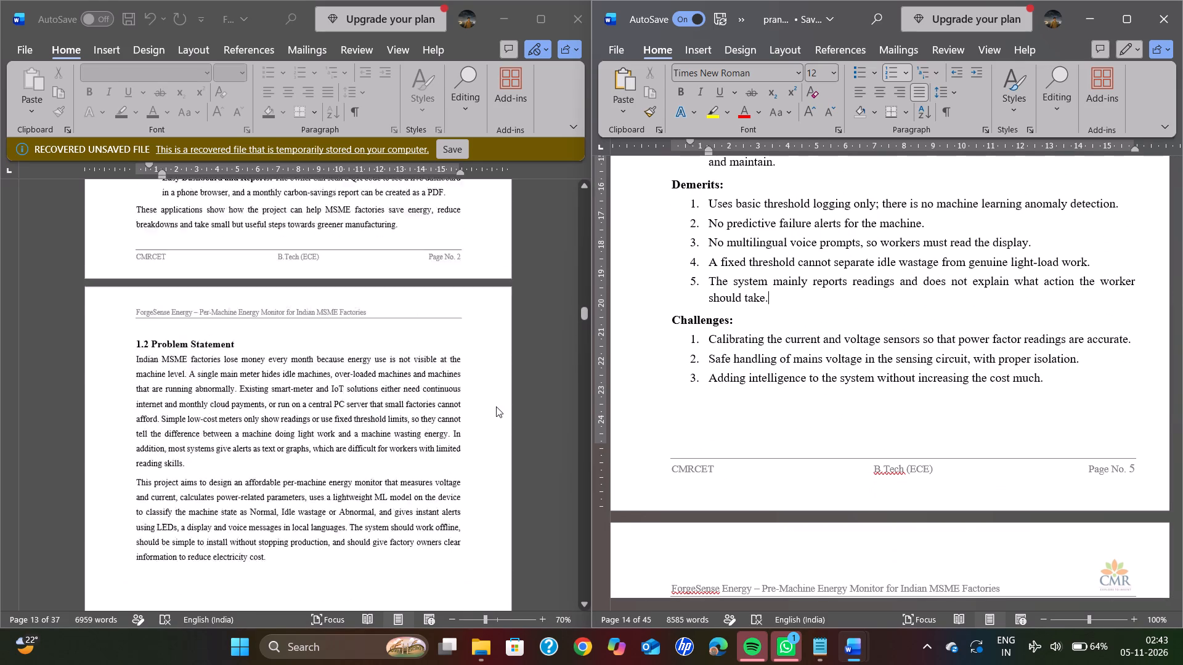
scroll(496, 406, up, 1)
scroll(496, 406, down, 9)
scroll(496, 406, up, 2)
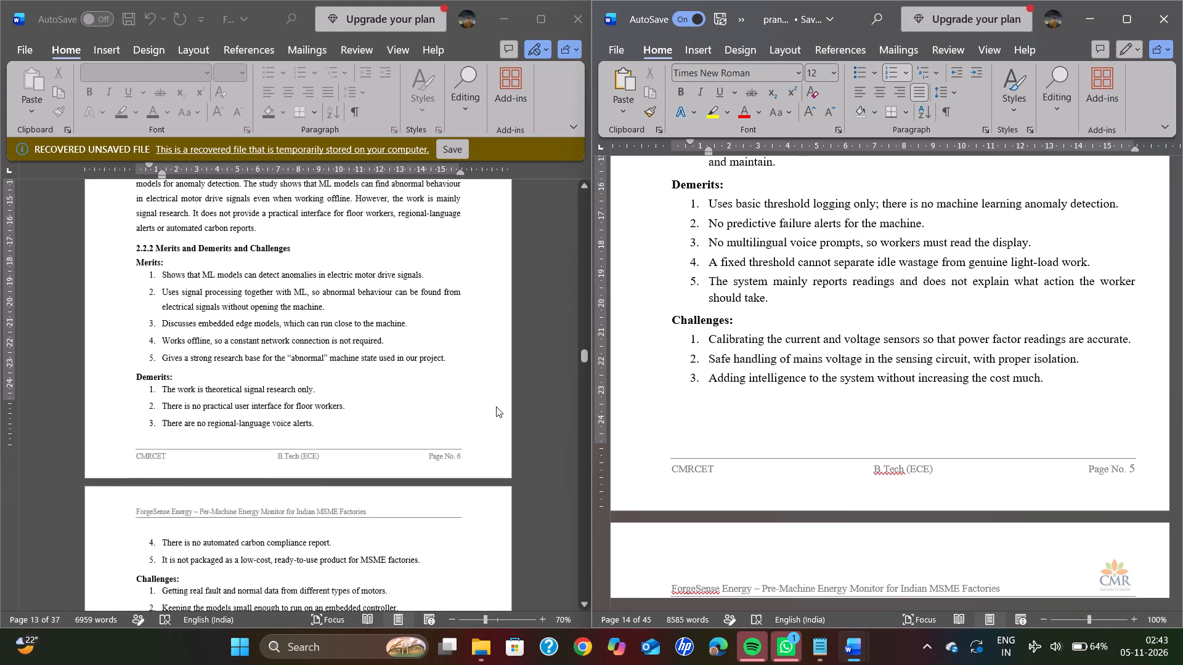
scroll(444, 449, up, 2)
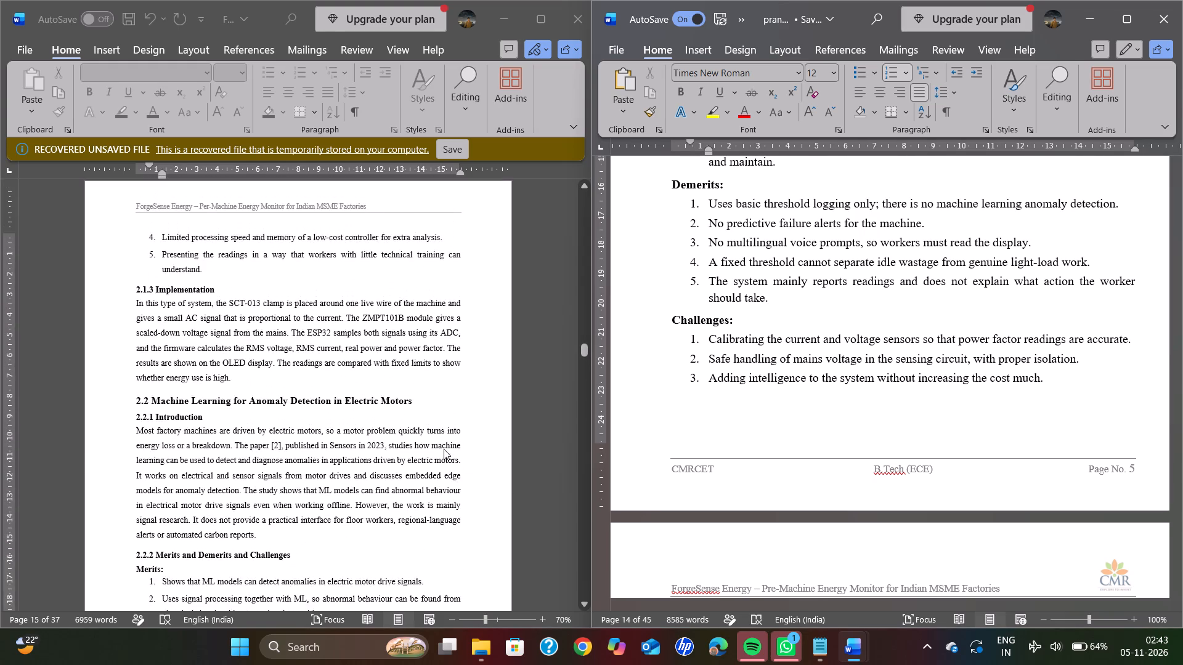
scroll(444, 449, up, 1)
scroll(444, 449, down, 4)
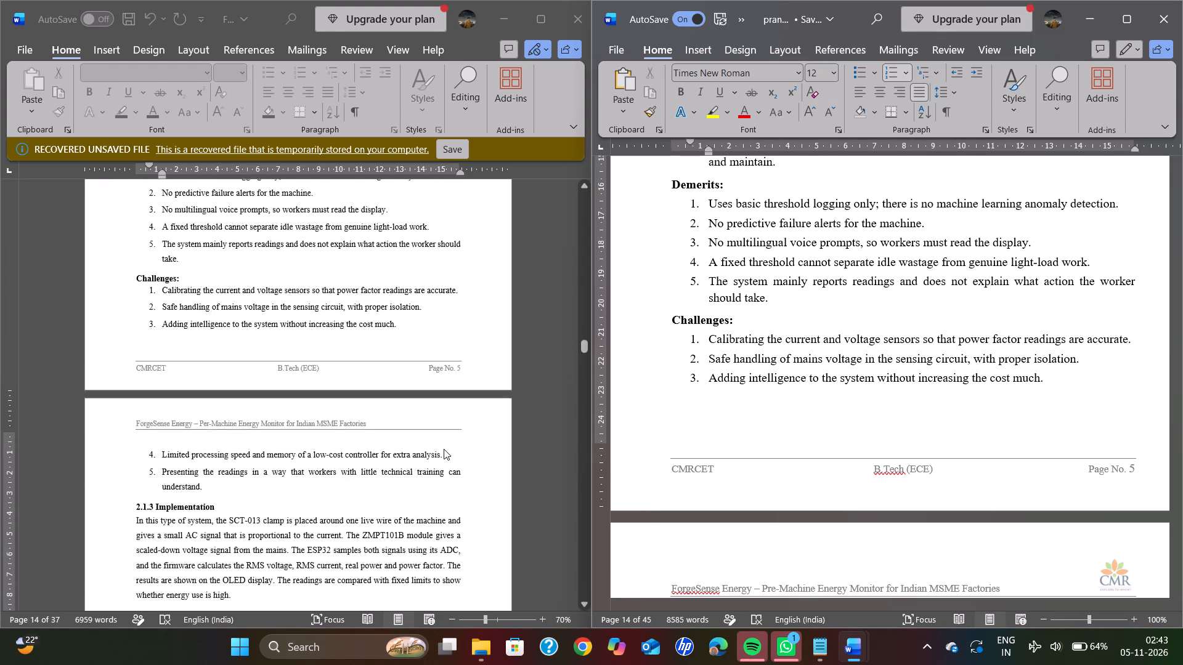
scroll(444, 449, down, 1)
click(201, 457)
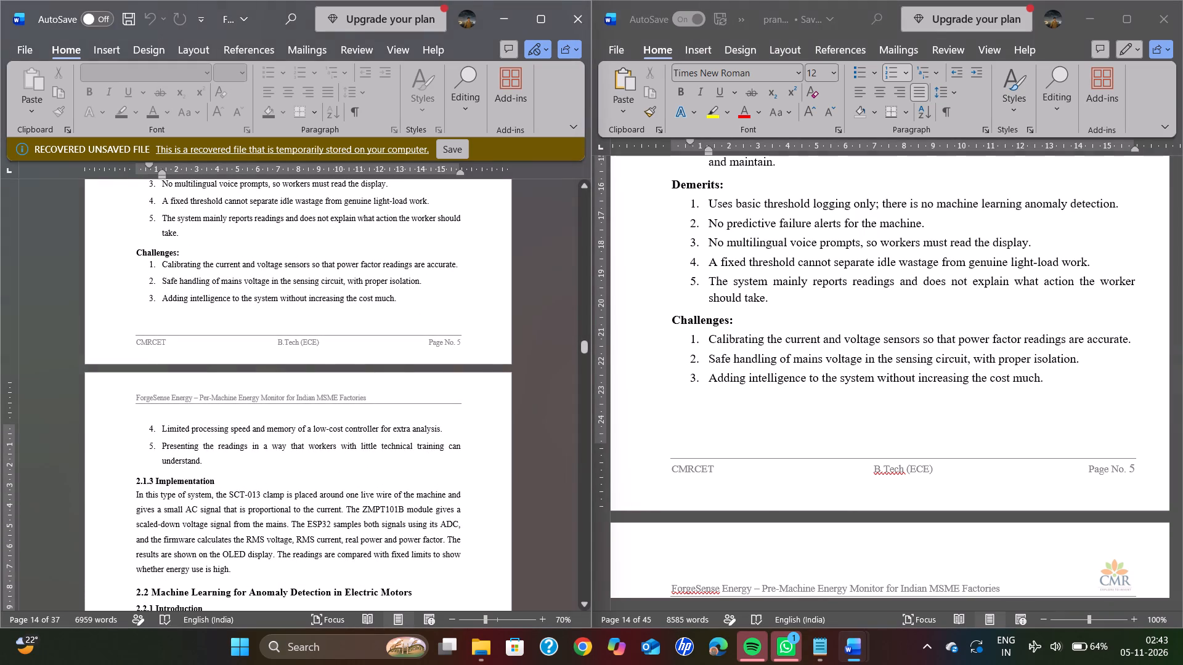
drag(202, 463, 144, 430)
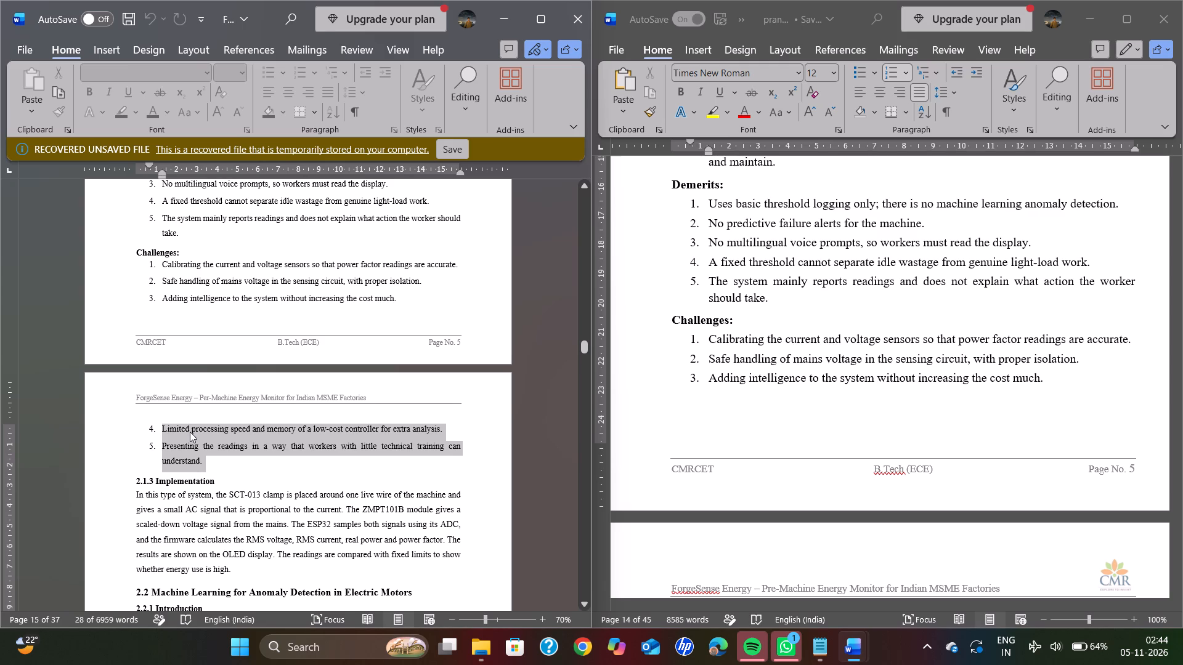
key(ctrl+c)
key(ctrl+c)
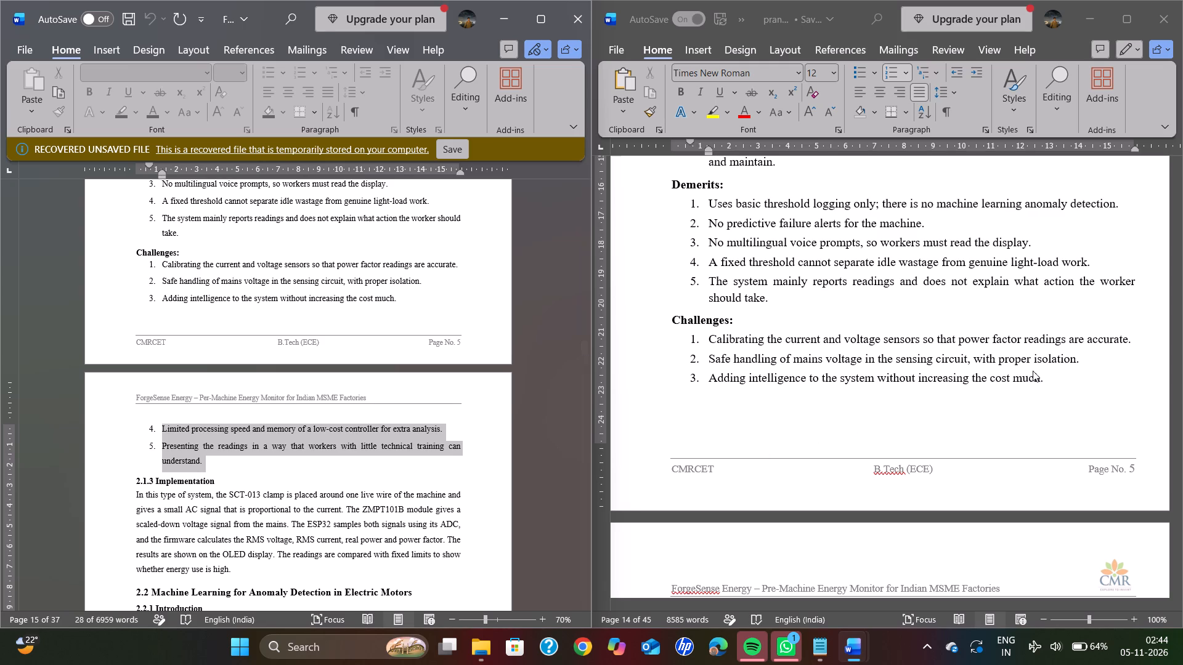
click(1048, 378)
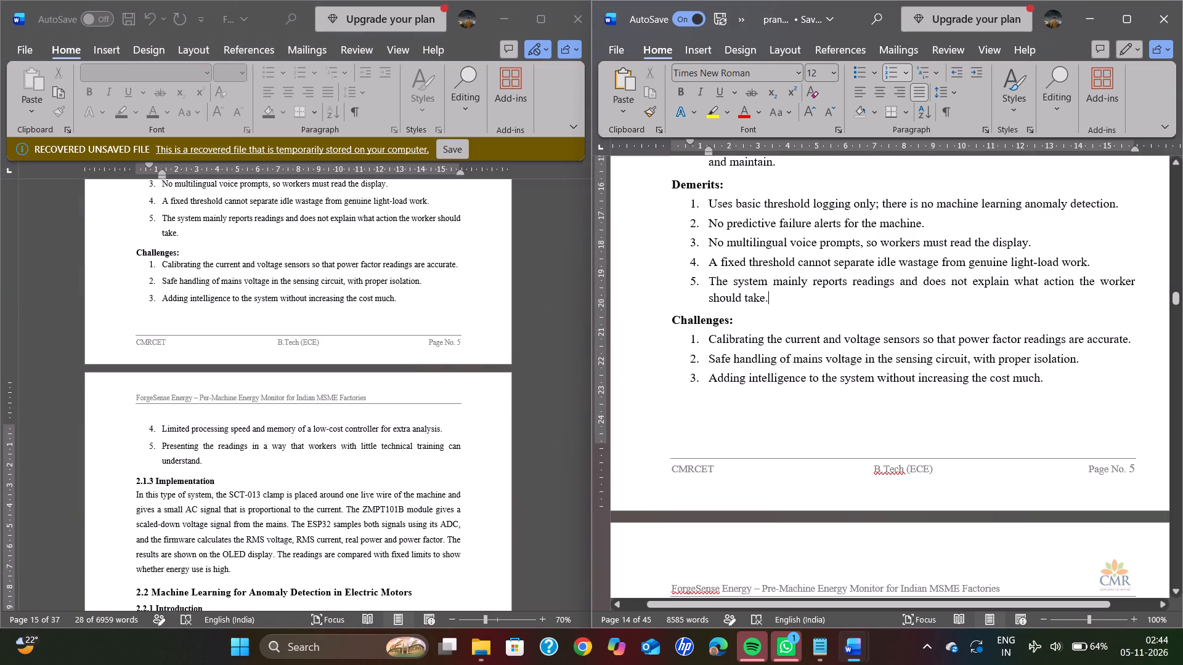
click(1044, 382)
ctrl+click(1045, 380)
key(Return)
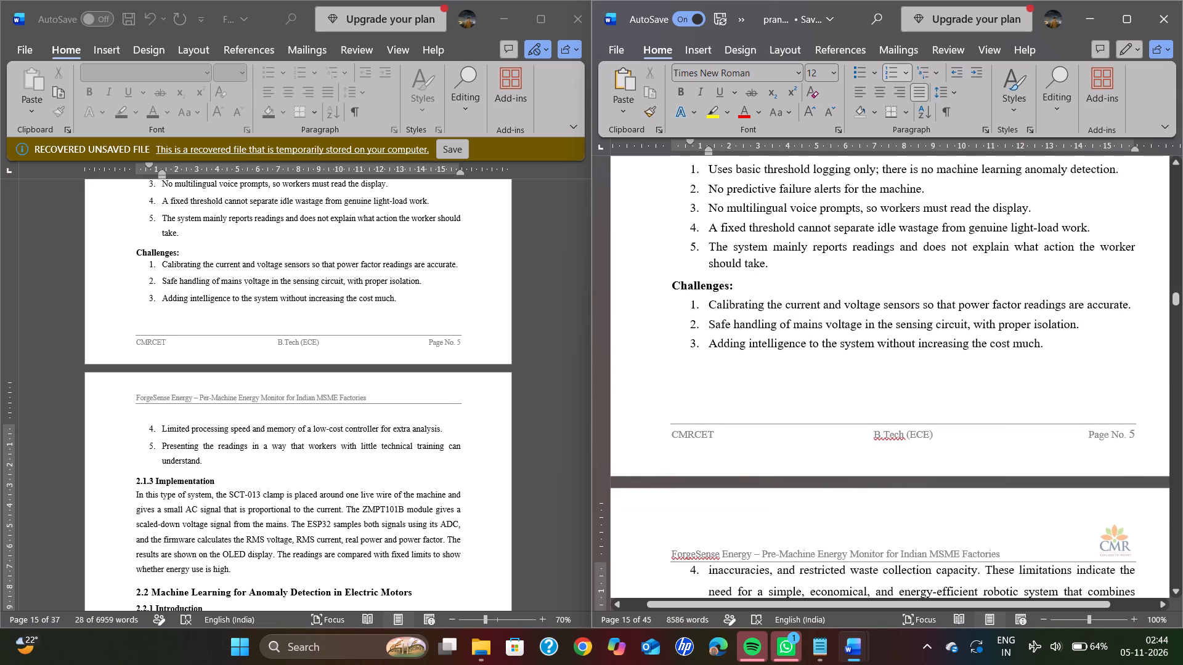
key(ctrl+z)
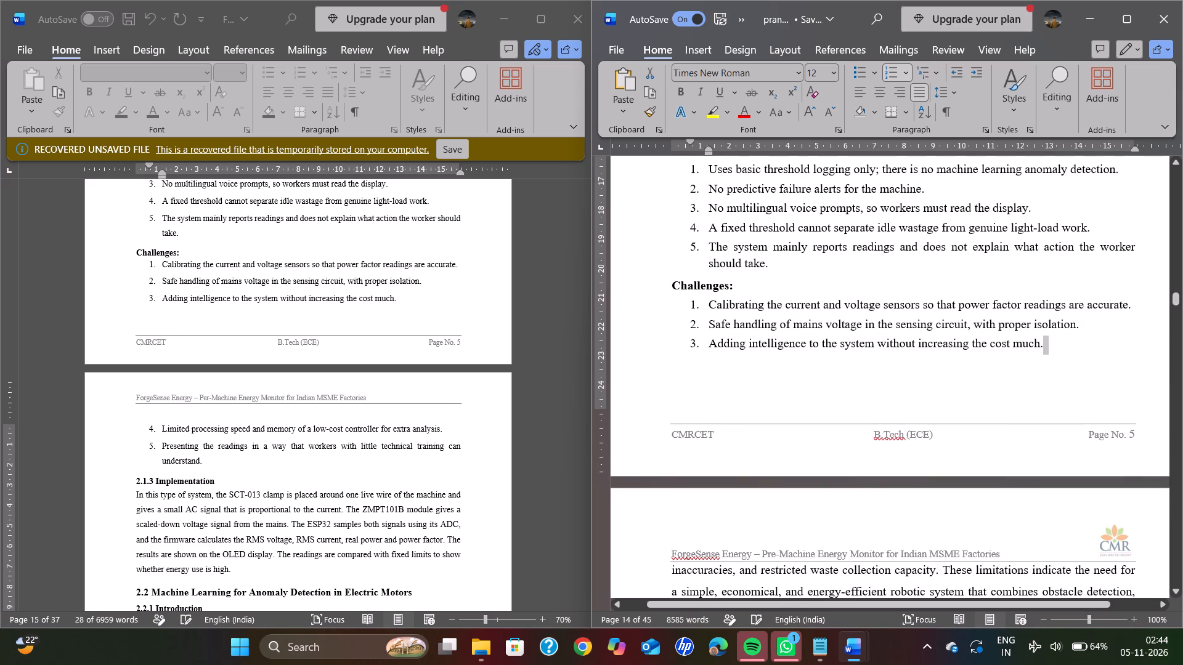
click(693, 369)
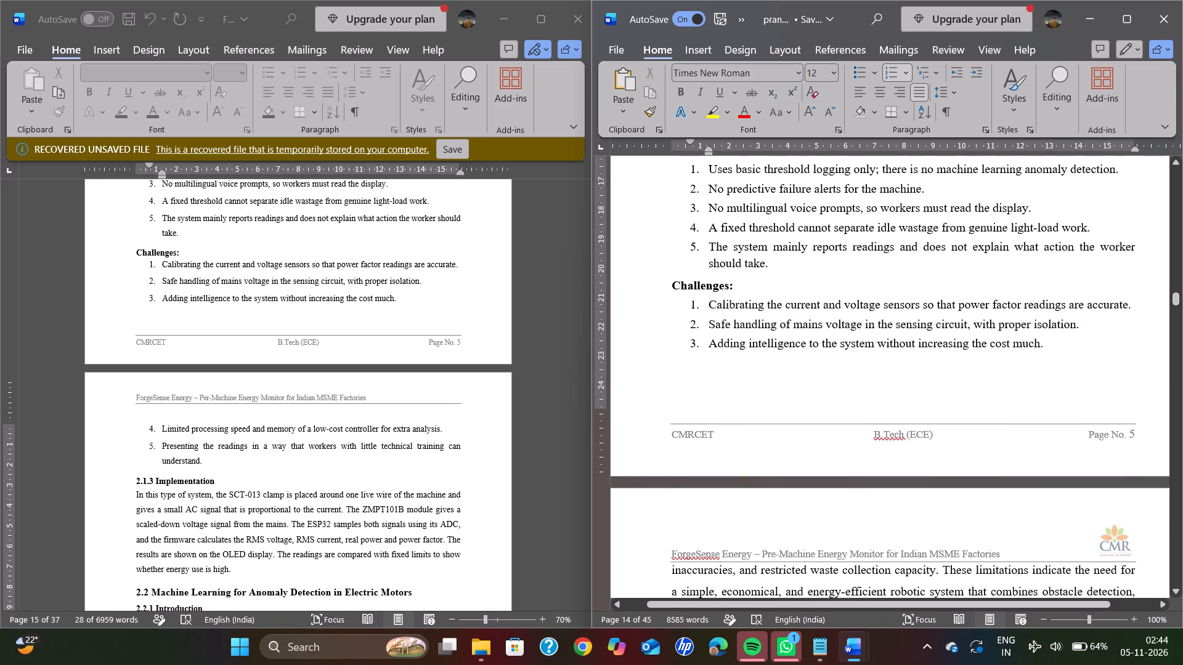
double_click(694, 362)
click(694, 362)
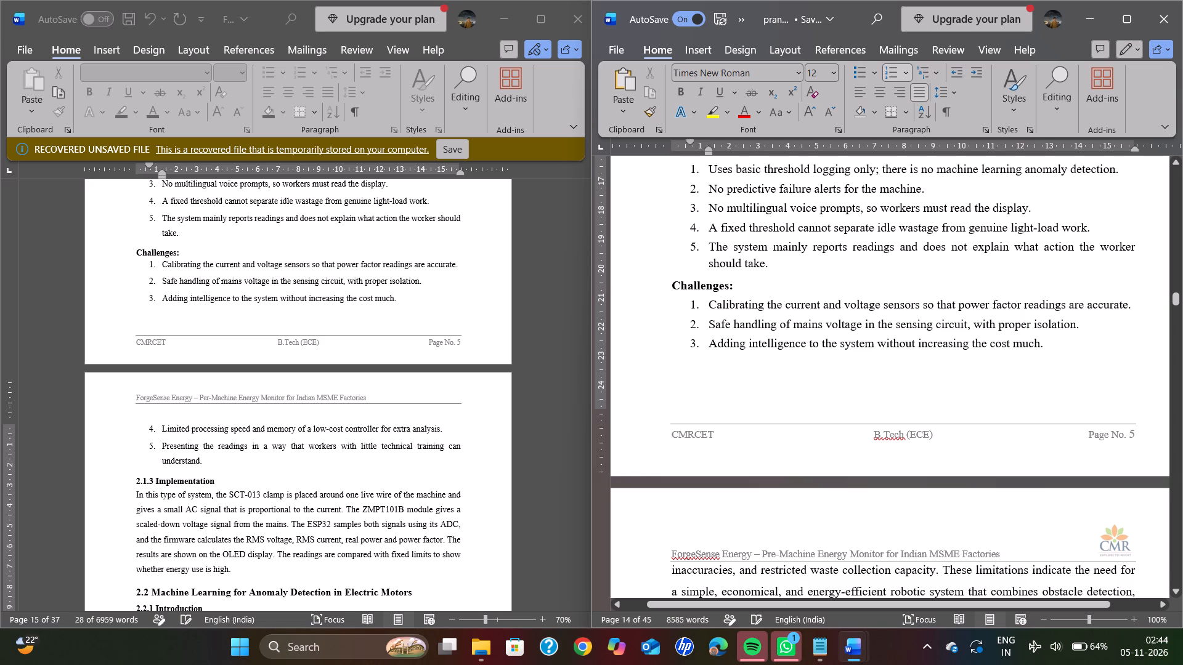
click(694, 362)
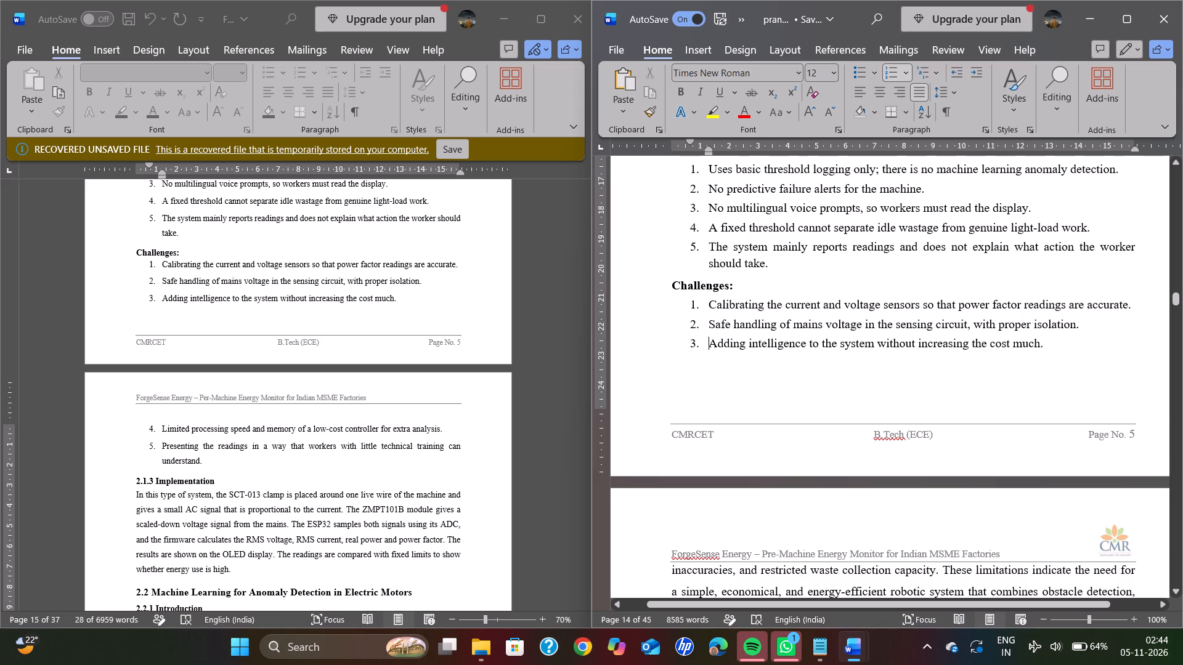
Paste the copied items as items 4 and 5 on a new line after the report's third Challenges item.
click(1045, 349)
key(Return)
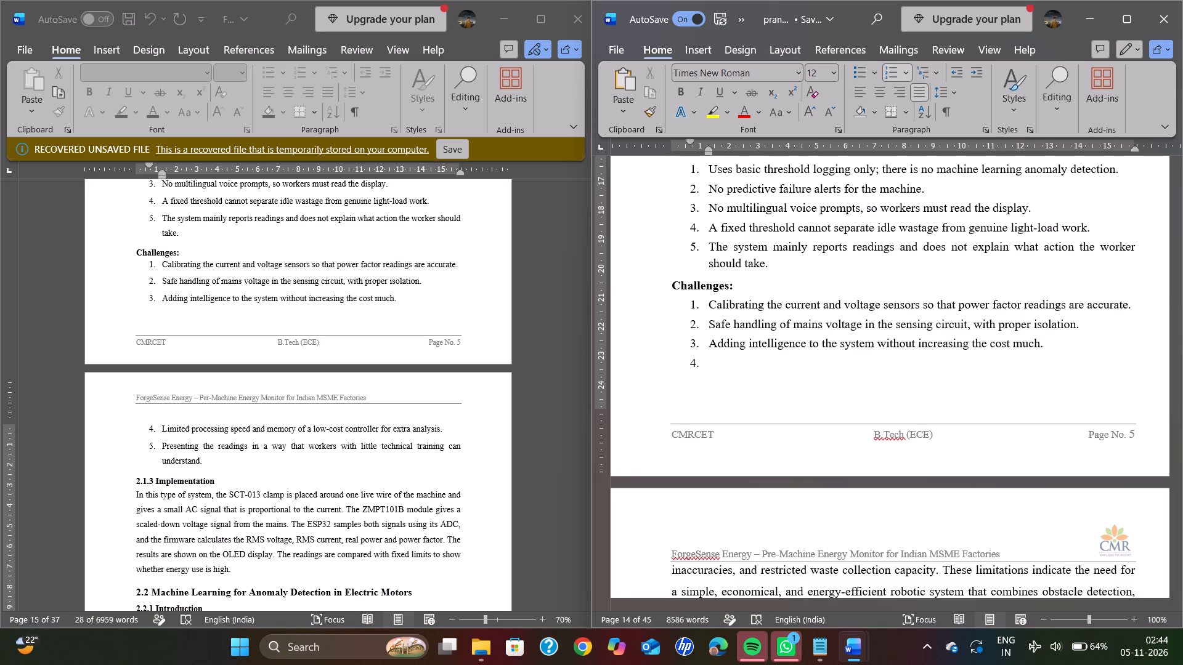
key(ctrl+v)
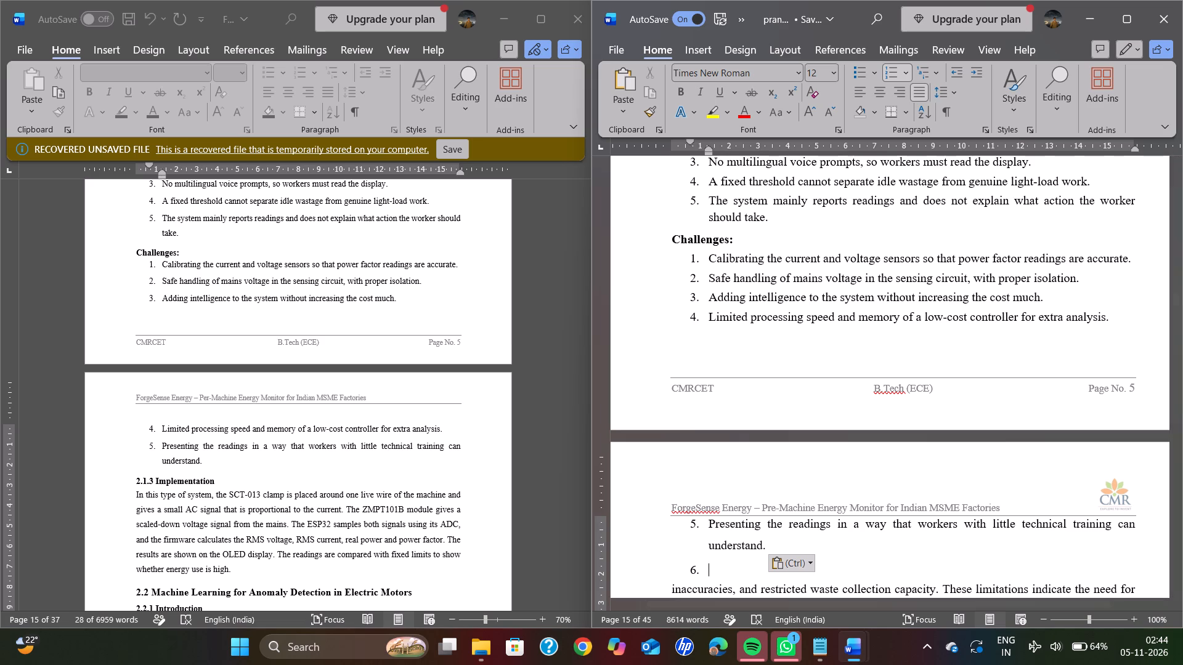
Remove the empty sixth list item and its blank line below the fifth Challenges item in the report.
scroll(1045, 349, up, 1)
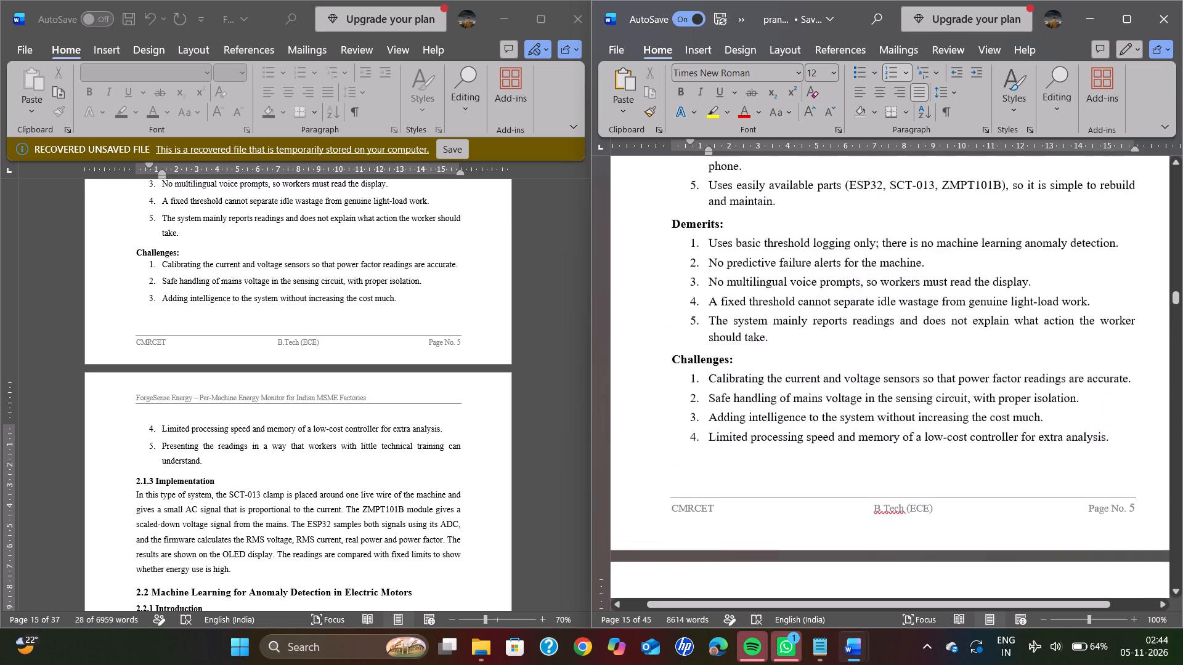
scroll(1045, 349, down, 4)
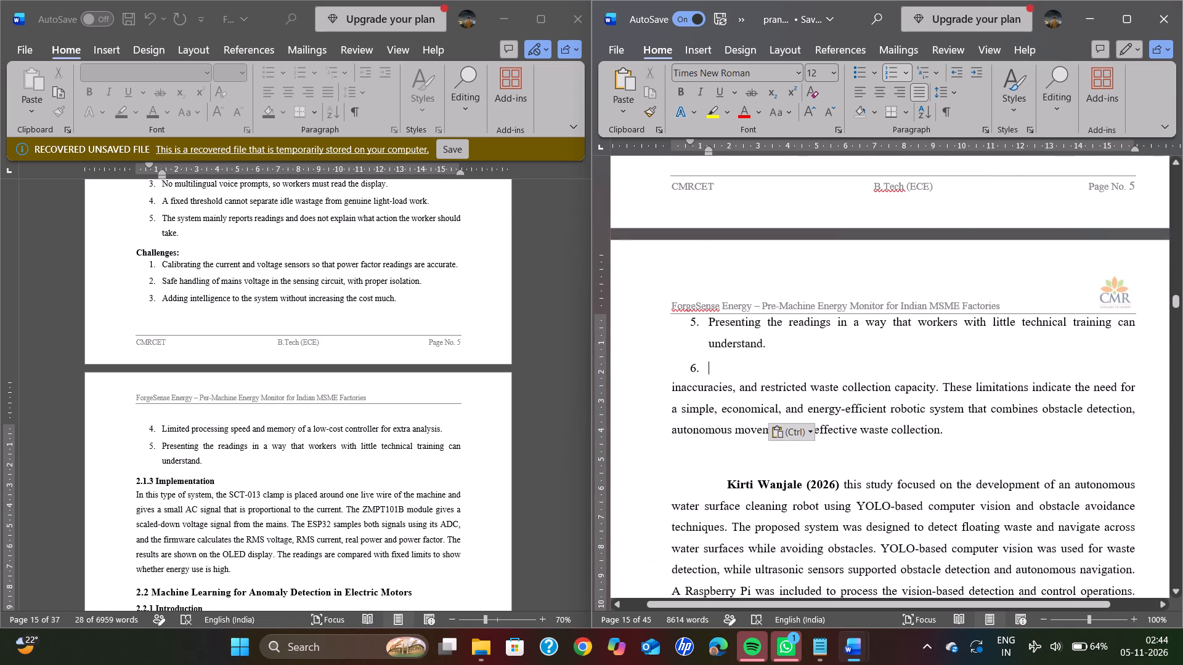
key(BackSpace)
key(BackSpace)
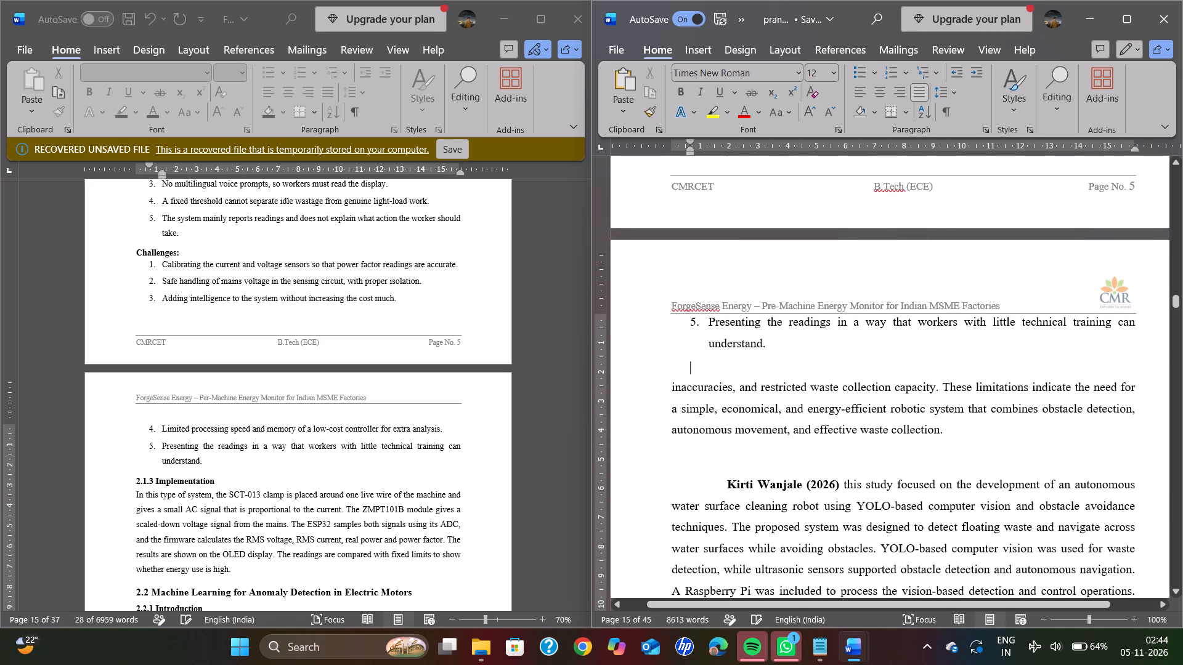
key(BackSpace)
key(BackSpace)
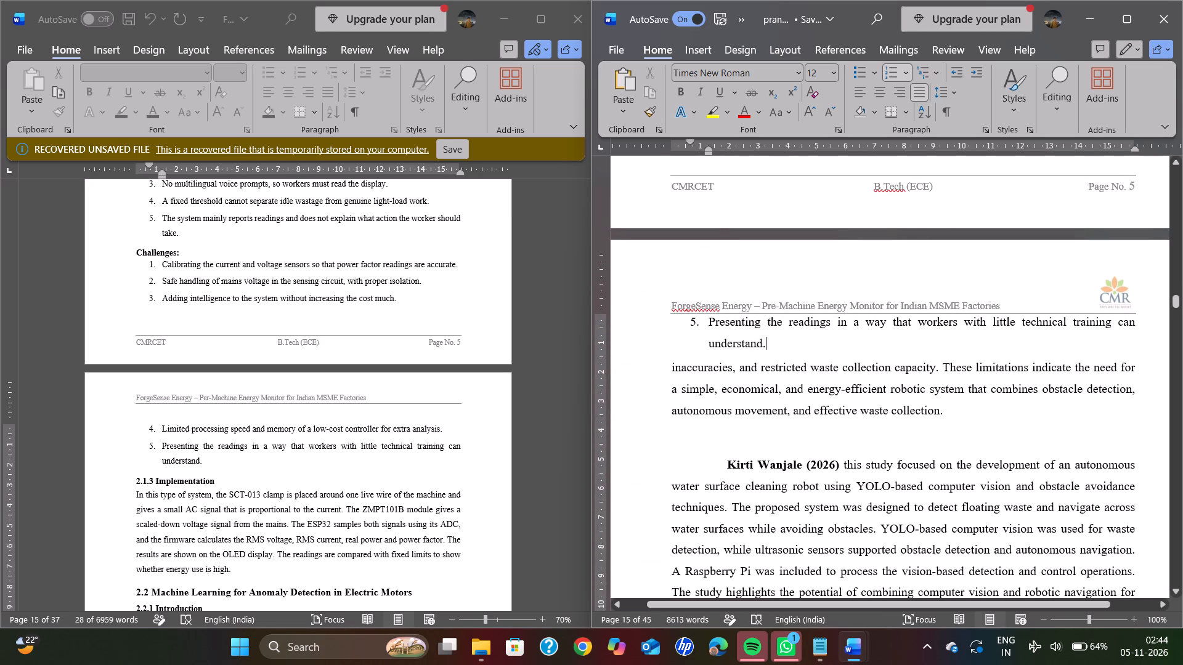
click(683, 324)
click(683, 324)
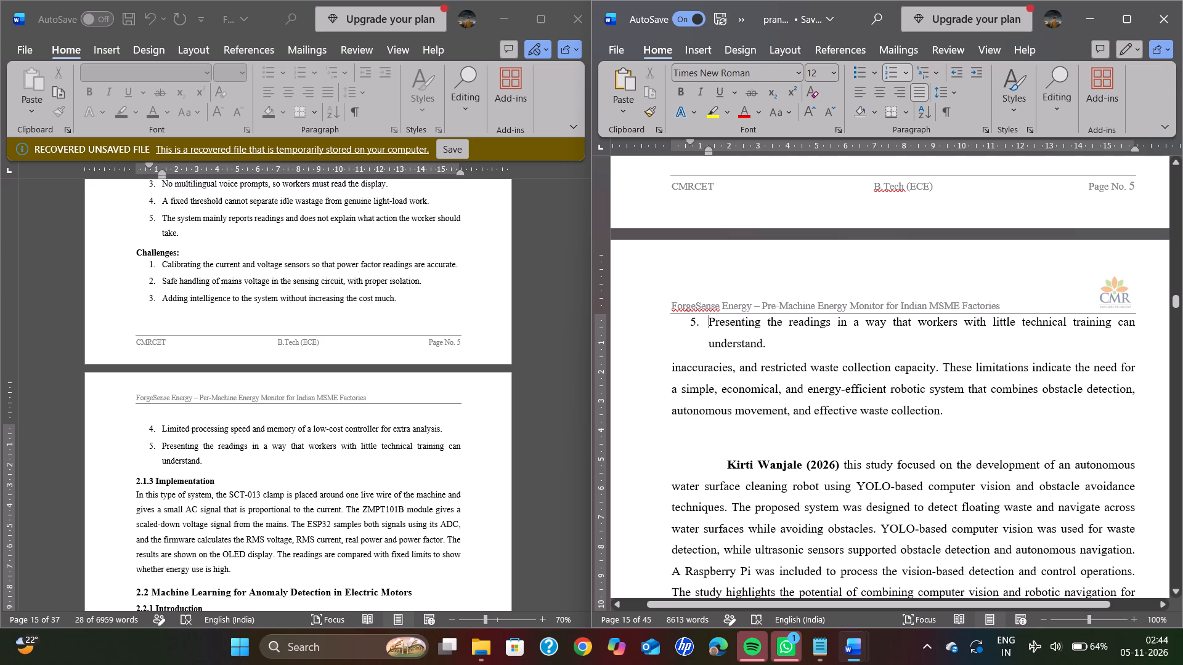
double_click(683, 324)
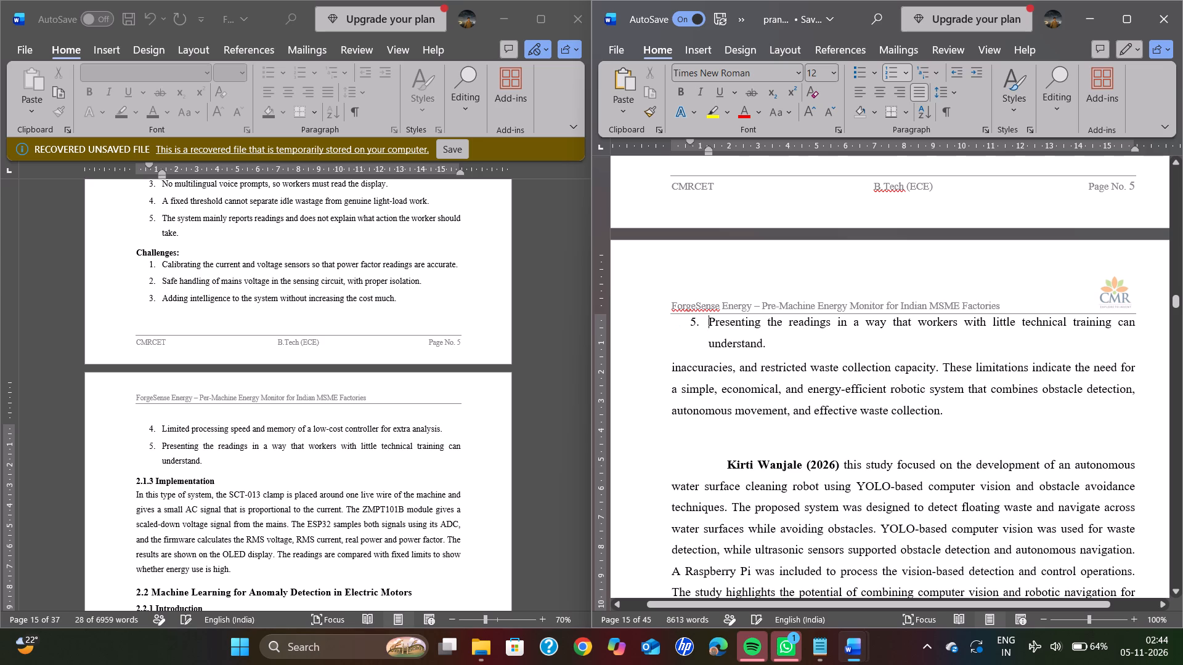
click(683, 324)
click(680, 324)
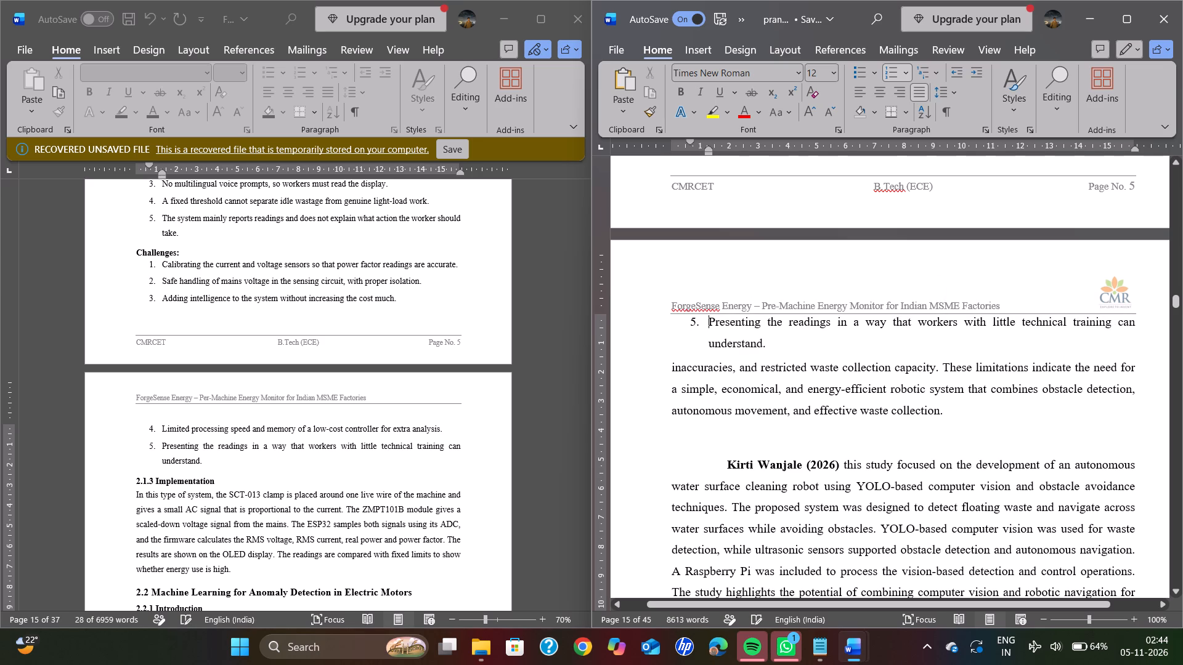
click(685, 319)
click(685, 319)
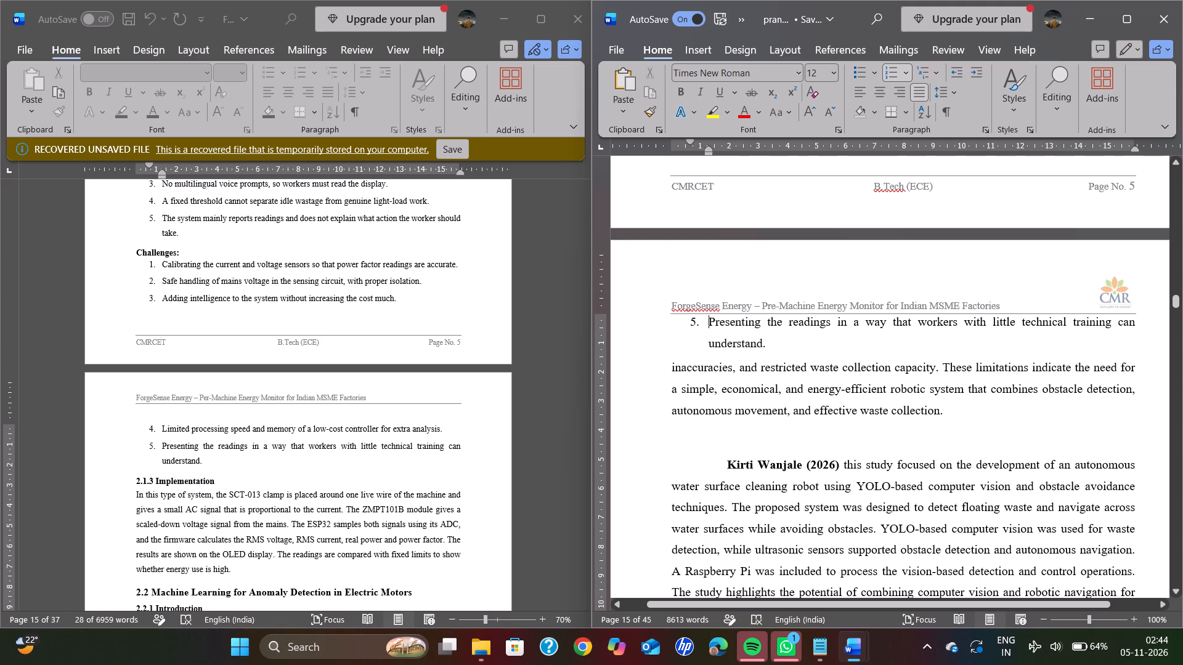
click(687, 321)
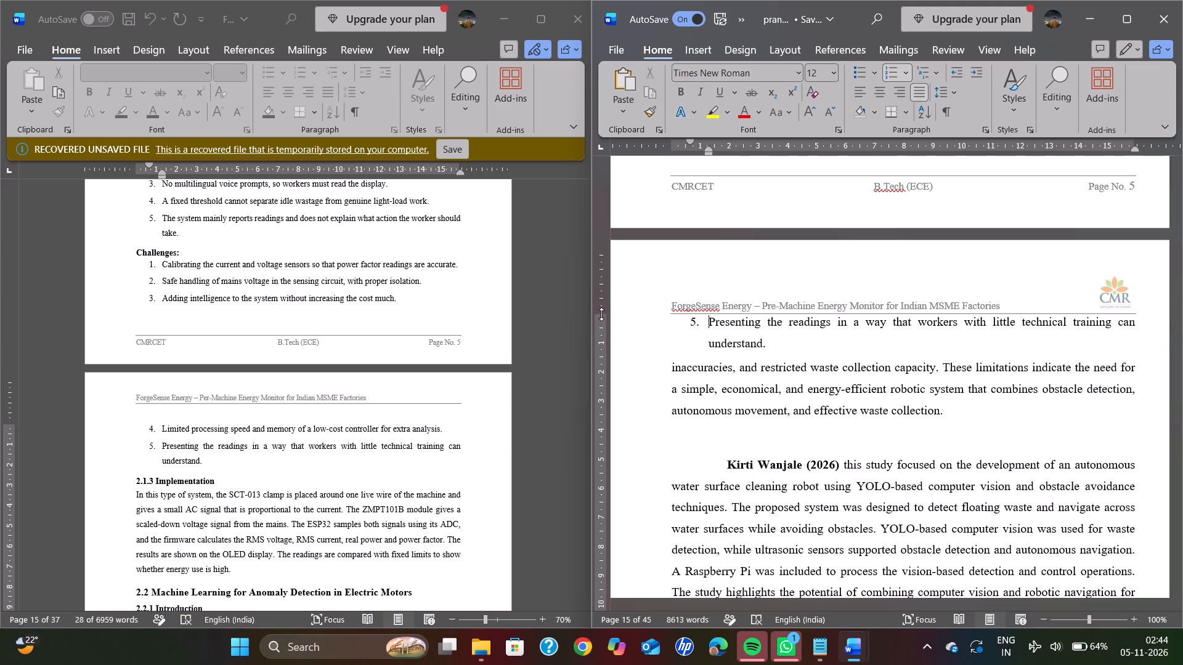
Increase the top margin of the report's Literature Survey pages slightly, so body text starts with a small gap below the header line.
drag(601, 314, 604, 347)
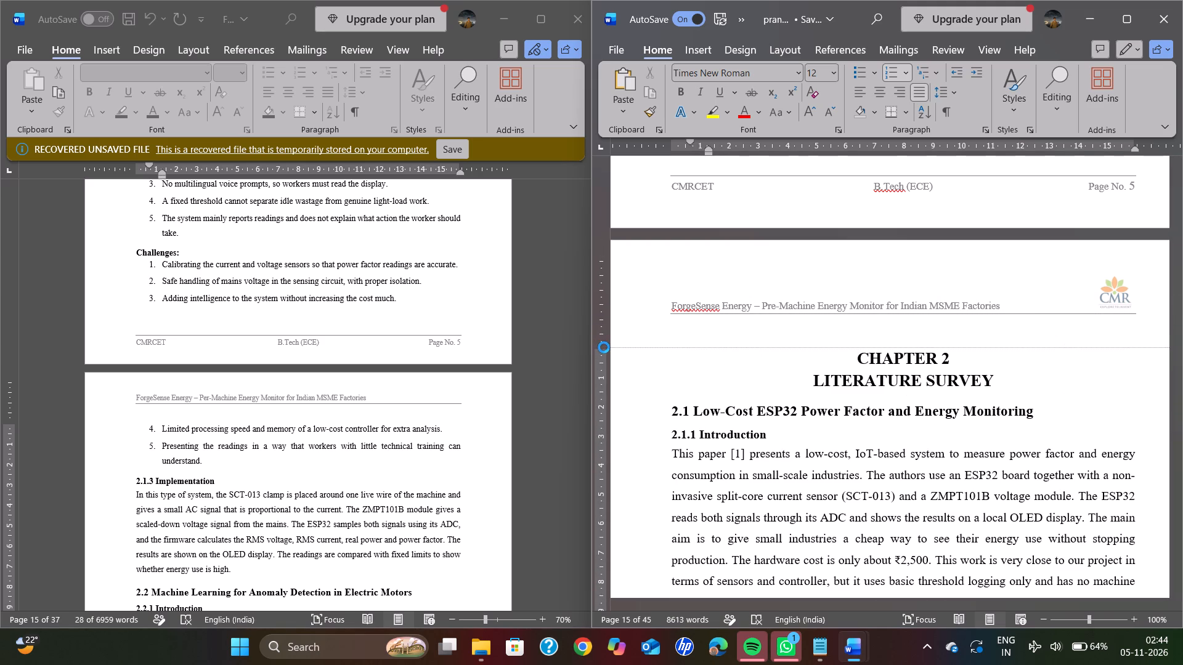
drag(604, 347, 604, 339)
scroll(658, 312, up, 4)
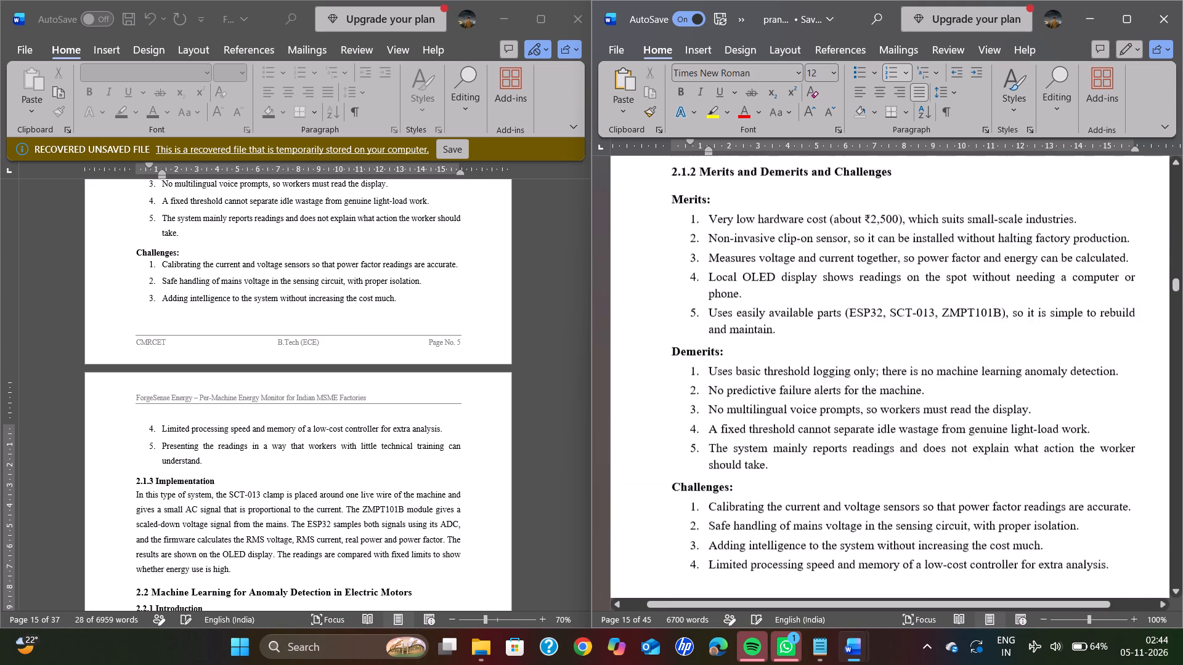
scroll(658, 312, up, 2)
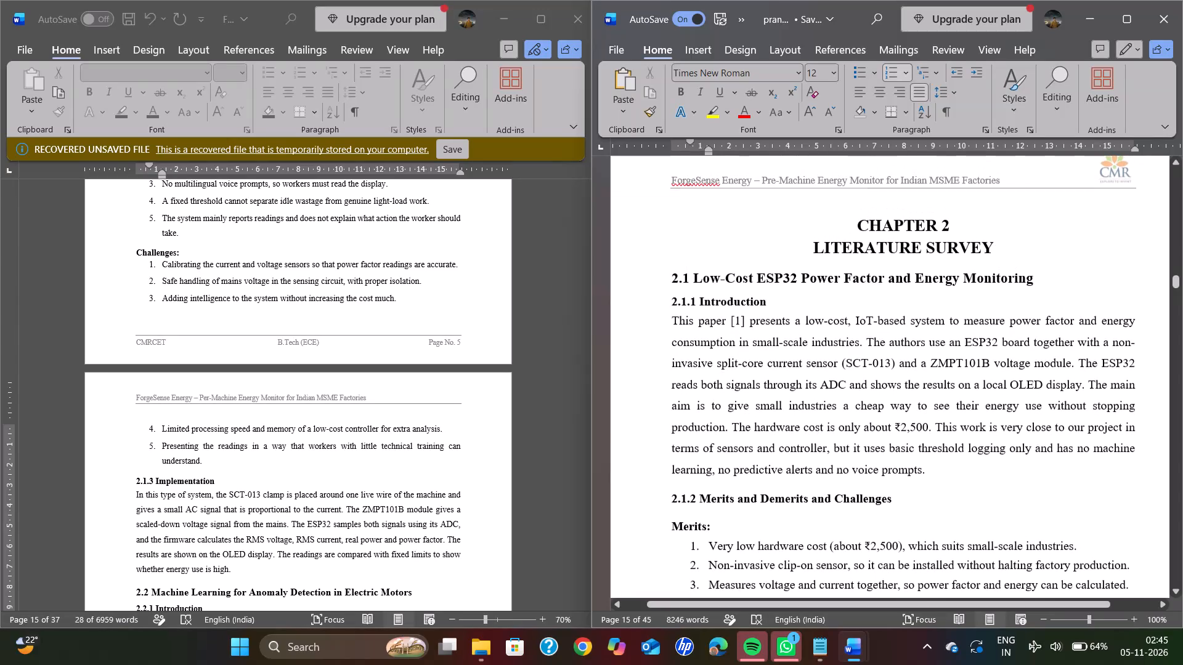
click(736, 228)
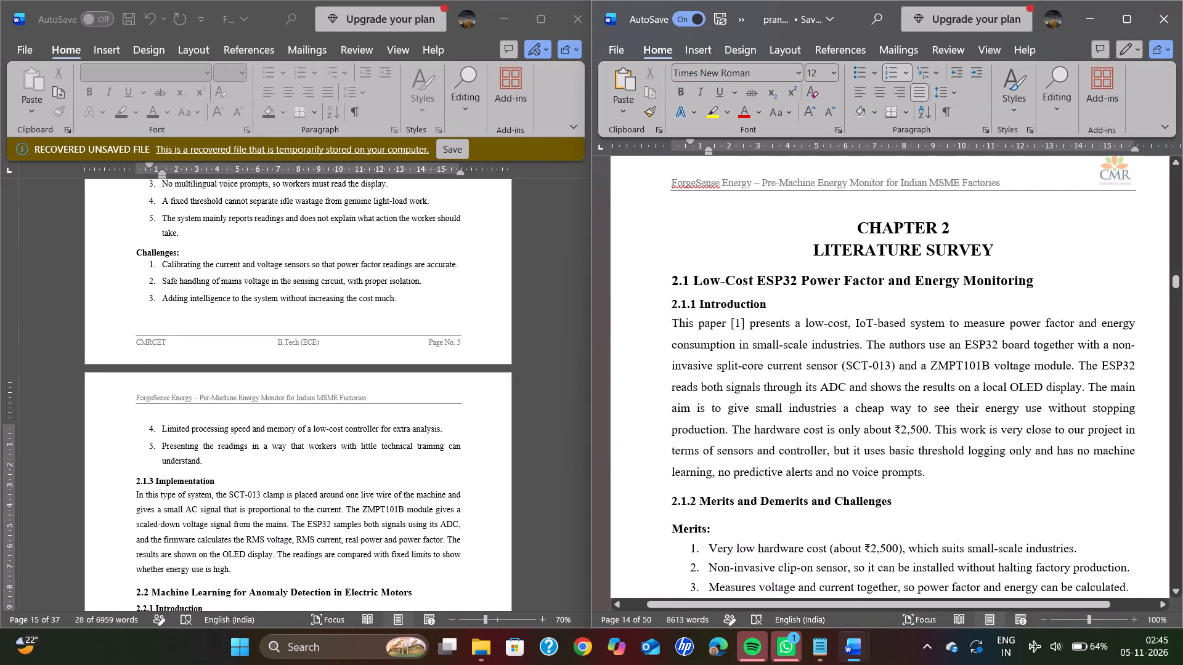
drag(605, 217, 604, 203)
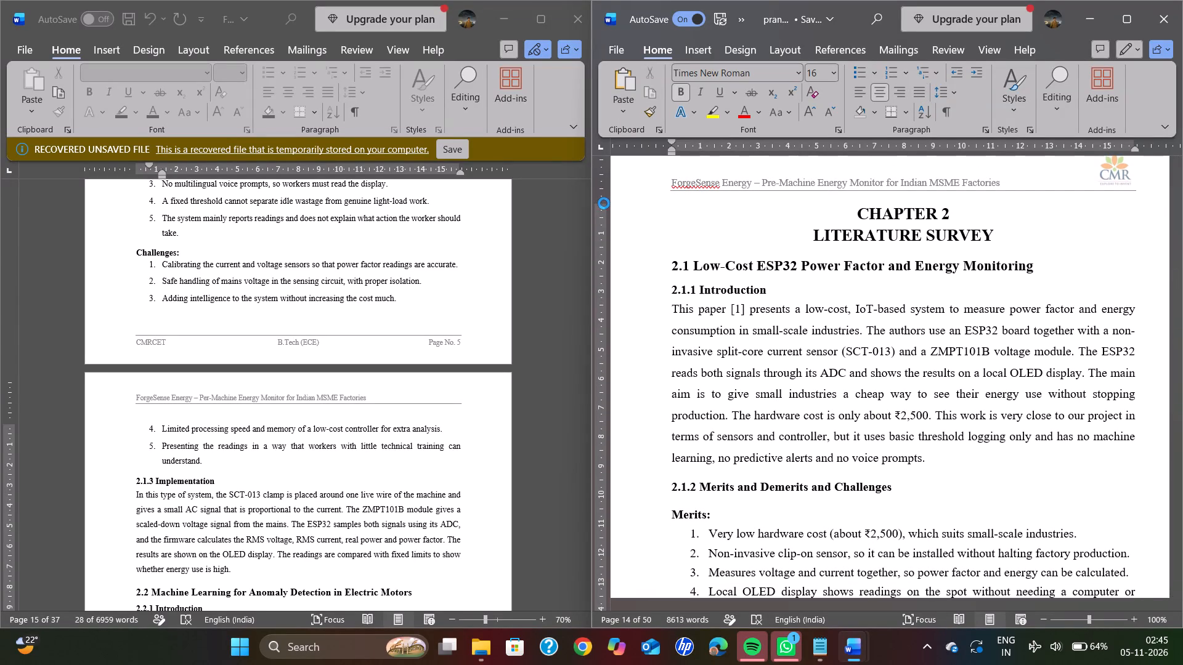
Review the report's section 2.1.2 lists, the page break before the fifth Challenges item, and the old text following it.
scroll(441, 257, up, 3)
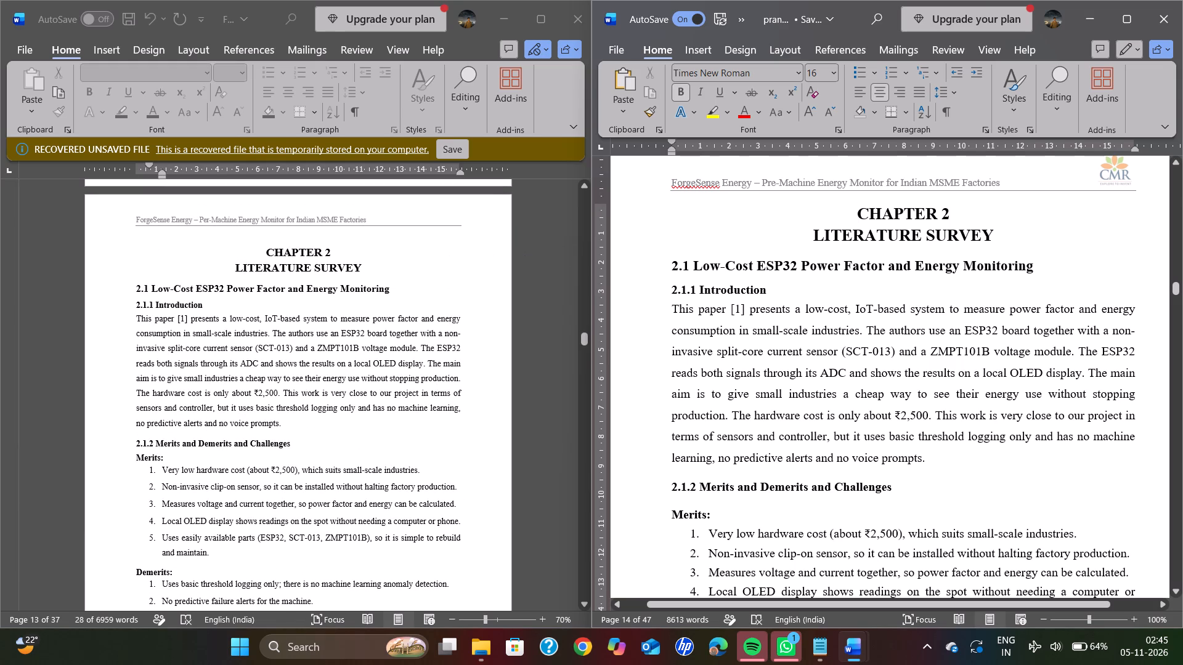
scroll(829, 325, down, 4)
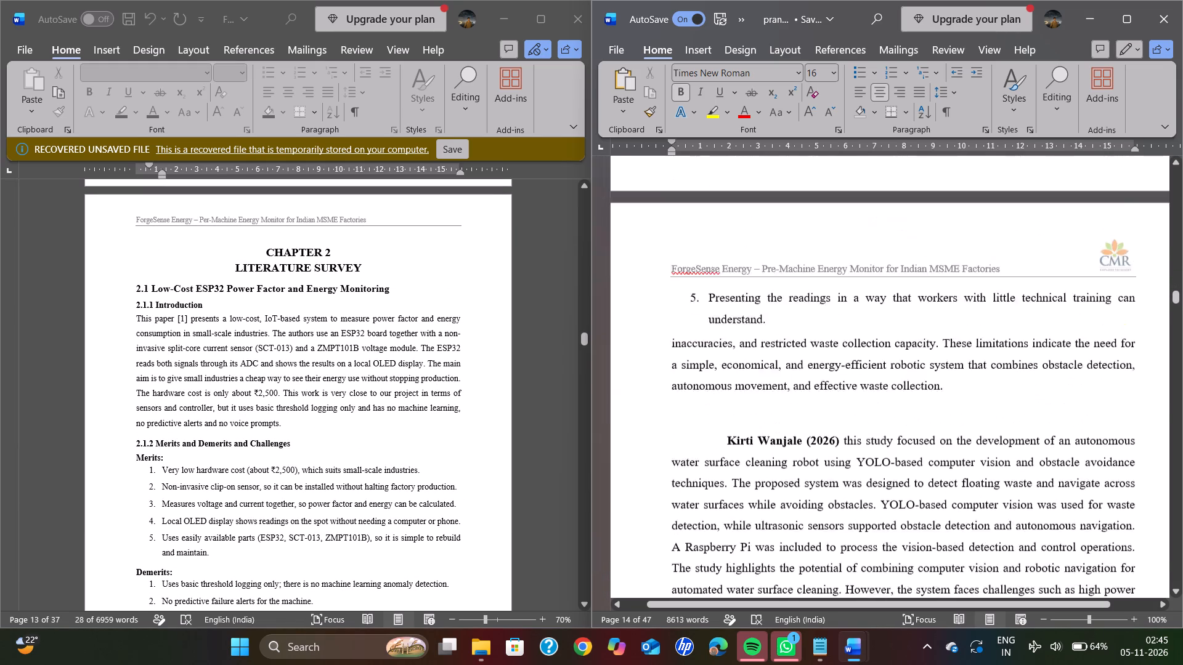
scroll(829, 325, up, 1)
scroll(829, 325, down, 1)
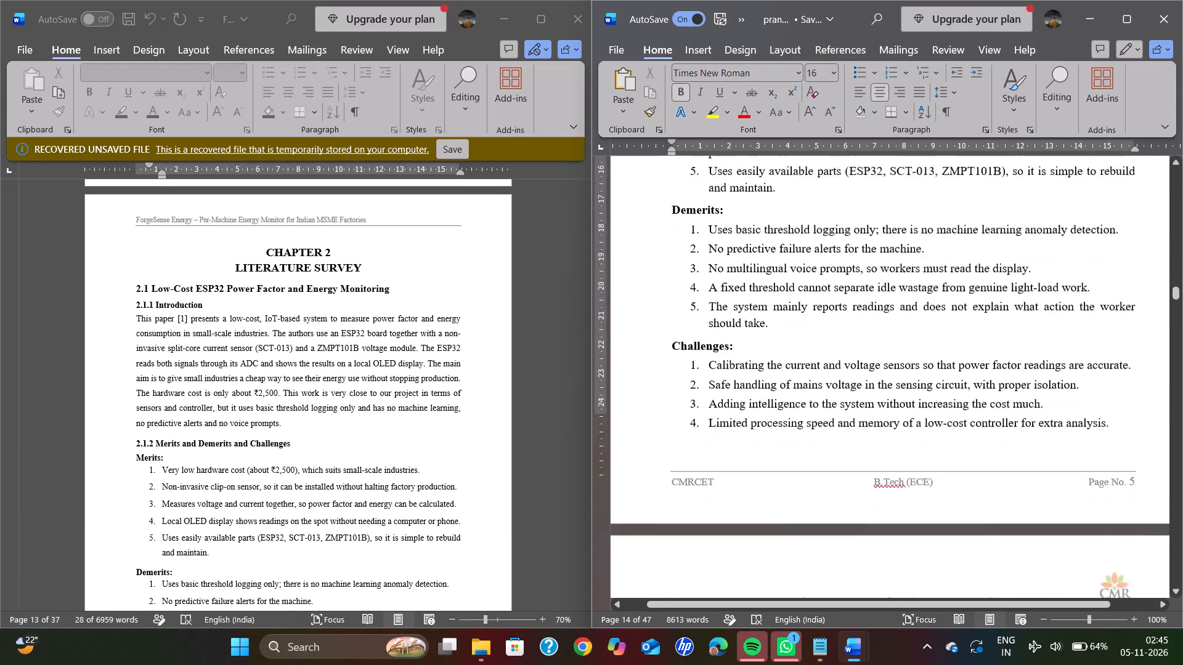
scroll(829, 325, down, 3)
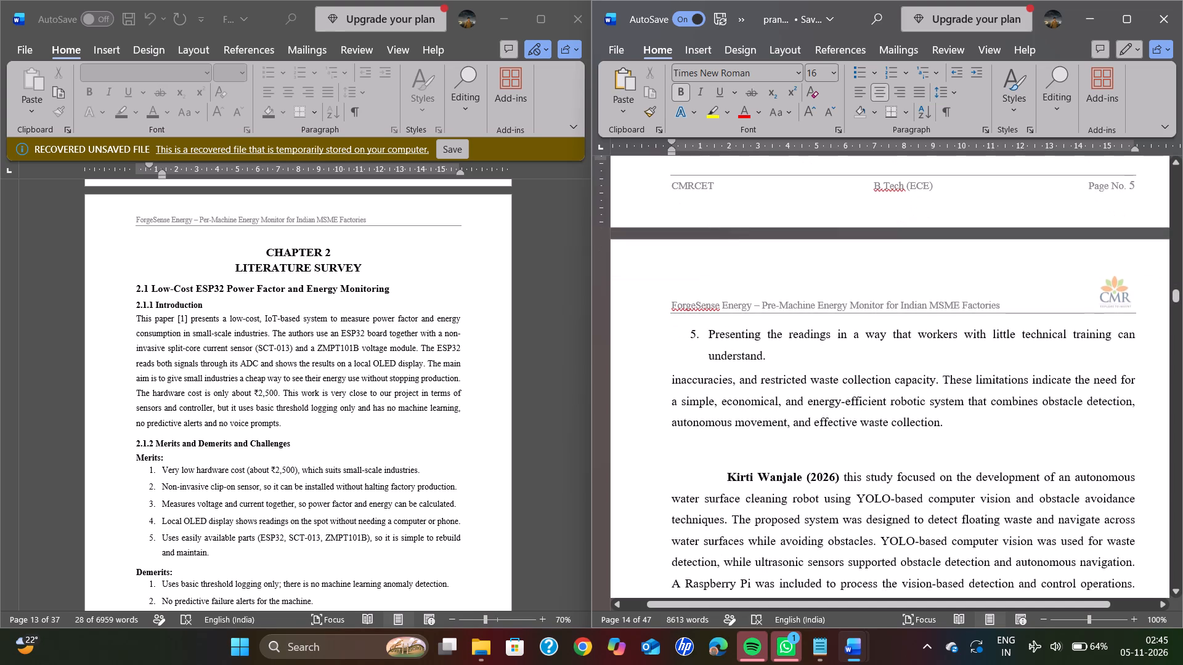
scroll(829, 325, down, 2)
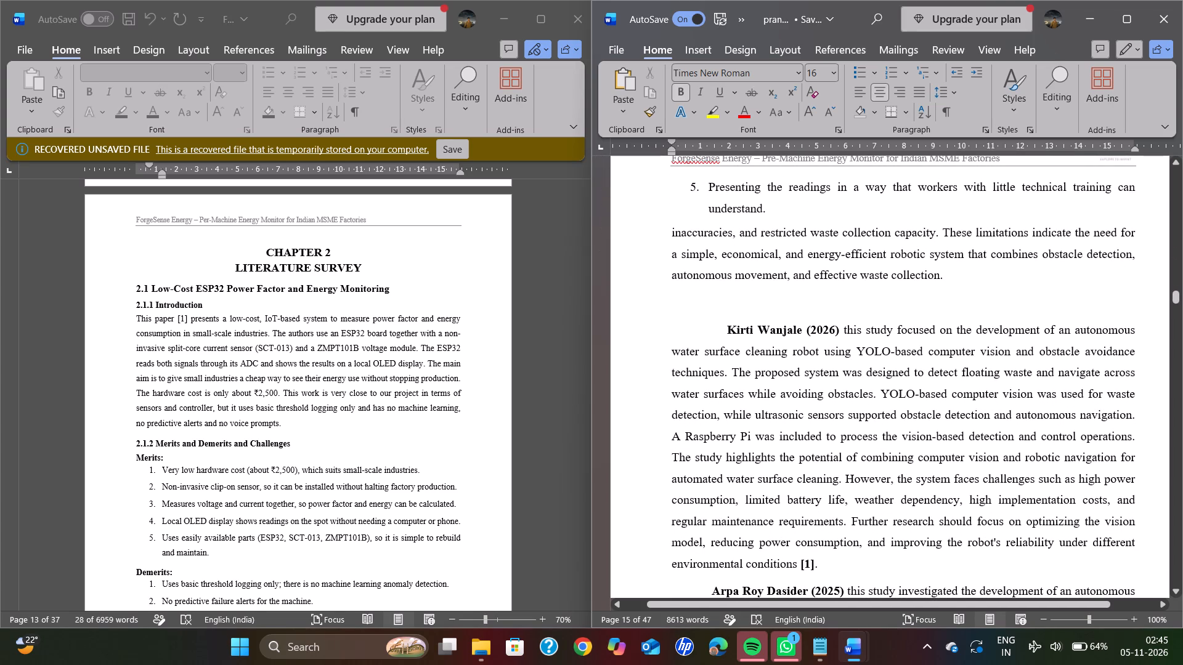
Delete the leftover old paragraph about inaccuracies and restricted waste collection capacity below the report's fifth Challenges item.
drag(965, 276, 684, 236)
key(BackSpace)
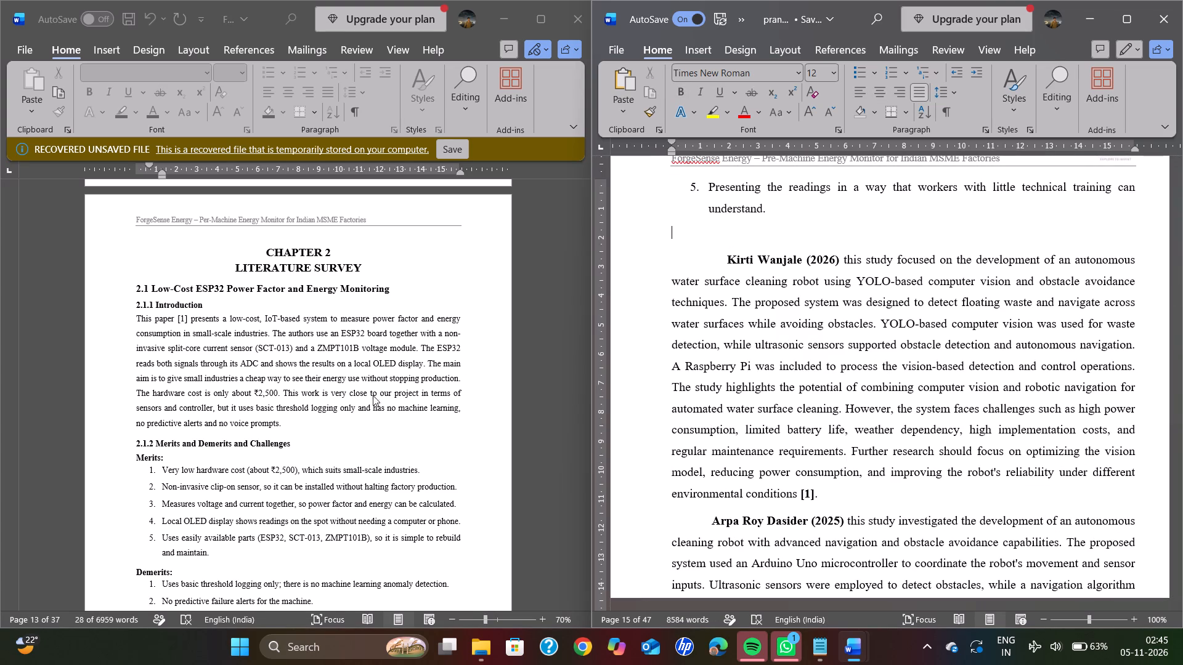
Copy the recovered document's text from the 2.1.3 Implementation heading through the third Demerits item of section 2.2.2.
scroll(362, 410, down, 6)
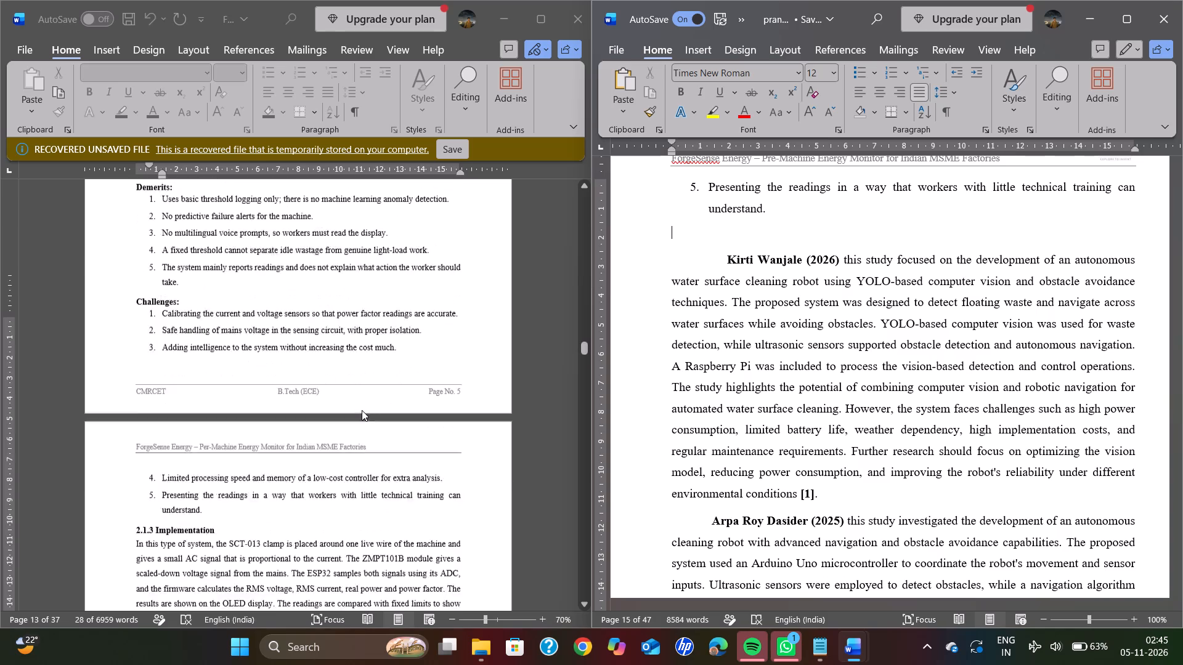
scroll(362, 410, down, 2)
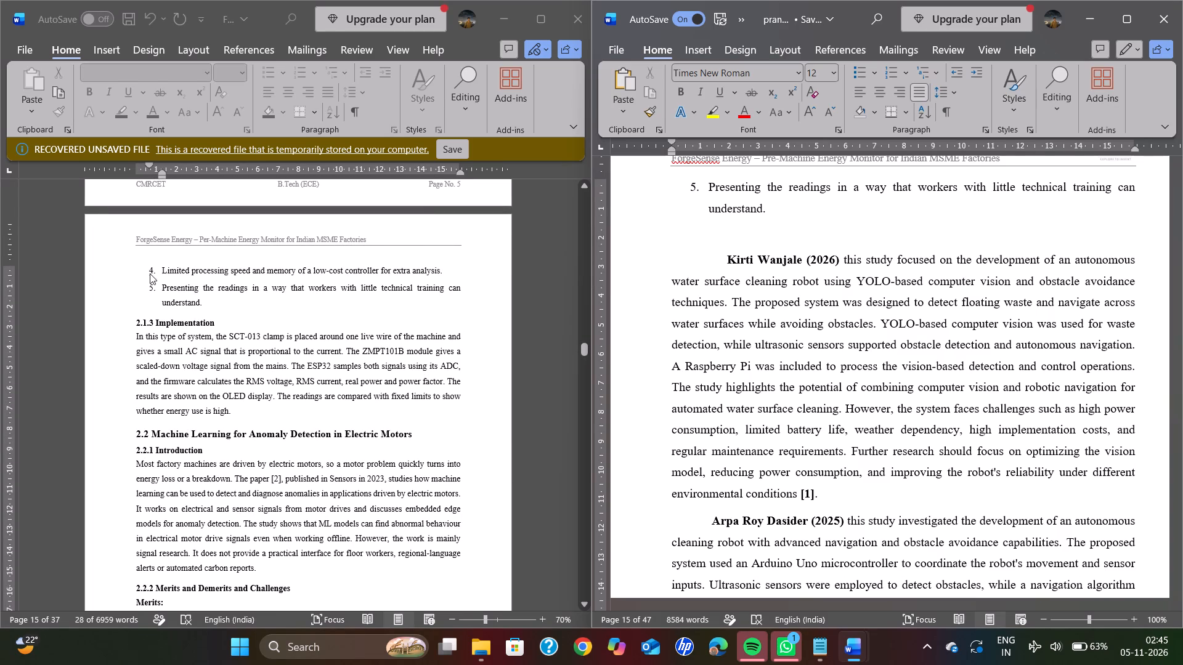
click(150, 272)
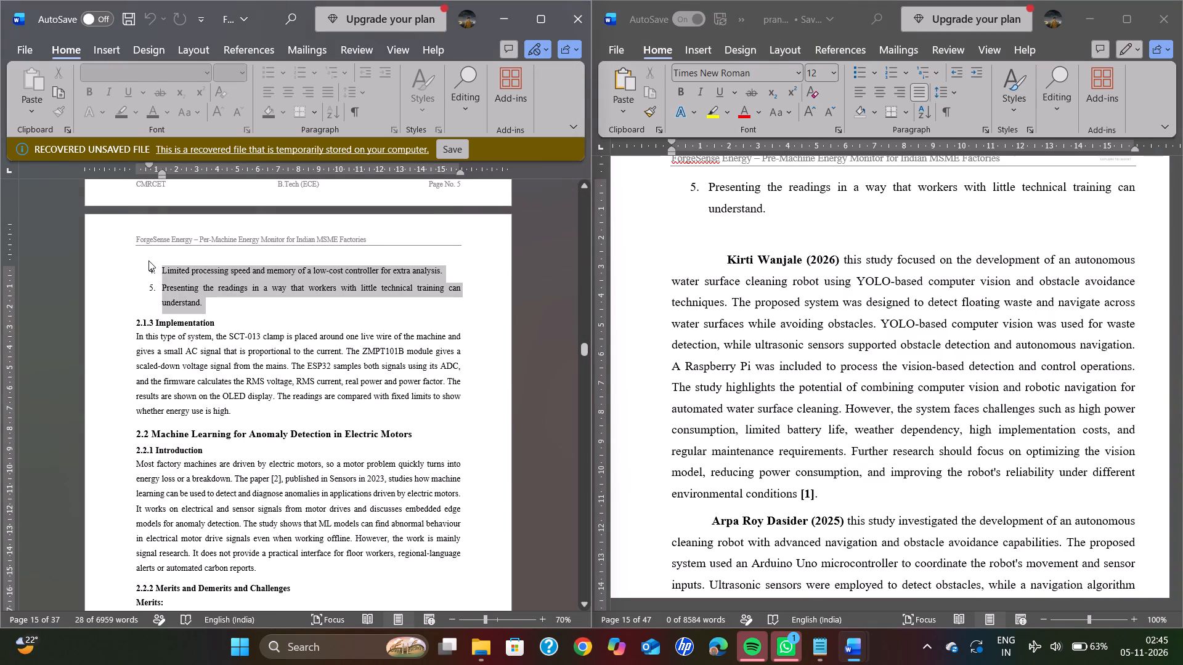
click(148, 310)
drag(134, 317, 184, 424)
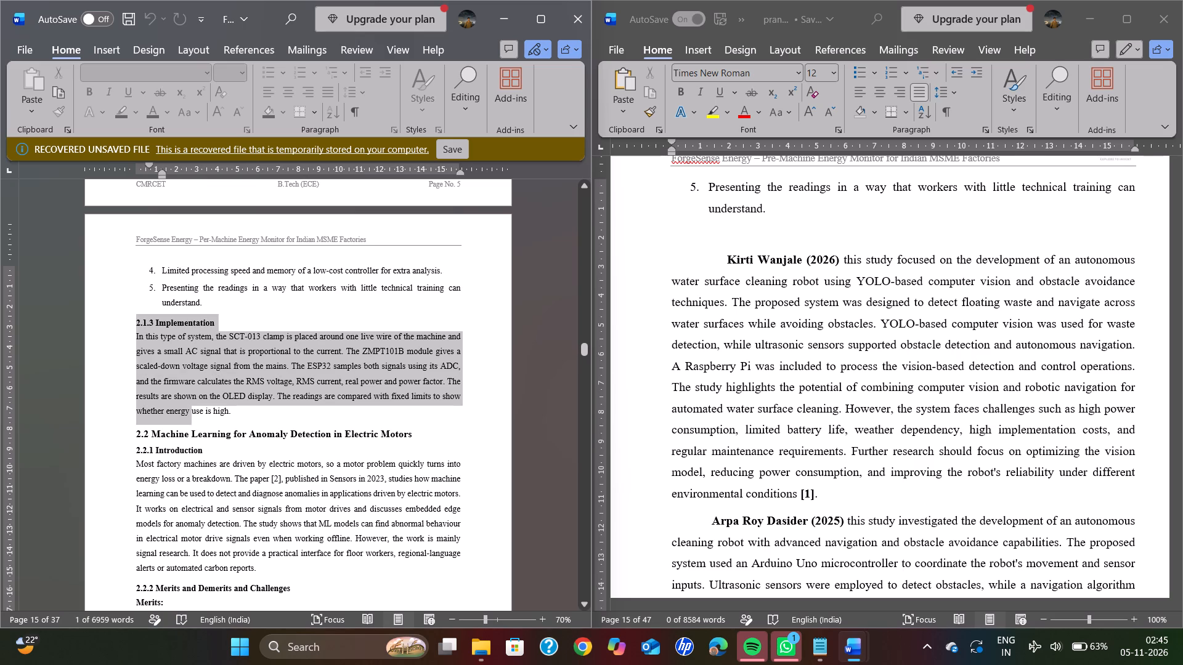
drag(184, 424, 223, 616)
scroll(184, 452, up, 1)
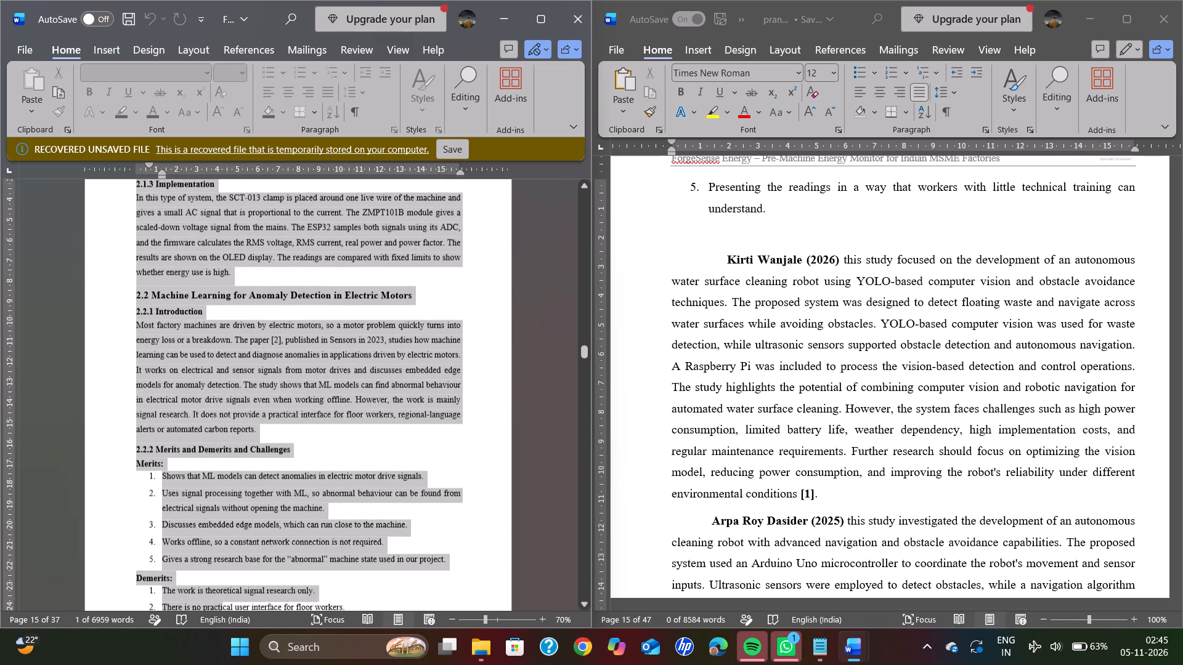
drag(223, 616, 268, 605)
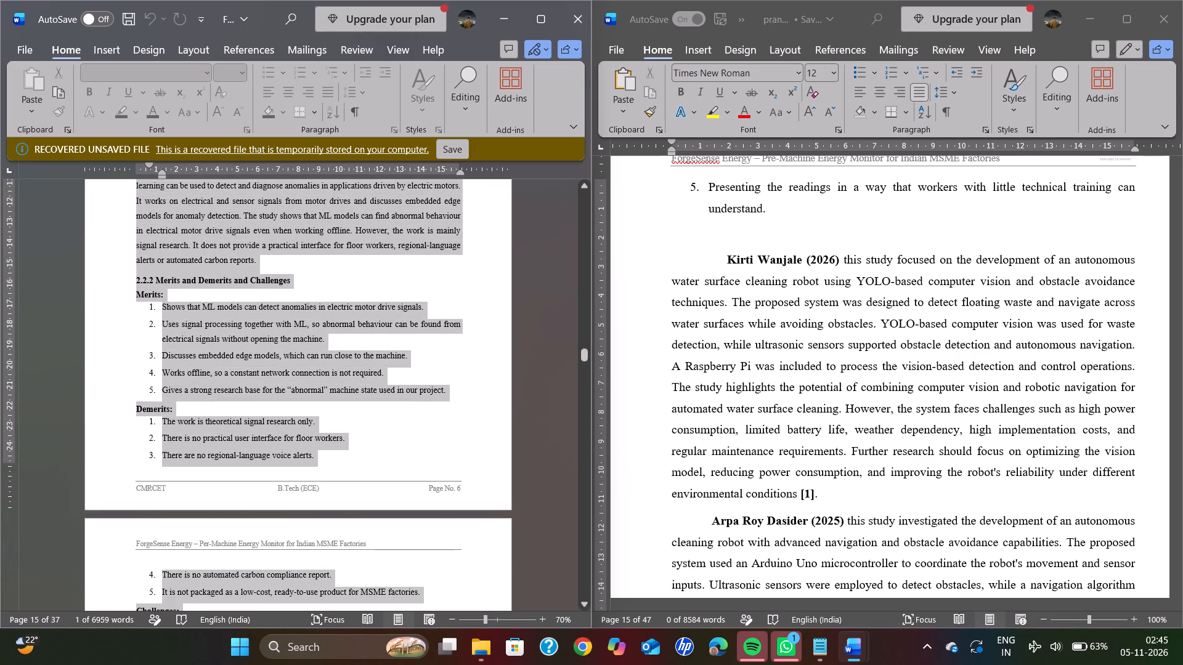
drag(268, 605, 319, 462)
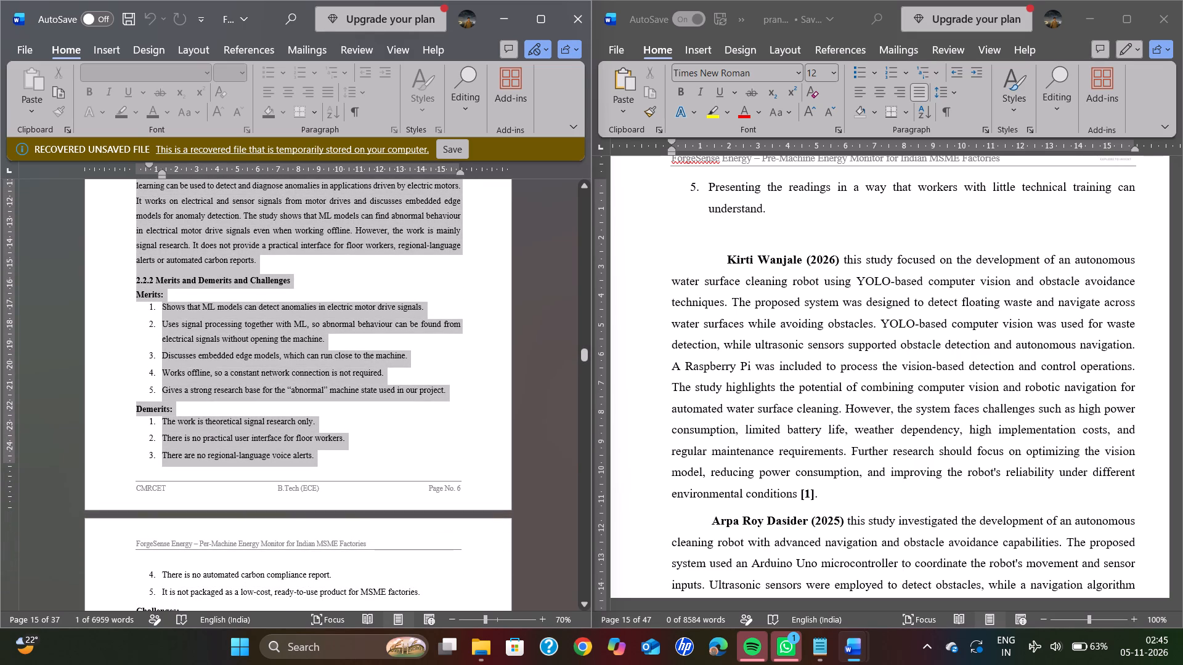
drag(319, 462, 312, 461)
key(ctrl+c)
key(ctrl+c)
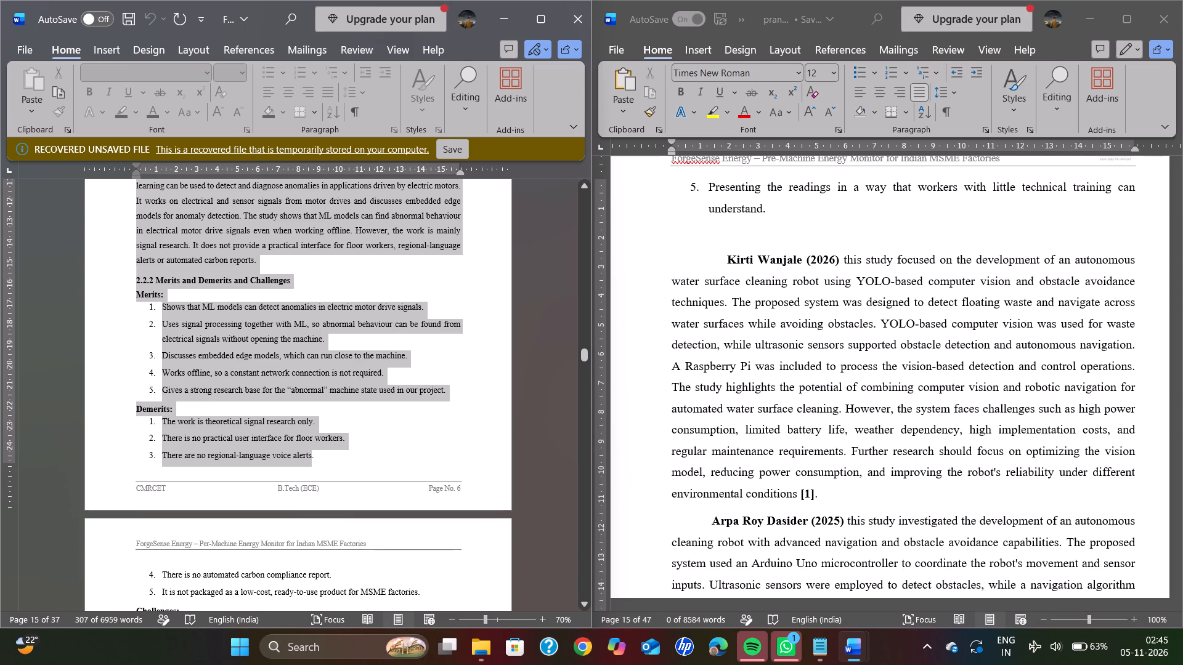
key(ctrl+c)
key(ctrl+c)
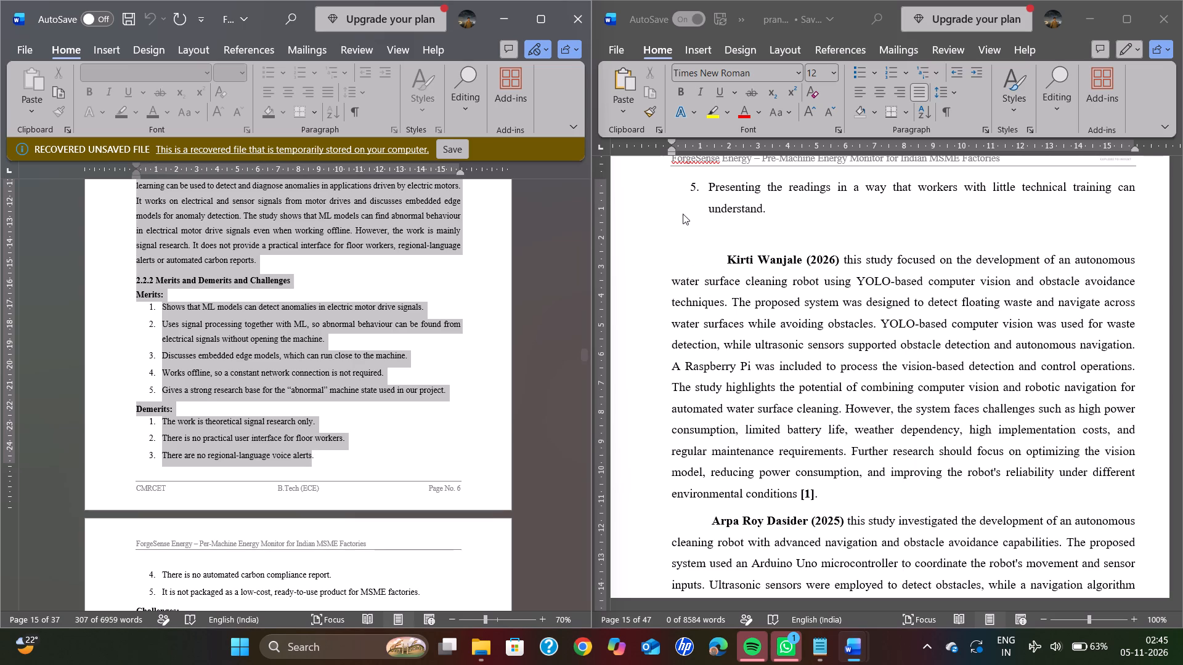
Replace the report's old study paragraphs, from the blank line below the fifth Challenges item to the end of page 6, with the copied text.
click(678, 237)
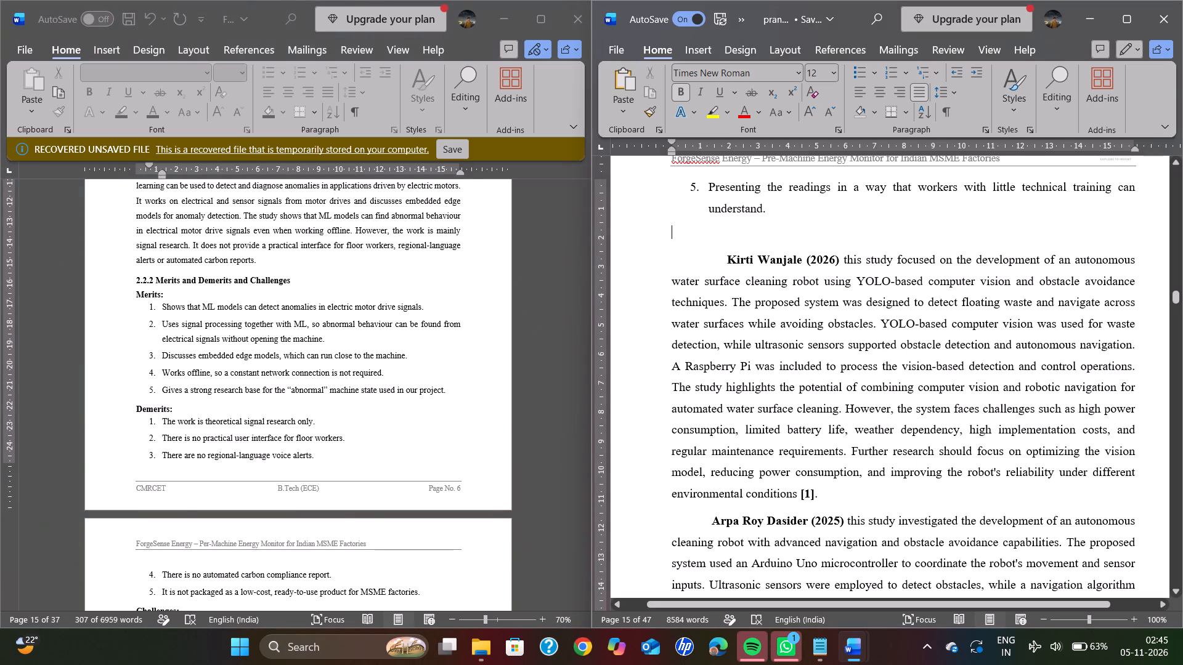
drag(678, 237, 869, 664)
scroll(750, 352, up, 3)
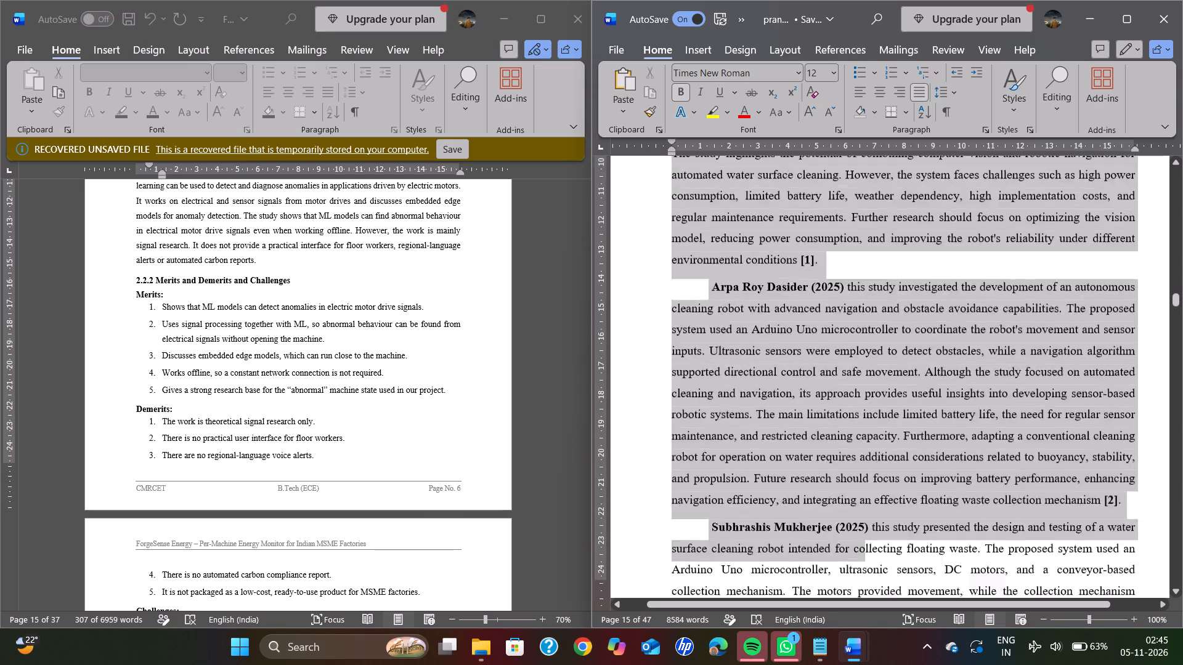
drag(869, 664, 1049, 316)
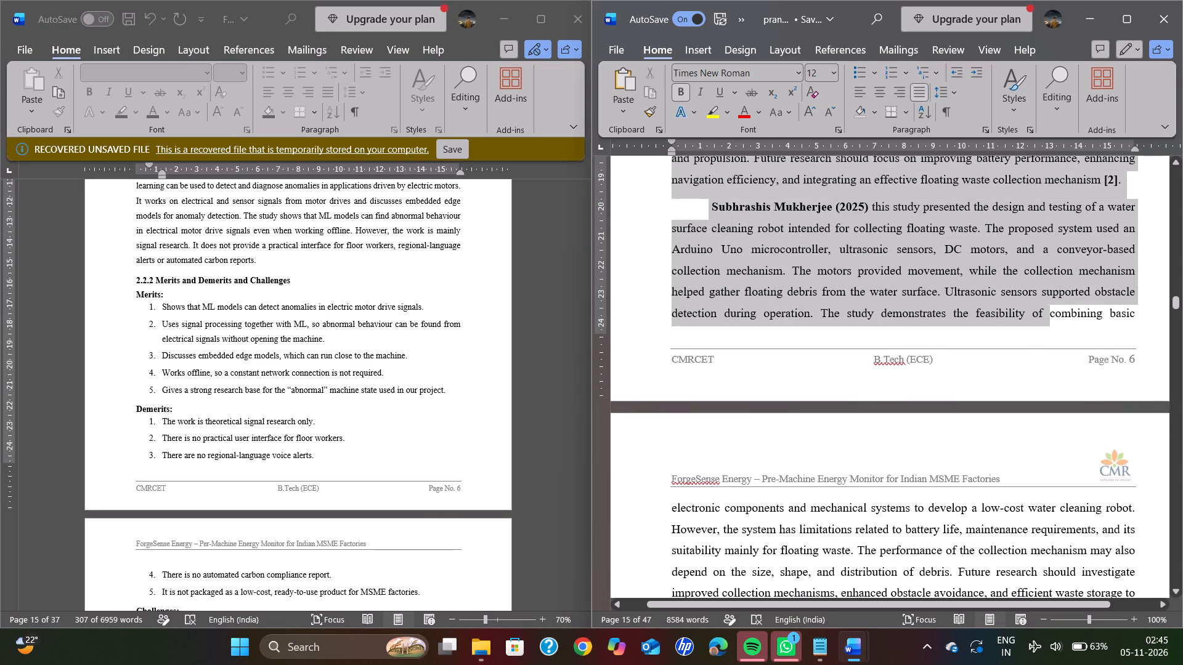
drag(1049, 316, 1163, 314)
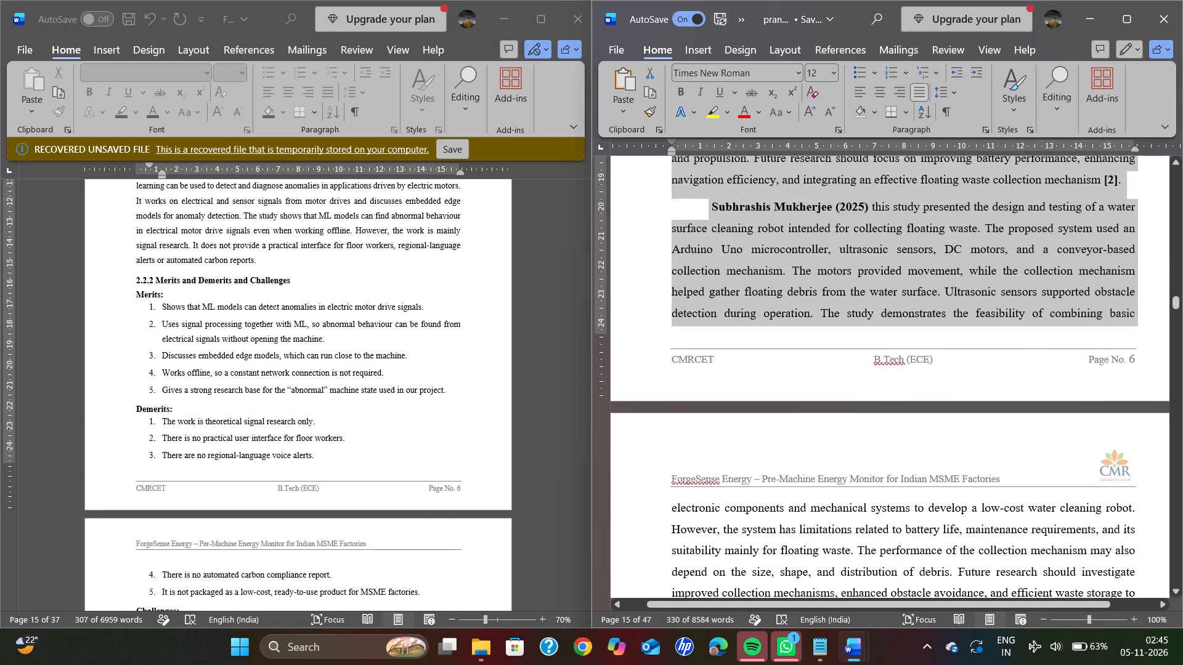
key(ctrl+v)
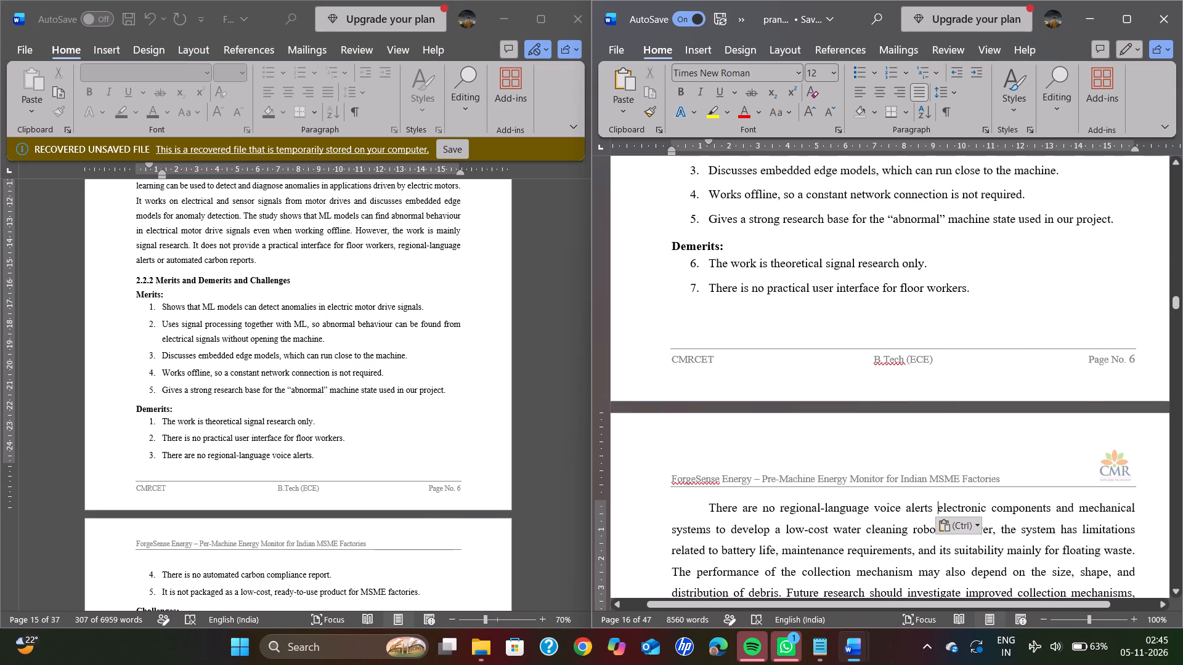
Compare the pasted sections 2.1.3 to 2.2.2 in the report with the recovered document, including the Merits and Demerits numbering.
scroll(1087, 306, up, 4)
scroll(1087, 306, down, 1)
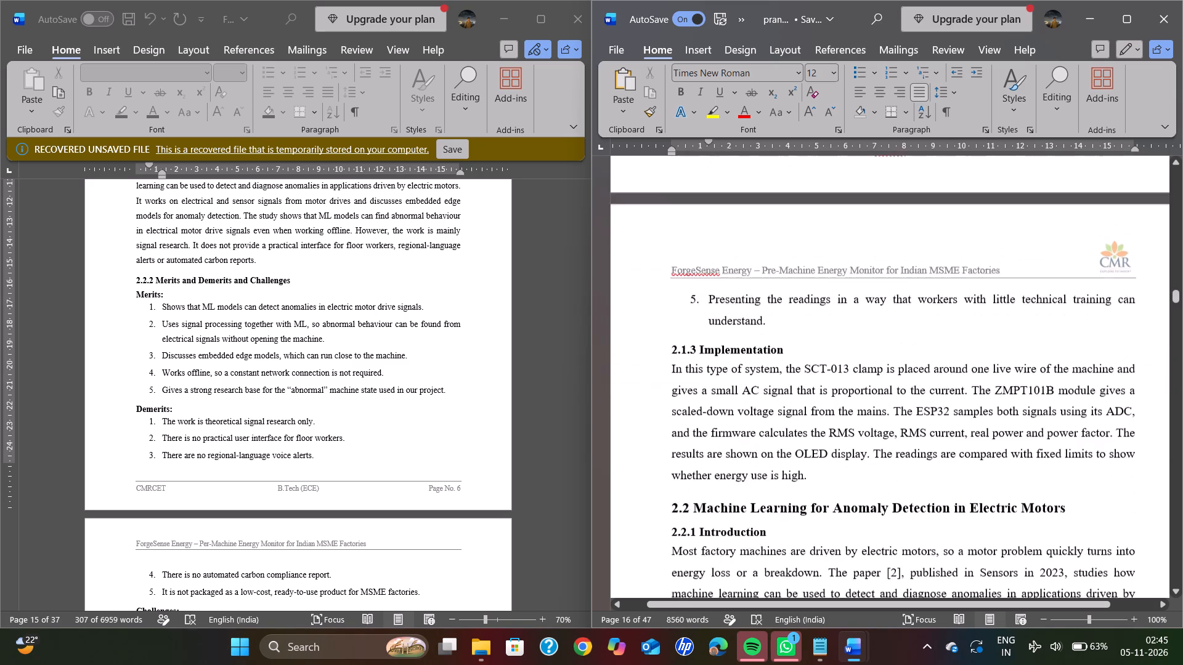
scroll(1087, 306, down, 1)
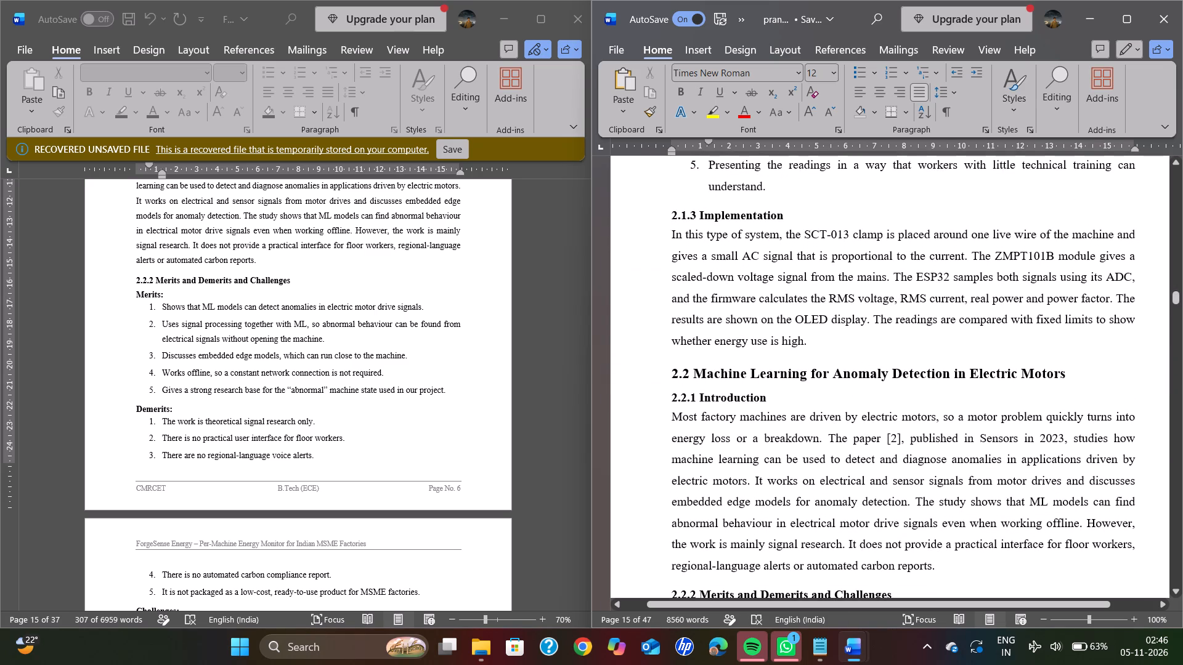
scroll(527, 329, up, 1)
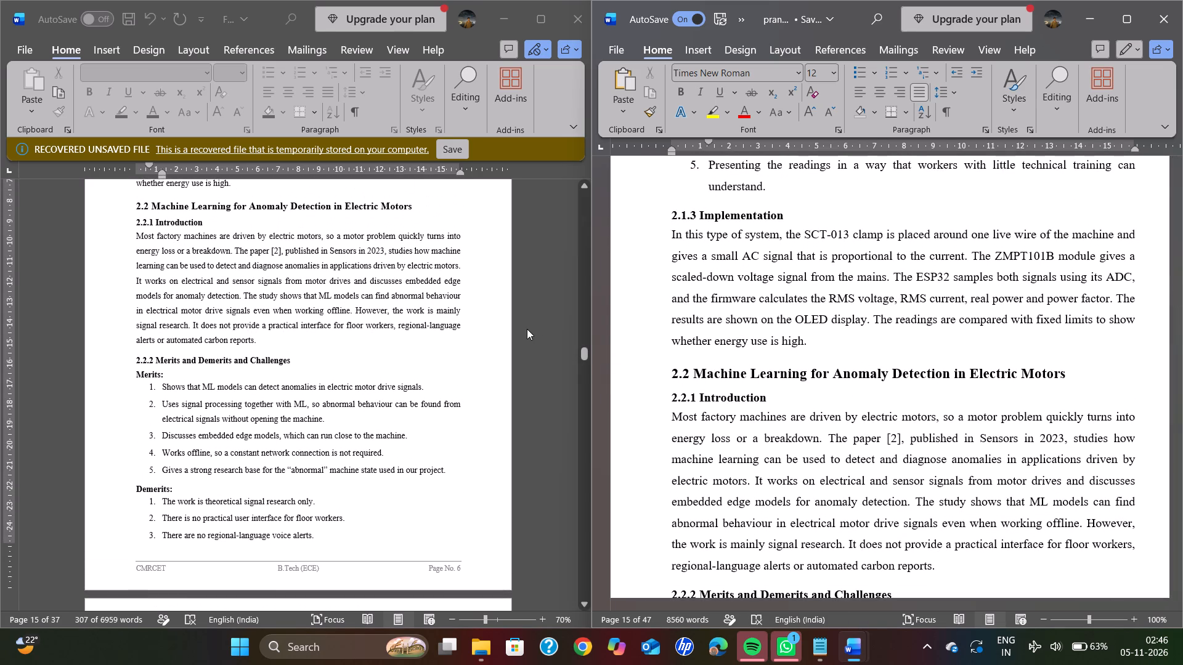
scroll(527, 329, up, 3)
scroll(442, 345, up, 1)
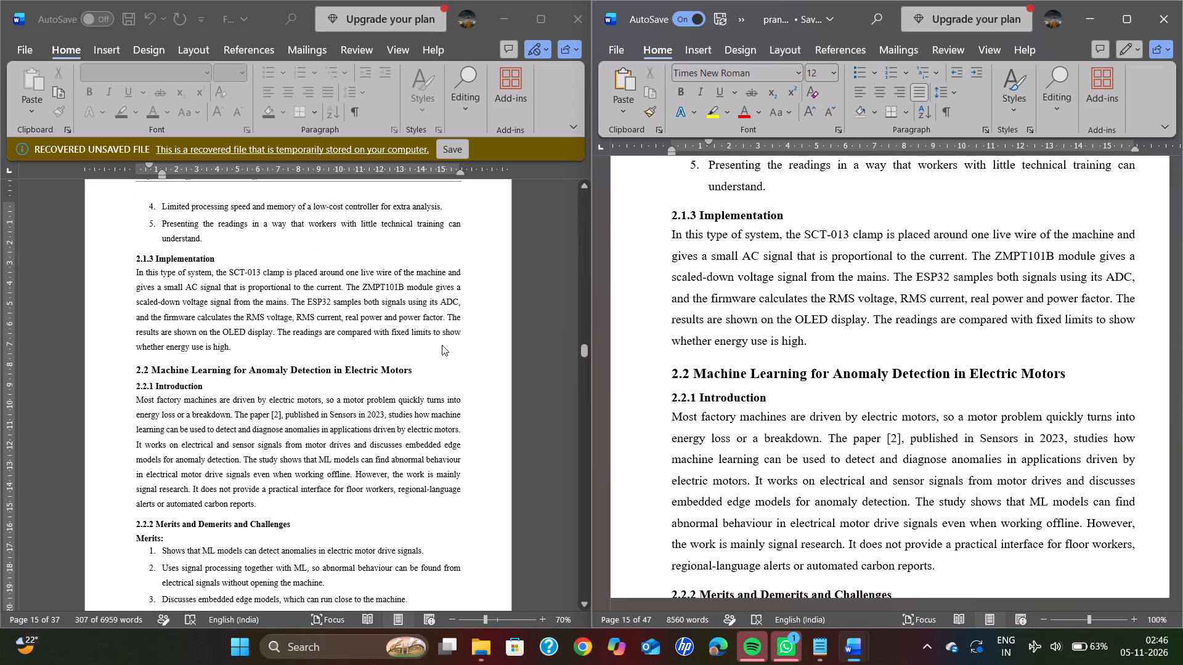
scroll(392, 419, down, 1)
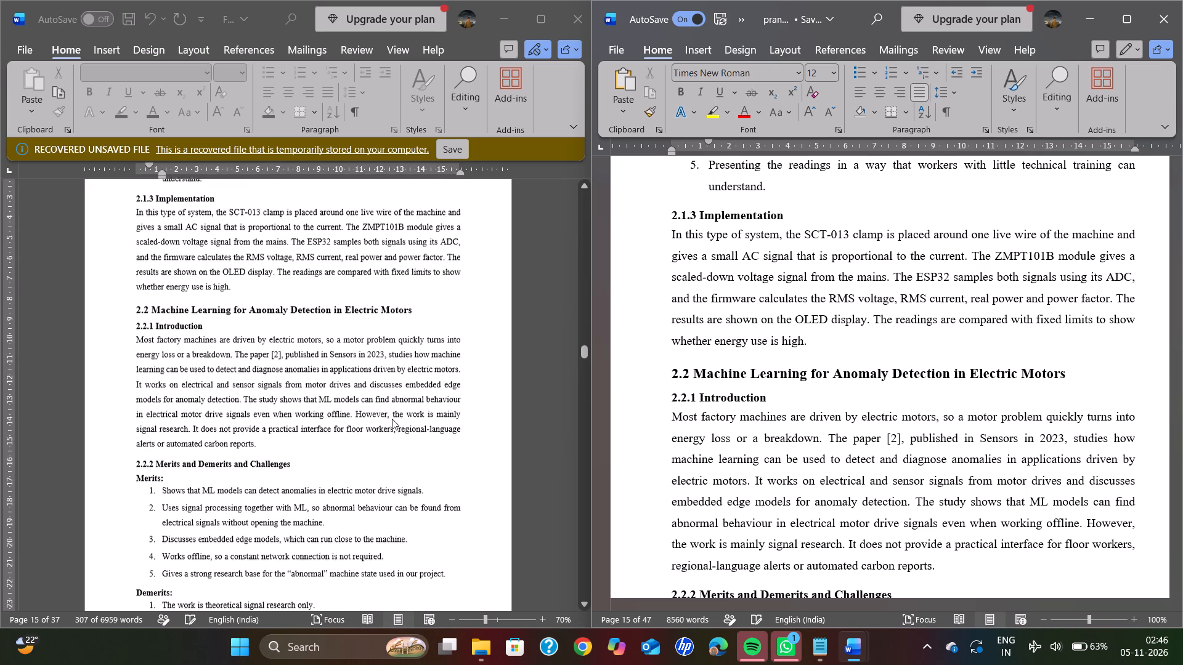
scroll(392, 419, down, 1)
scroll(720, 436, down, 1)
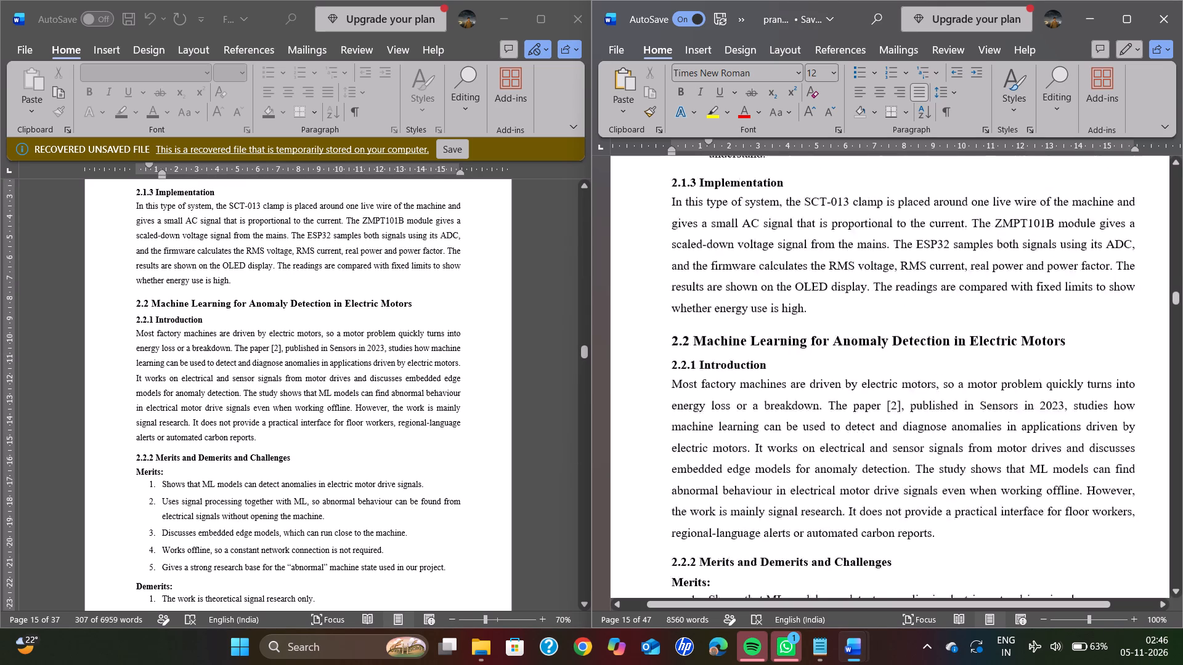
scroll(720, 436, down, 3)
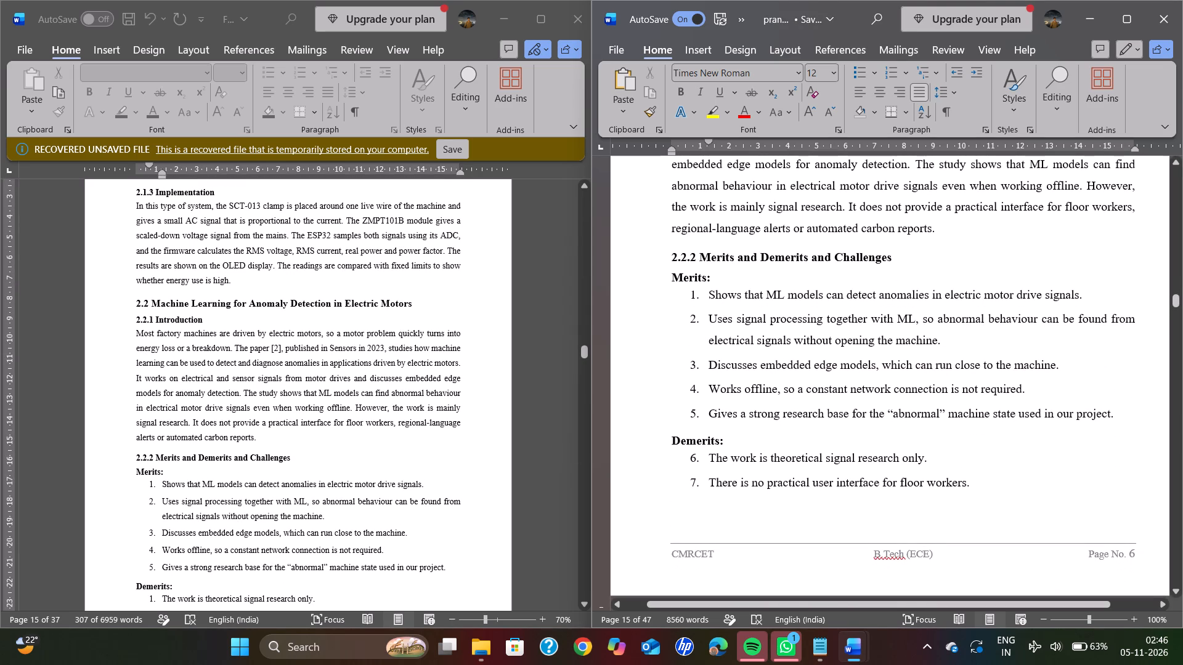
scroll(379, 478, down, 2)
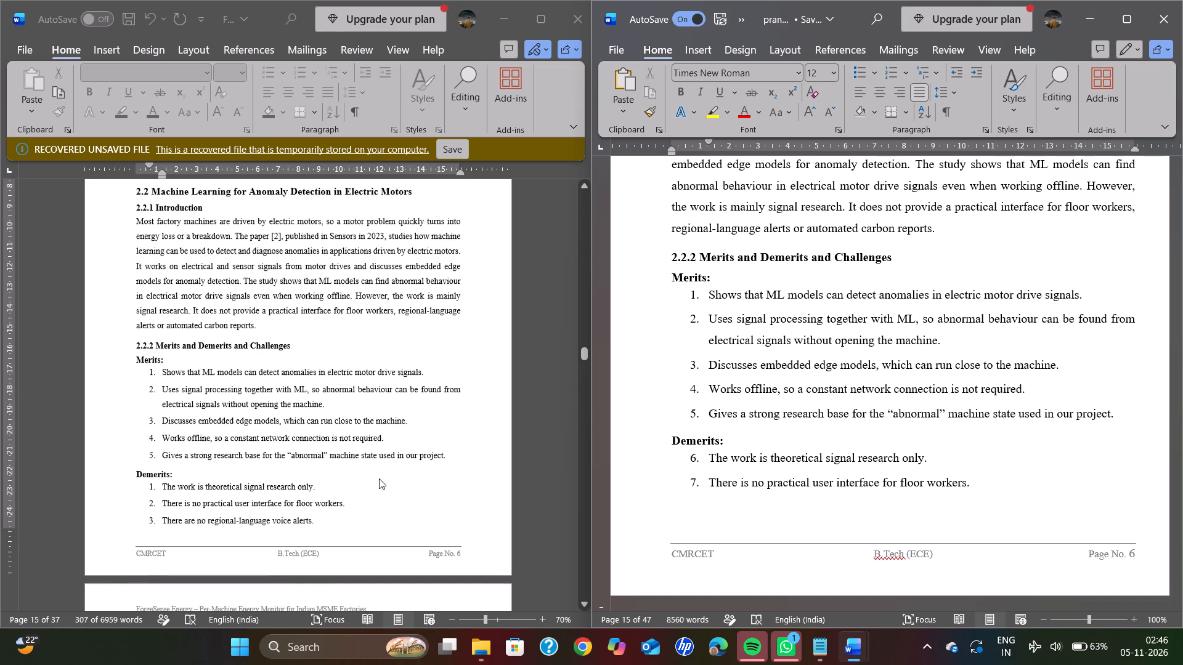
scroll(379, 478, down, 1)
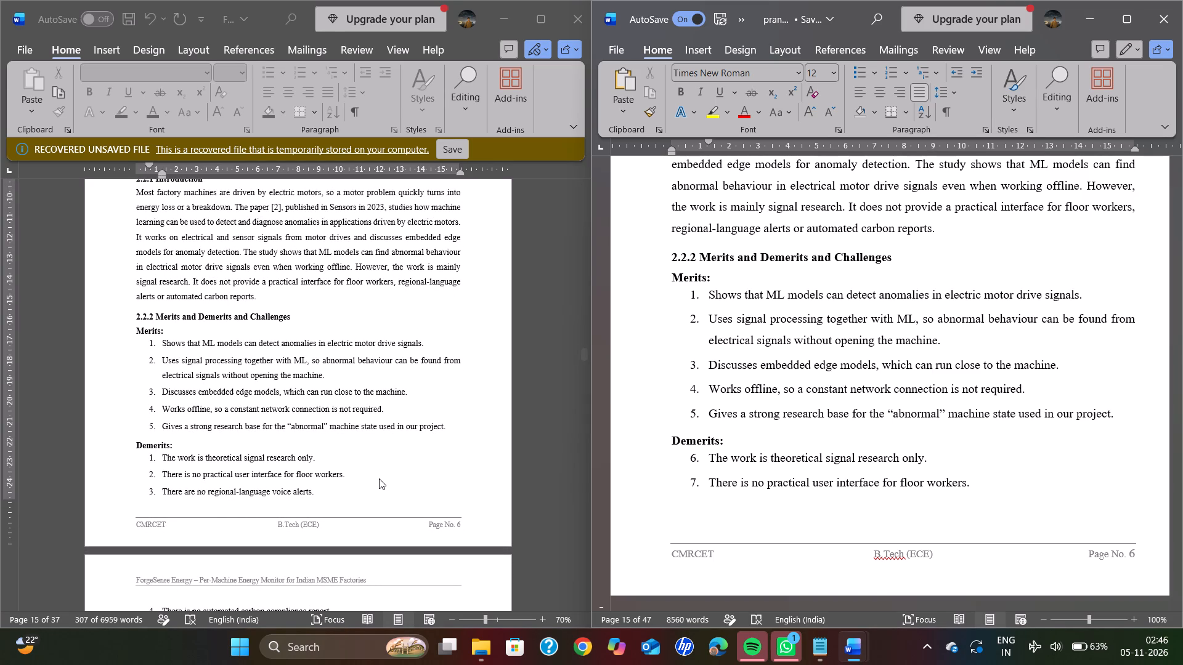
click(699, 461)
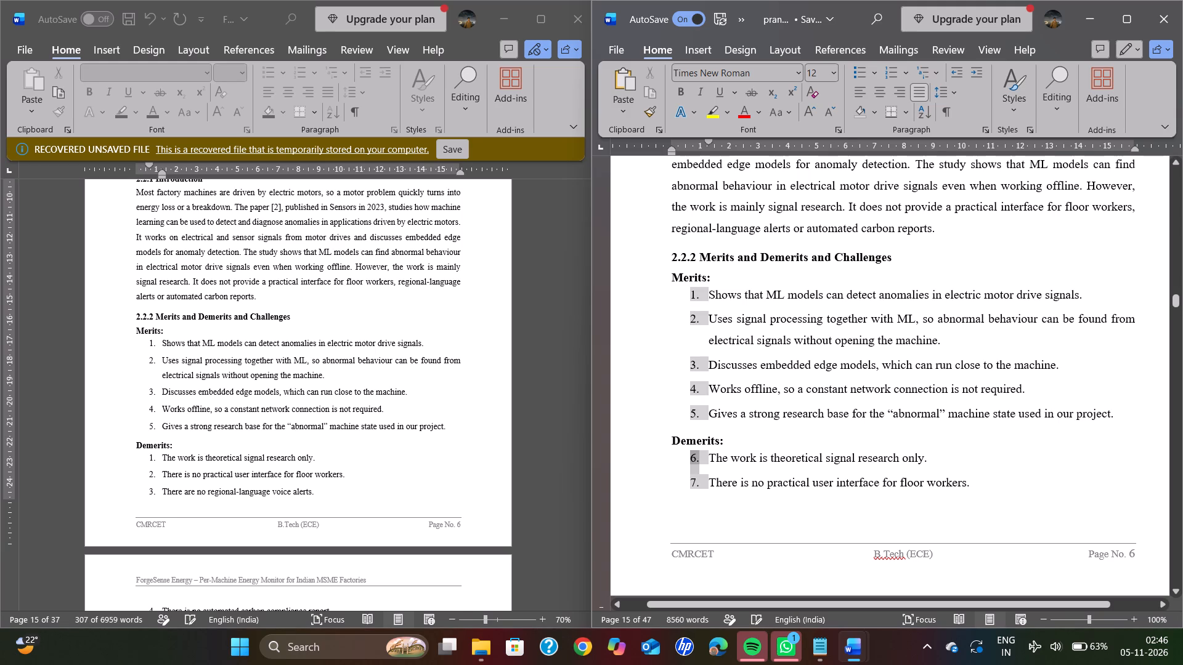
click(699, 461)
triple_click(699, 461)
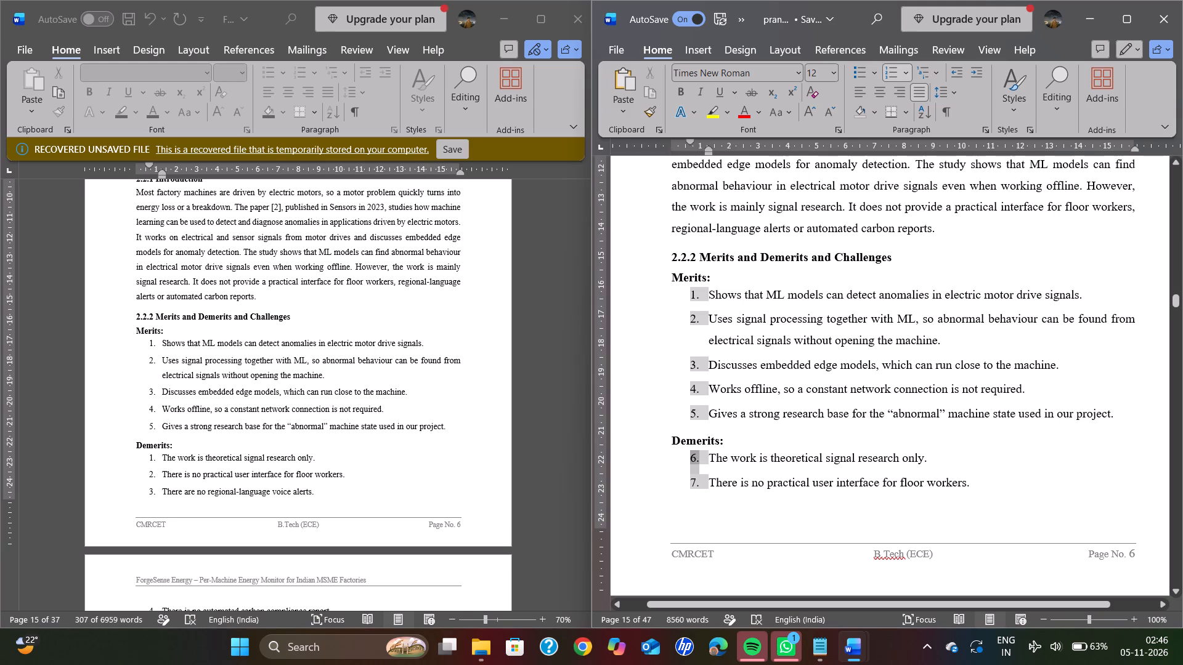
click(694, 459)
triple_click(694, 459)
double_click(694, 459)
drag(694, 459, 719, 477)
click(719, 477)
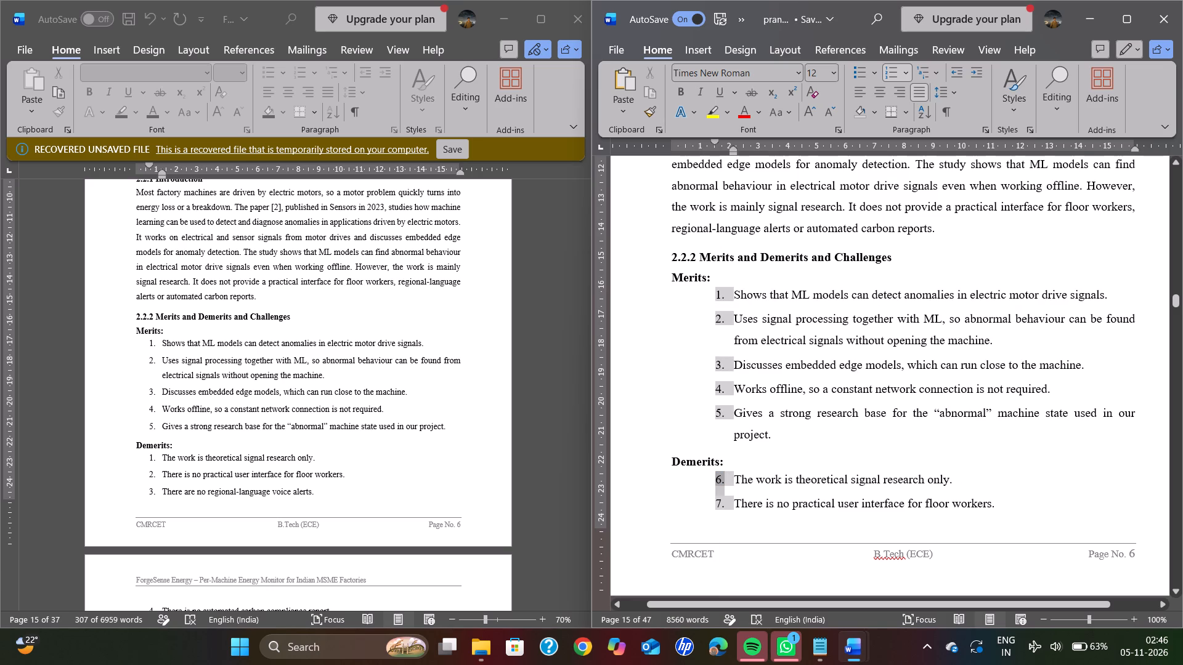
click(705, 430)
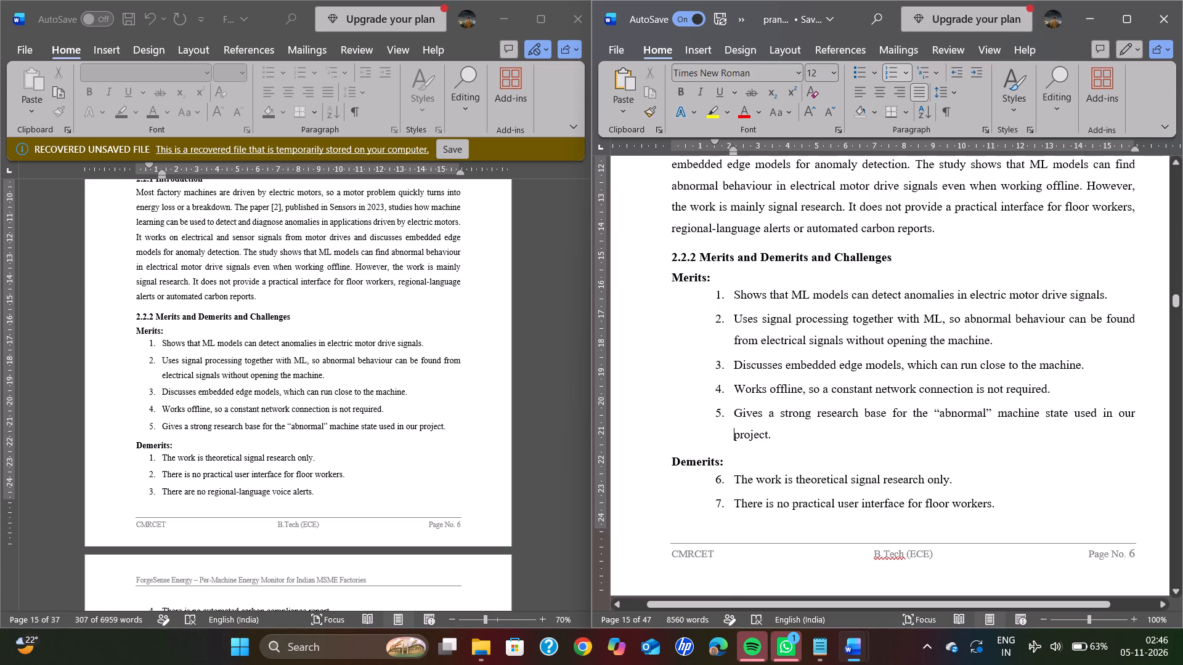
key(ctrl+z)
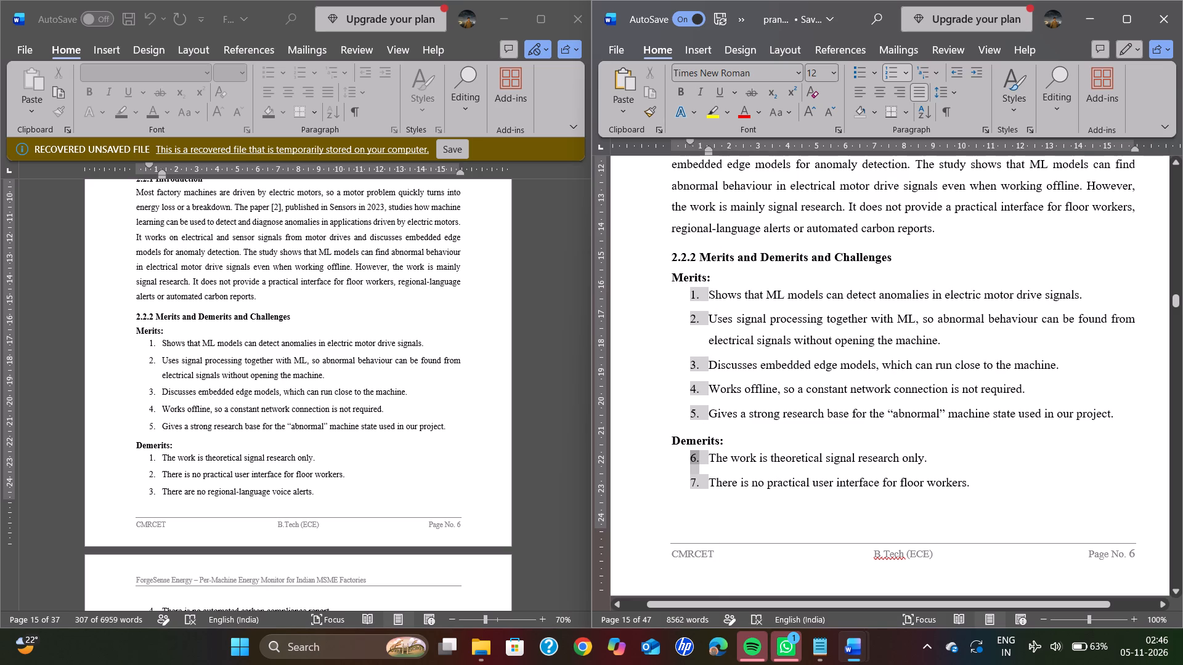
Renumber the two Demerits items on page 6 under the report's section 2.2.2 as a separate list starting at 1.
drag(1011, 487, 975, 491)
drag(975, 491, 694, 459)
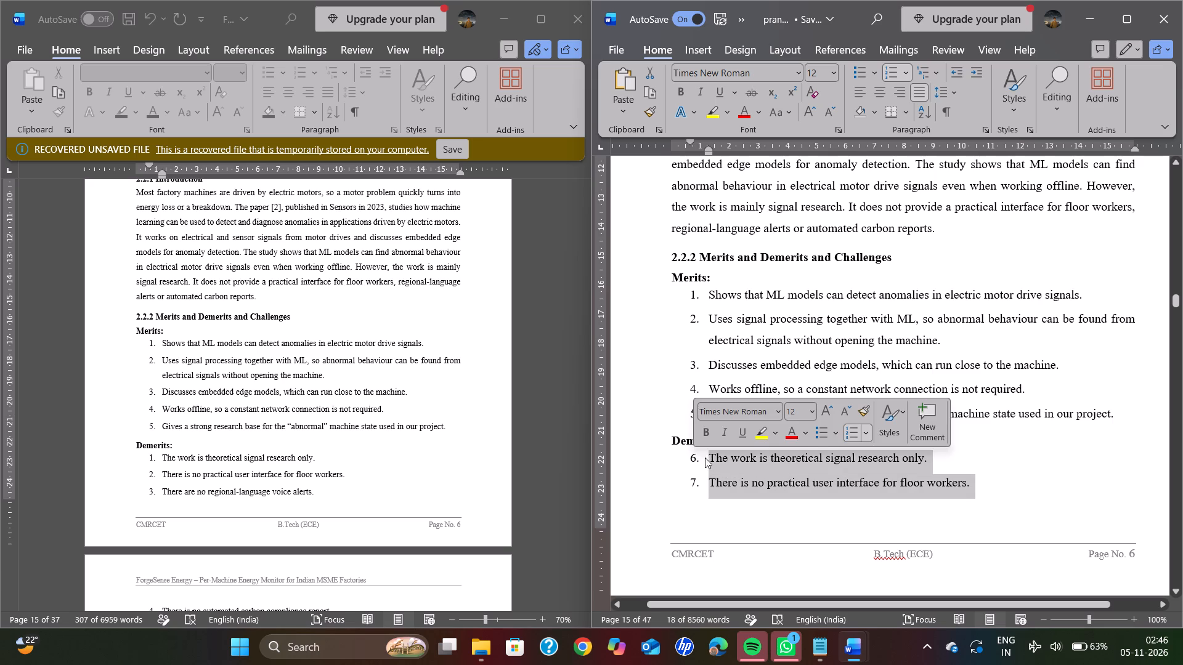
click(856, 431)
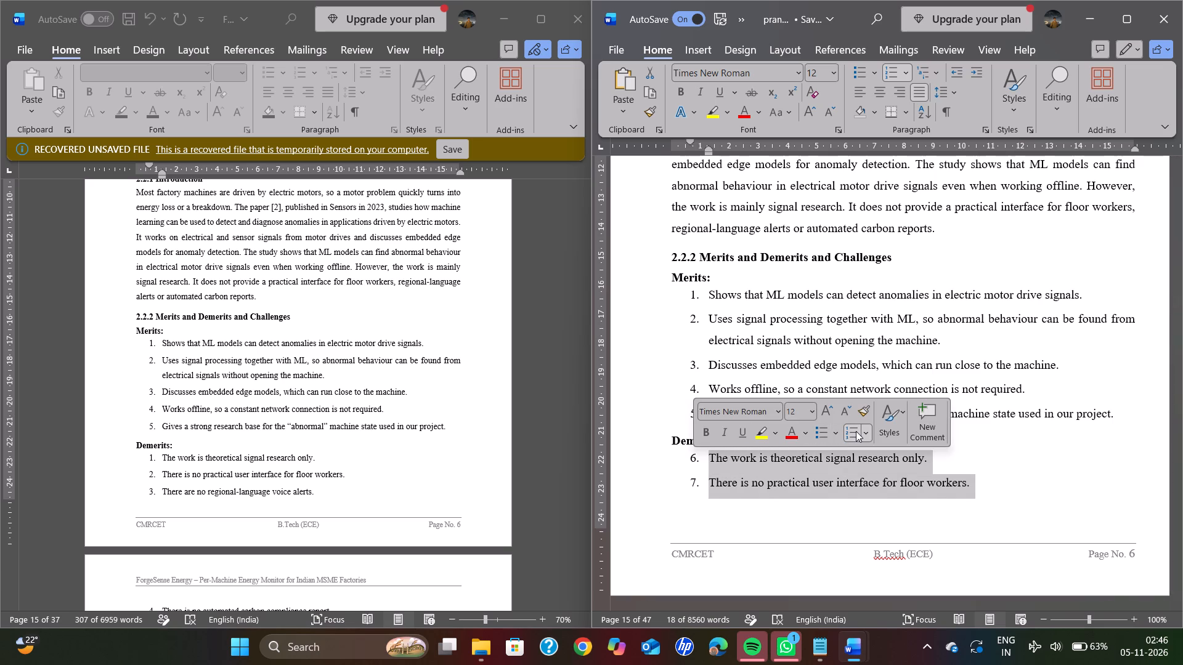
click(856, 431)
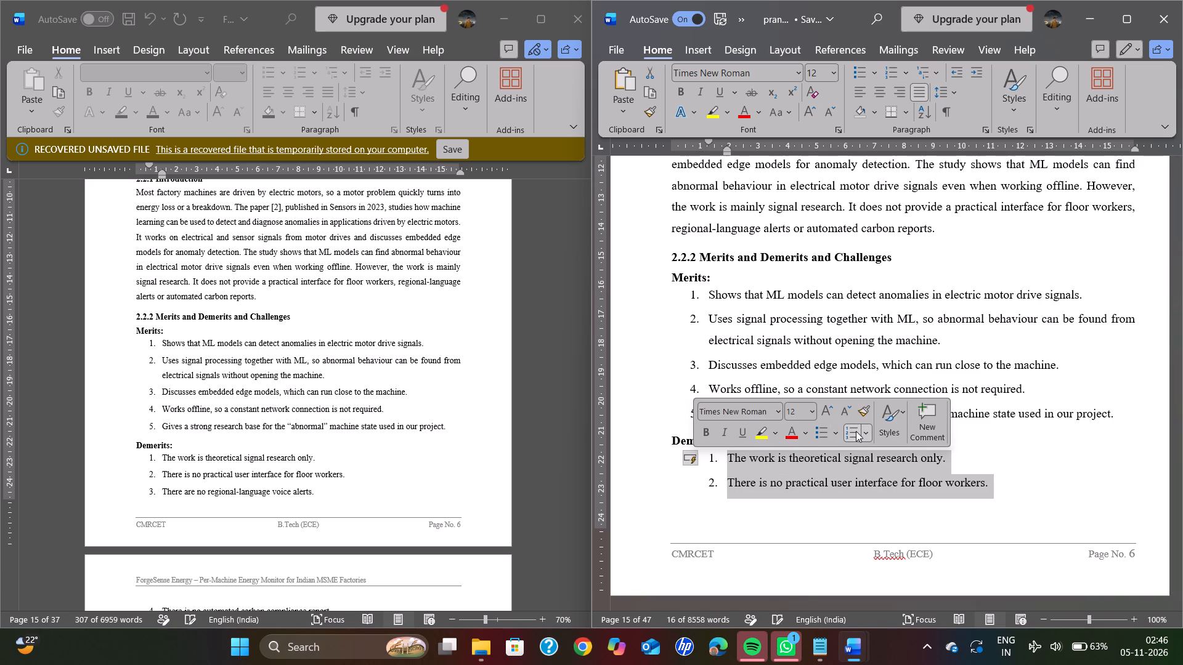
click(884, 536)
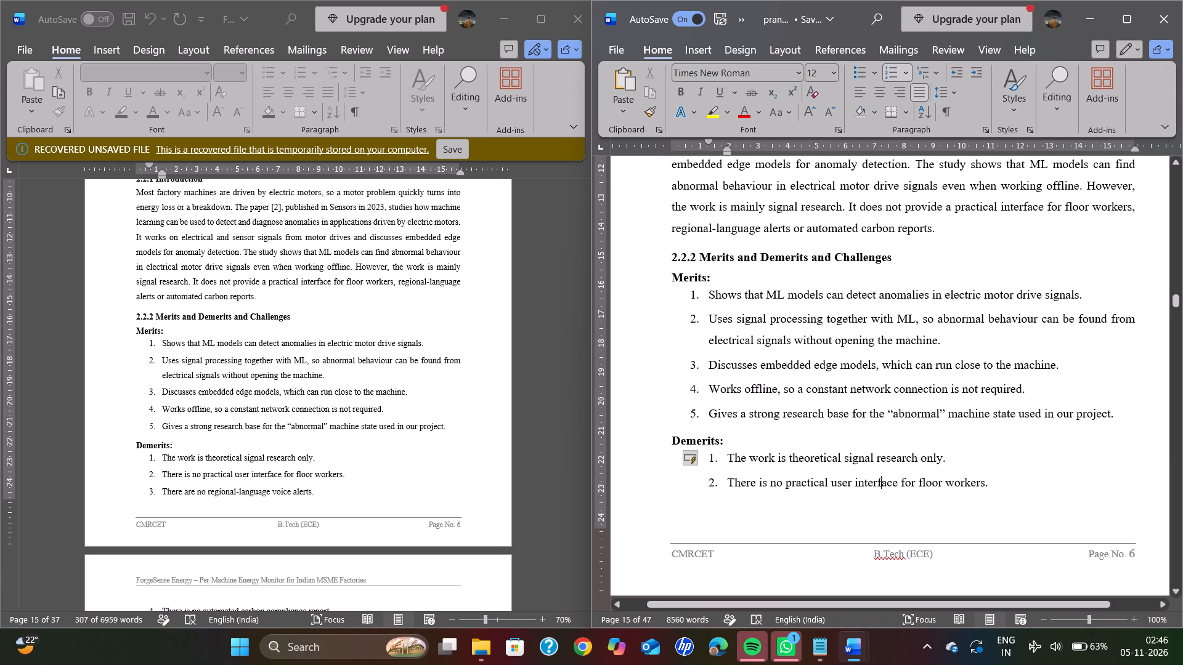
Undo the last numbering applied to the two Demerits items under section 2.2.2 in the report.
click(694, 462)
click(694, 462)
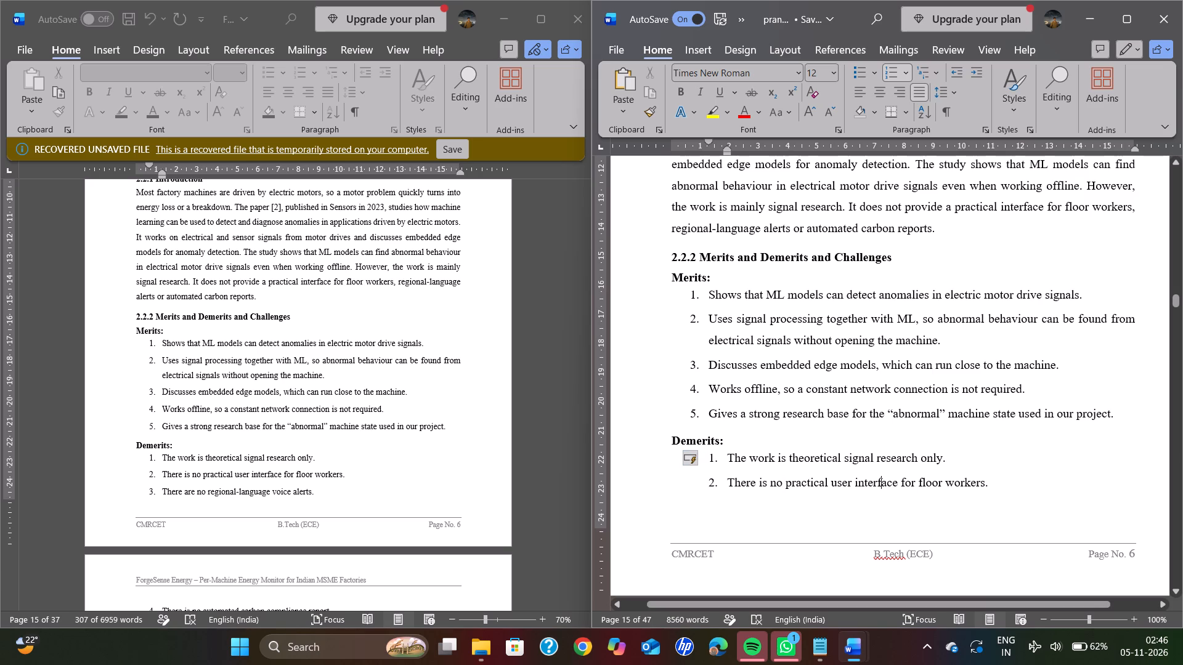
click(680, 485)
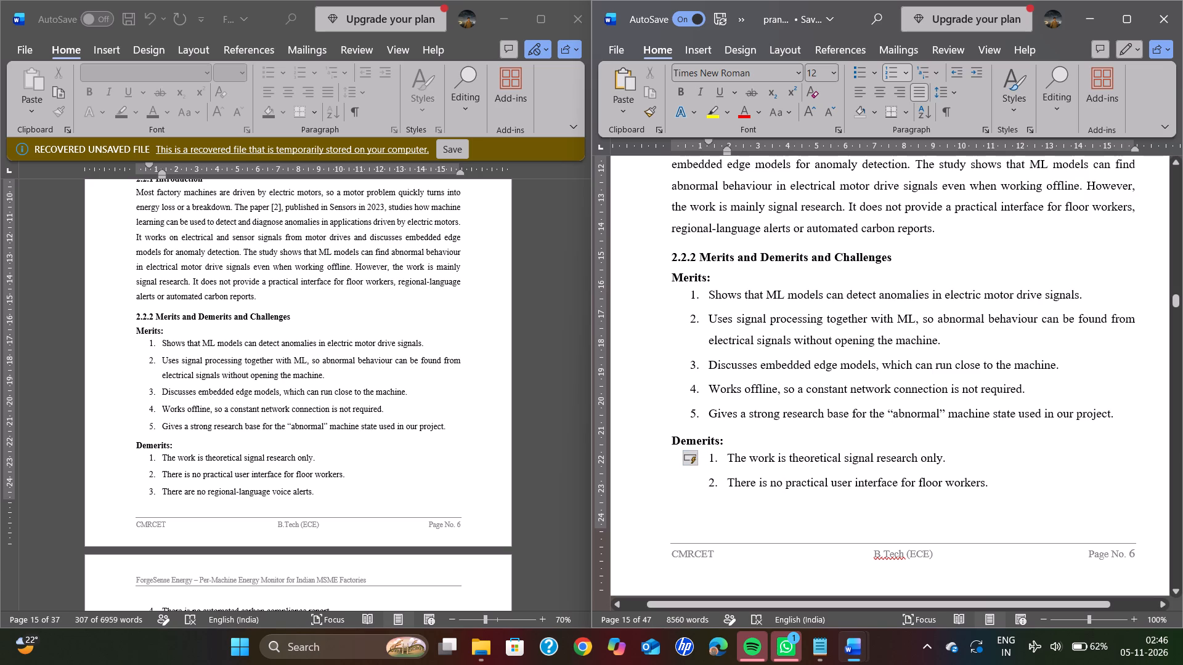
click(707, 486)
key(ctrl+z)
click(778, 493)
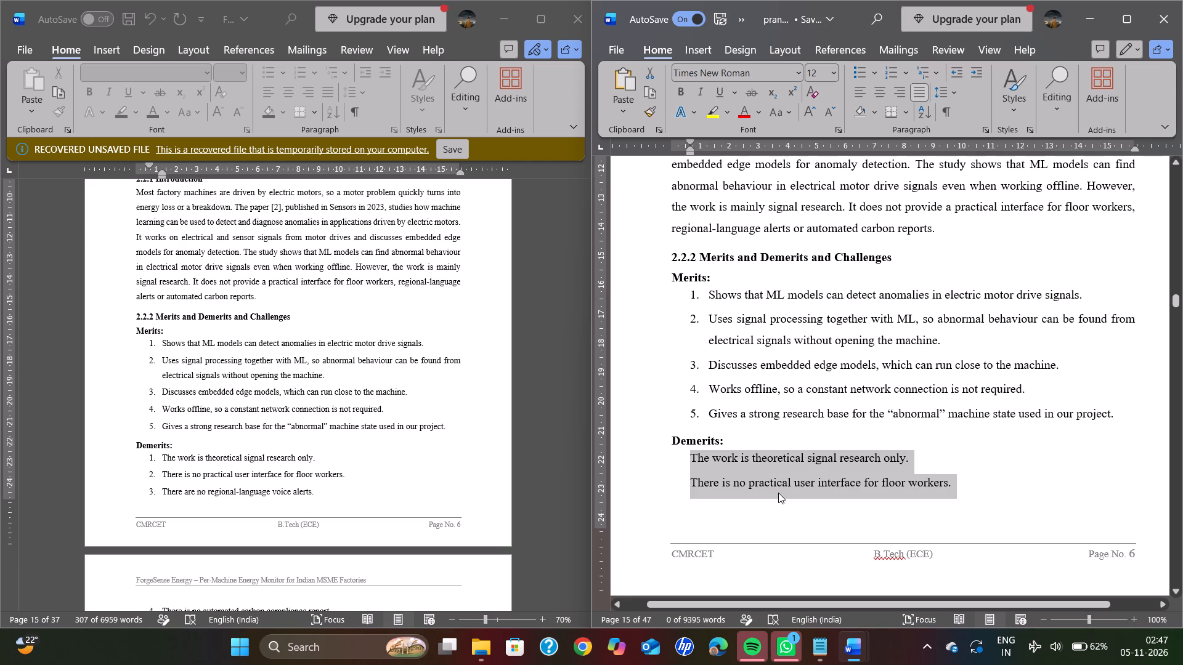
Remove the indent from both Demerits items of section 2.2.2 and number them 1 and 2, aligned with the Merits list.
click(687, 464)
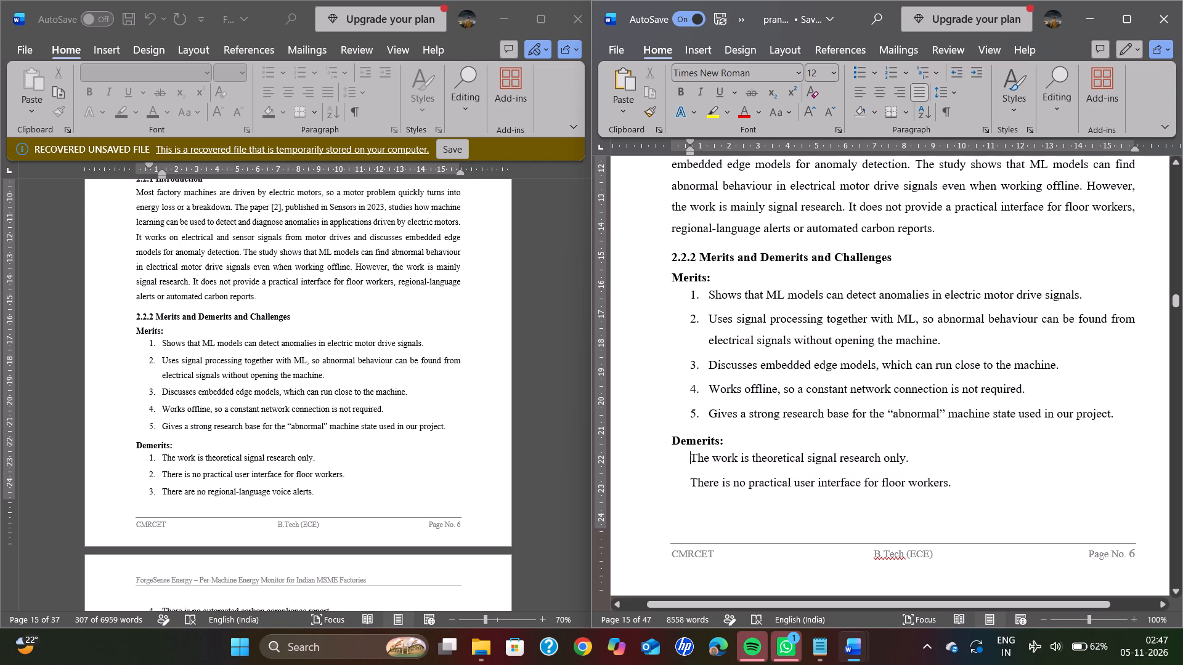
key(BackSpace)
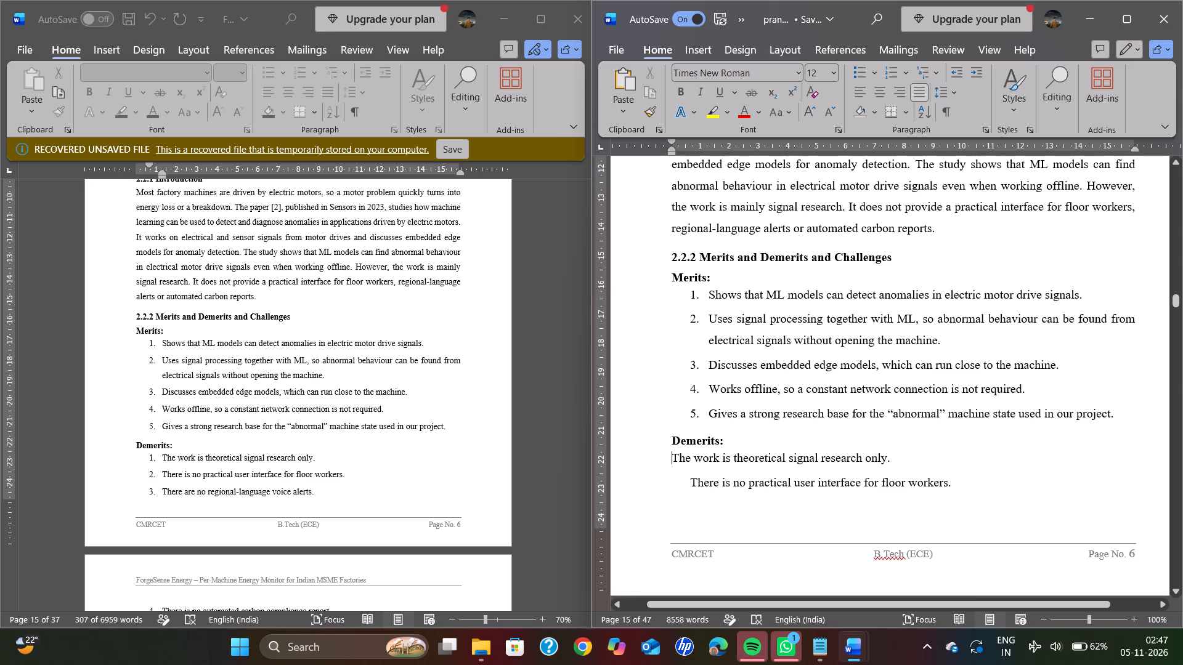
click(690, 480)
key(BackSpace)
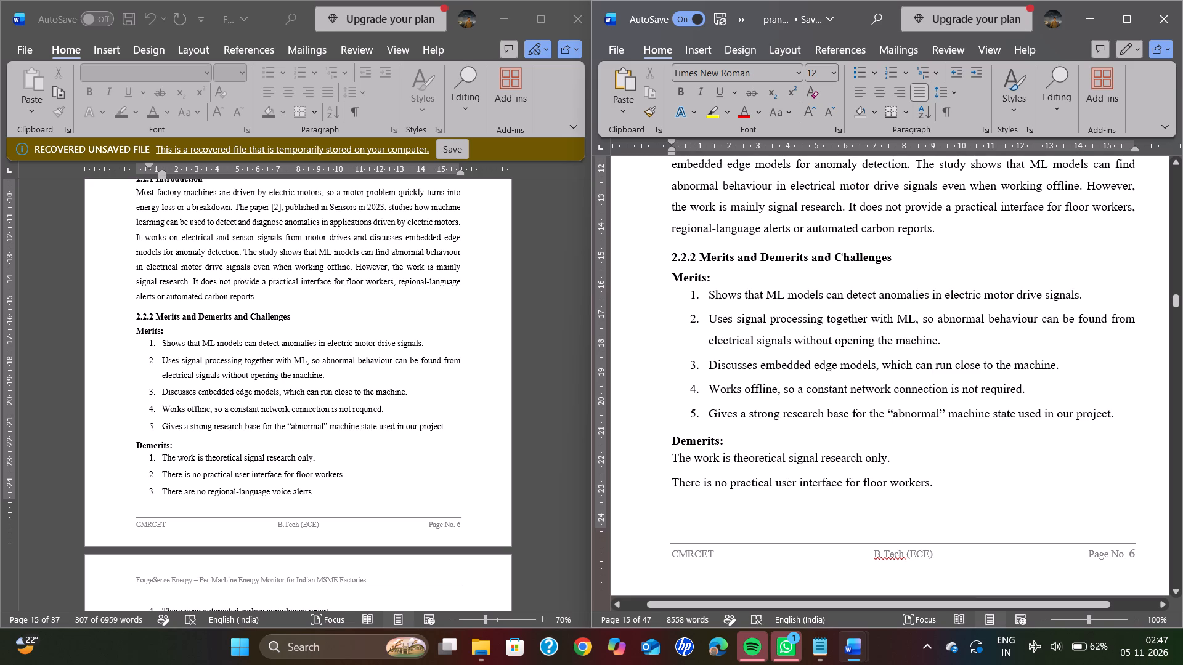
drag(945, 485, 678, 487)
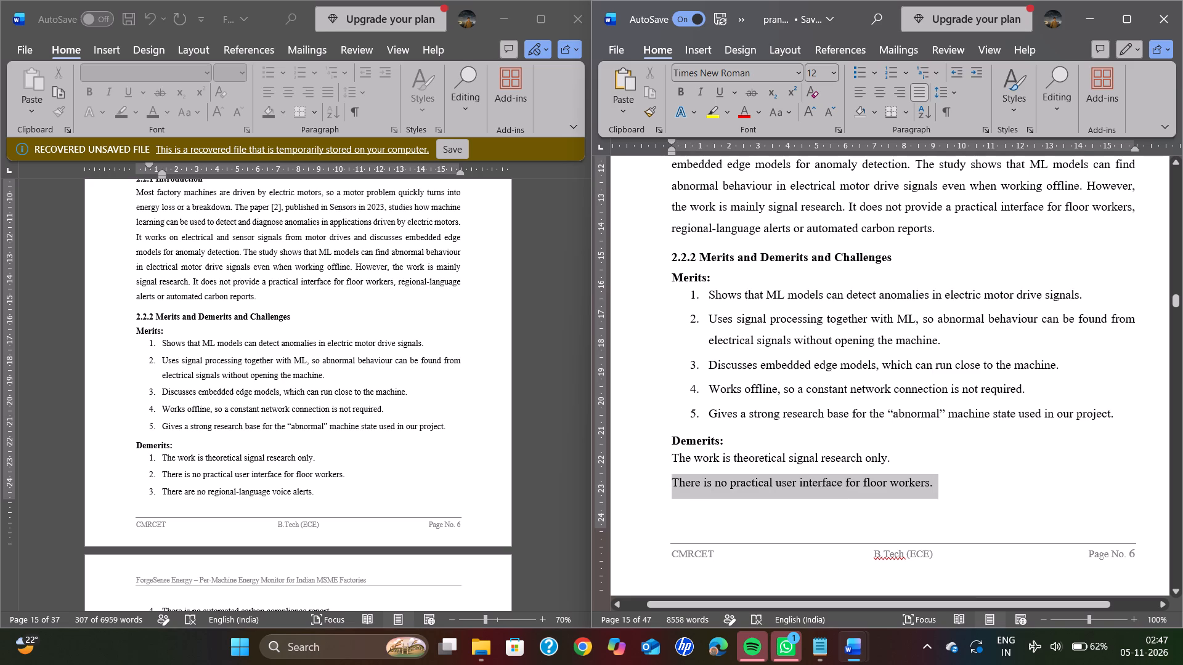
drag(678, 487, 675, 465)
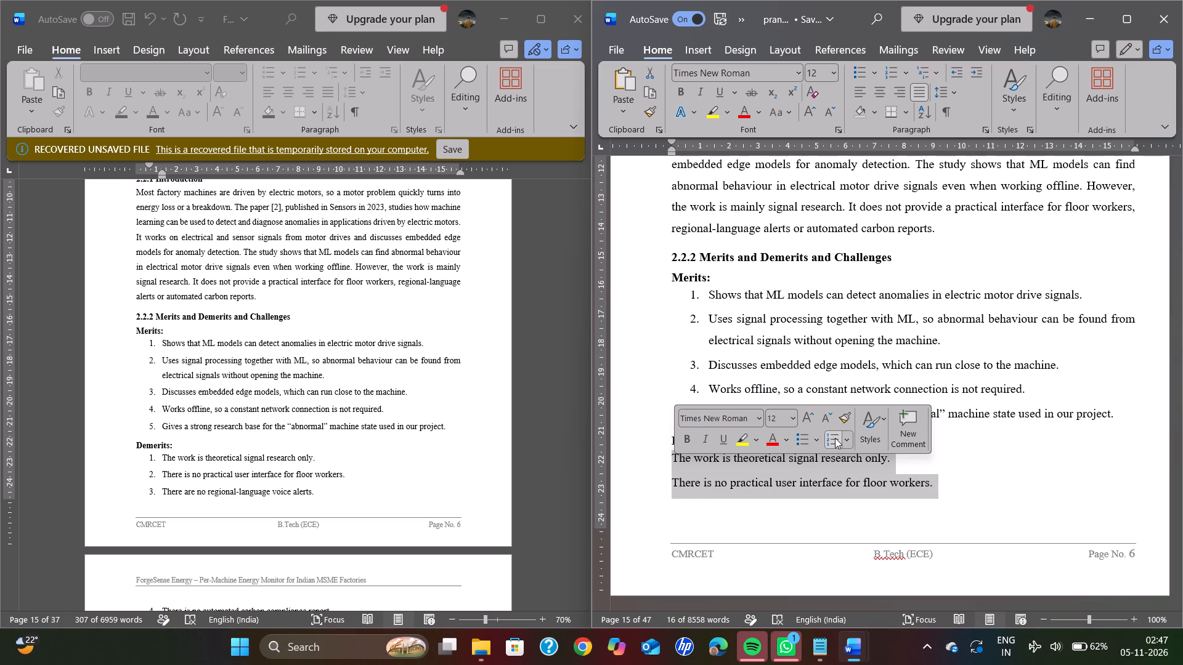
click(835, 438)
click(789, 546)
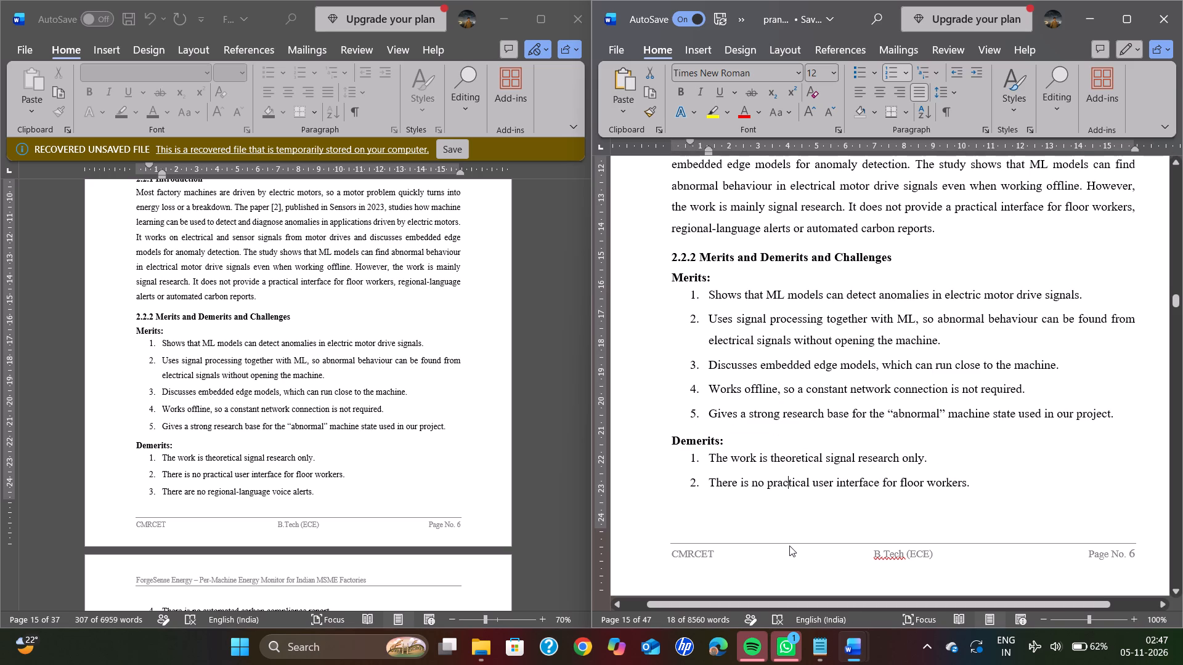
Set the line spacing of the five Merits items in the report's section 2.2.2 to 1.15.
scroll(769, 517, down, 2)
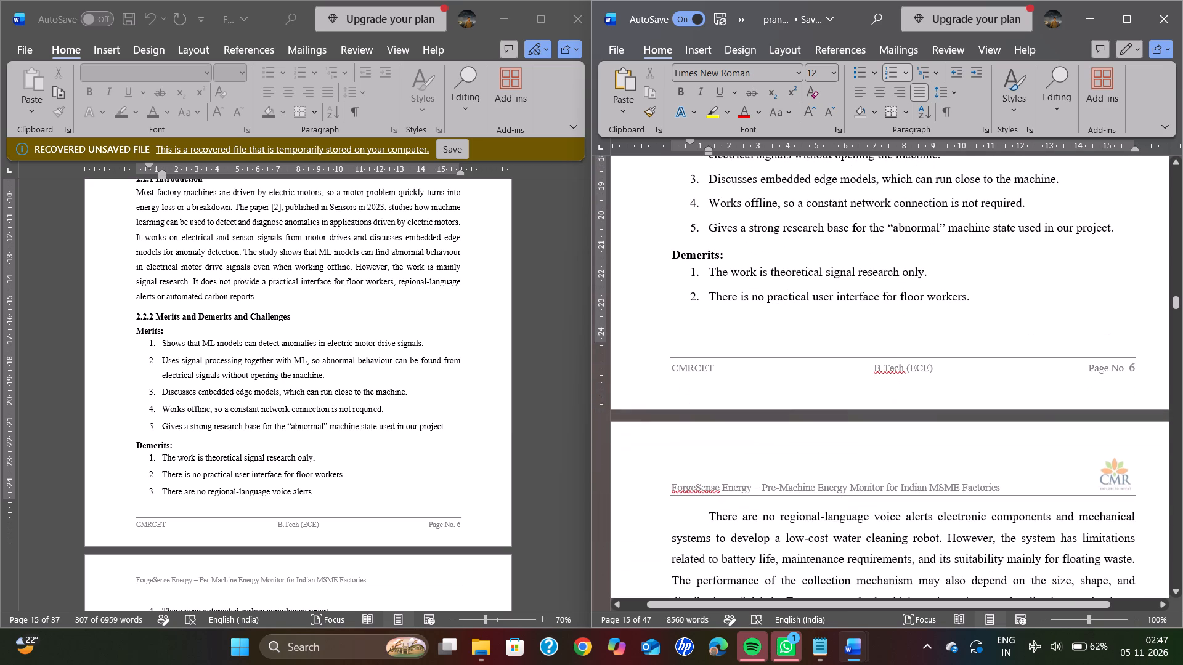
scroll(769, 517, down, 1)
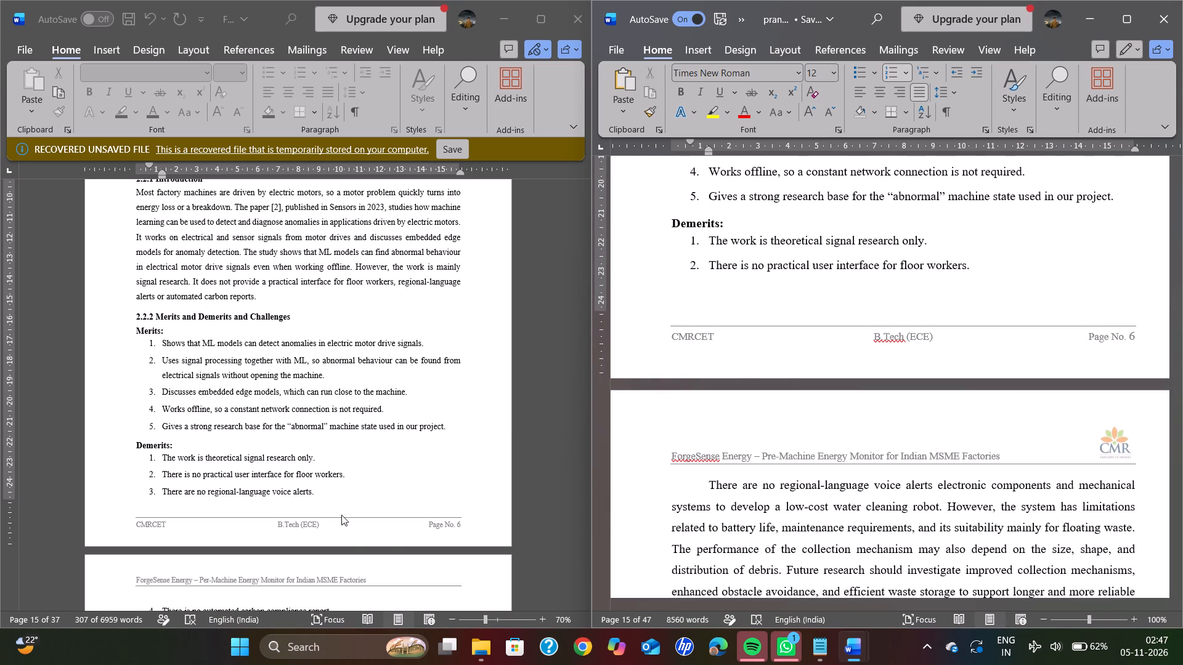
scroll(352, 408, down, 2)
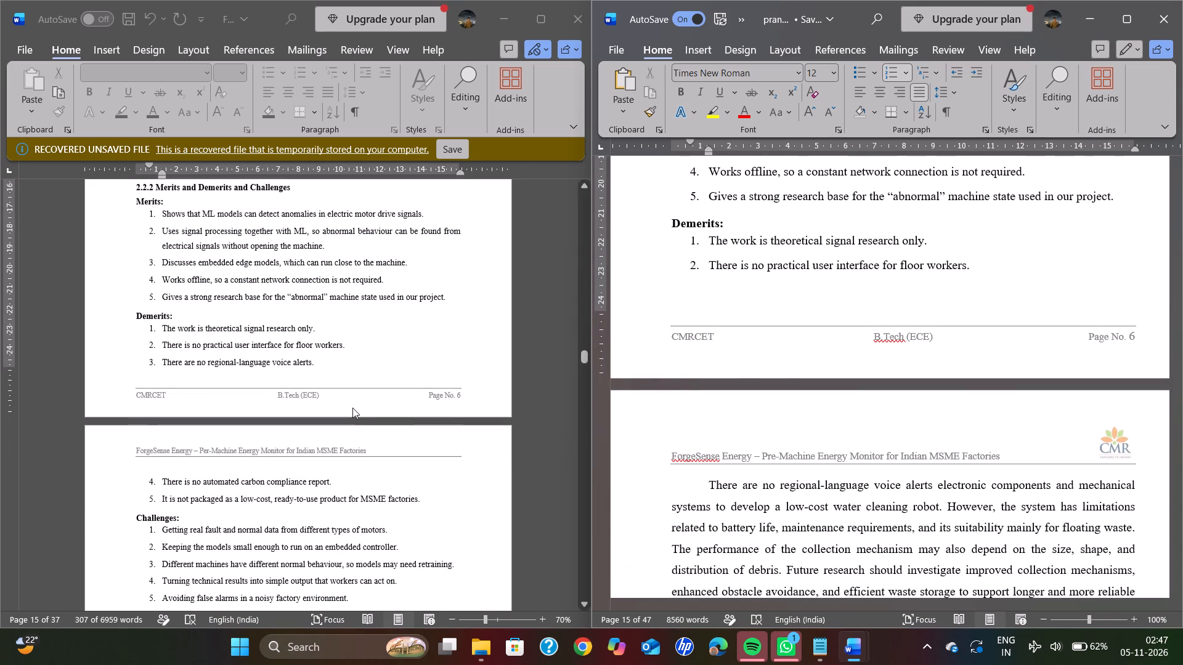
scroll(352, 408, down, 1)
scroll(352, 408, up, 1)
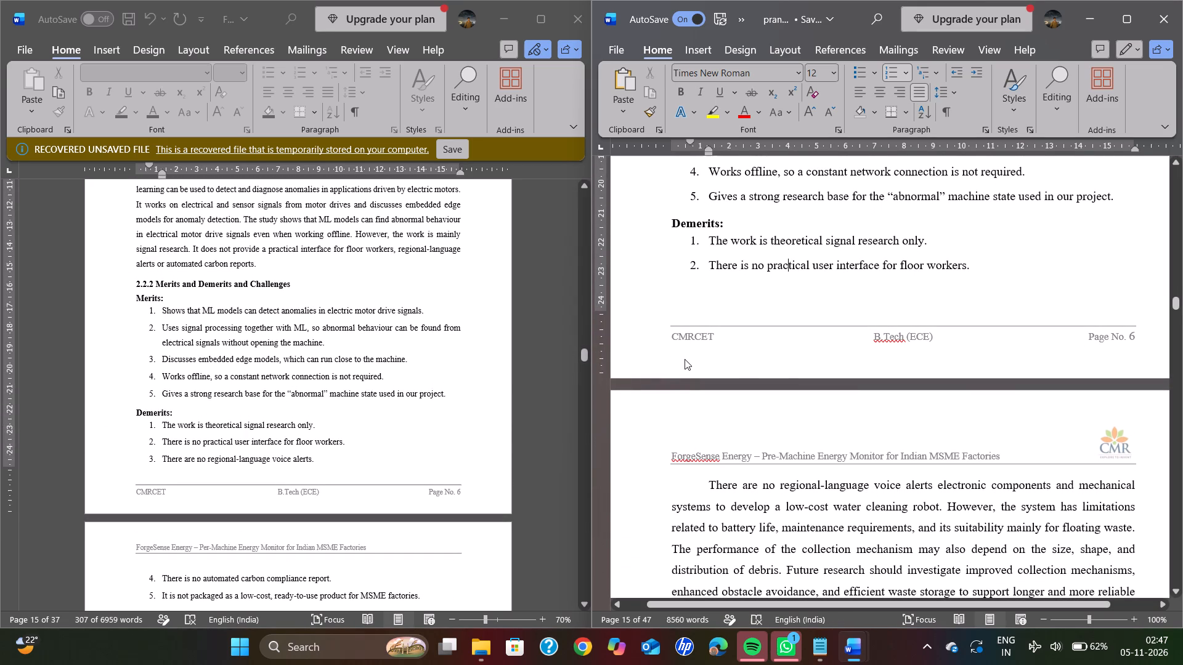
scroll(685, 359, up, 2)
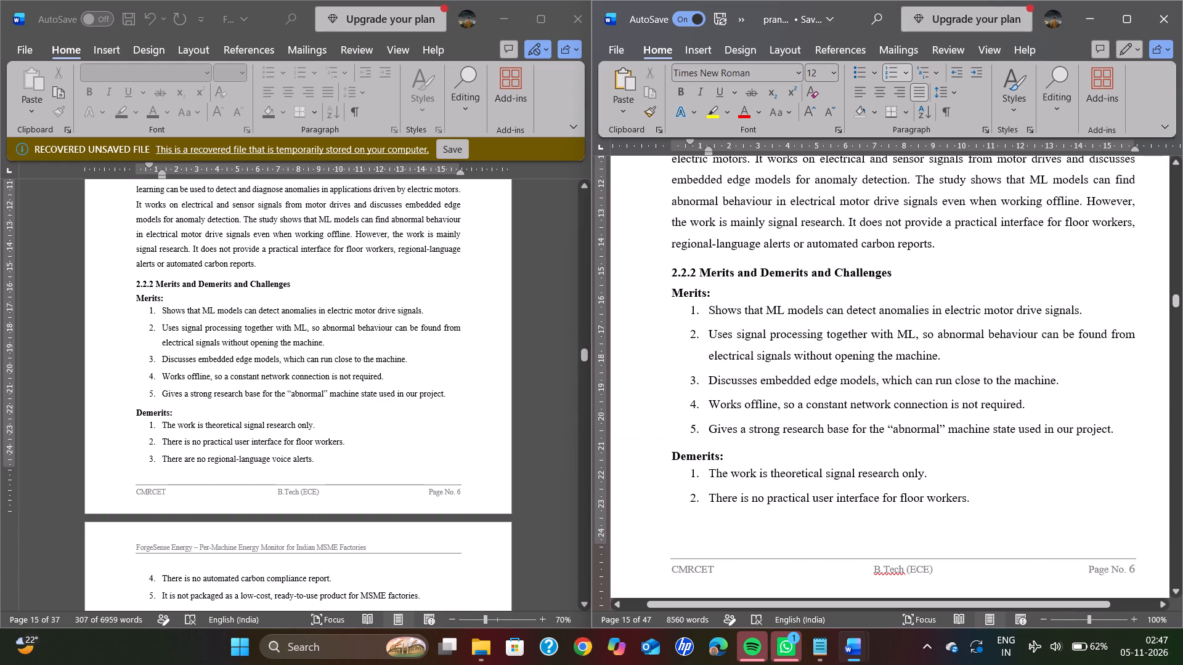
drag(1118, 425, 709, 310)
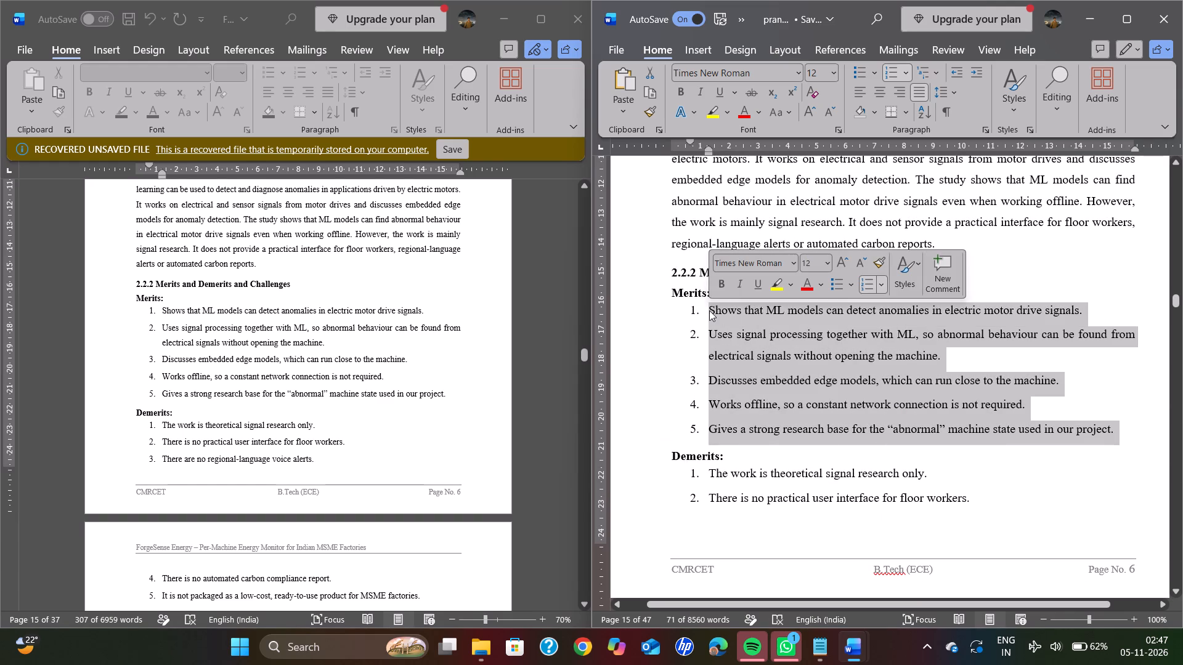
click(946, 92)
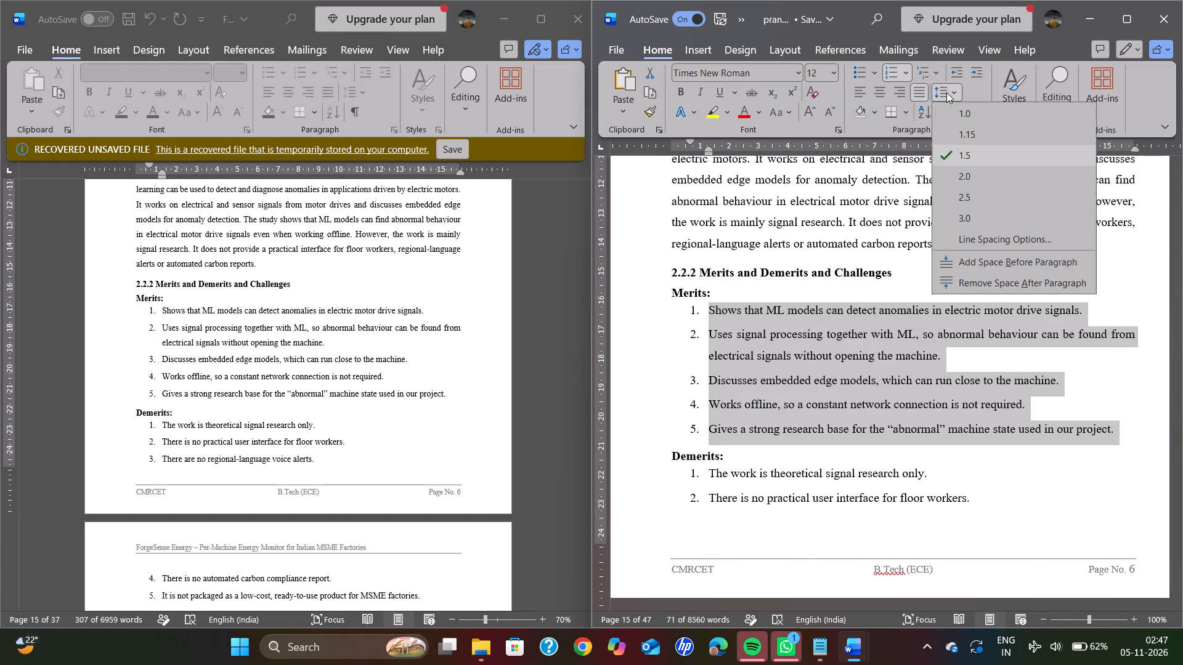
click(953, 137)
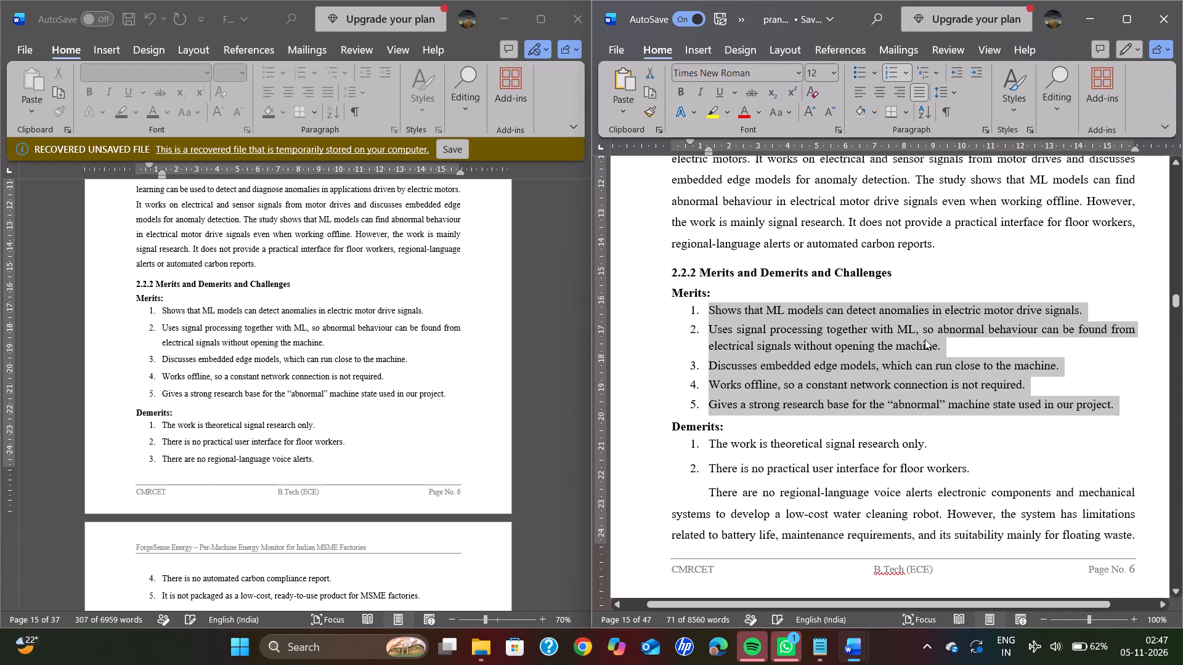
Set the line spacing of the two numbered Demerits items in the report's section 2.2.2 to 1.15.
scroll(925, 339, down, 2)
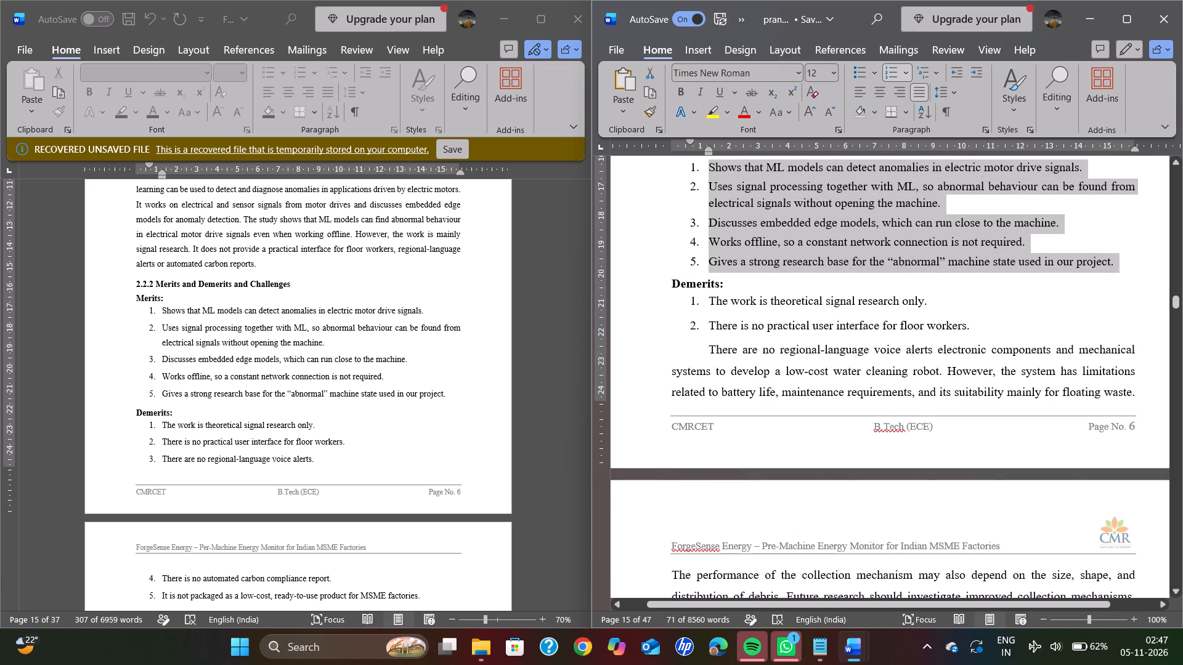
drag(975, 328, 687, 302)
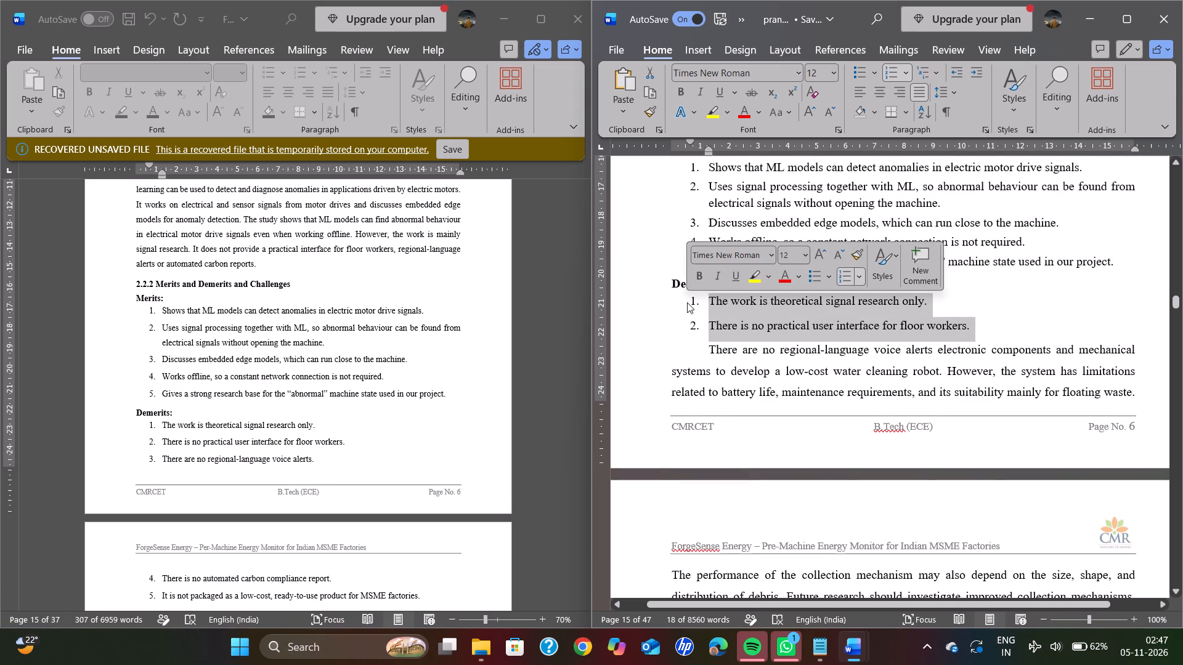
click(943, 89)
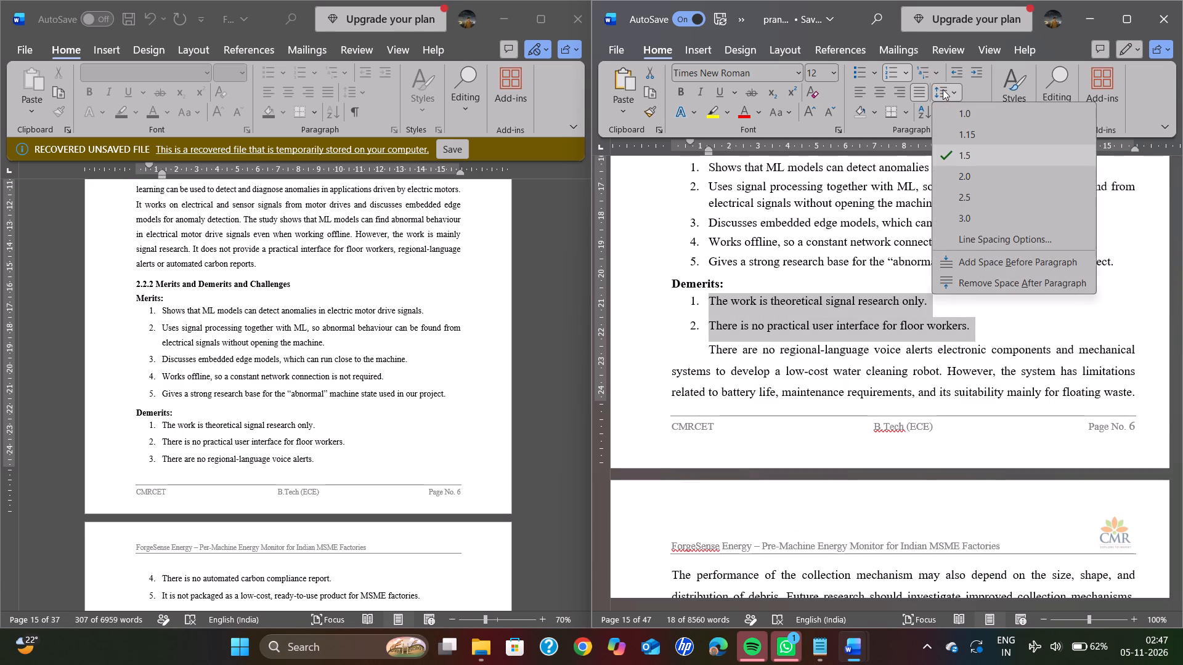
click(954, 139)
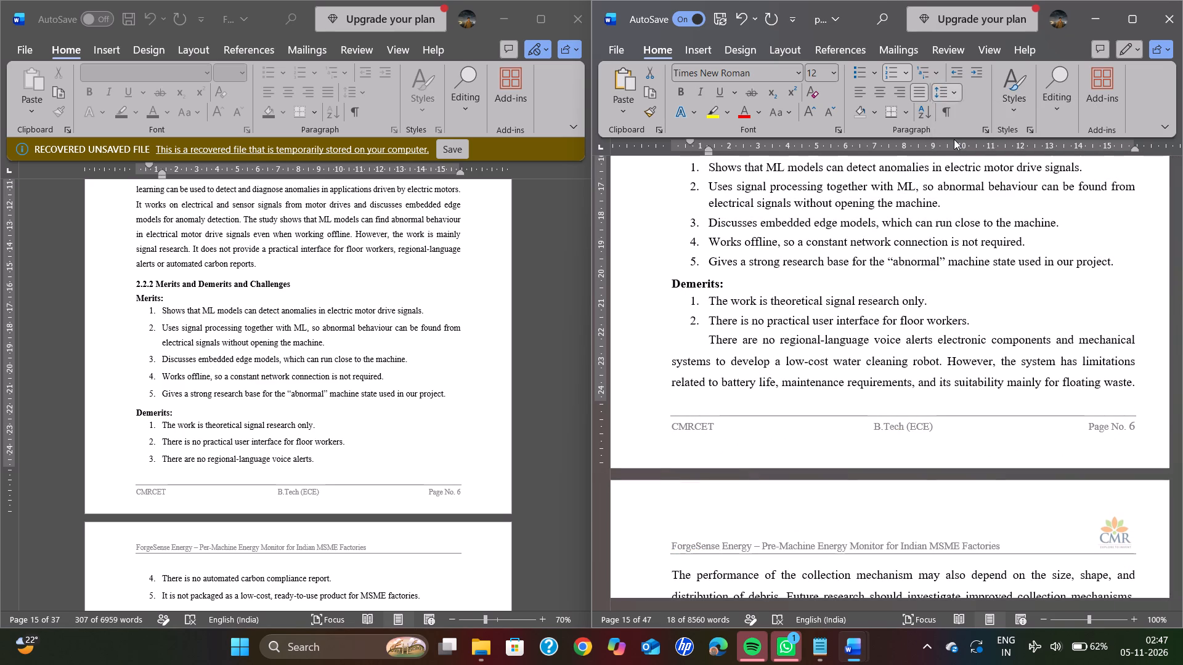
Copy the third Demerits item, "There are no regional-language voice alerts", from section 2.2.2 of the recovered document.
click(314, 459)
click(314, 459)
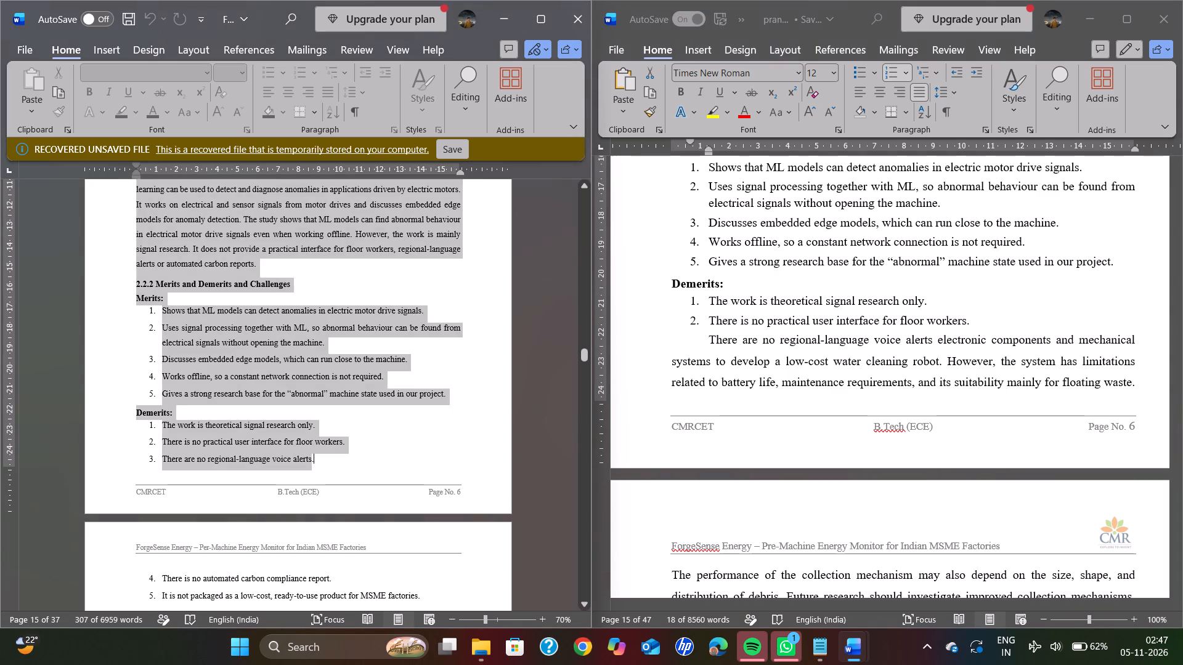
drag(311, 460, 127, 455)
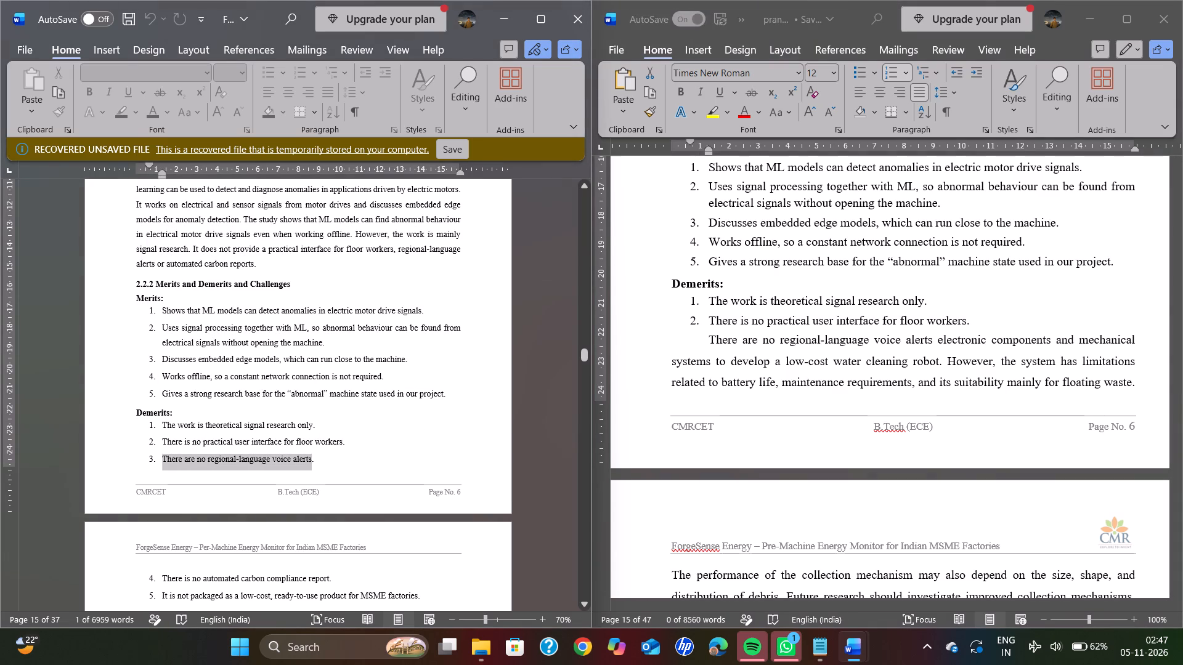
drag(127, 455, 131, 456)
key(ctrl+c)
key(ctrl+c)
key(ctrl+c)
Replace the last three lines of the report's page 6, from "There are no regional-language" through "floating waste.", with the copied text.
click(1077, 366)
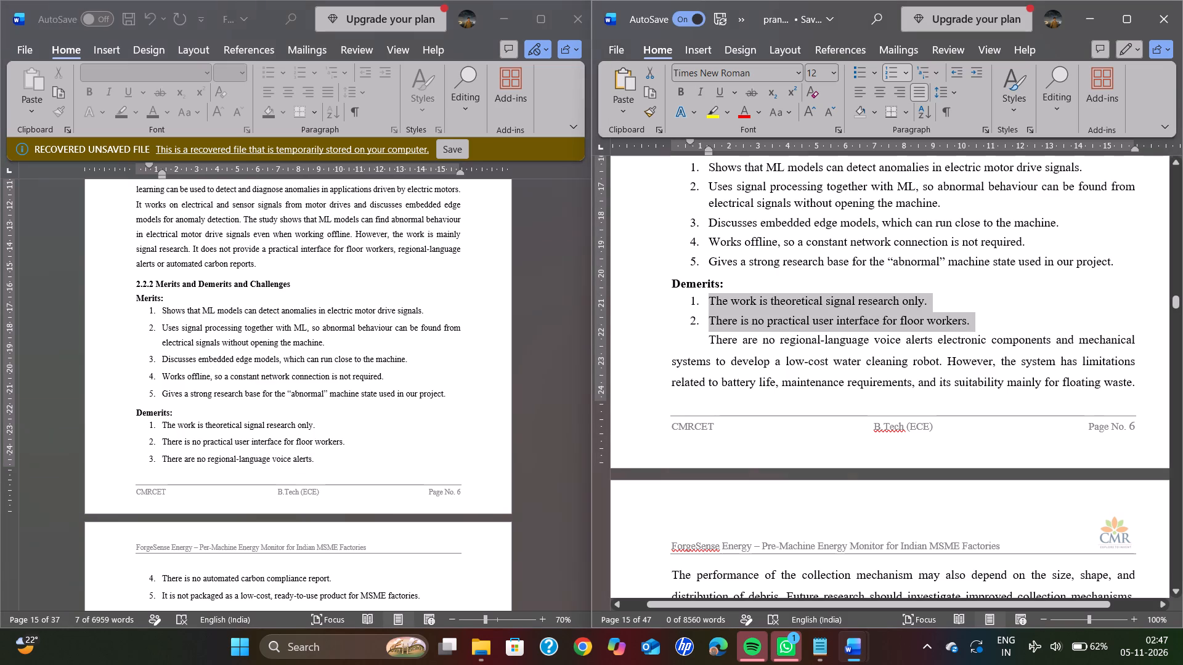
click(1143, 386)
drag(1136, 385, 709, 345)
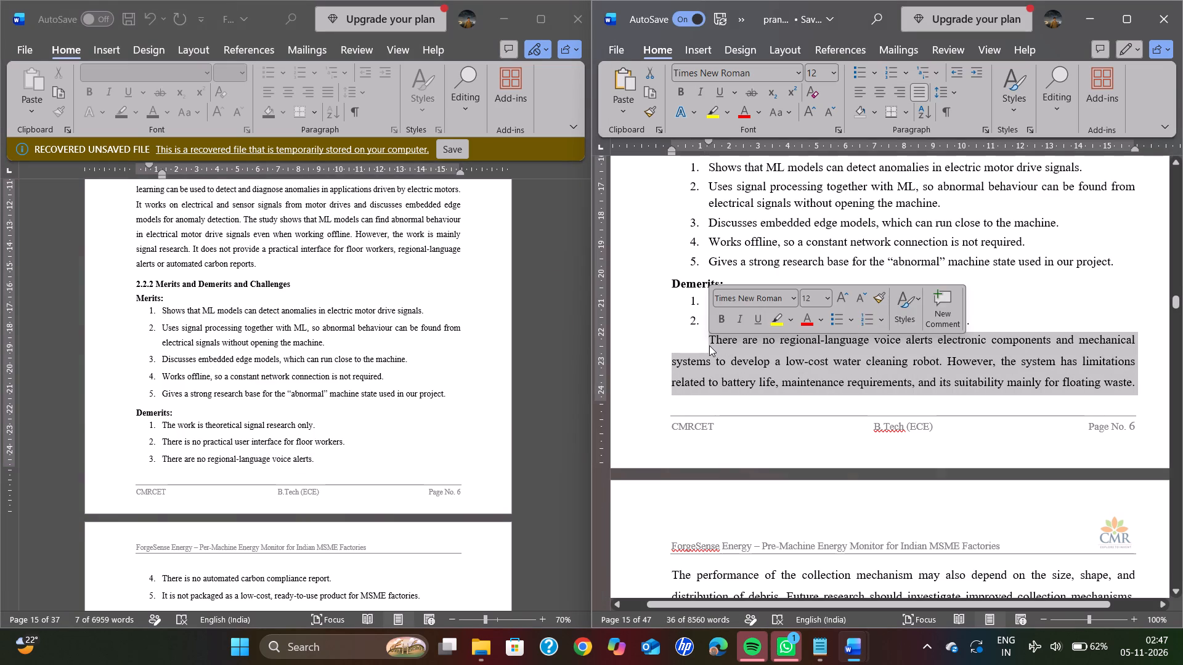
key(ctrl+v)
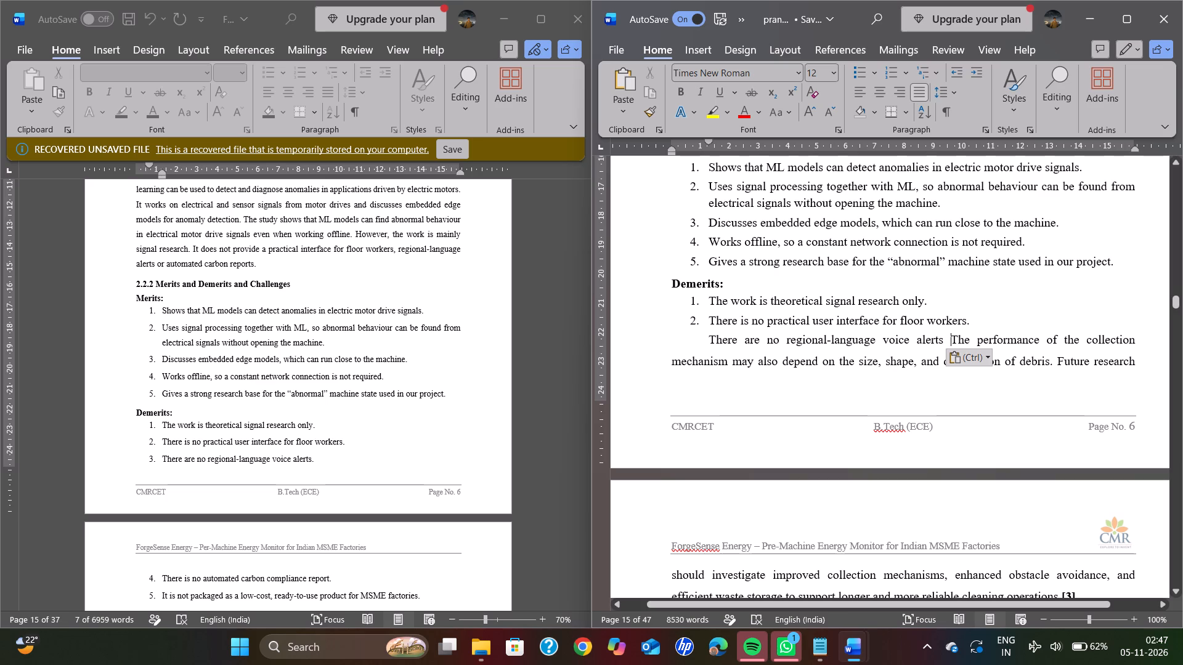
Turn the pasted "There are no regional-language voice alerts" paragraph into item 3 of the report's Demerits list.
click(710, 342)
key(BackSpace)
key(BackSpace)
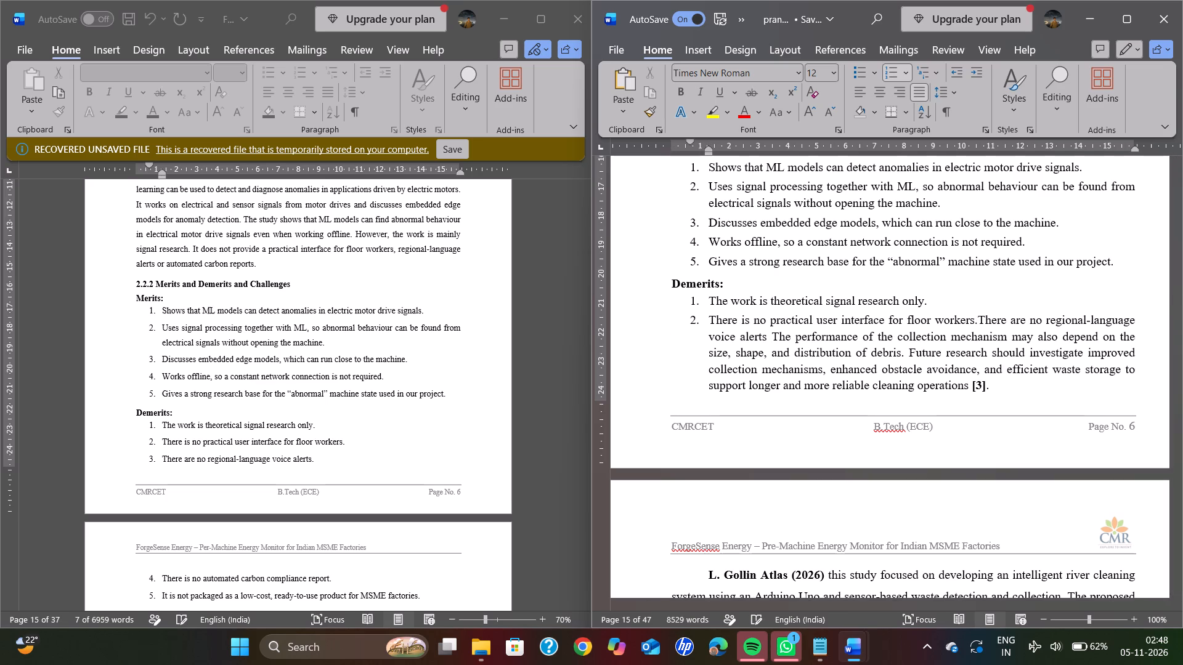
key(Return)
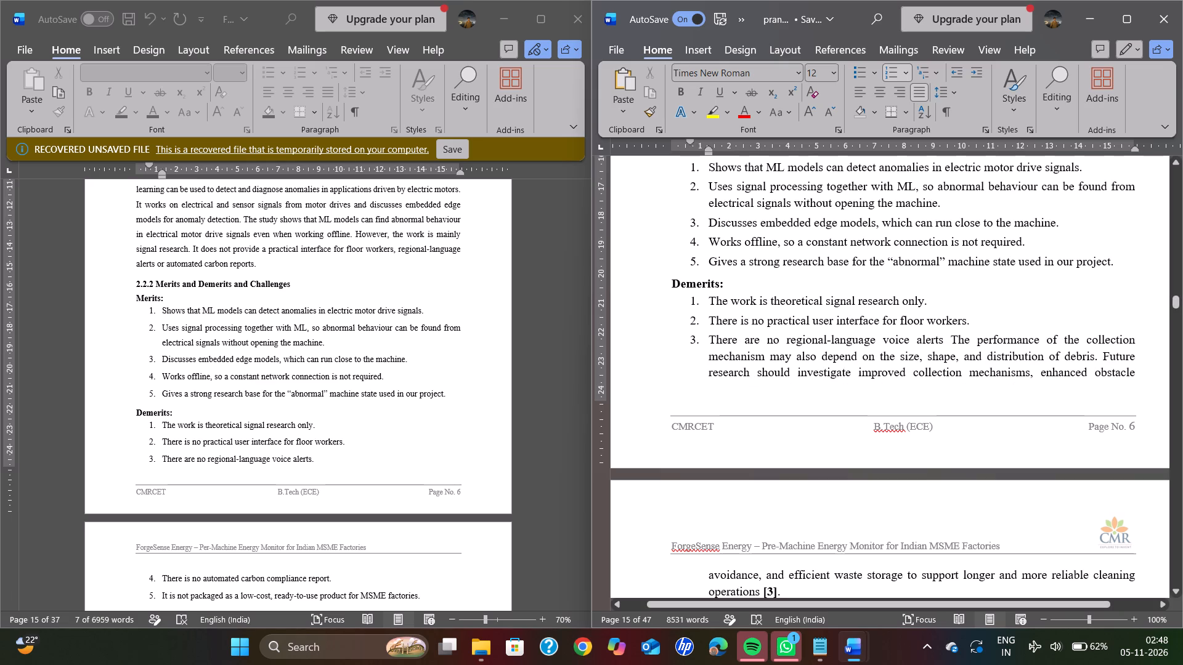
Delete the old water-cleaning text that follows "voice alerts" in Demerits item 3, through the citation [3].
drag(951, 337, 1131, 379)
key(BackSpace)
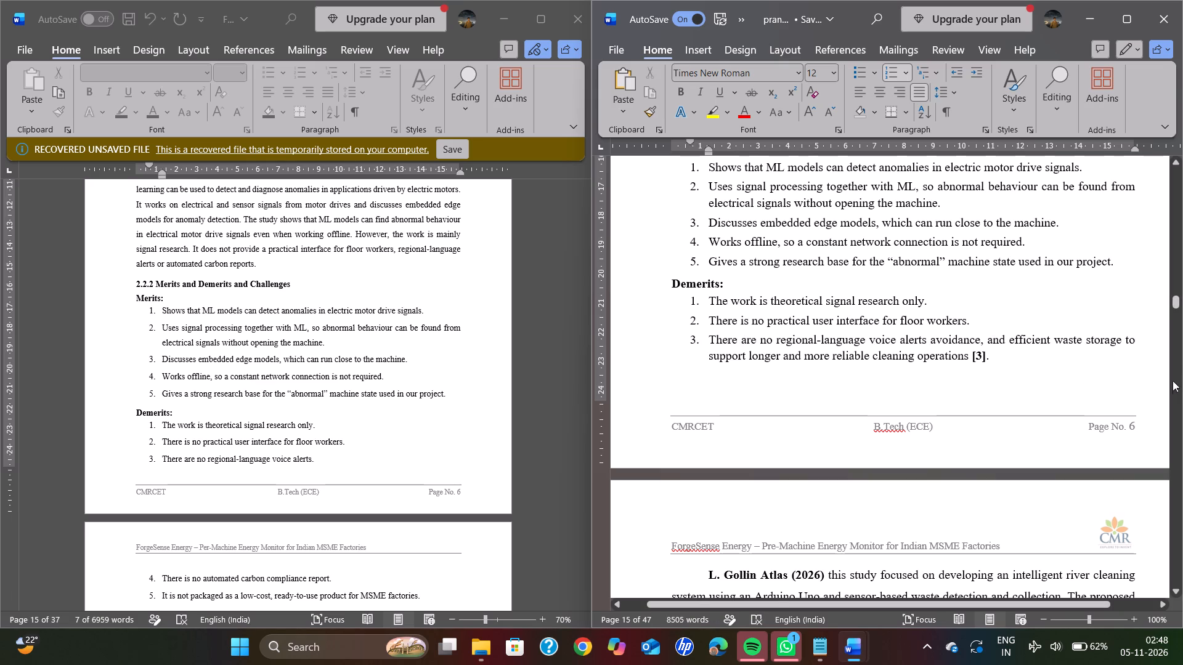
drag(1005, 369, 935, 341)
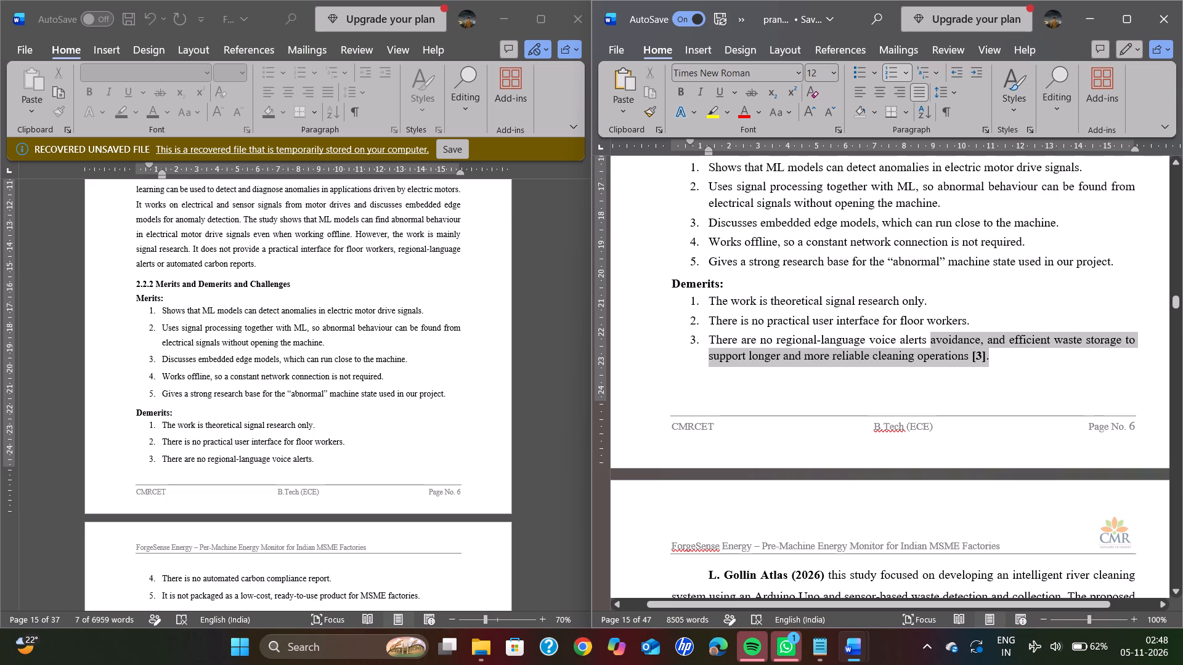
drag(935, 341, 937, 233)
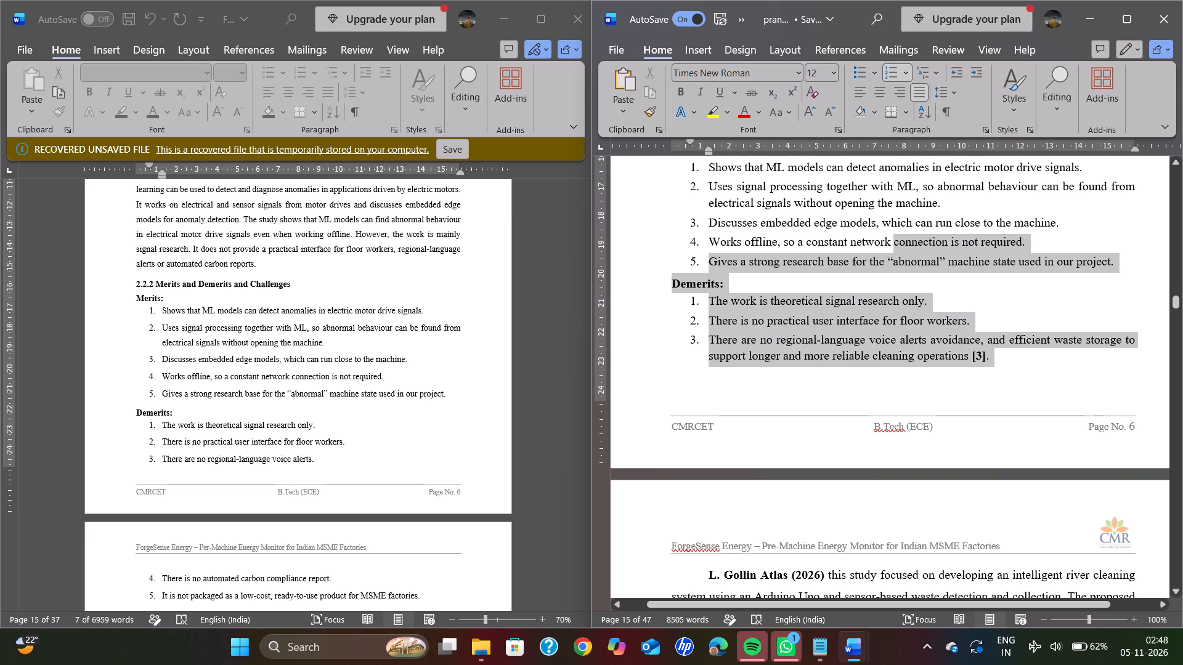
drag(937, 233, 935, 338)
key(BackSpace)
key(BackSpace)
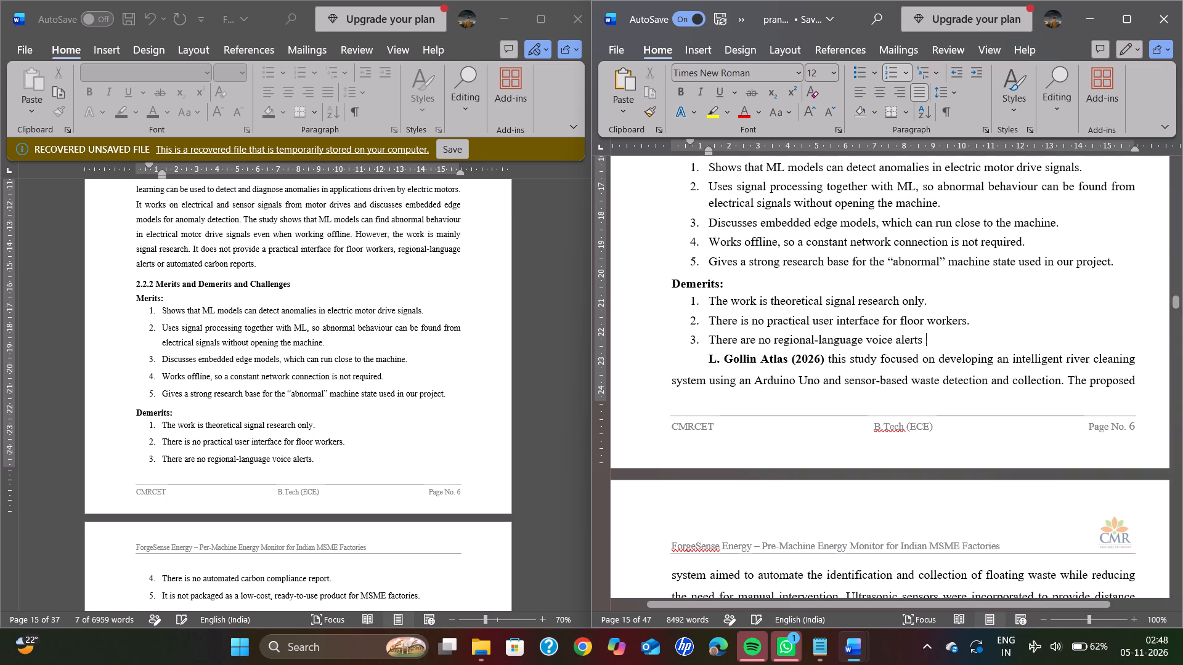
Add the recovered document's Demerits items 4 and 5, on the carbon compliance report and low-cost packaging, below item 3 of the report's list.
key(Return)
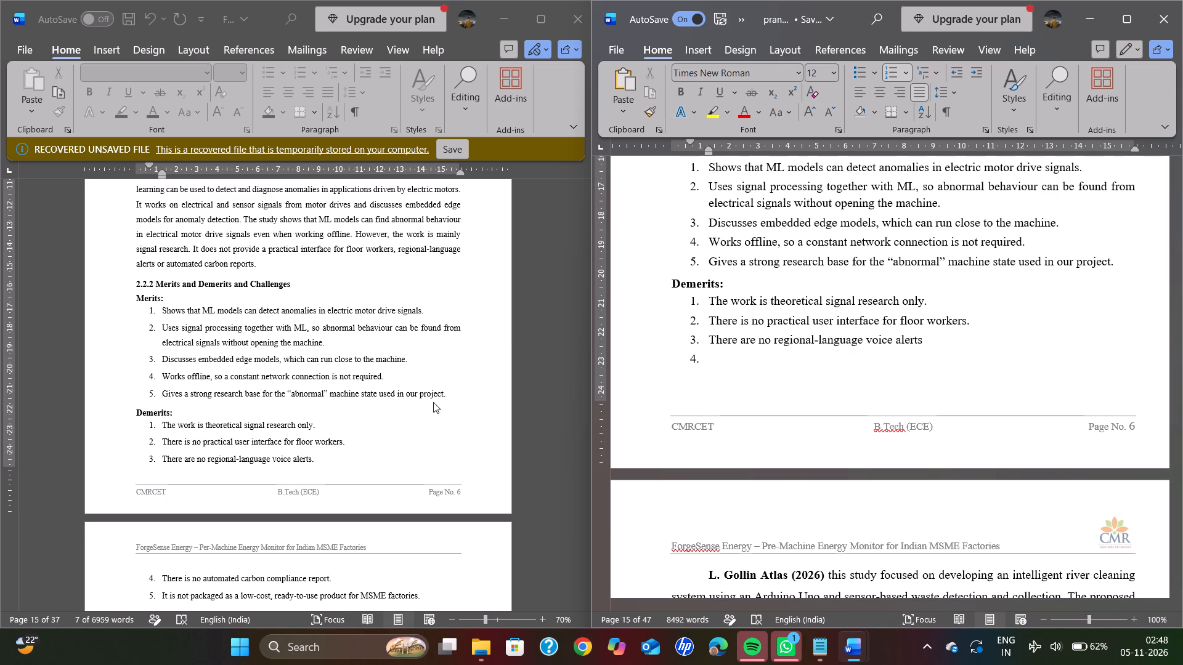
scroll(433, 402, down, 3)
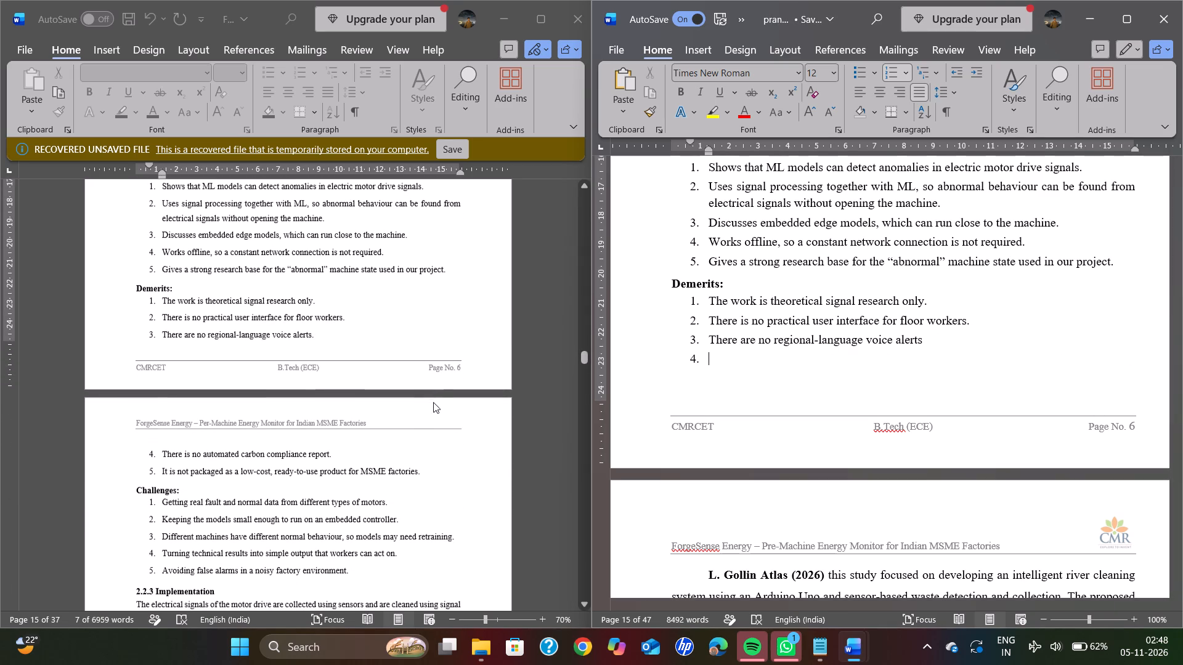
scroll(433, 402, down, 1)
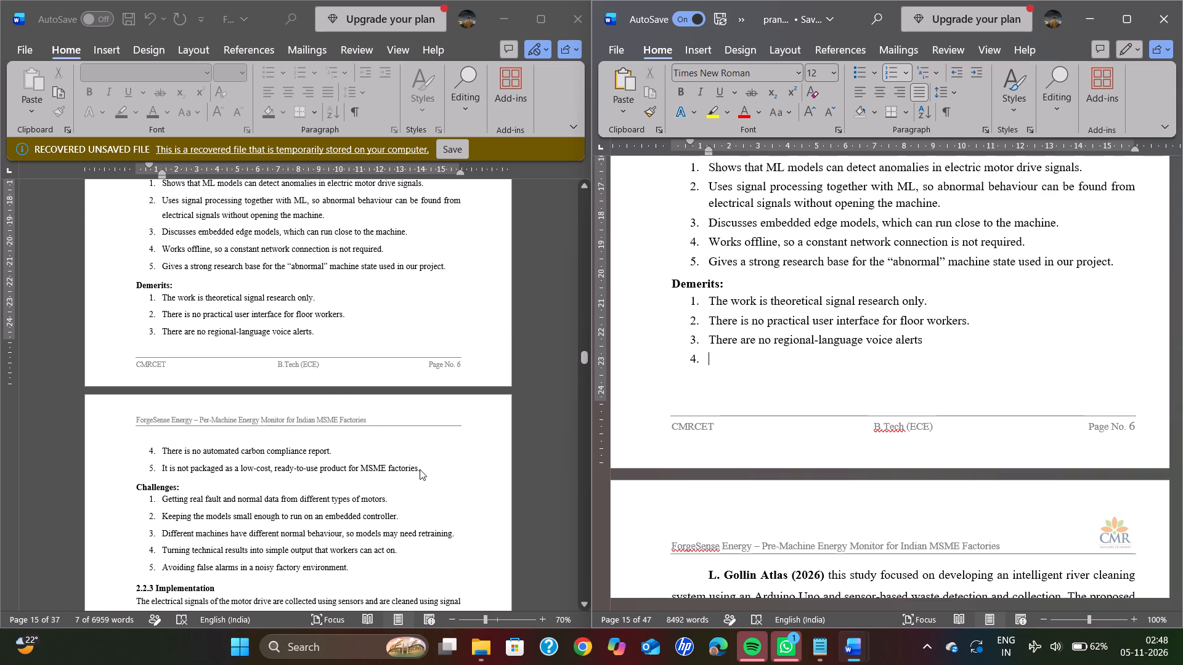
click(420, 469)
drag(420, 469, 169, 453)
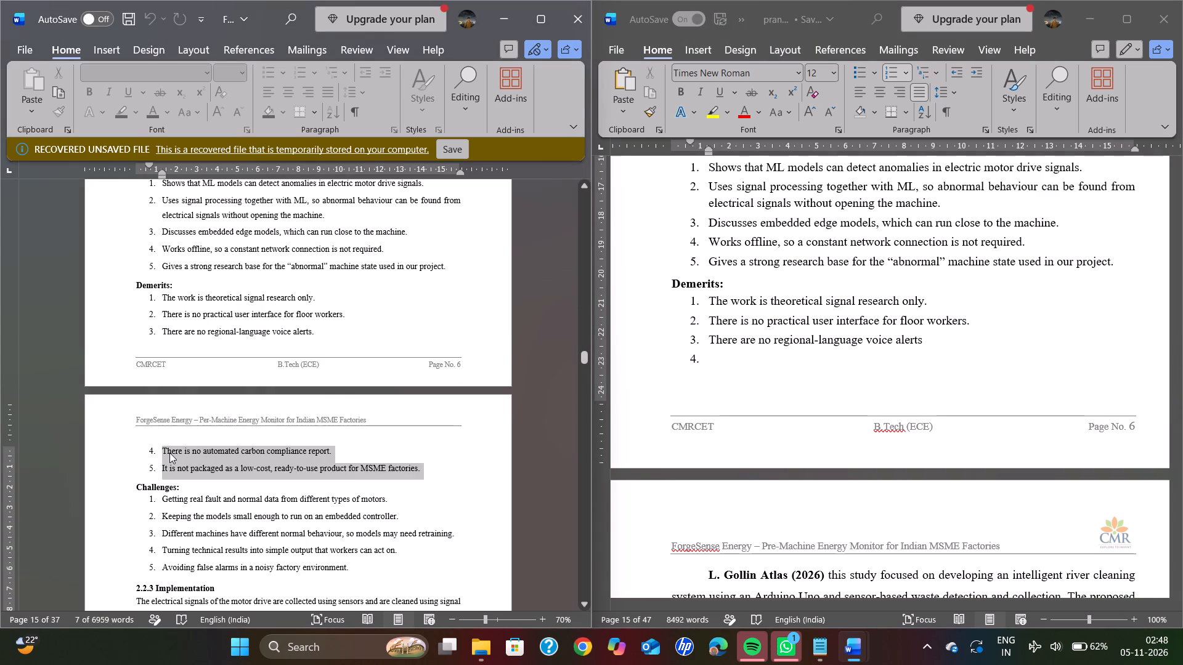
key(ctrl+c)
key(ctrl+c)
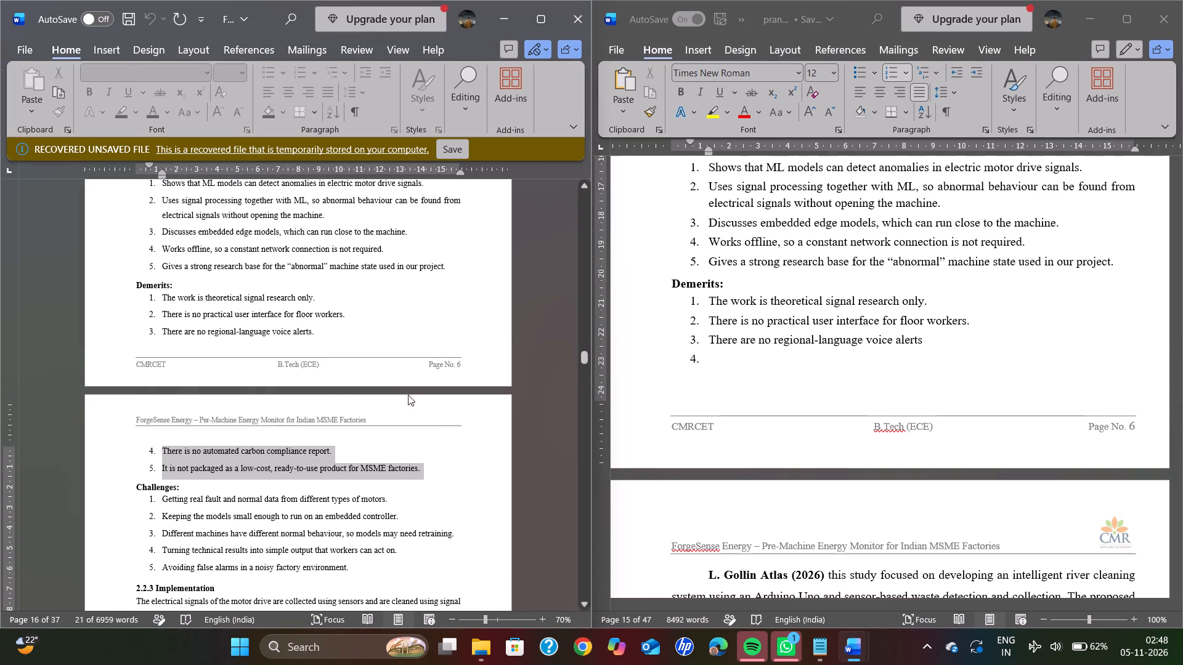
click(710, 358)
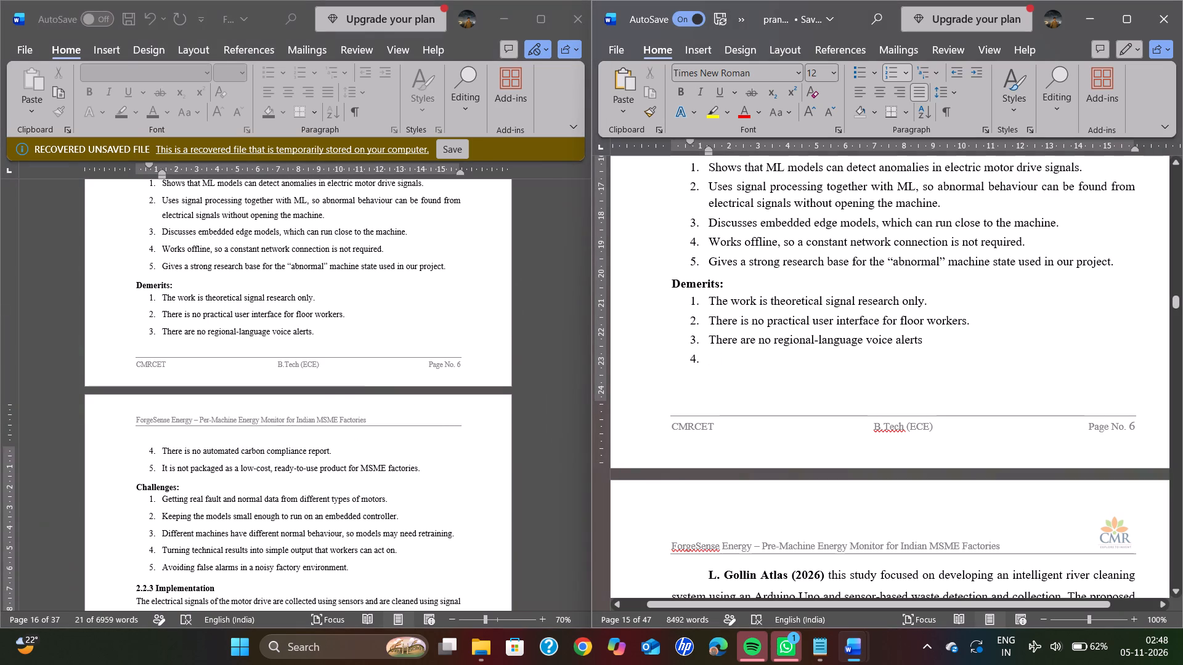
key(ctrl+v)
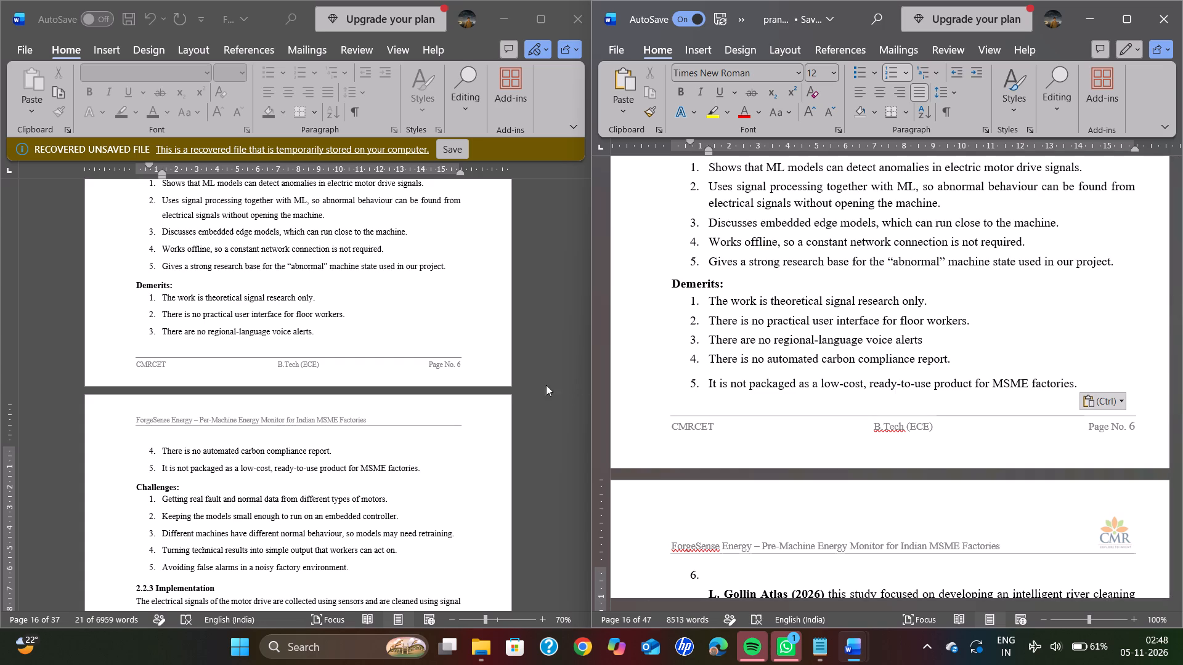
Set the line spacing of the report's Demerits items 4 and 5 to 1.15.
scroll(488, 405, down, 1)
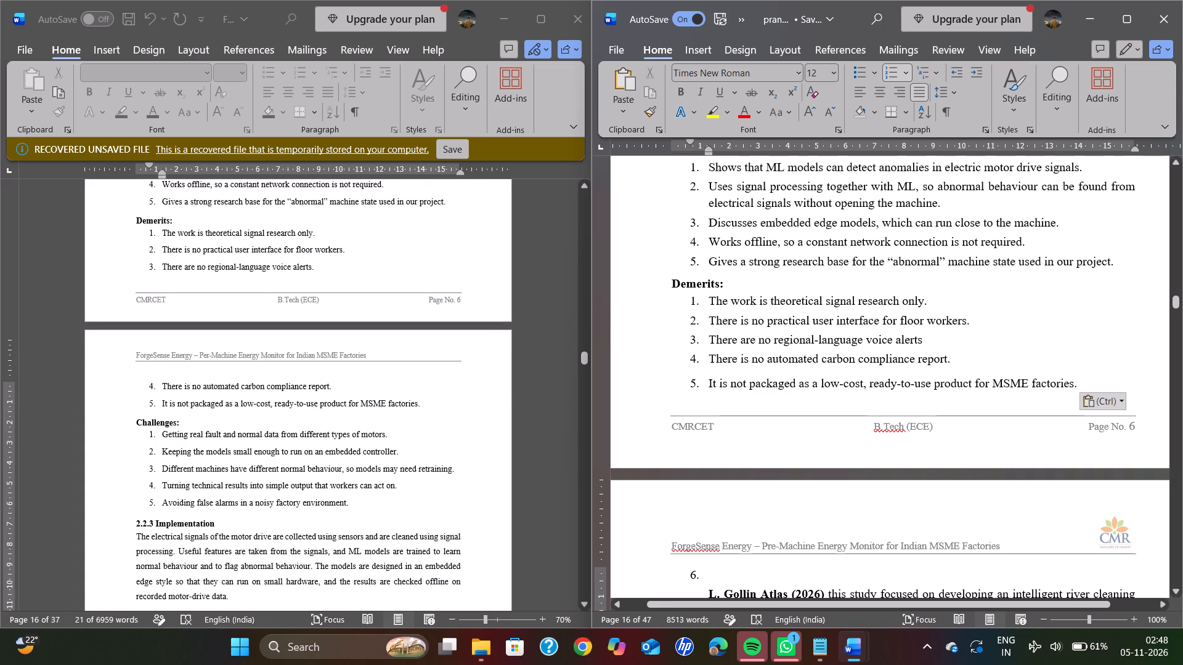
drag(1081, 381, 707, 365)
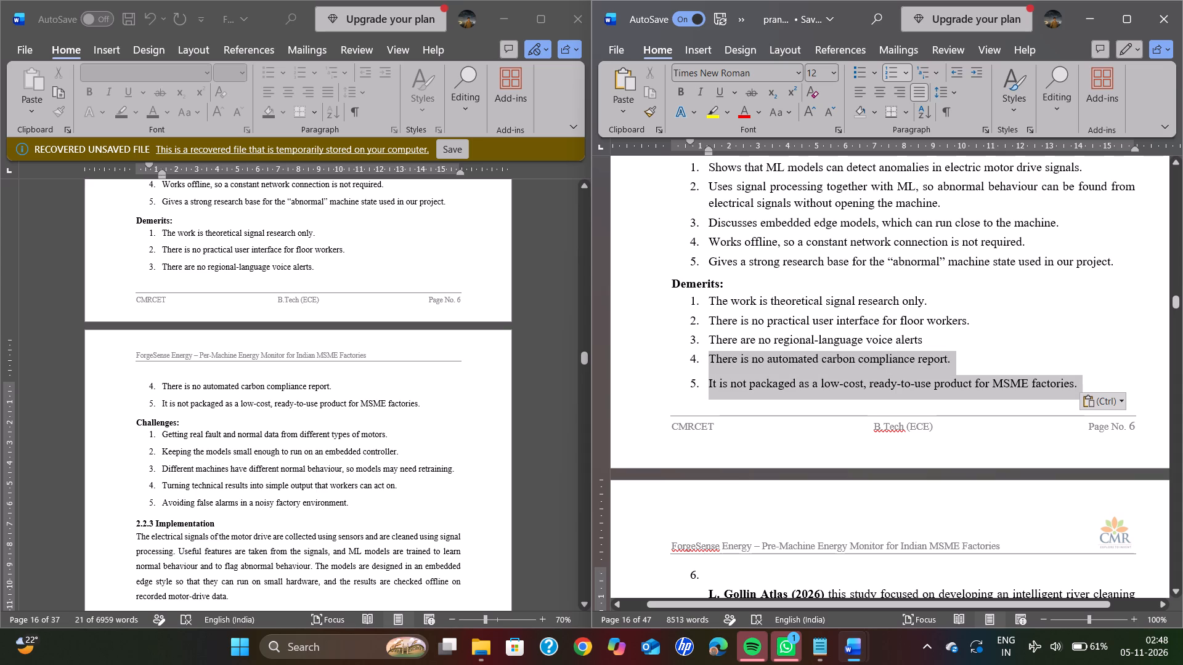
drag(707, 365, 689, 363)
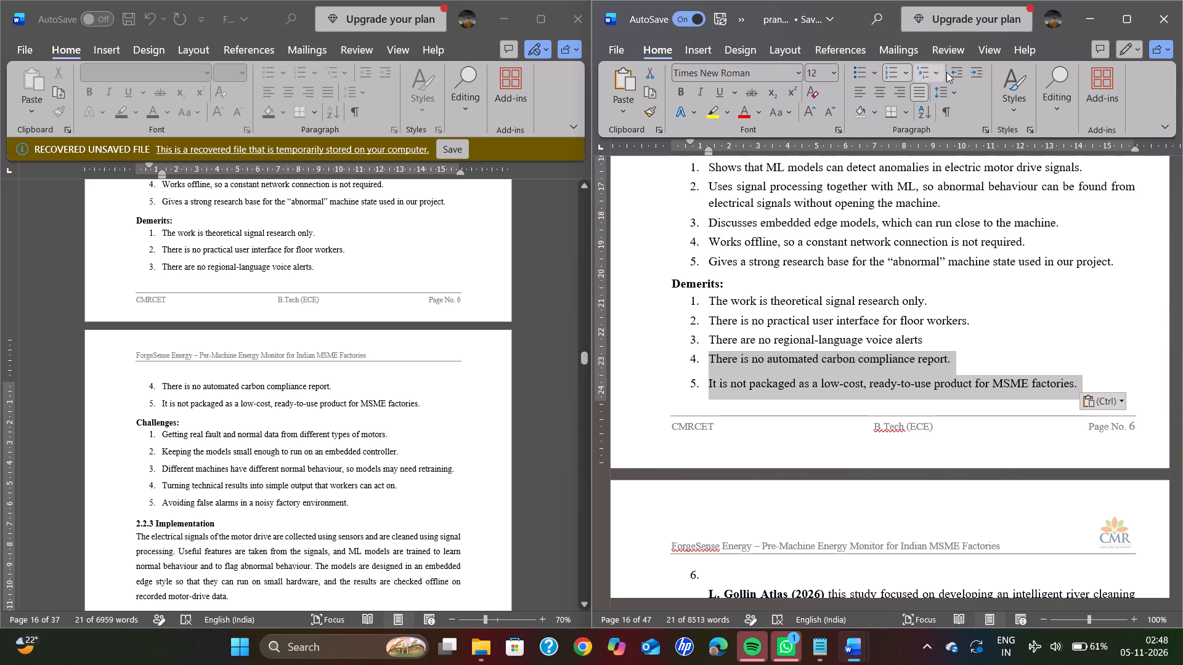
click(951, 87)
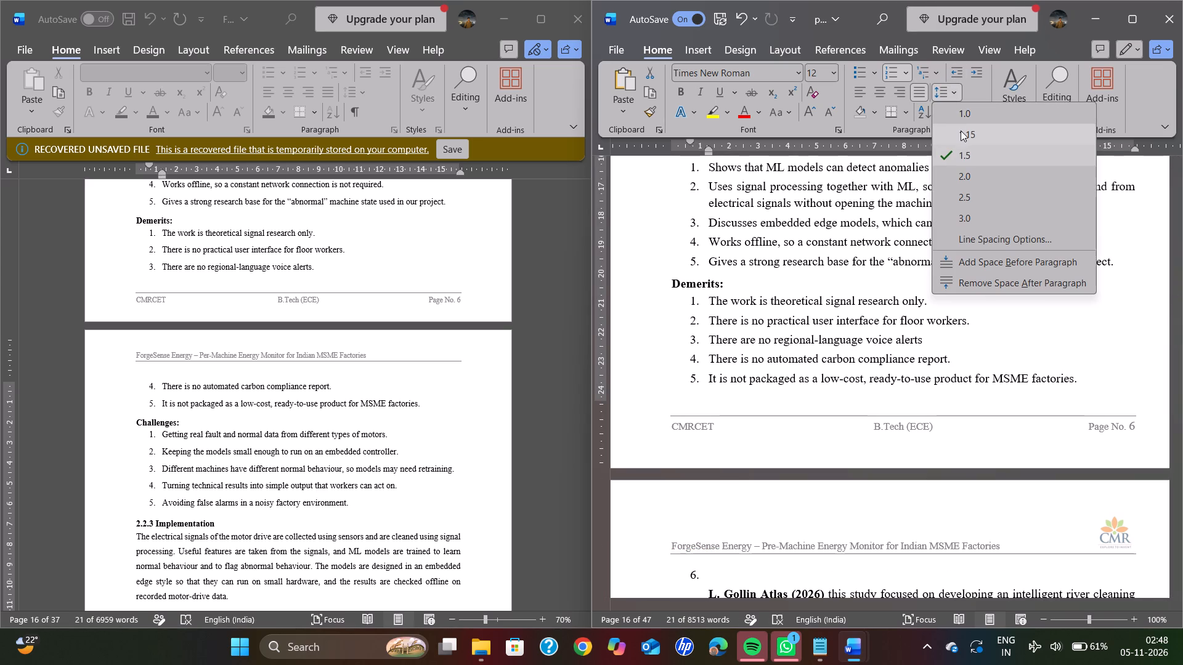
click(961, 131)
click(1069, 289)
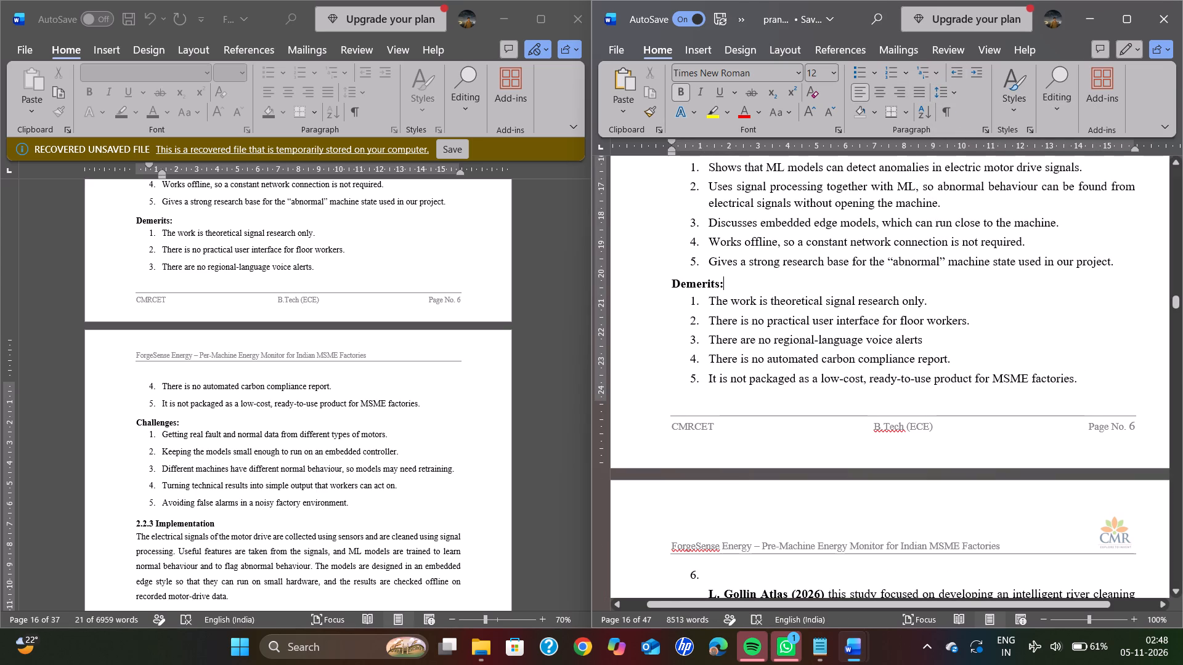
Remove the empty item 6 and its number from the start of the report's page 7, leaving a blank unindented line.
scroll(1075, 310, down, 1)
scroll(1075, 310, up, 1)
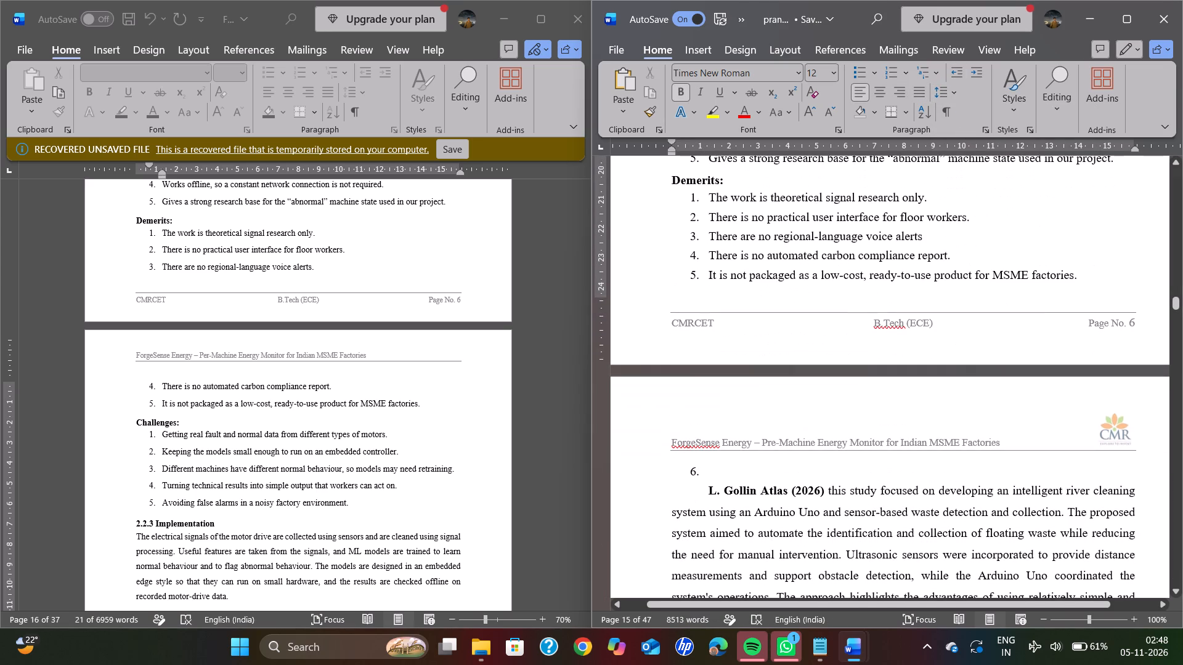
scroll(1075, 310, up, 4)
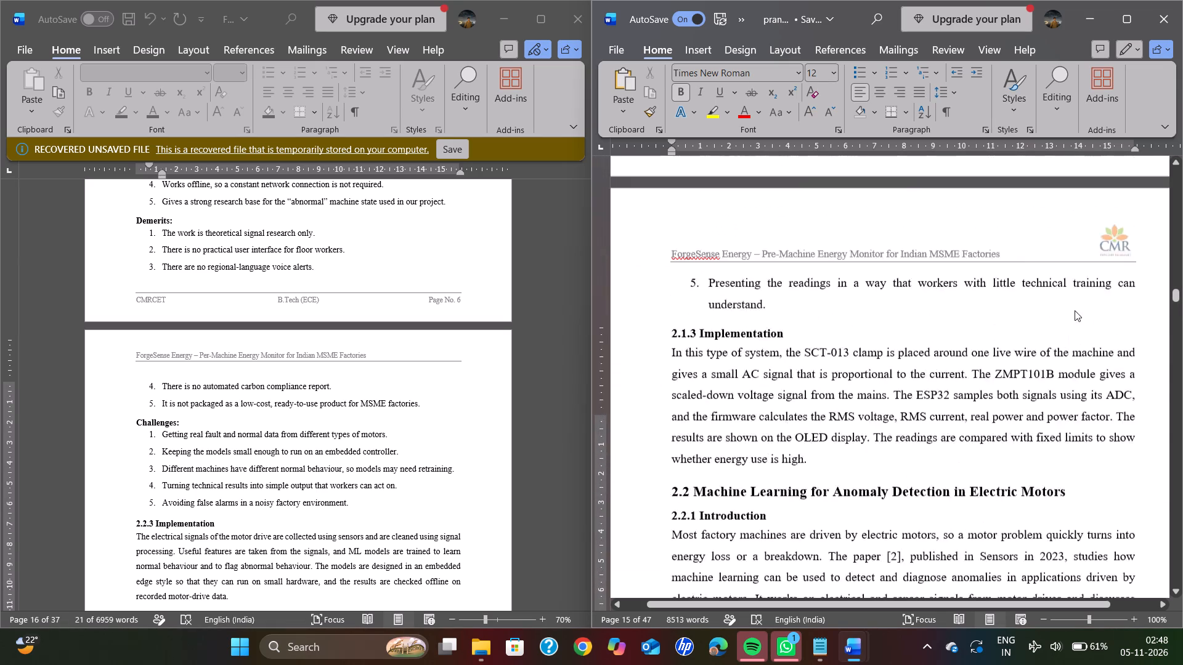
scroll(1075, 310, down, 4)
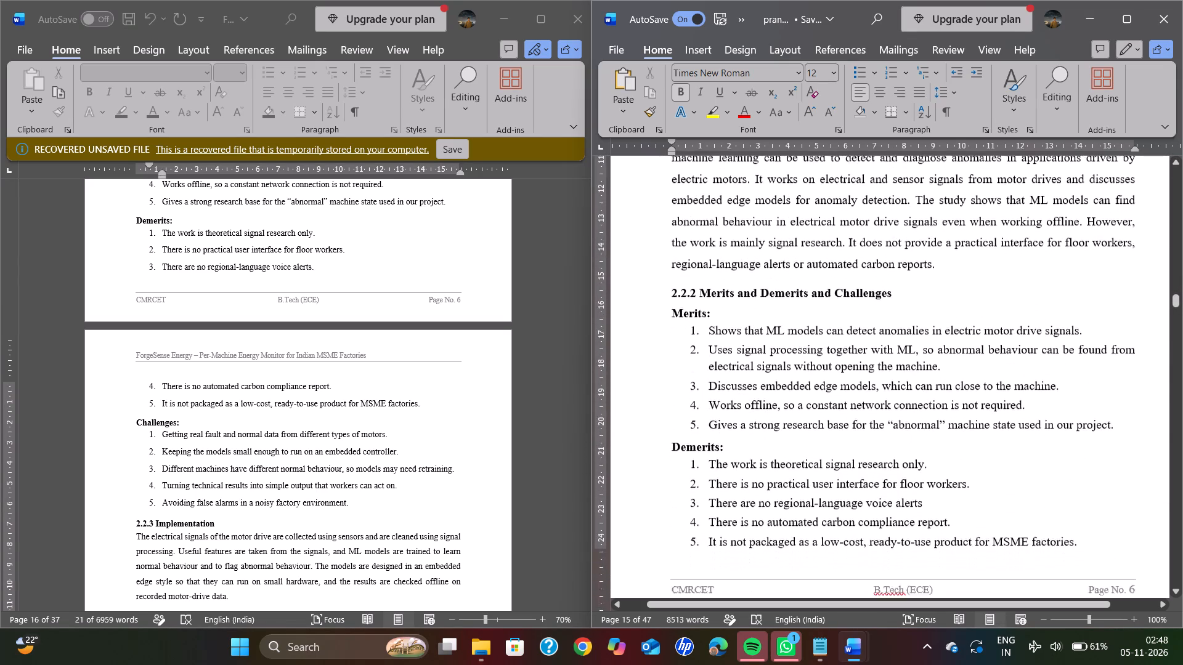
scroll(1075, 310, down, 4)
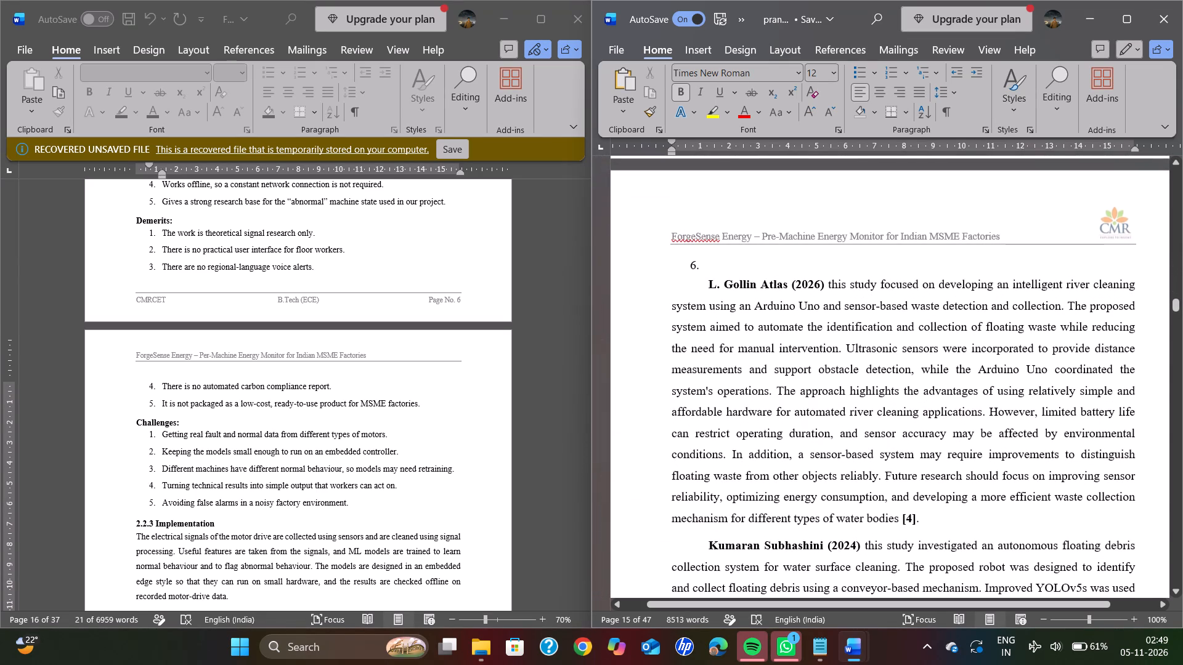
click(705, 269)
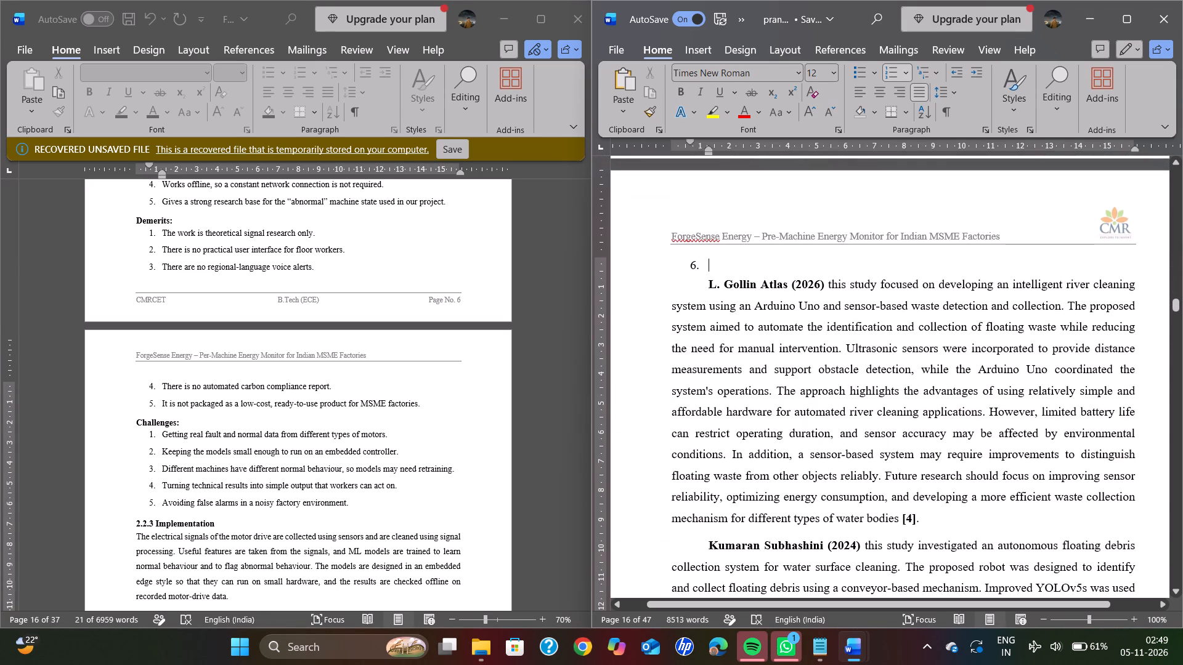
key(BackSpace)
key(BackSpace)
key(BackSpace)
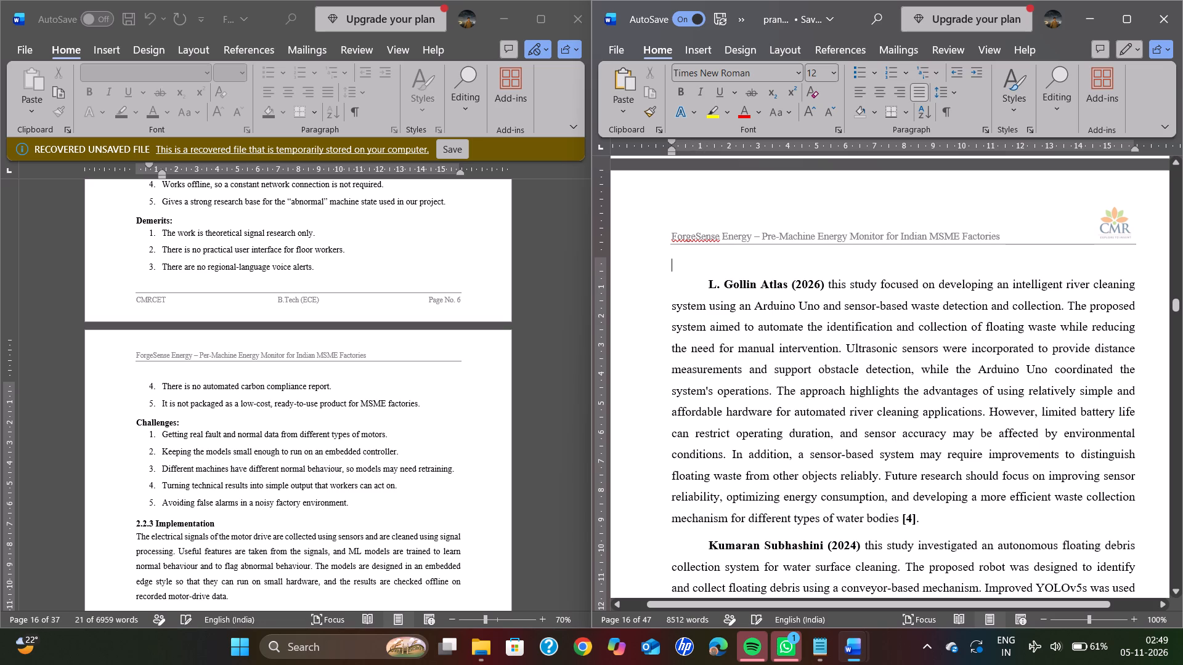
Copy the recovered document's text from "Challenges:" in section 2.2.2 through the introductory paragraph of 2.6 Comparison, excluding the table.
scroll(456, 360, down, 1)
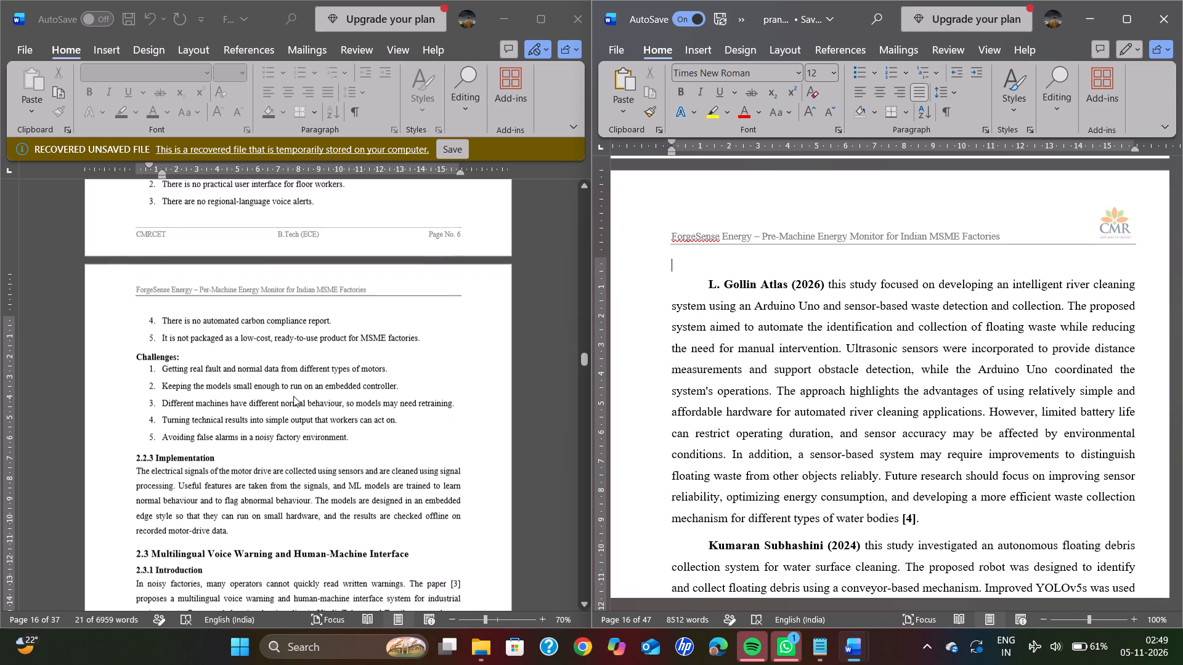
click(136, 354)
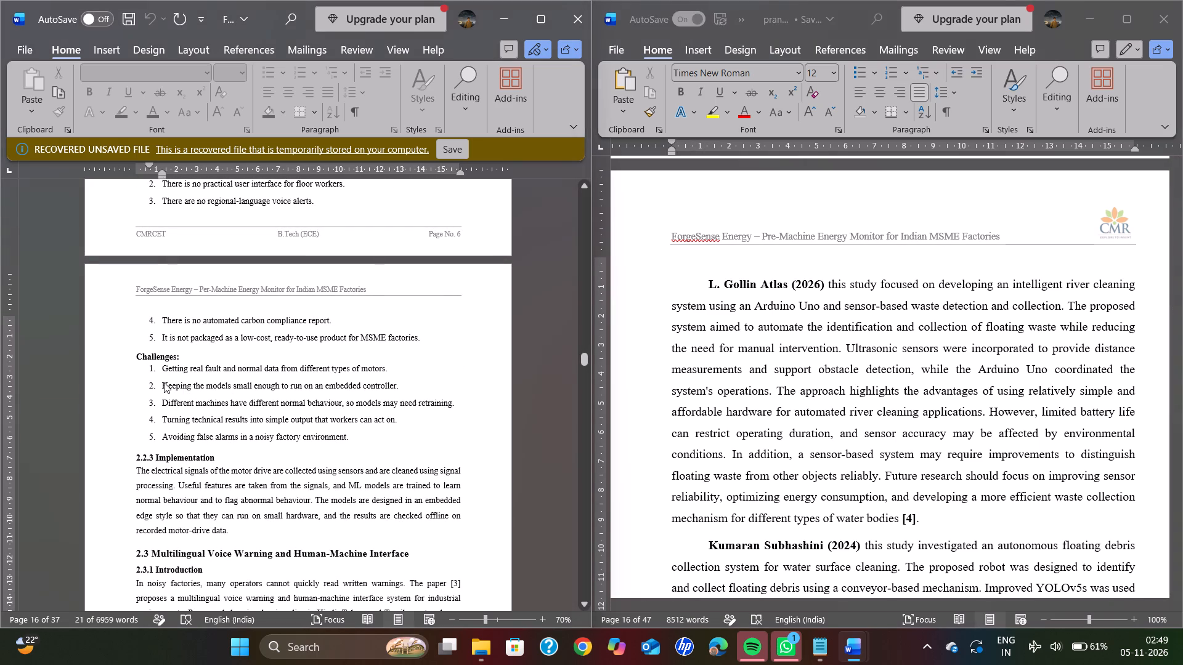
drag(133, 357, 206, 437)
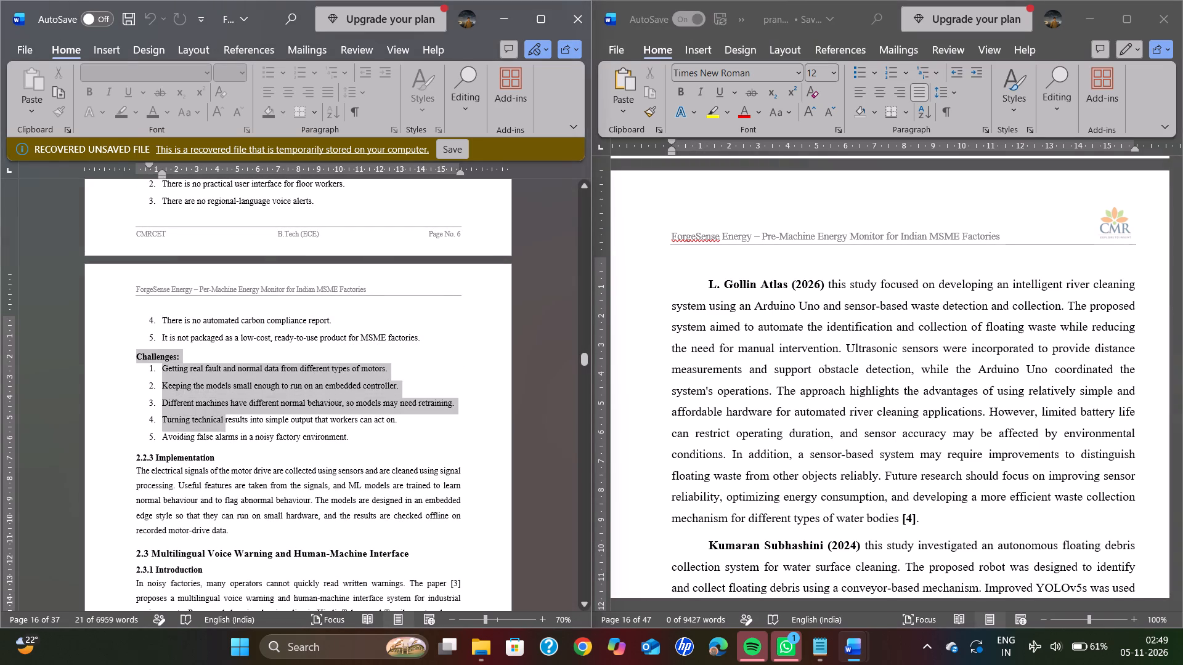
drag(206, 437, 290, 584)
scroll(214, 453, up, 2)
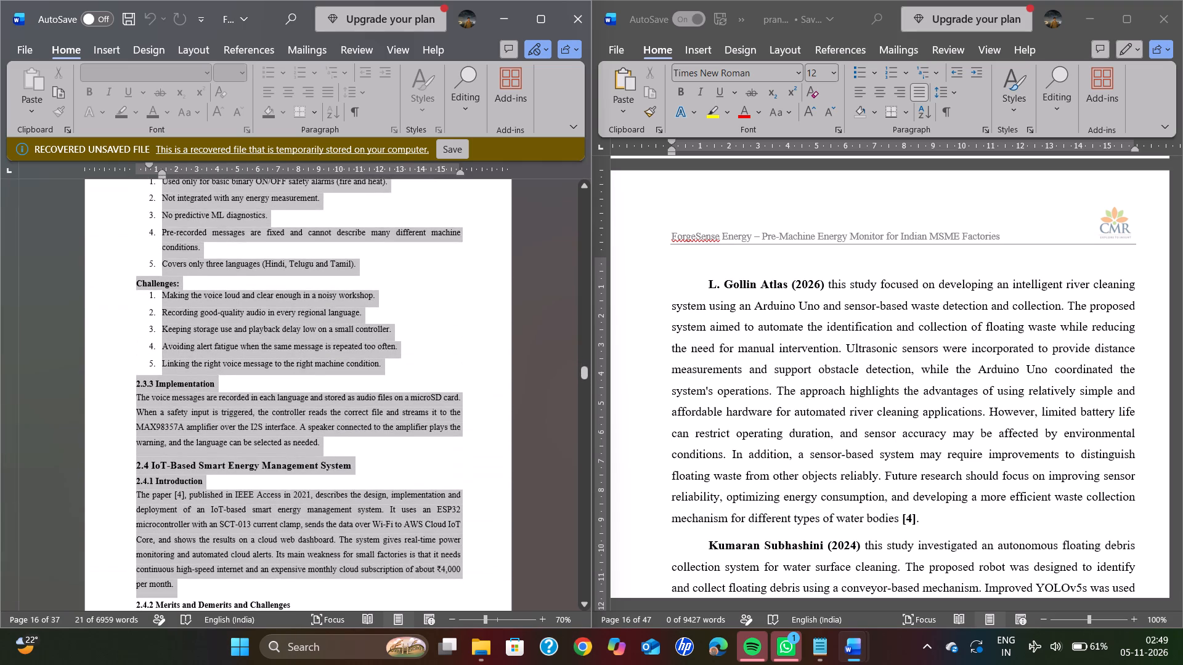
drag(290, 584, 276, 639)
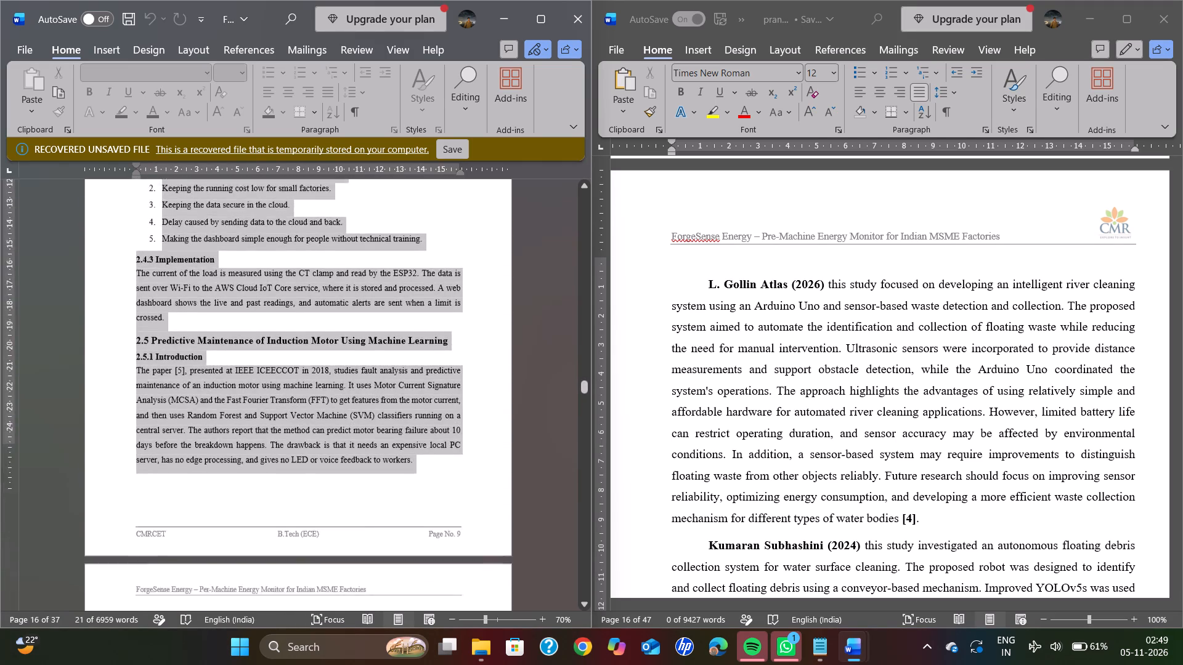
drag(276, 639, 270, 472)
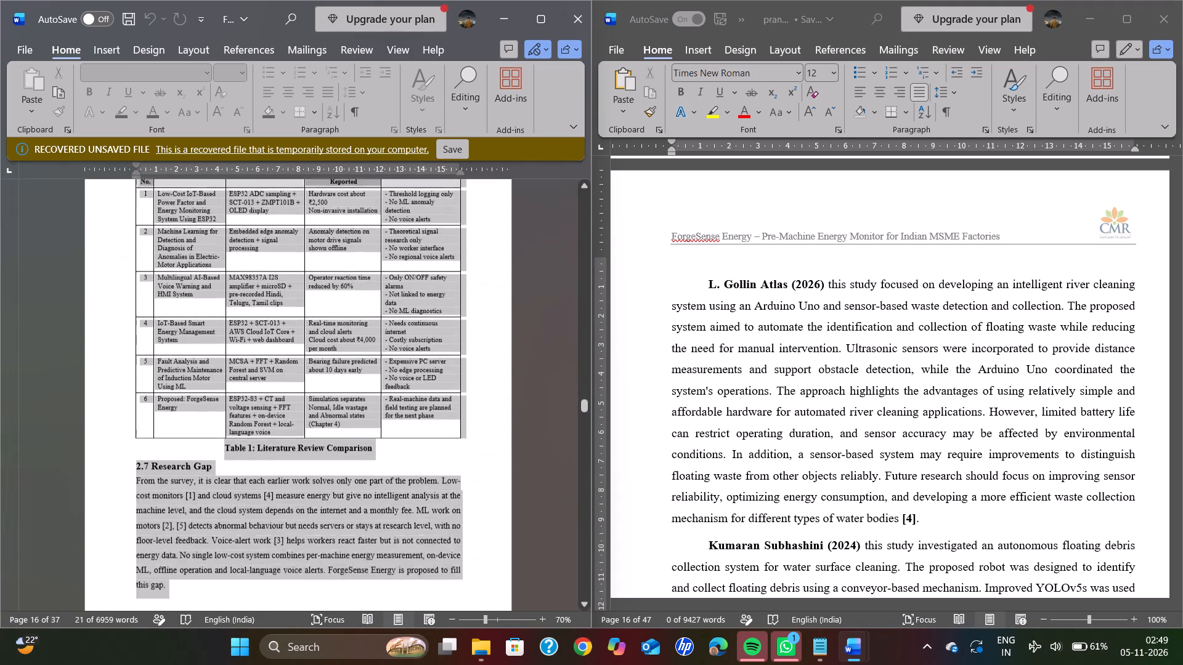
drag(270, 472, 292, 395)
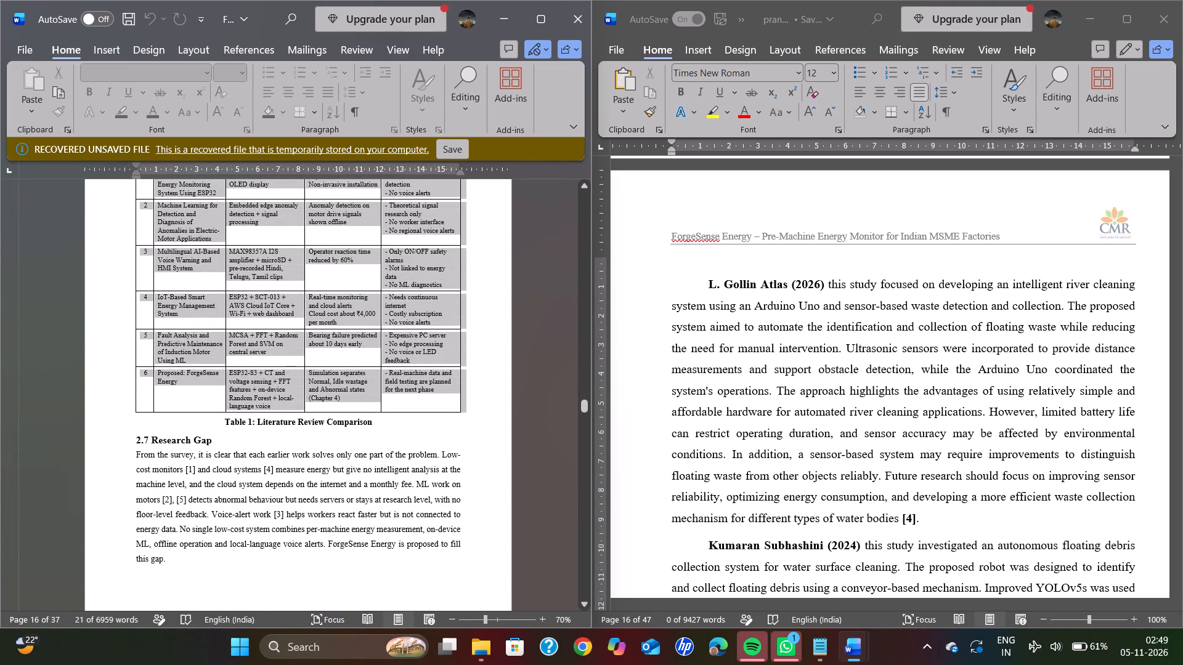
drag(292, 395, 439, 193)
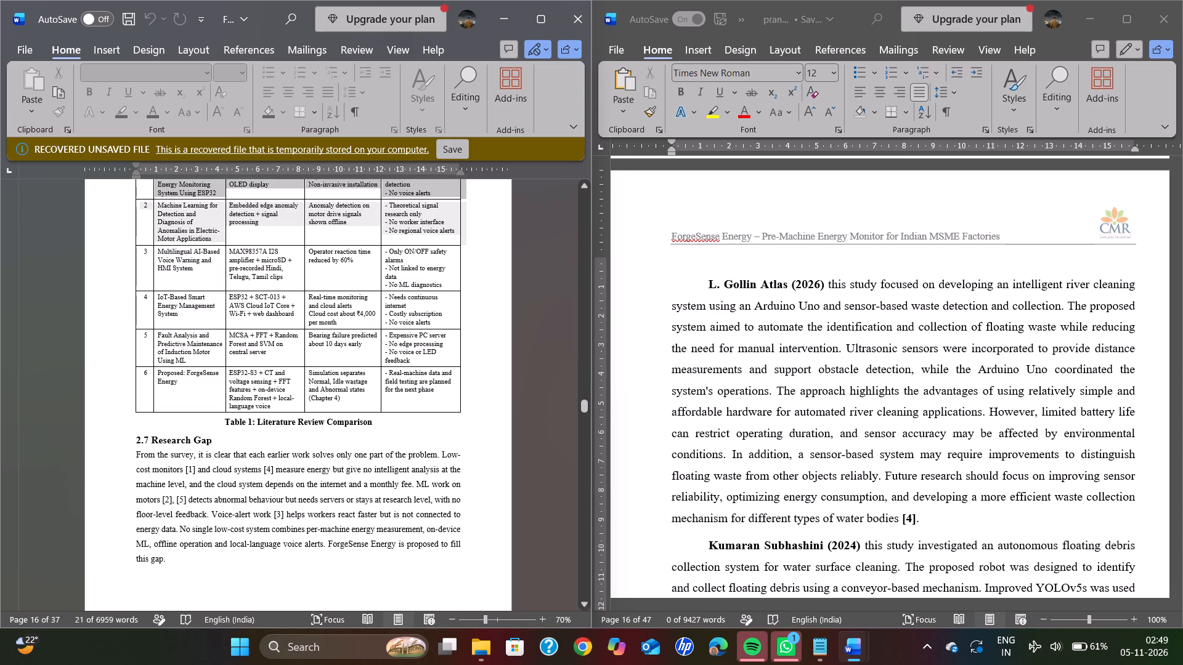
drag(439, 193, 408, 246)
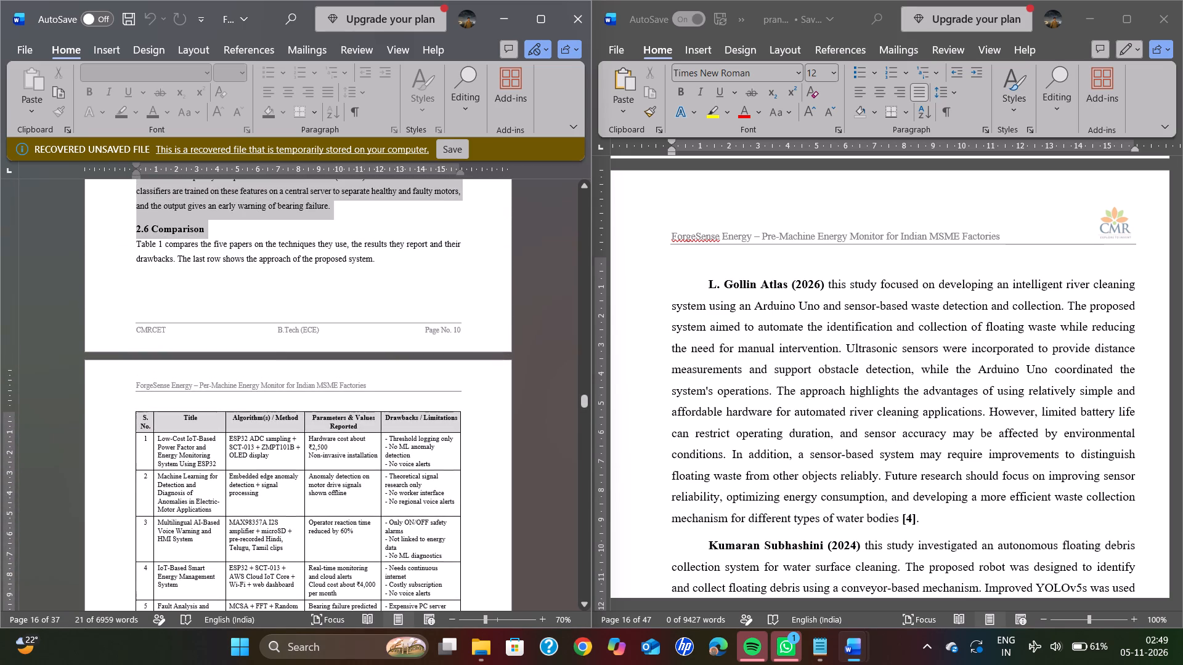
drag(408, 246, 400, 255)
key(ctrl+c)
key(ctrl+c)
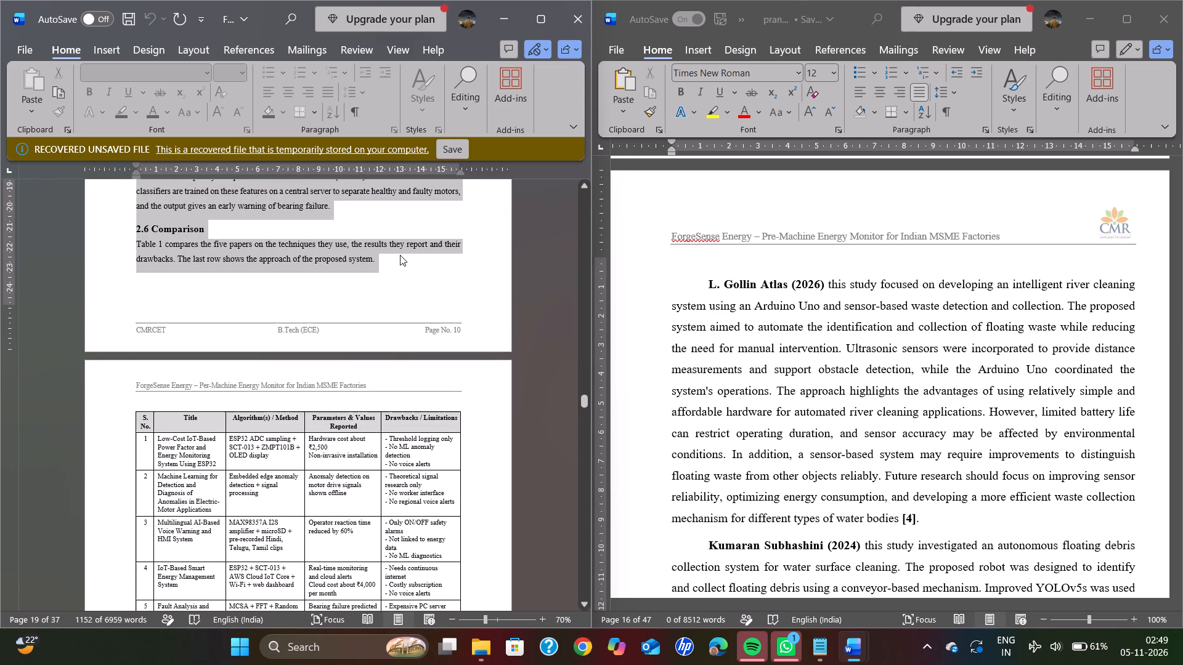
Replace the report's old water-cleaning survey text, from the blank line starting page 7 through citation [11], with the copied sections.
click(683, 287)
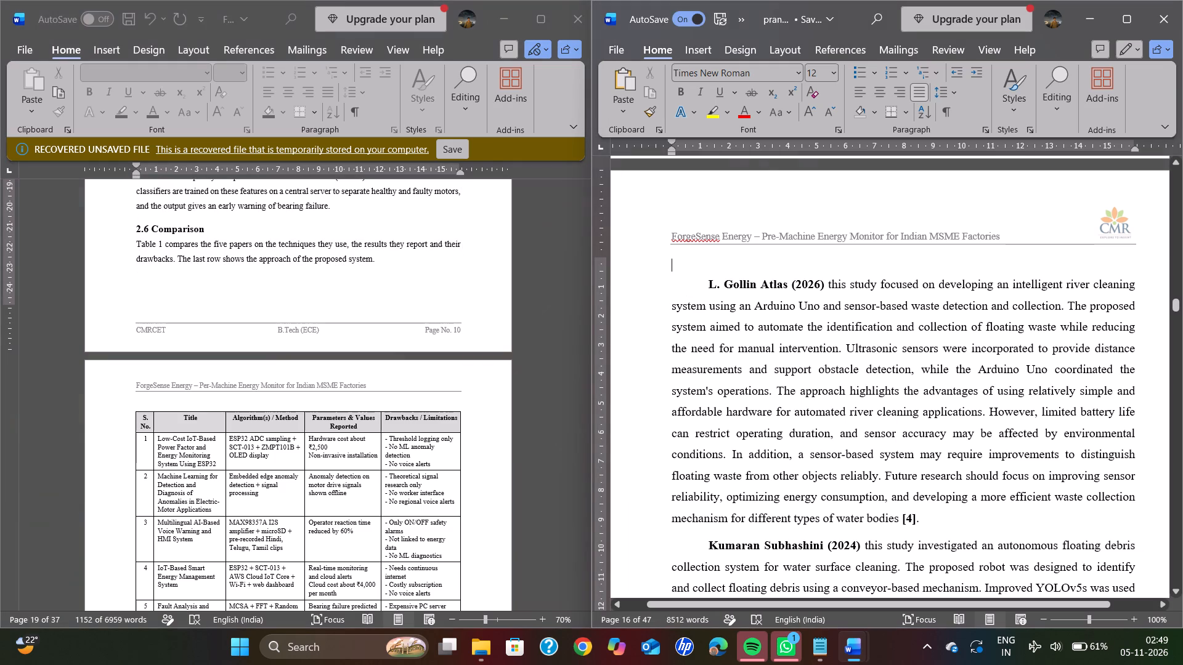
drag(675, 264, 897, 653)
scroll(780, 363, up, 4)
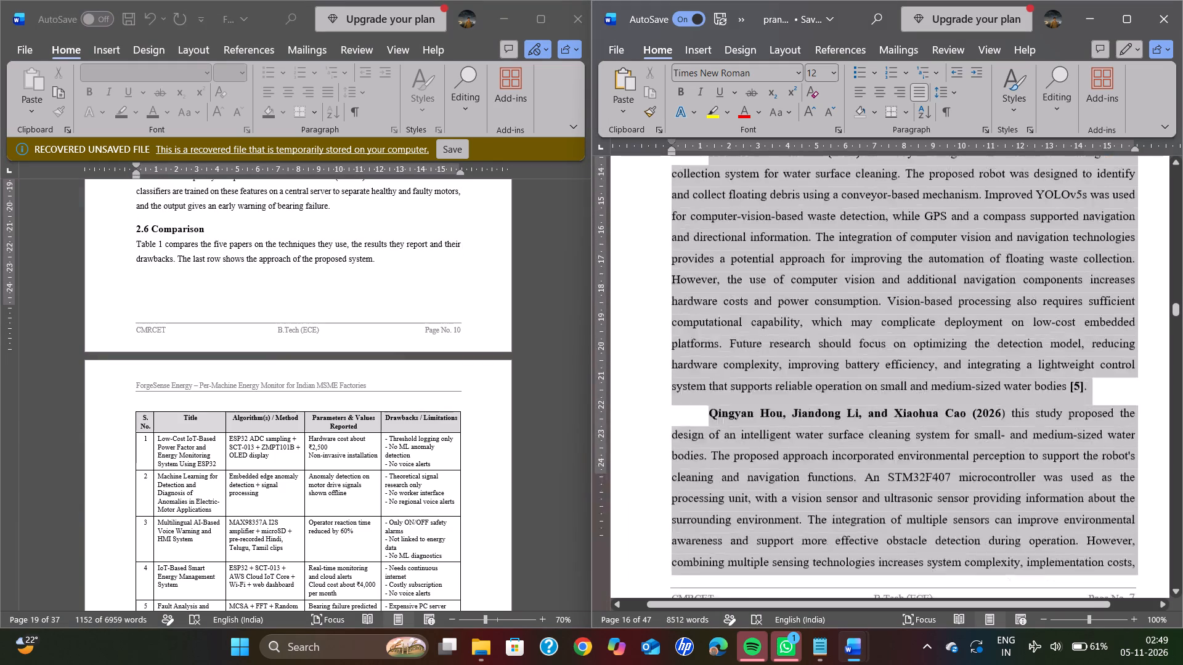
drag(897, 653, 896, 589)
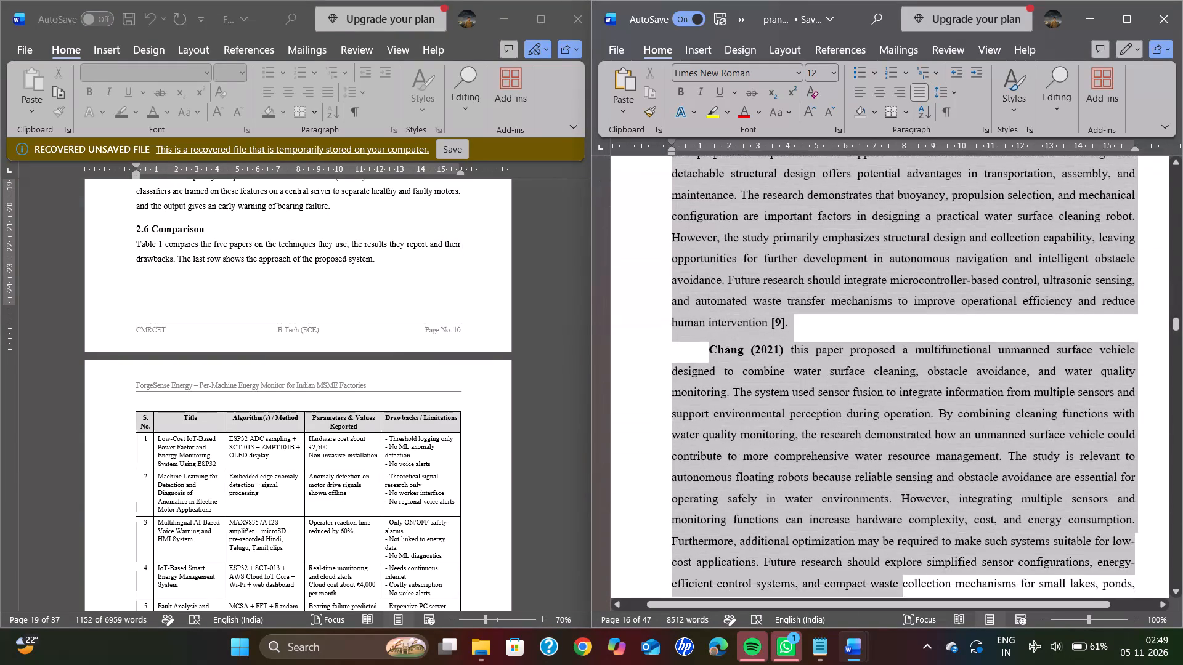
drag(896, 589, 897, 486)
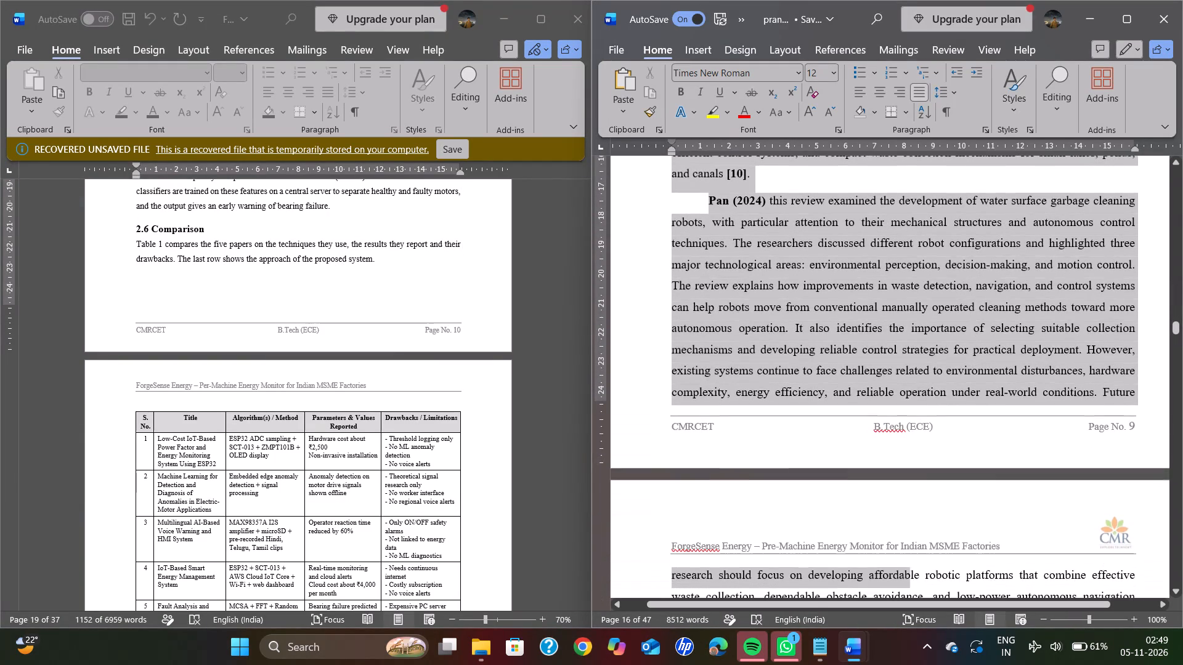
drag(897, 486, 877, 499)
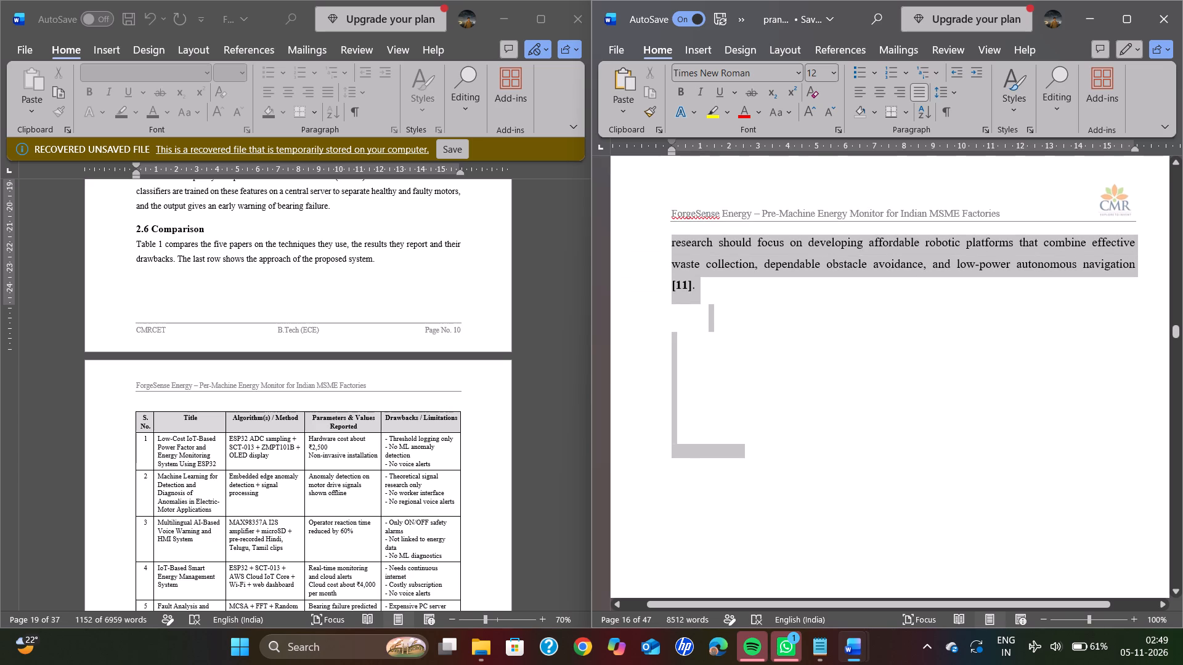
drag(877, 499, 702, 293)
key(ctrl+v)
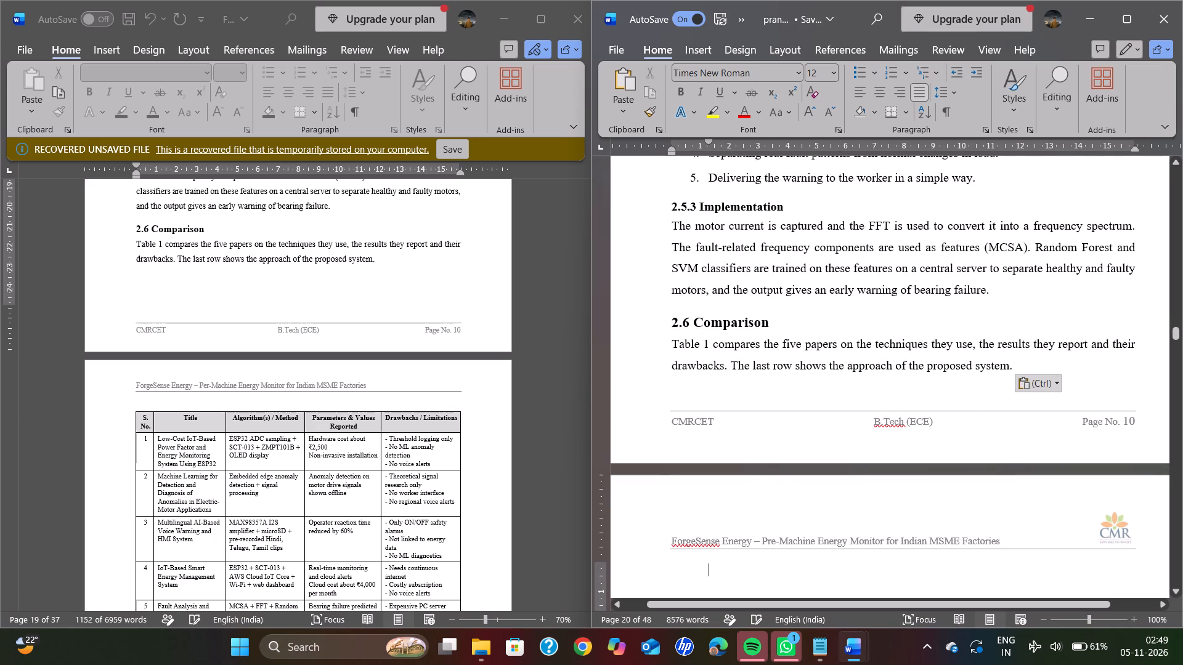
Set the line spacing of the report's Challenges heading and its five list items in section 2.2.2 to 1.15.
scroll(702, 293, up, 10)
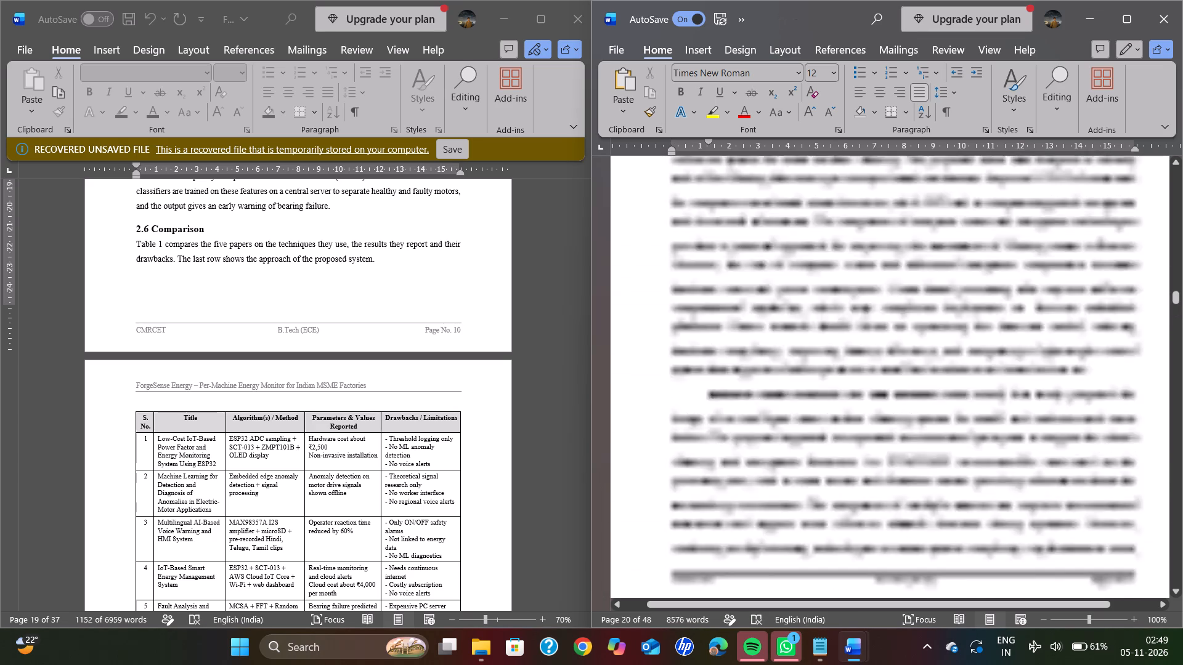
scroll(702, 293, up, 1)
scroll(702, 293, down, 1)
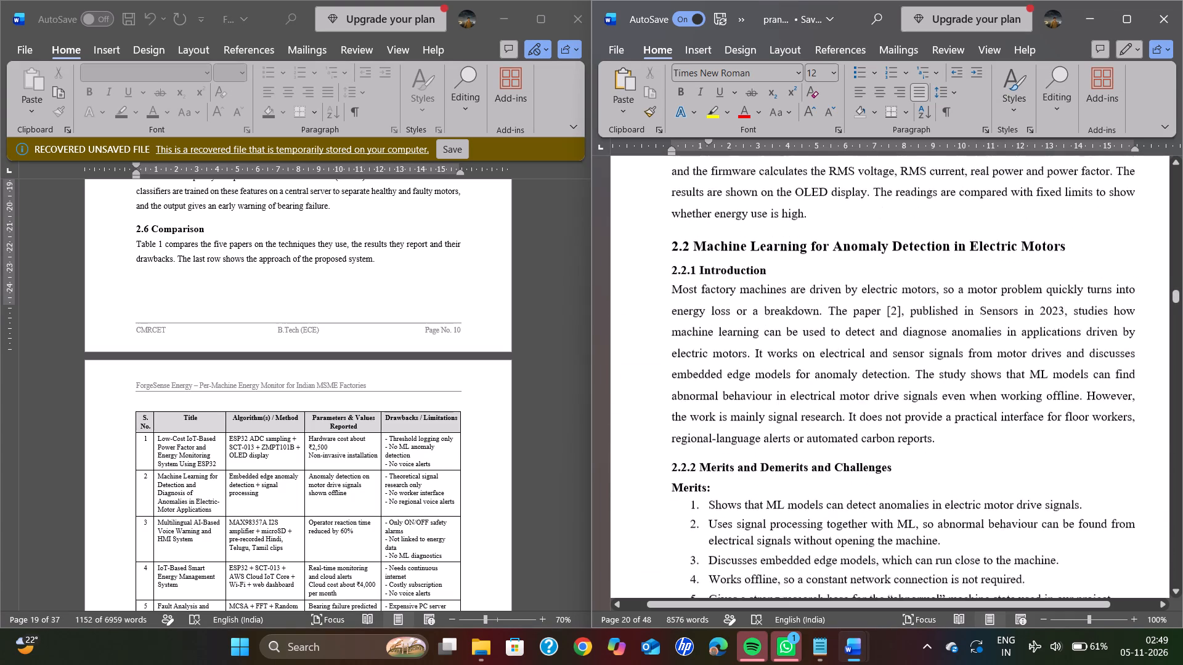
scroll(702, 293, up, 2)
scroll(702, 293, down, 1)
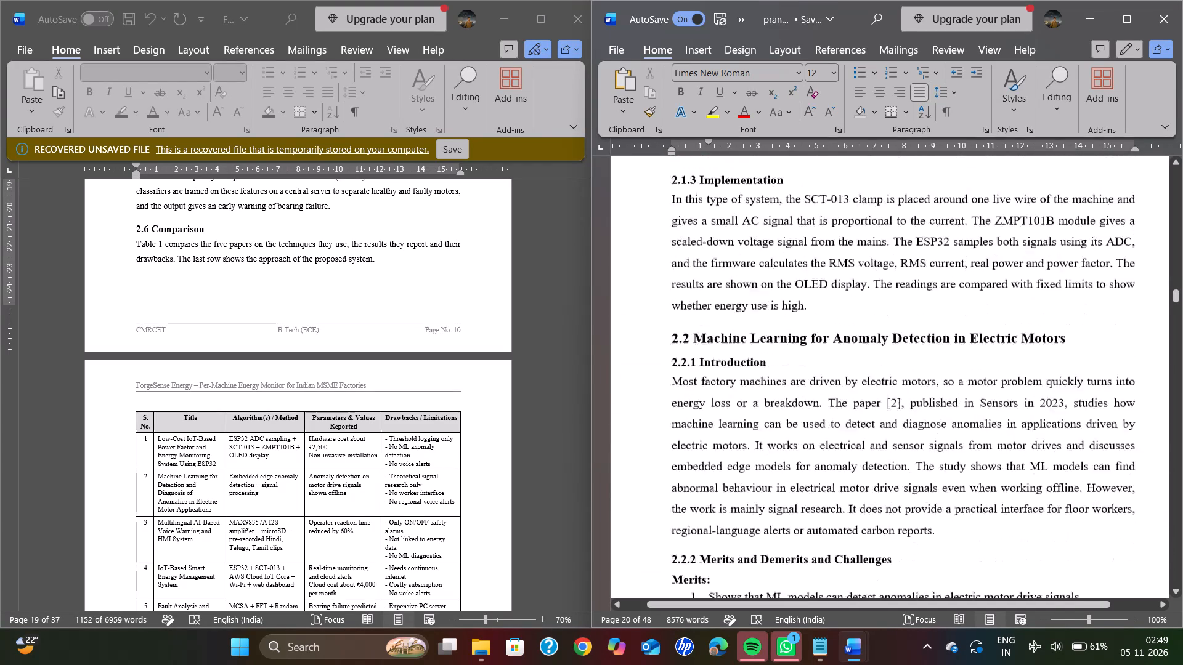
scroll(702, 293, down, 5)
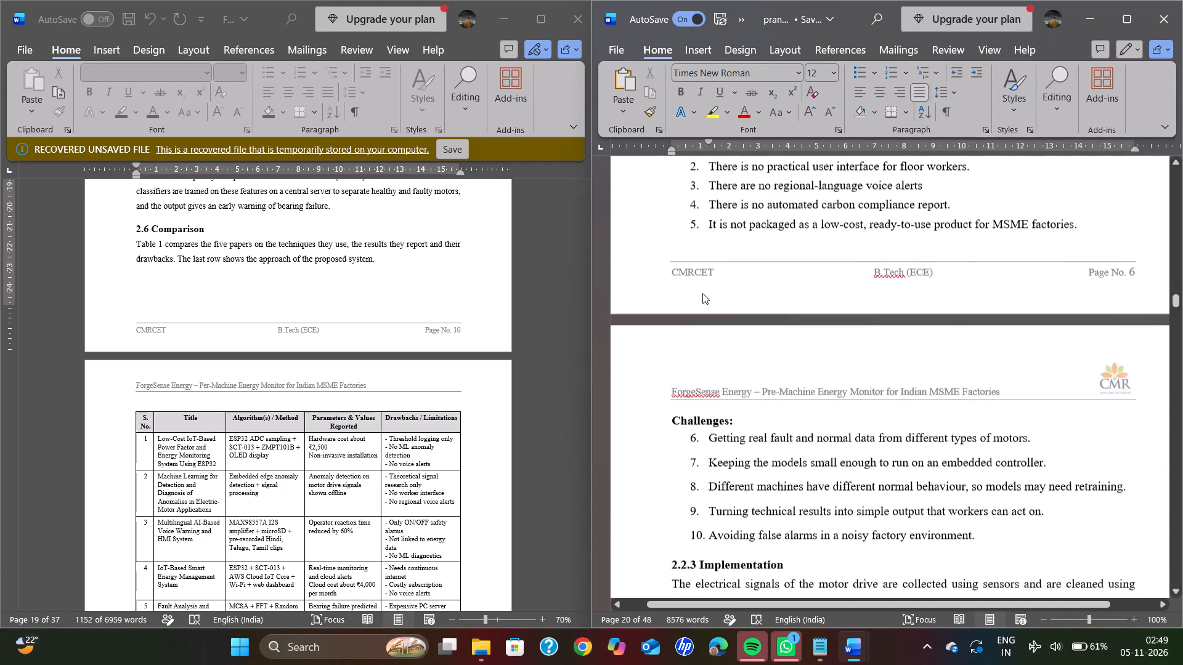
scroll(702, 293, down, 2)
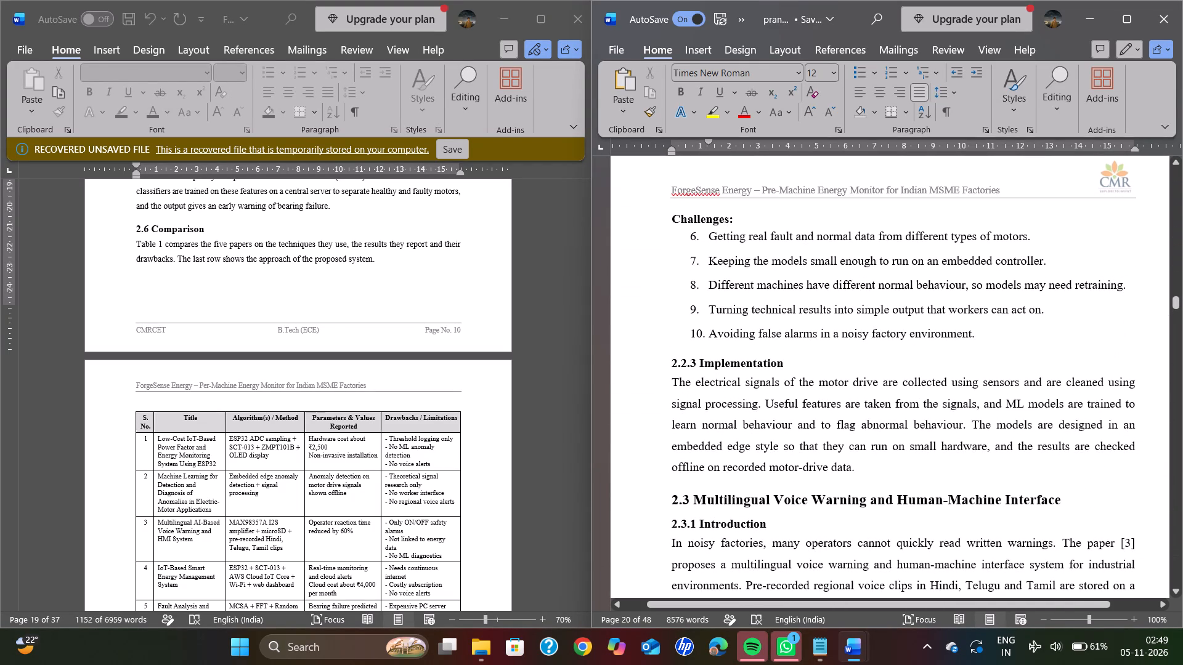
drag(986, 332, 697, 214)
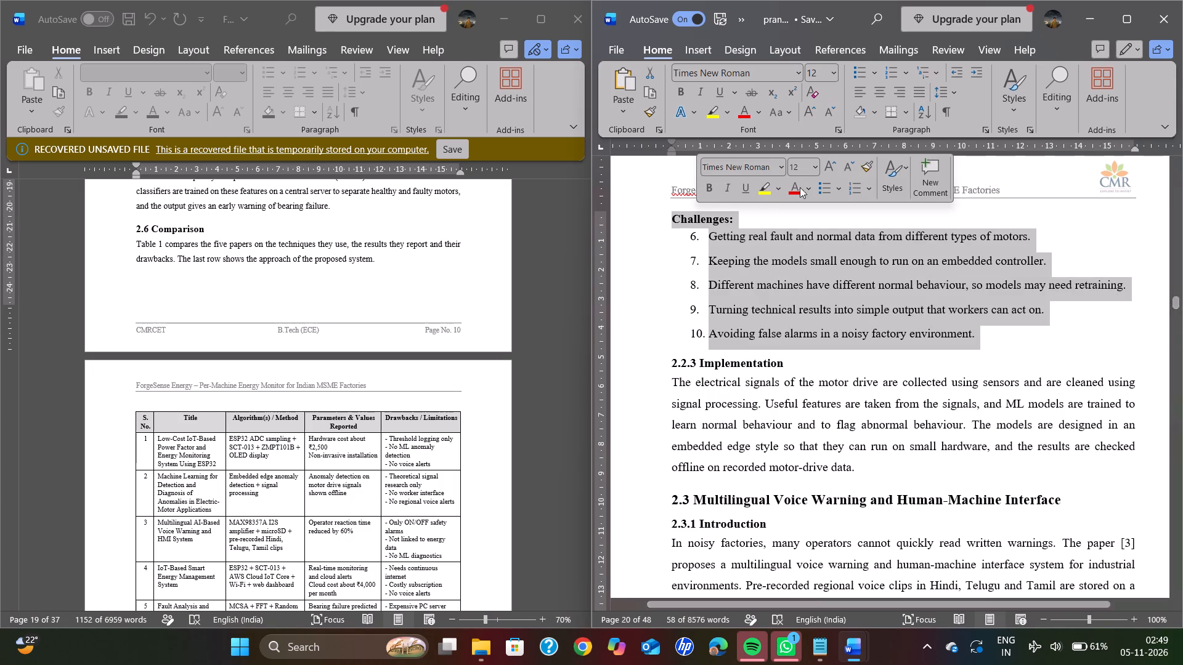
click(943, 87)
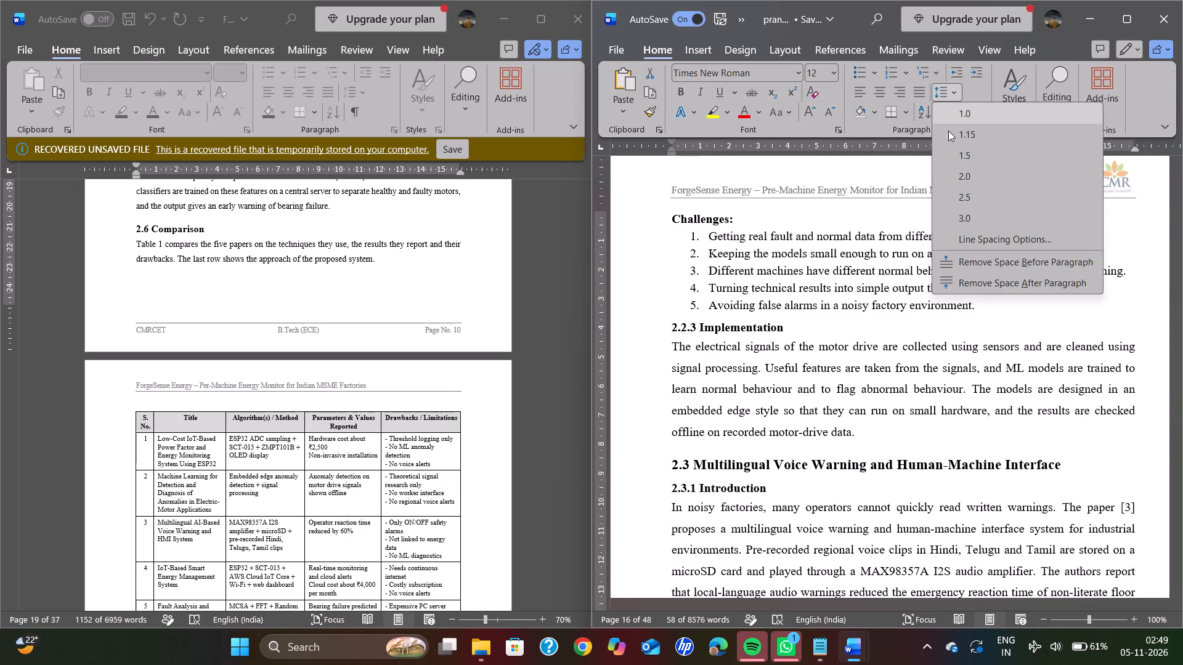
click(949, 131)
click(1001, 327)
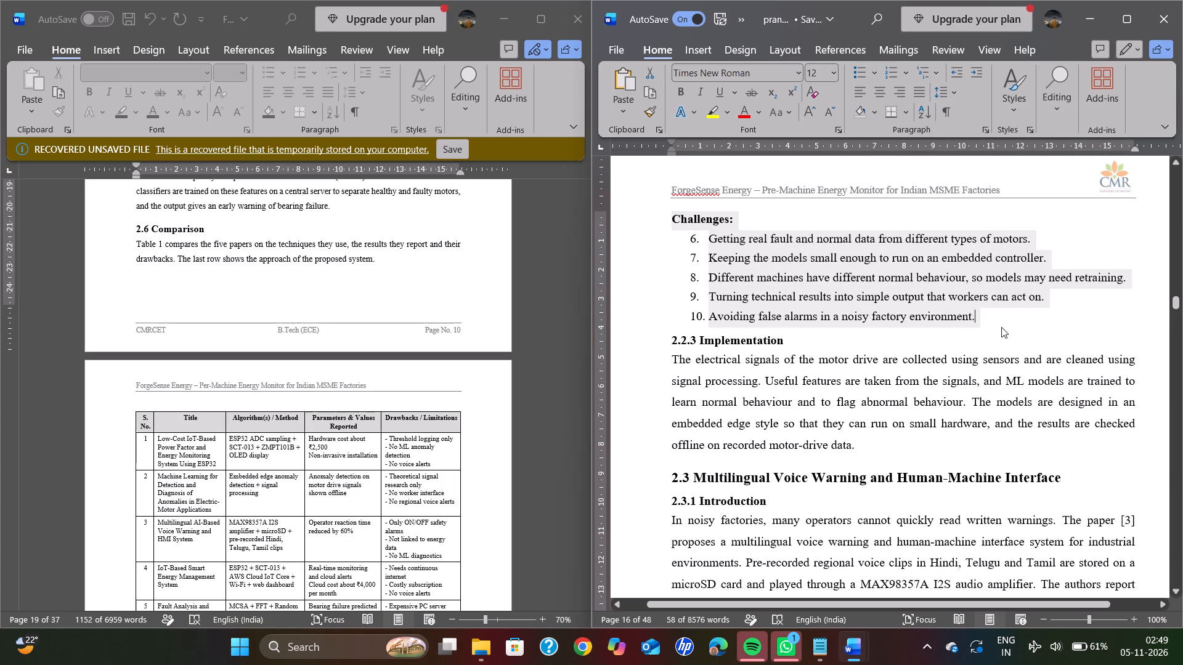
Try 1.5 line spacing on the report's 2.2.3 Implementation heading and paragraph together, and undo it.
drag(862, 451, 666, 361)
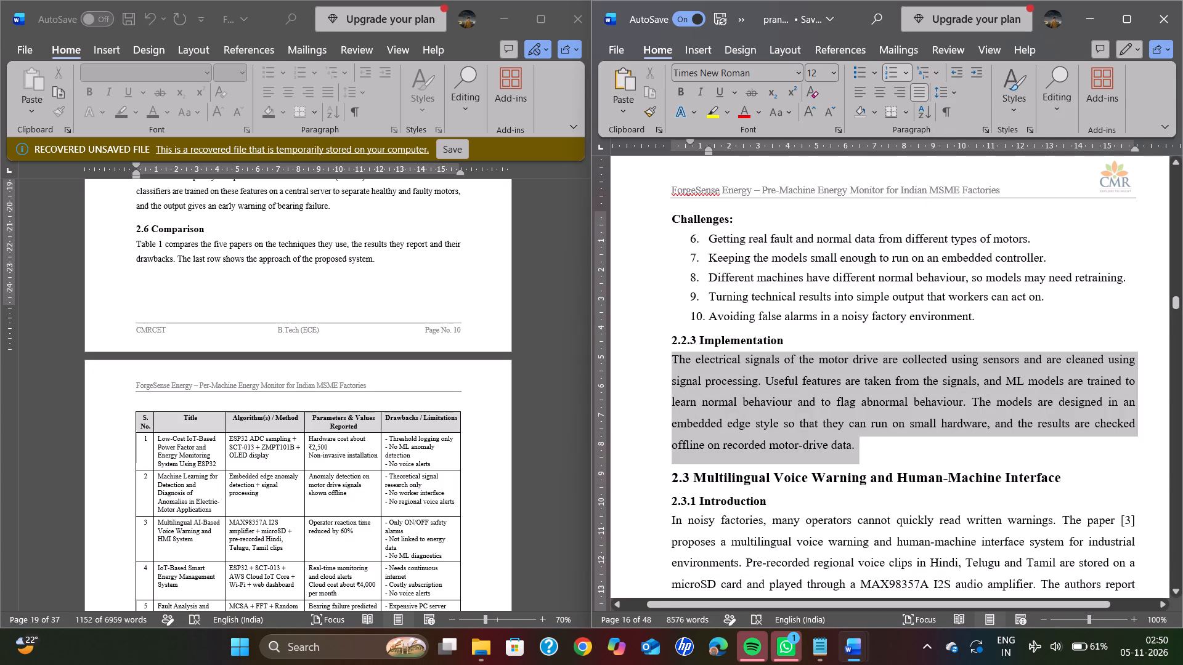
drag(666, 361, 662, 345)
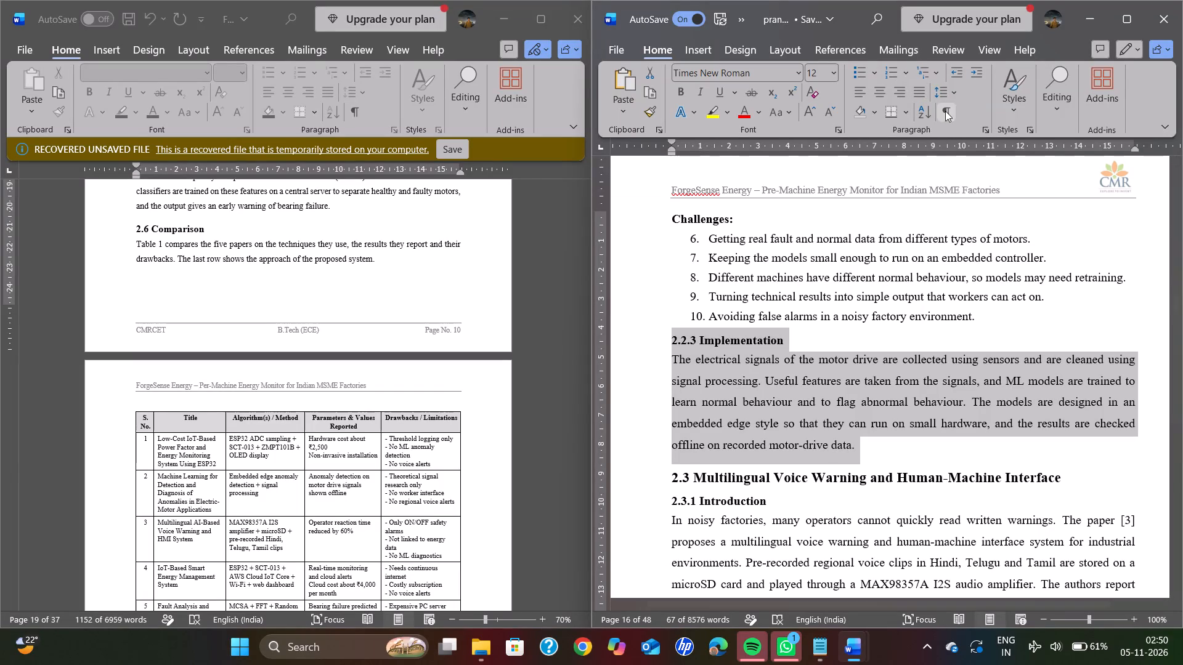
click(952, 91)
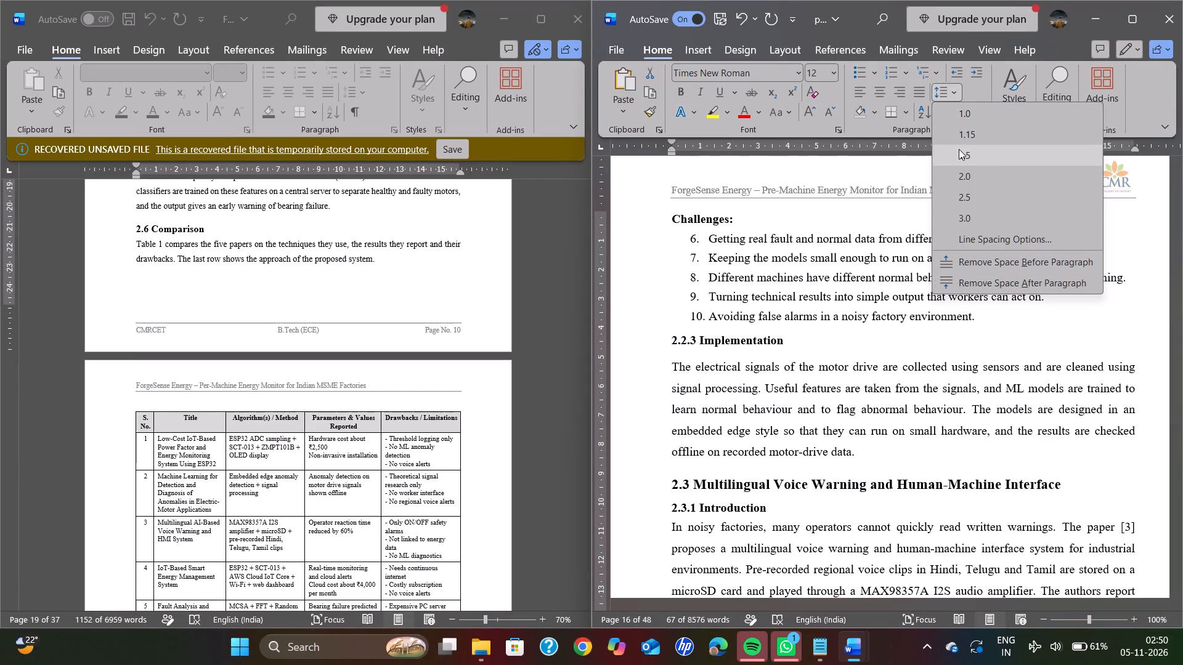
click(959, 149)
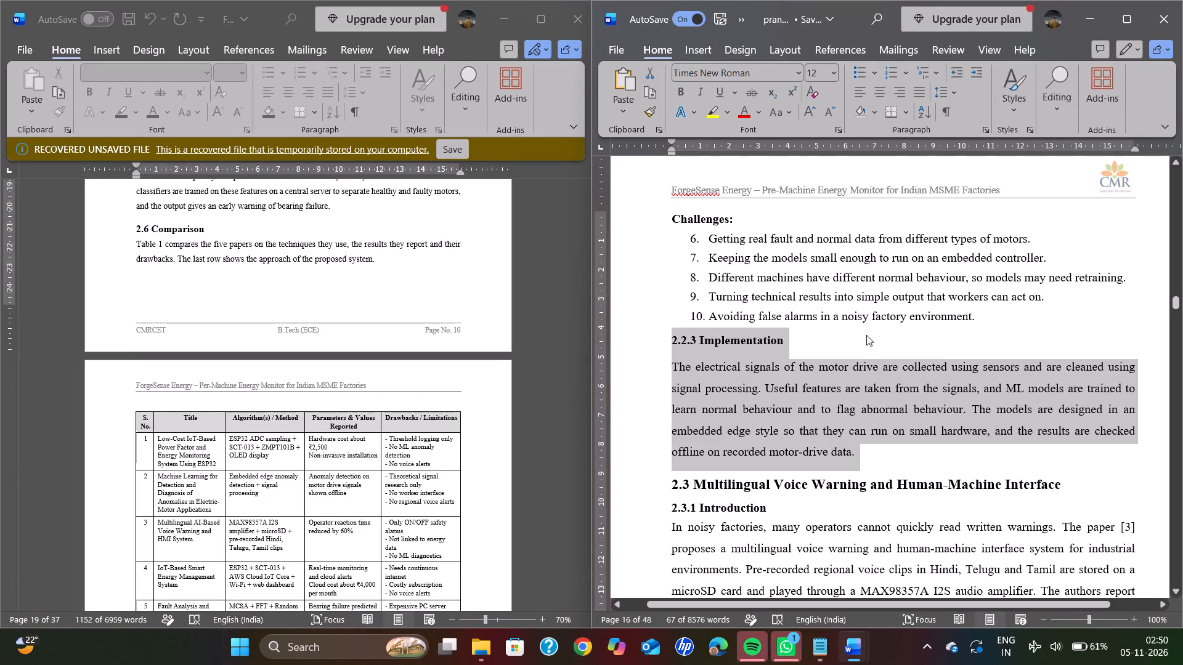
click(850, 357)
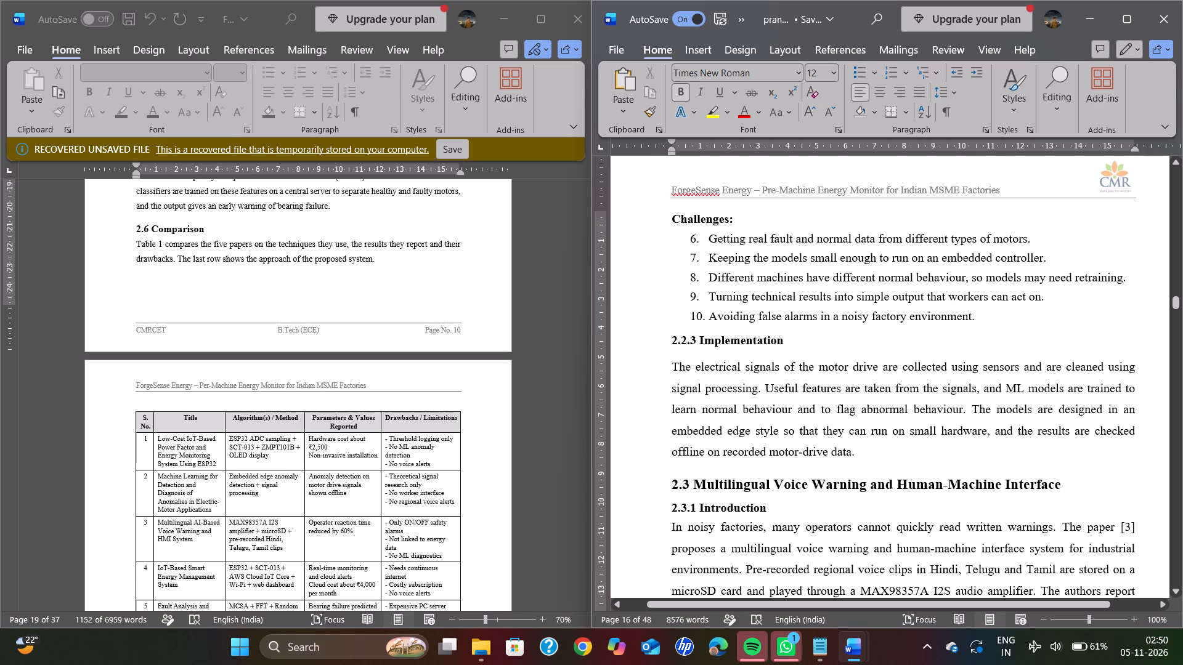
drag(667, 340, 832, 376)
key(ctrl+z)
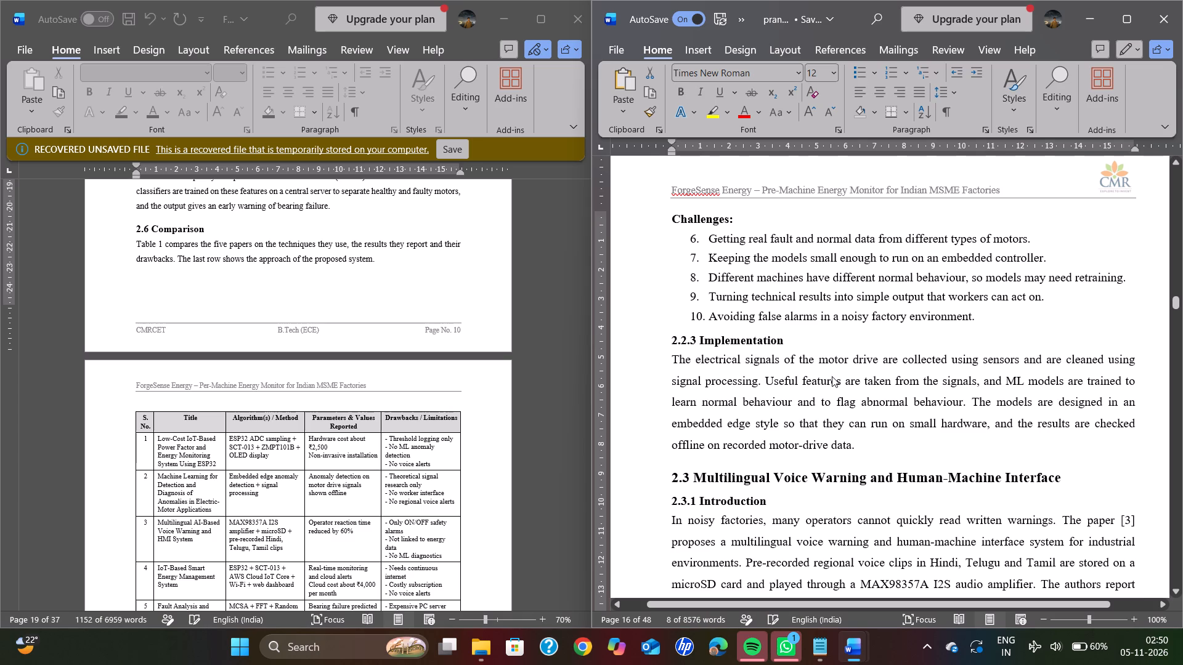
Set the line spacing of only the body paragraph under the report's 2.2.3 Implementation to 1.5.
click(883, 434)
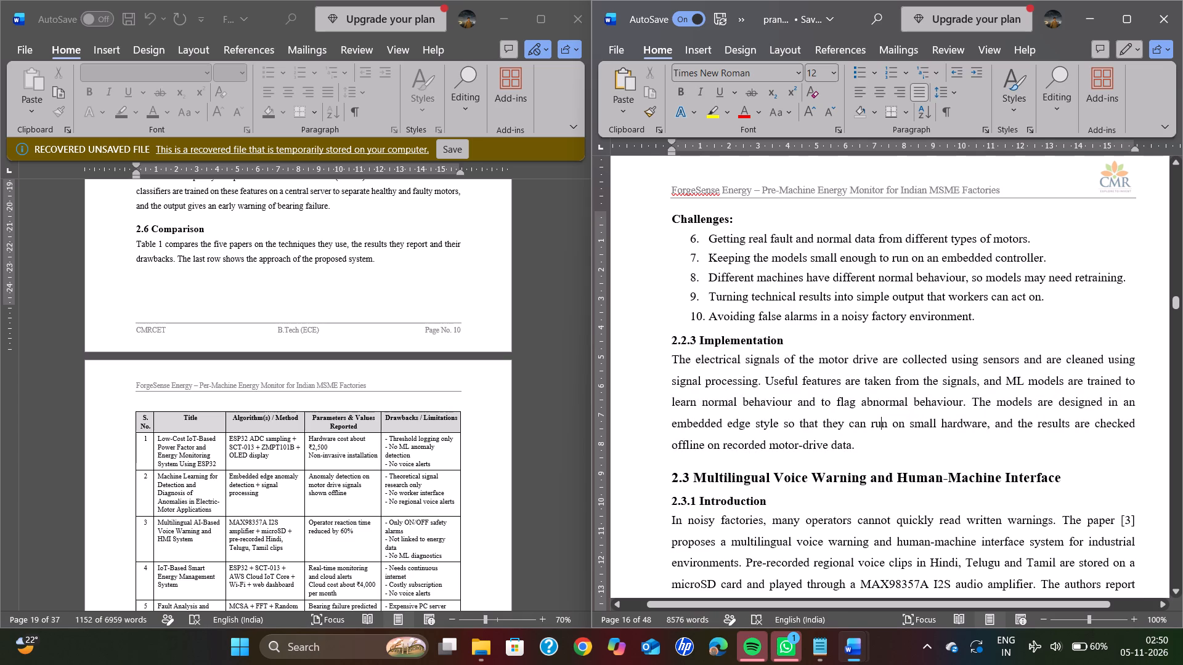
drag(863, 446, 661, 358)
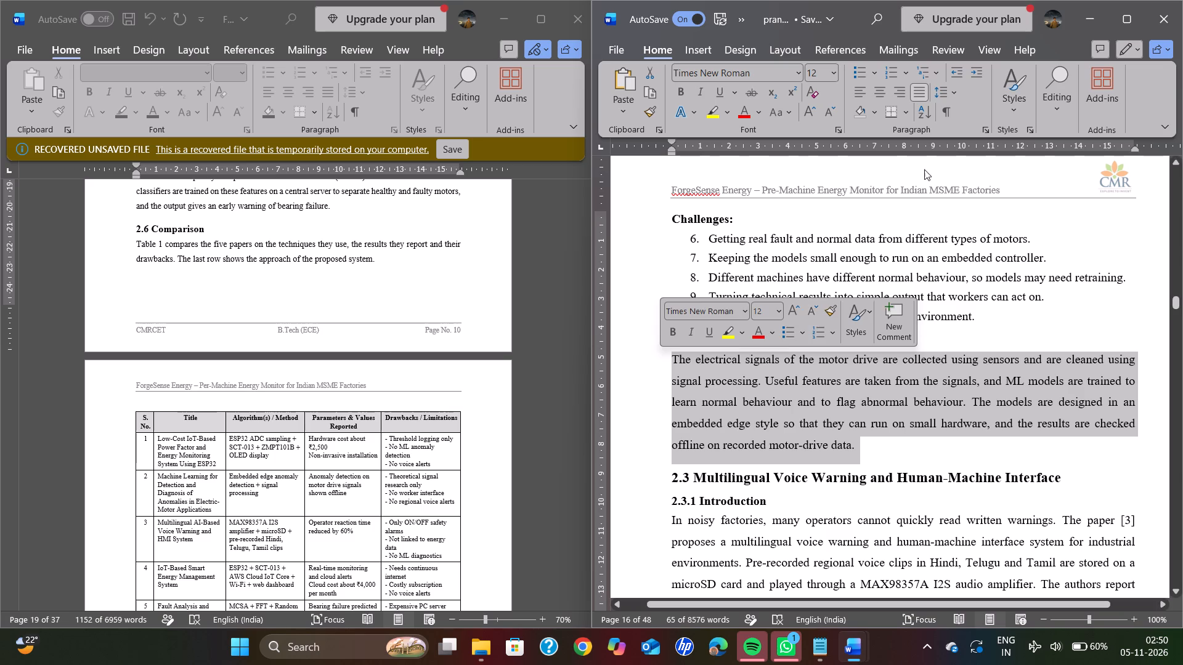
click(941, 92)
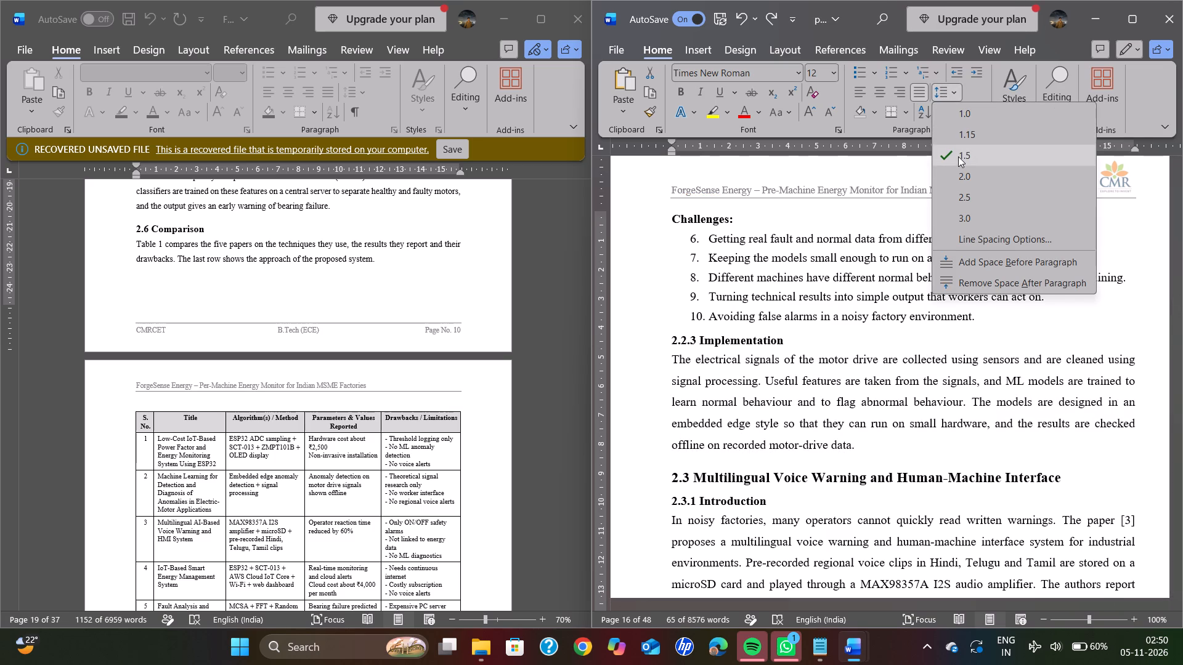
click(958, 156)
click(1026, 315)
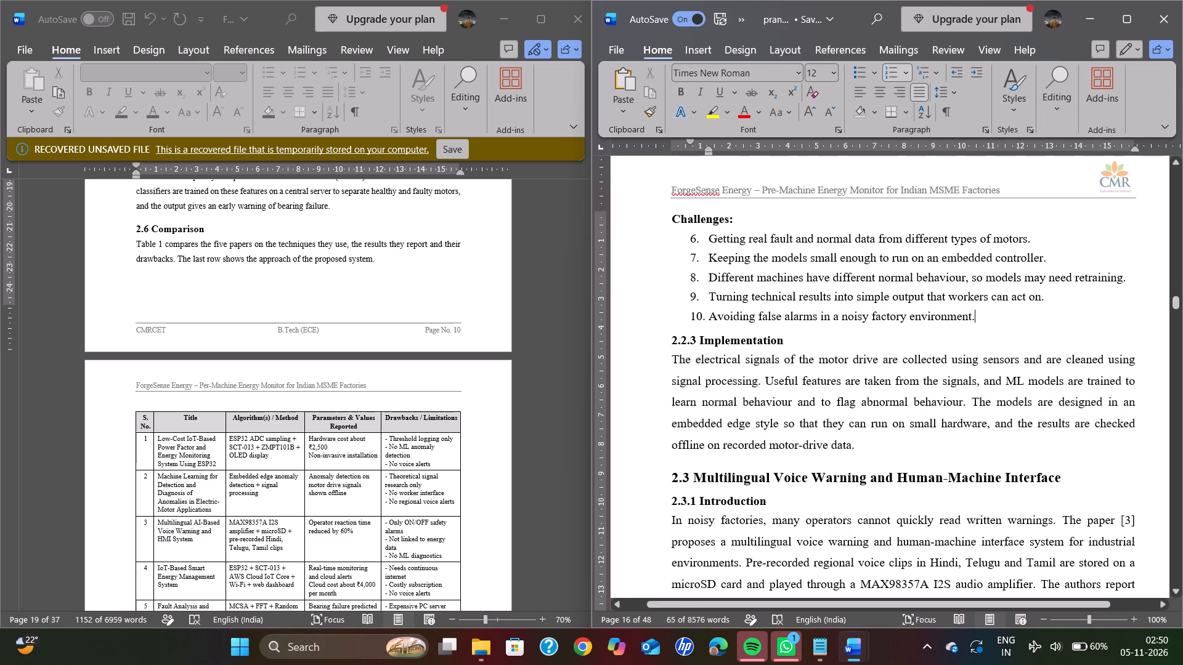
Compare the list numbering of the report's section 2.3.2 with the same section in the recovered document.
scroll(939, 435, down, 1)
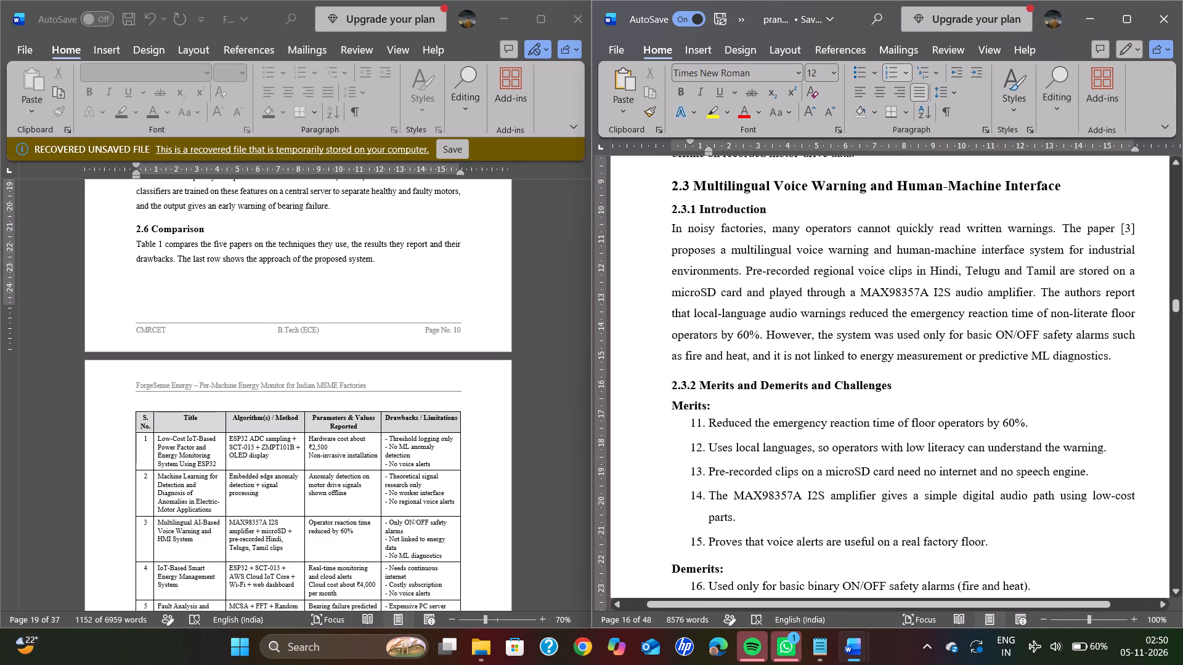
scroll(939, 435, down, 1)
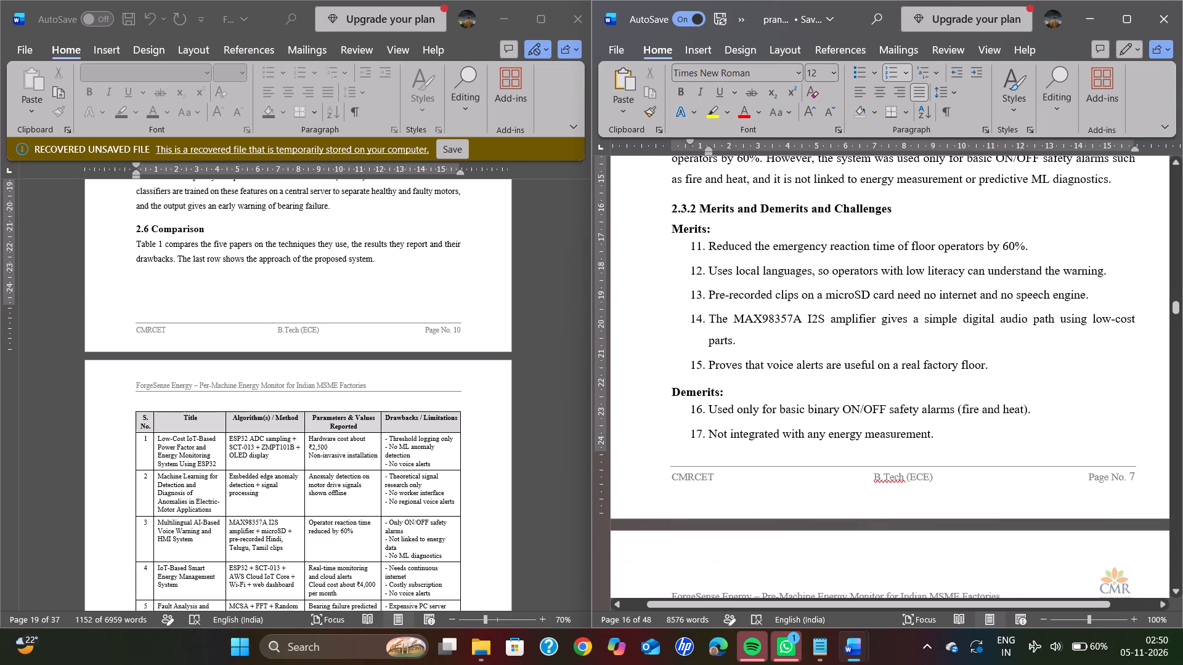
scroll(1012, 374, down, 1)
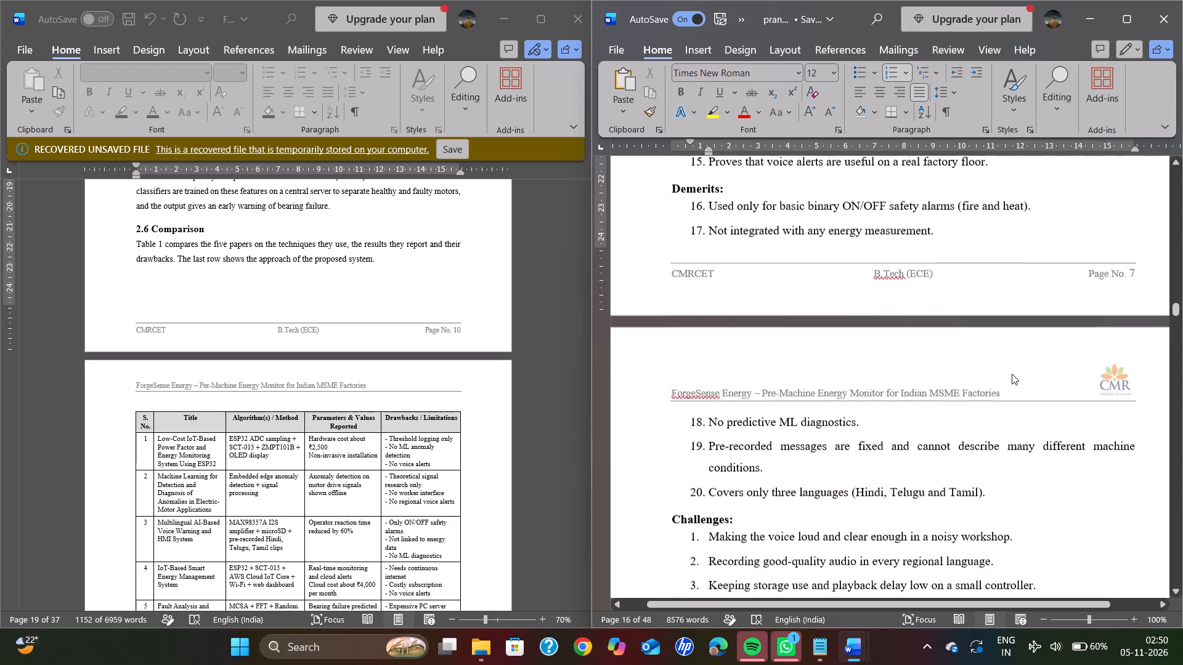
scroll(1012, 374, down, 1)
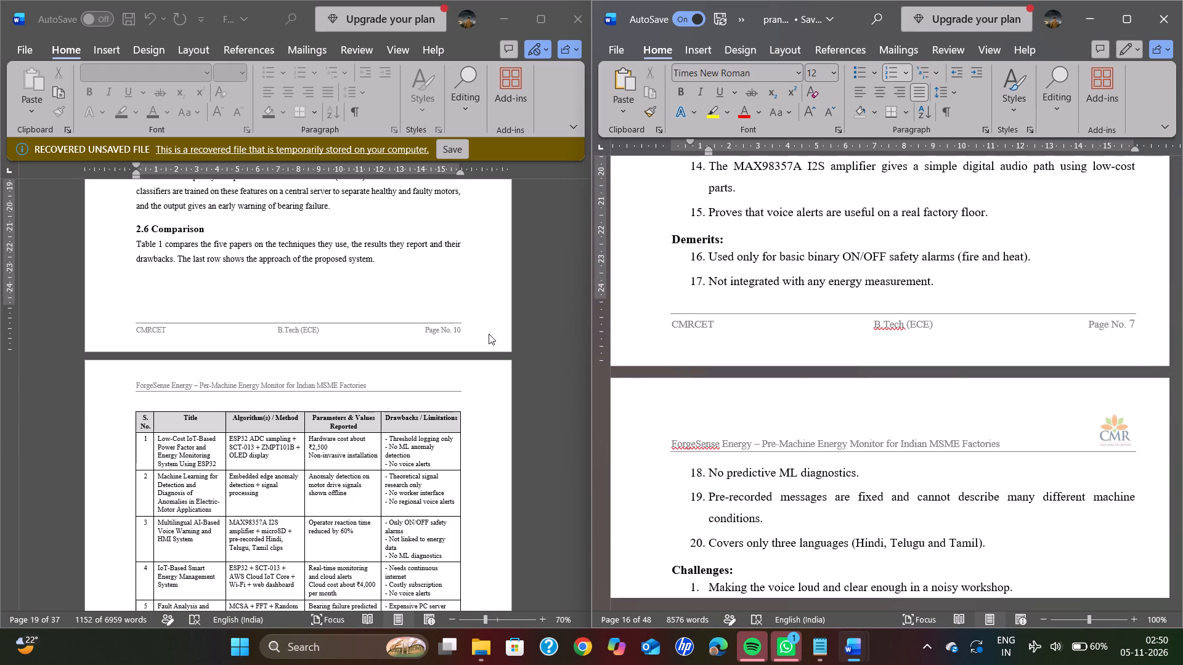
scroll(489, 334, up, 3)
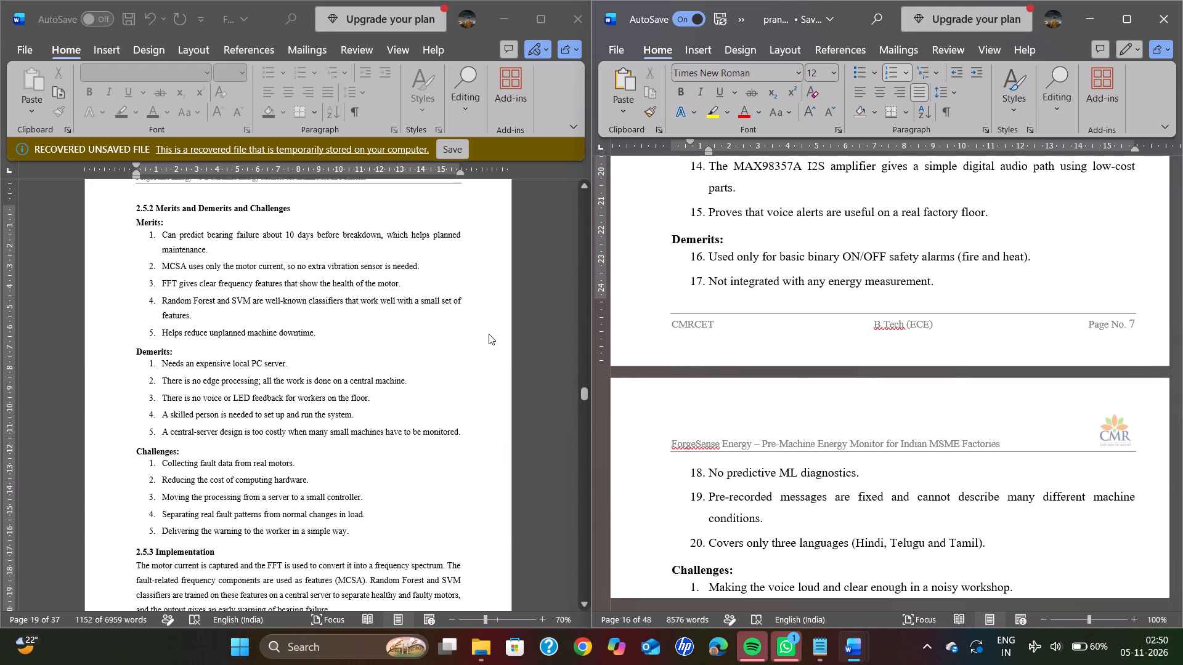
scroll(489, 334, up, 2)
scroll(756, 232, up, 1)
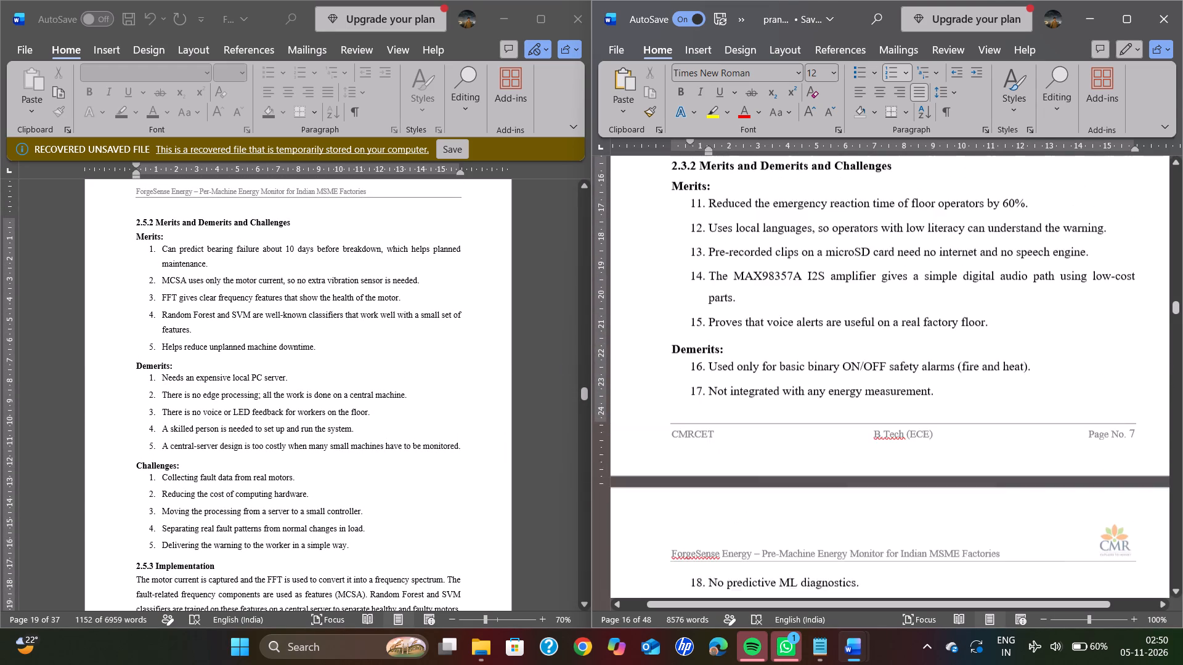
scroll(756, 232, up, 1)
scroll(313, 405, up, 2)
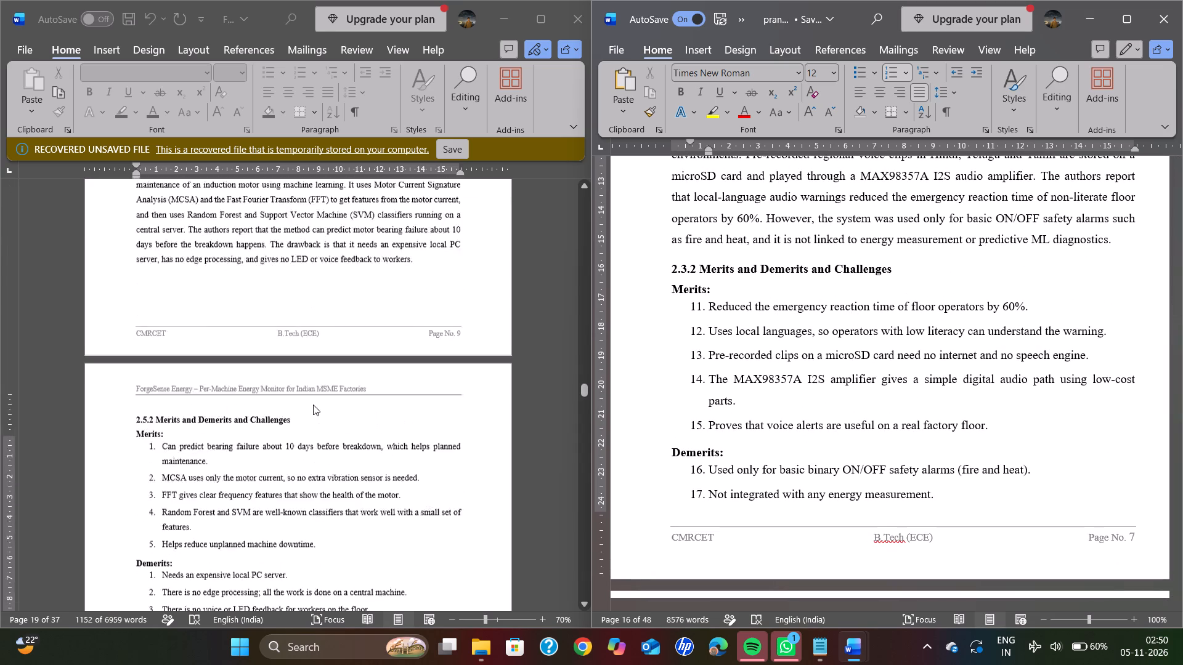
scroll(313, 405, up, 5)
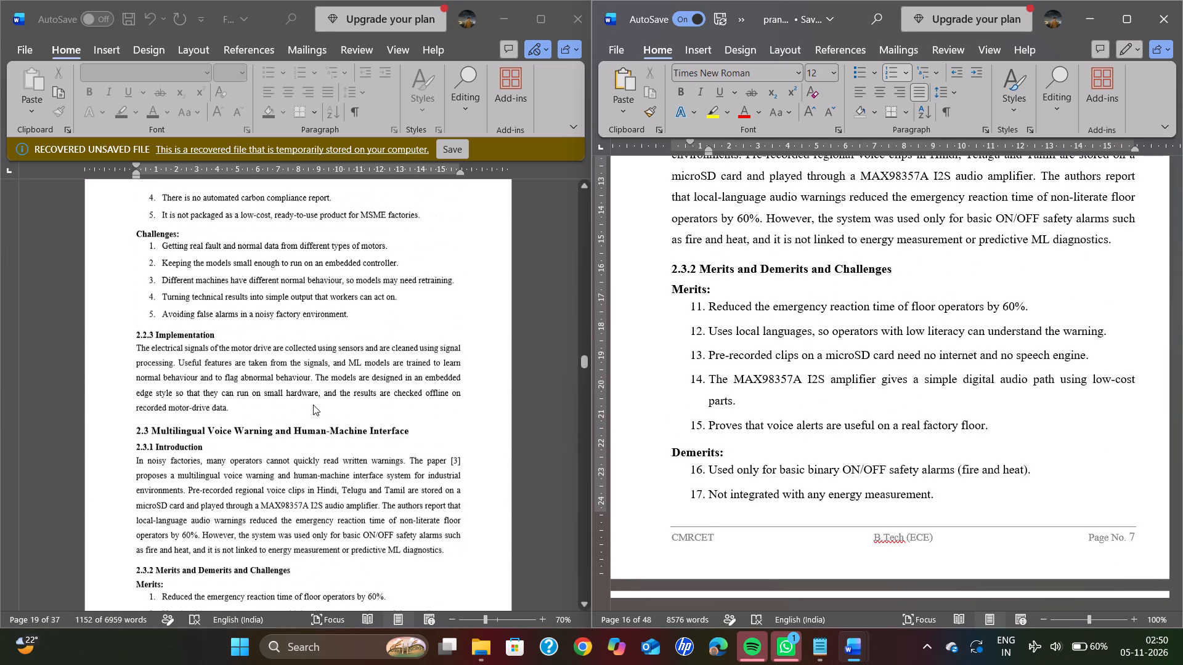
scroll(313, 405, down, 2)
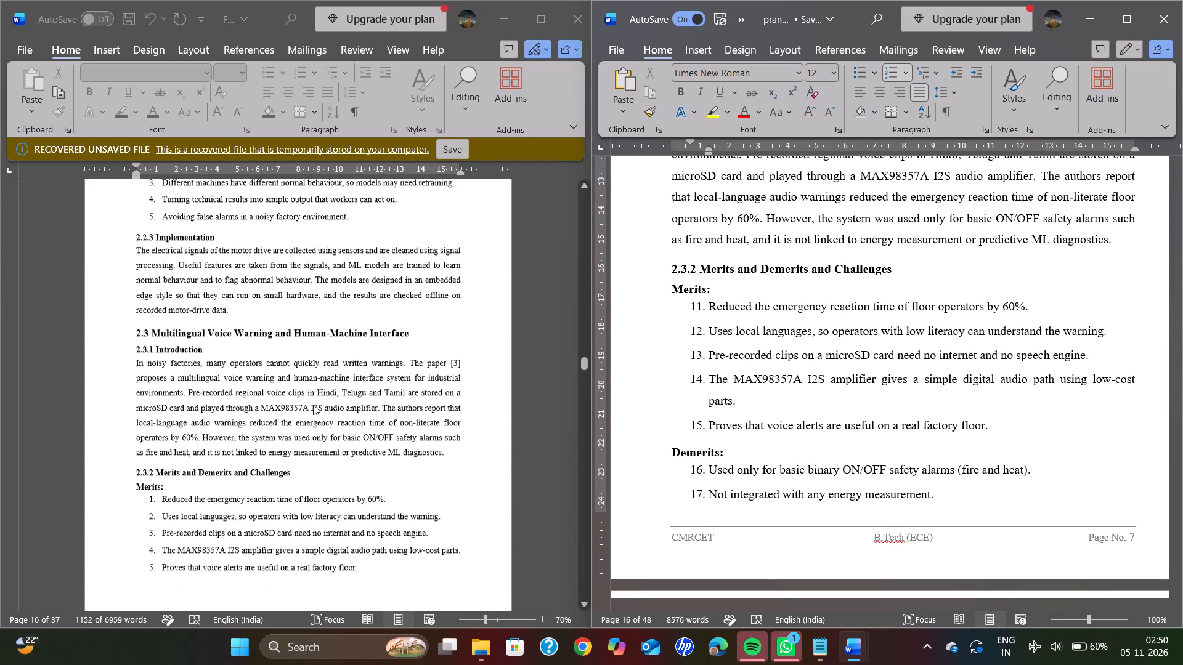
scroll(313, 405, down, 1)
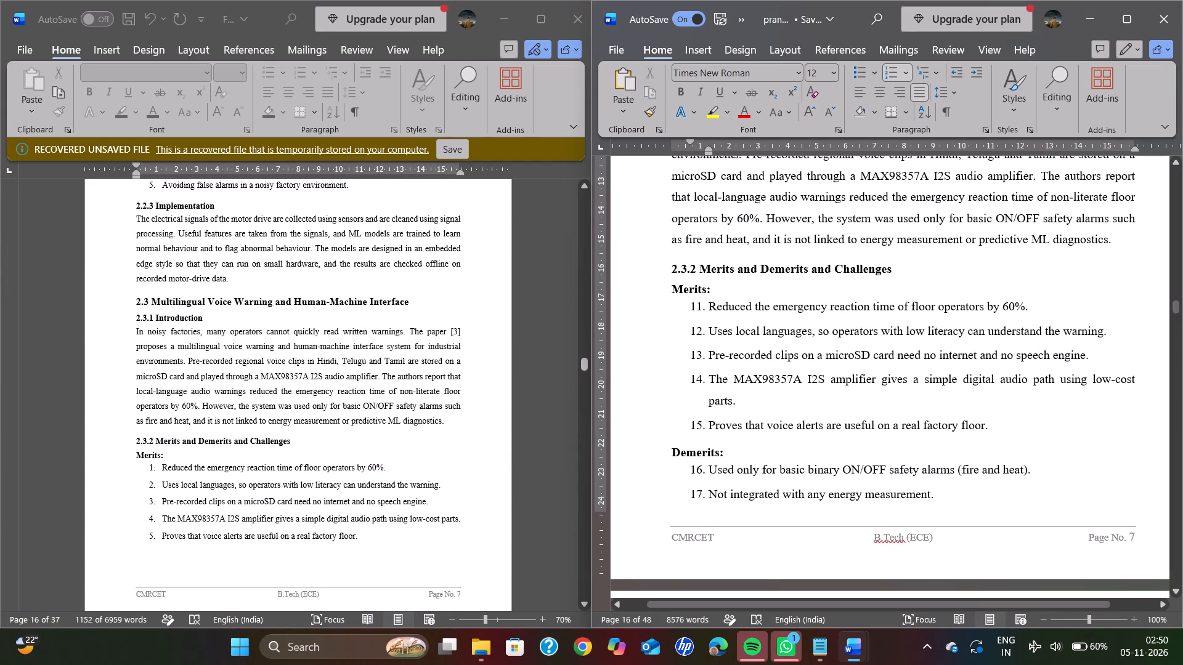
Remove the continued numbering from all five Merits items and the first Demerits item in the report's section 2.3.2.
click(1004, 427)
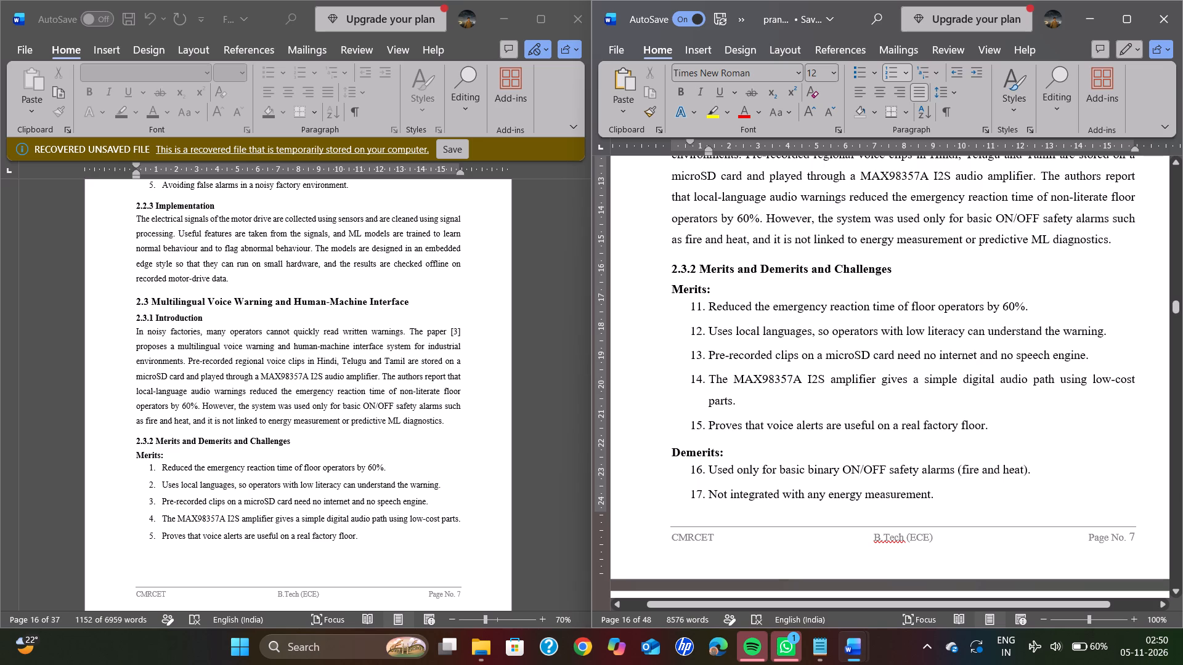
click(703, 306)
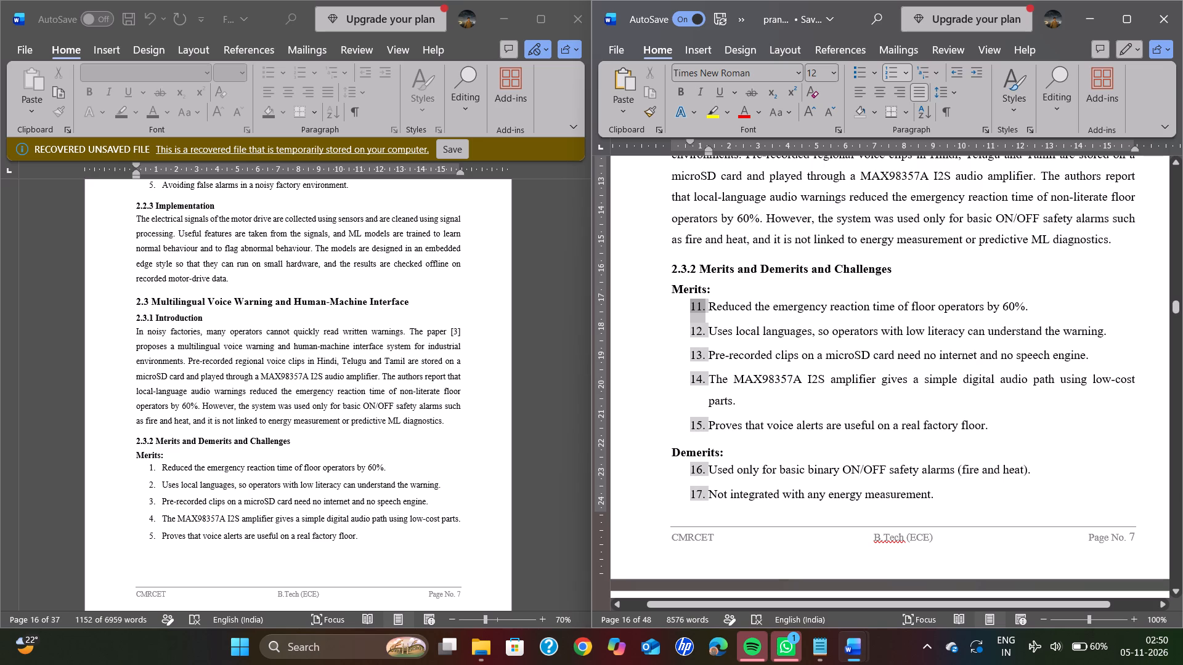
key(BackSpace)
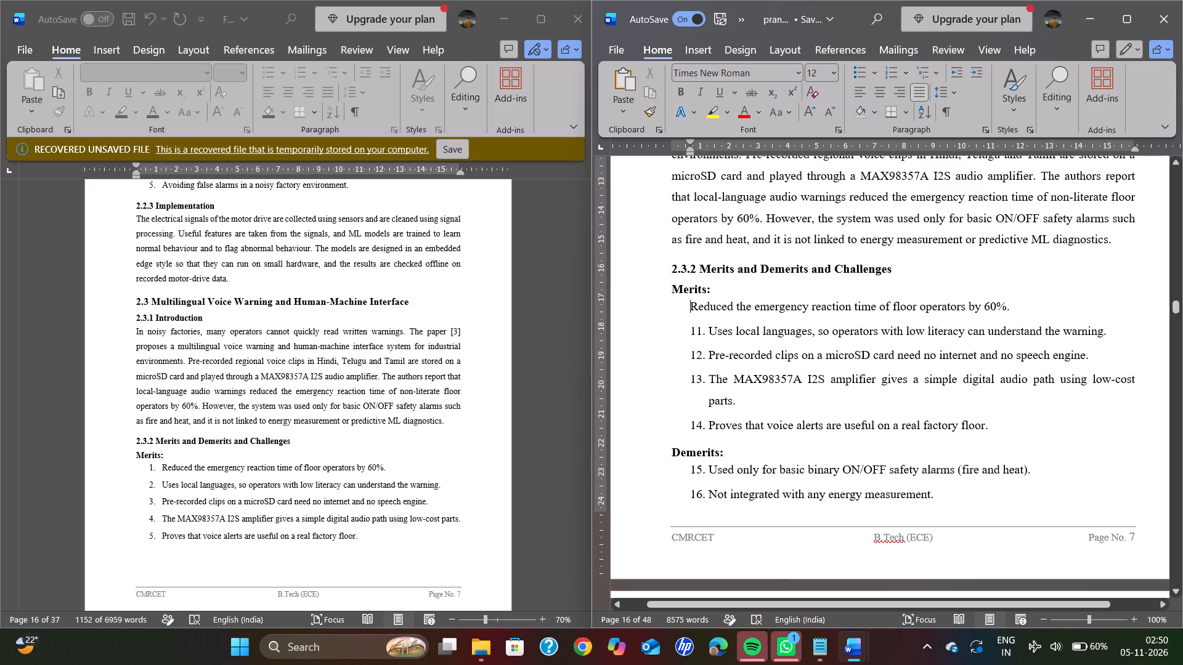
click(701, 336)
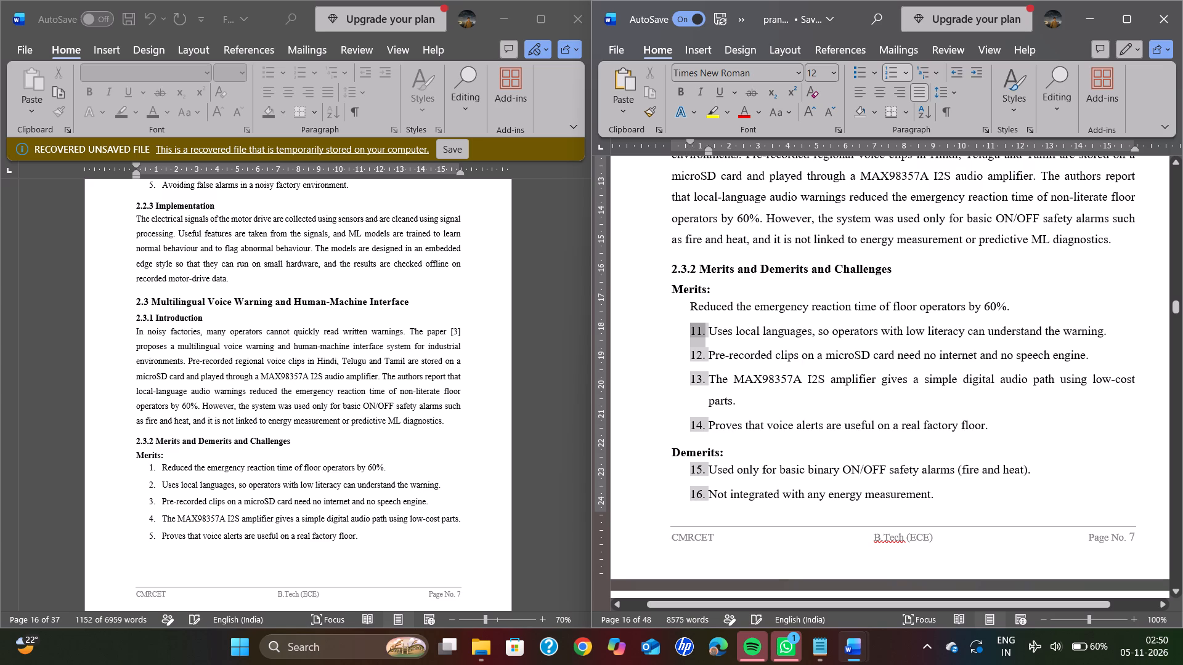
key(BackSpace)
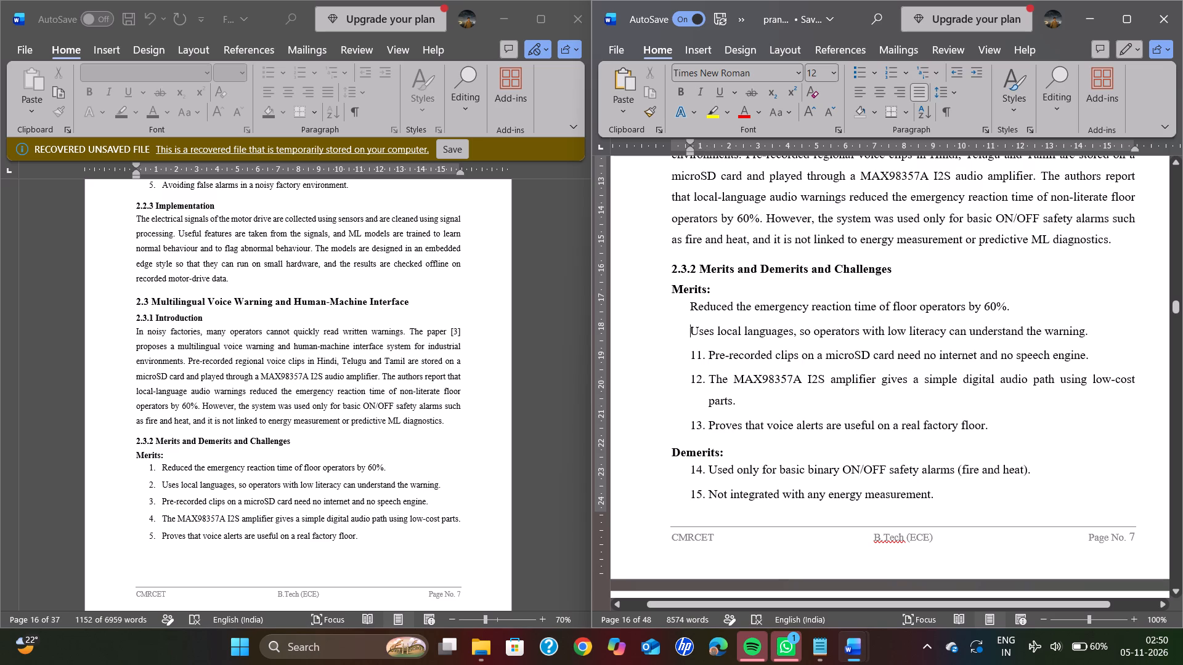
click(699, 357)
key(BackSpace)
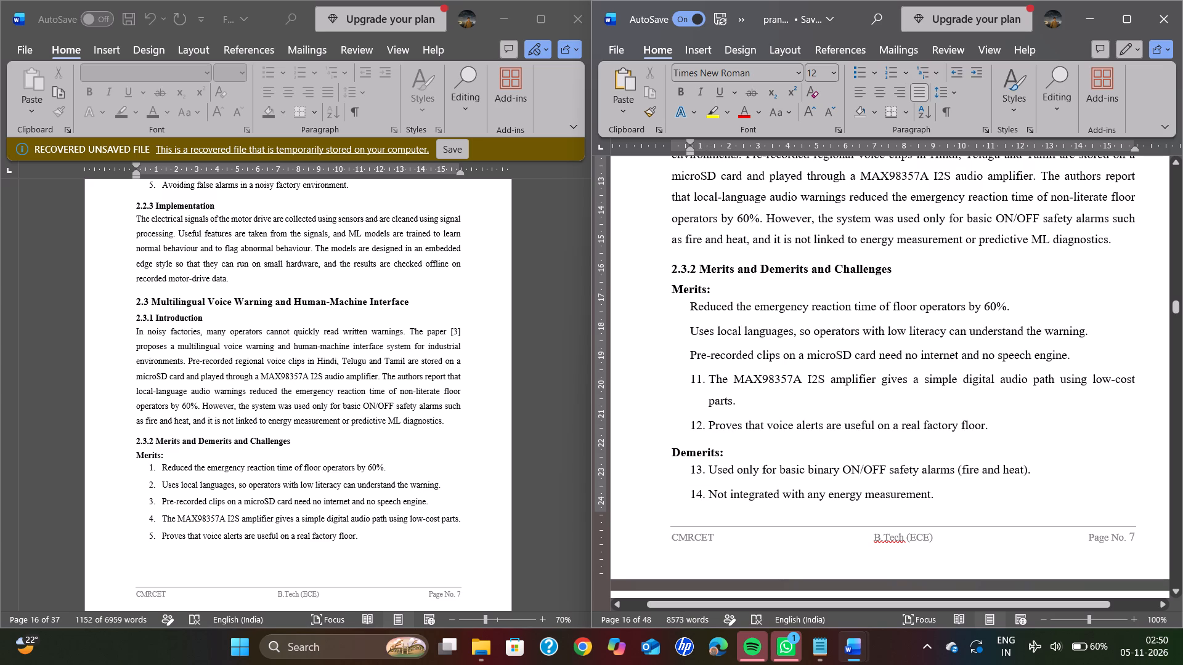
click(702, 469)
key(BackSpace)
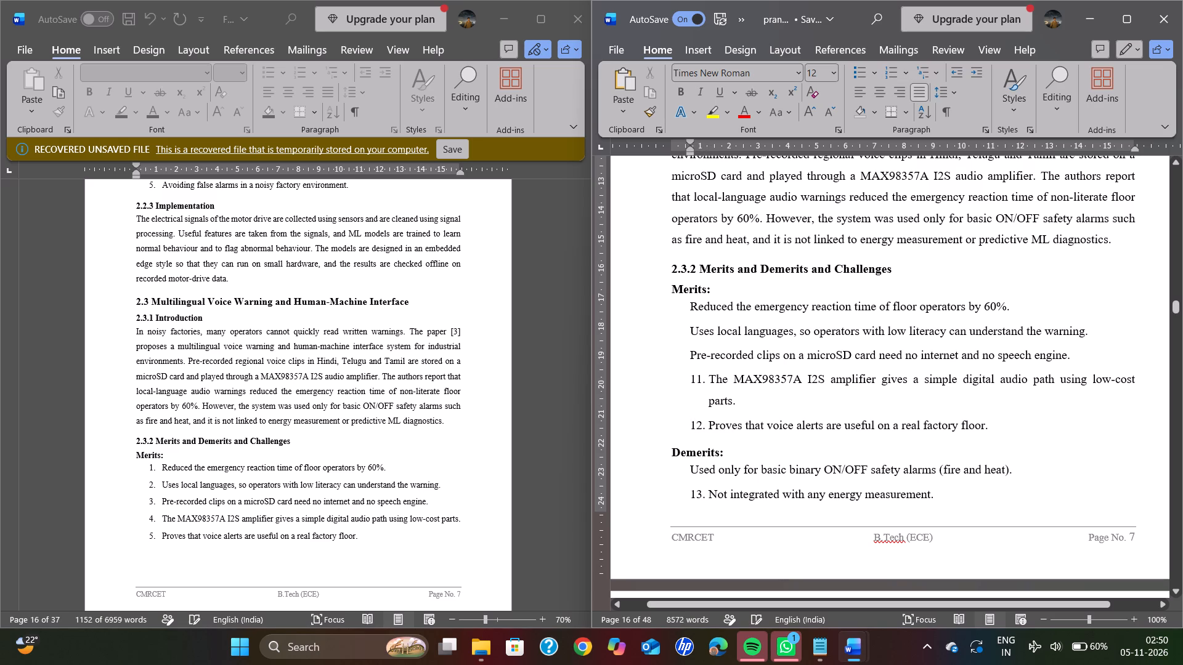
click(703, 424)
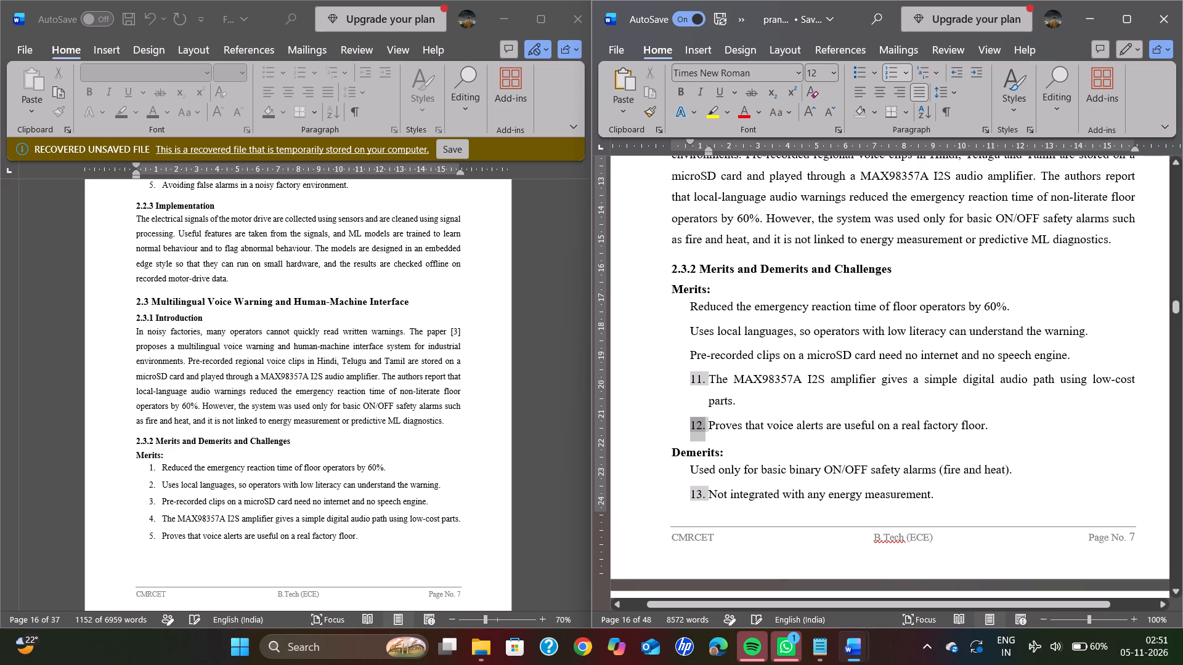
key(BackSpace)
click(709, 377)
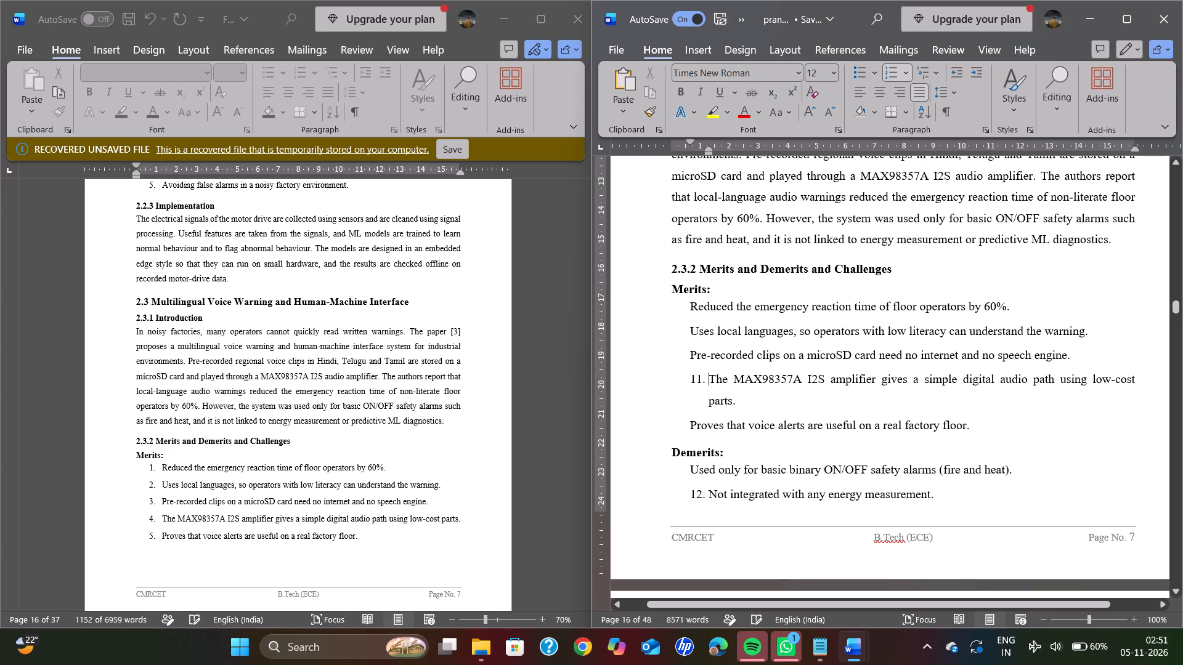
key(BackSpace)
key(BackSpace)
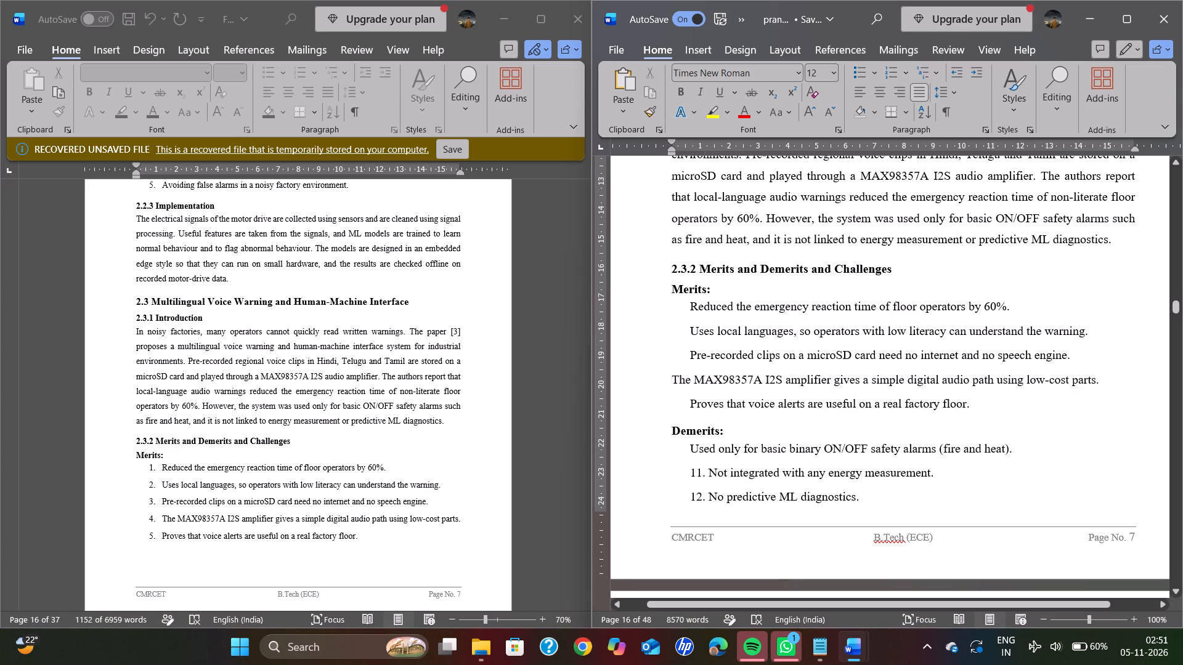
Remove the leftover indent from the first, second, third and fifth Merits items in section 2.3.2, aligning them with the page margin.
click(687, 313)
key(BackSpace)
click(686, 330)
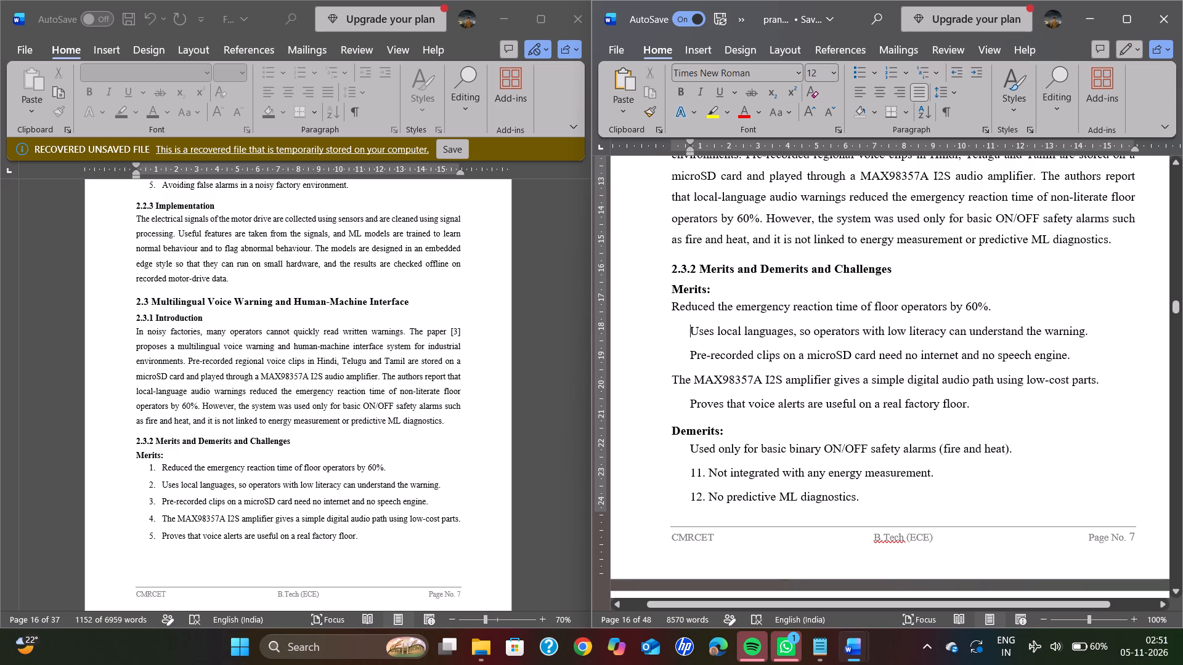
key(BackSpace)
click(686, 354)
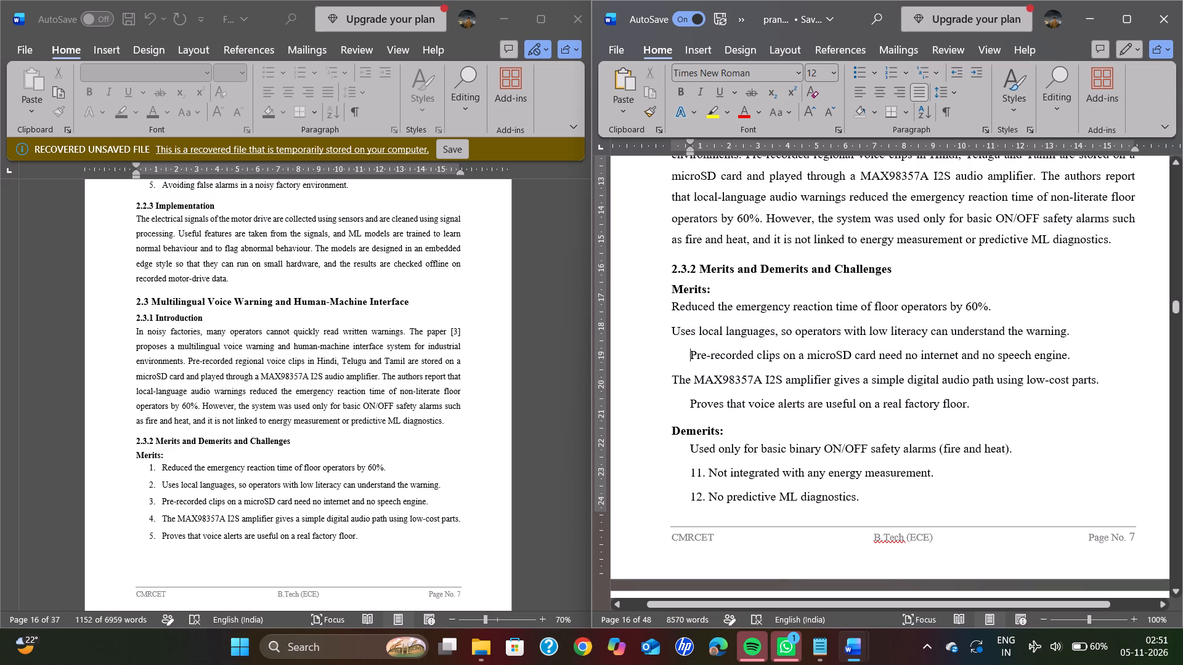
key(BackSpace)
click(691, 405)
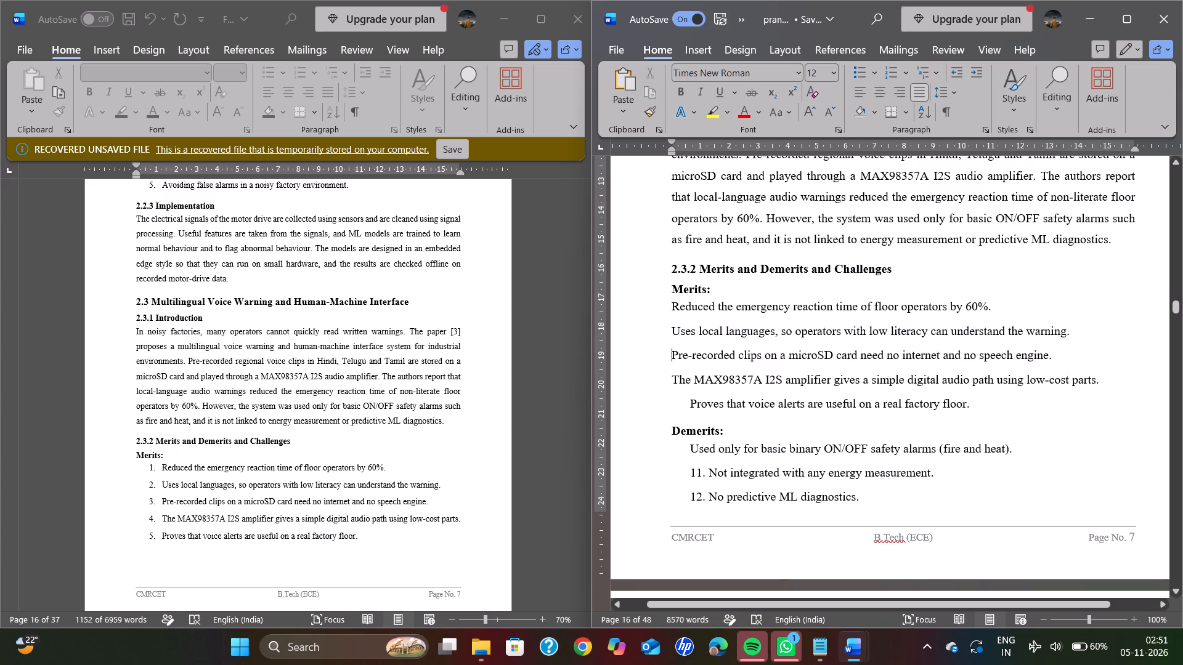
key(BackSpace)
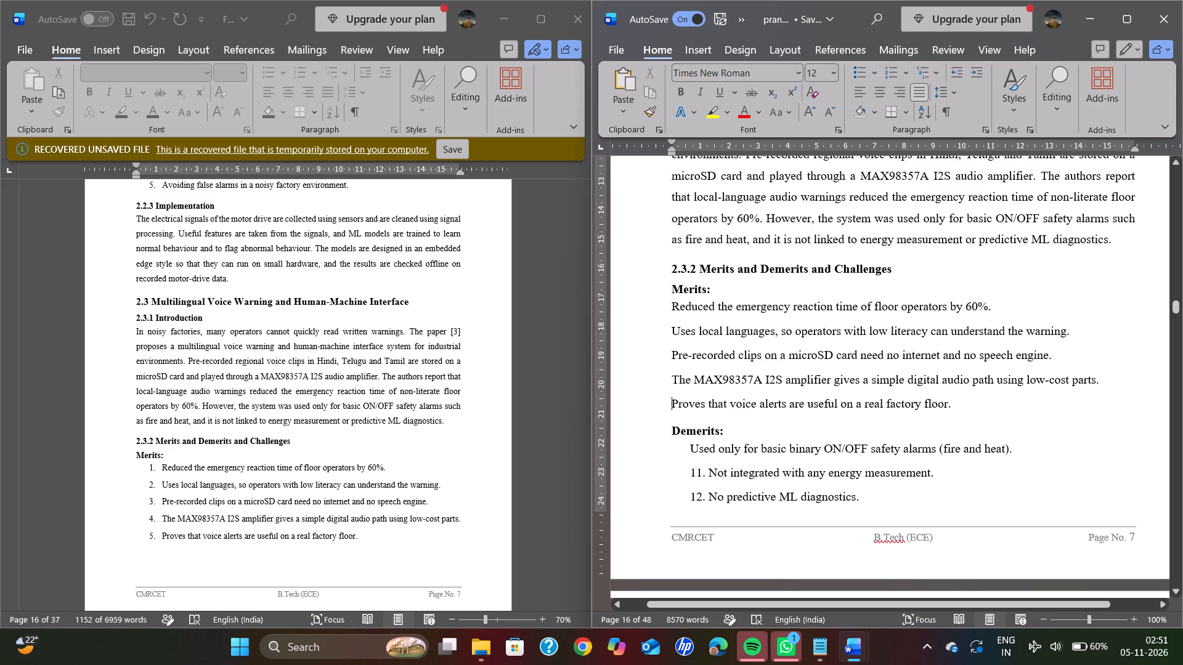
Apply numbering 1 to 5 to the five Merits items in the report's section 2.3.2.
drag(957, 405, 675, 307)
click(829, 283)
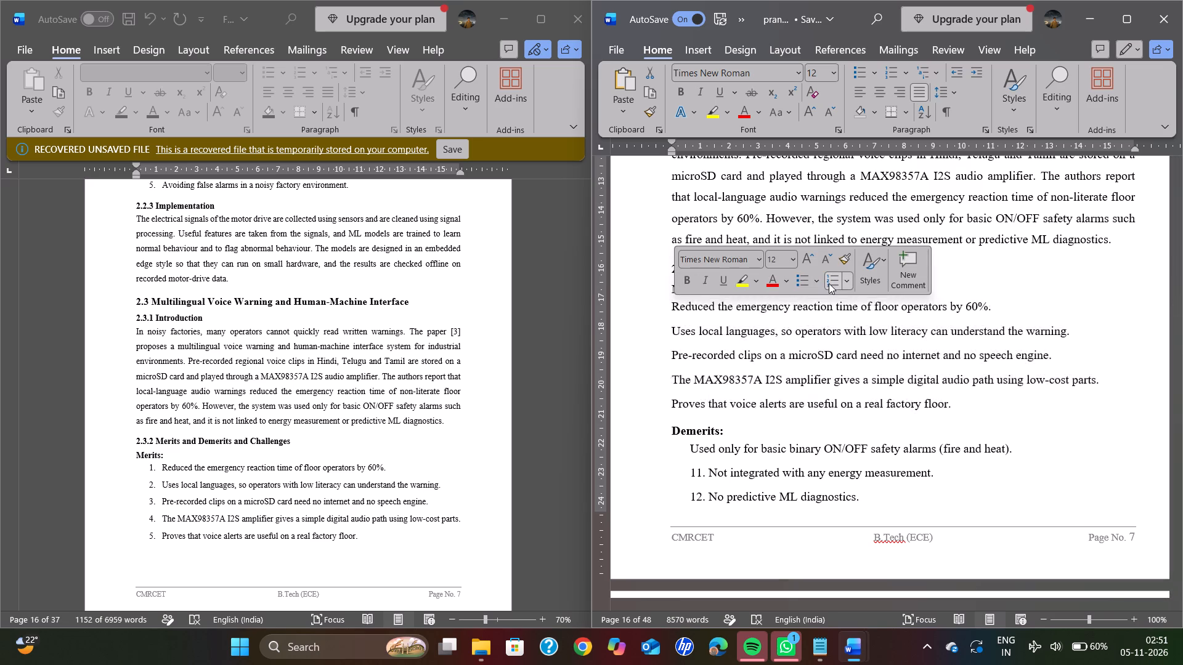
click(658, 349)
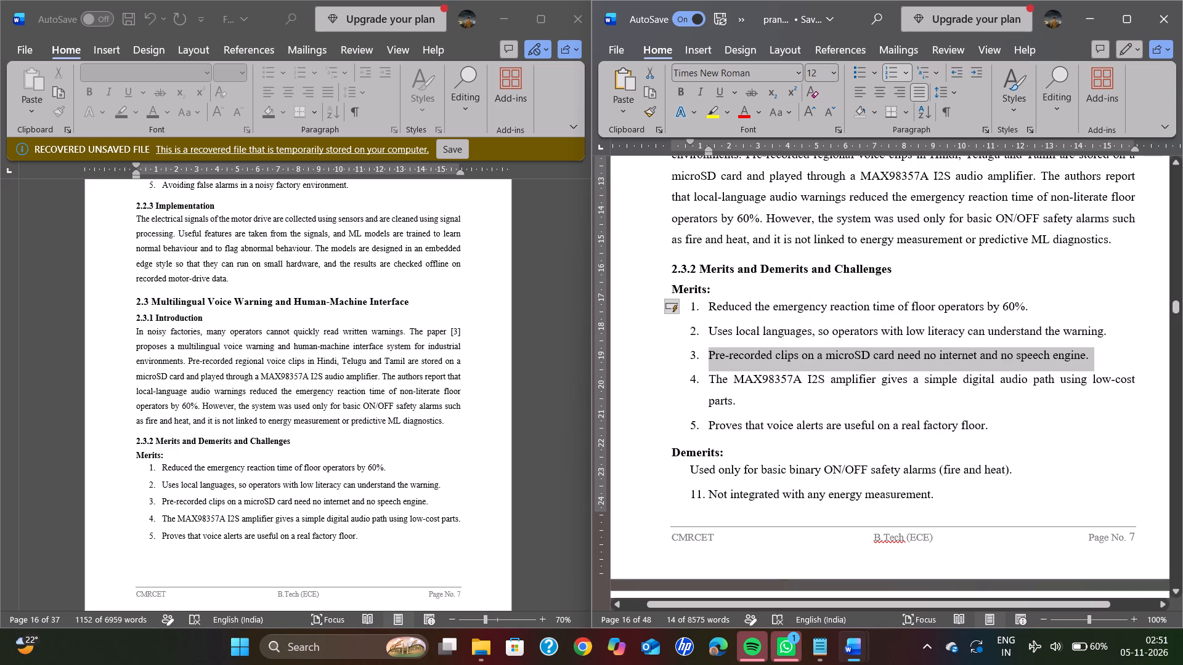
Clear the number from the Demerits item on energy measurement and the indents from the first two Demerits items in section 2.3.2.
click(749, 507)
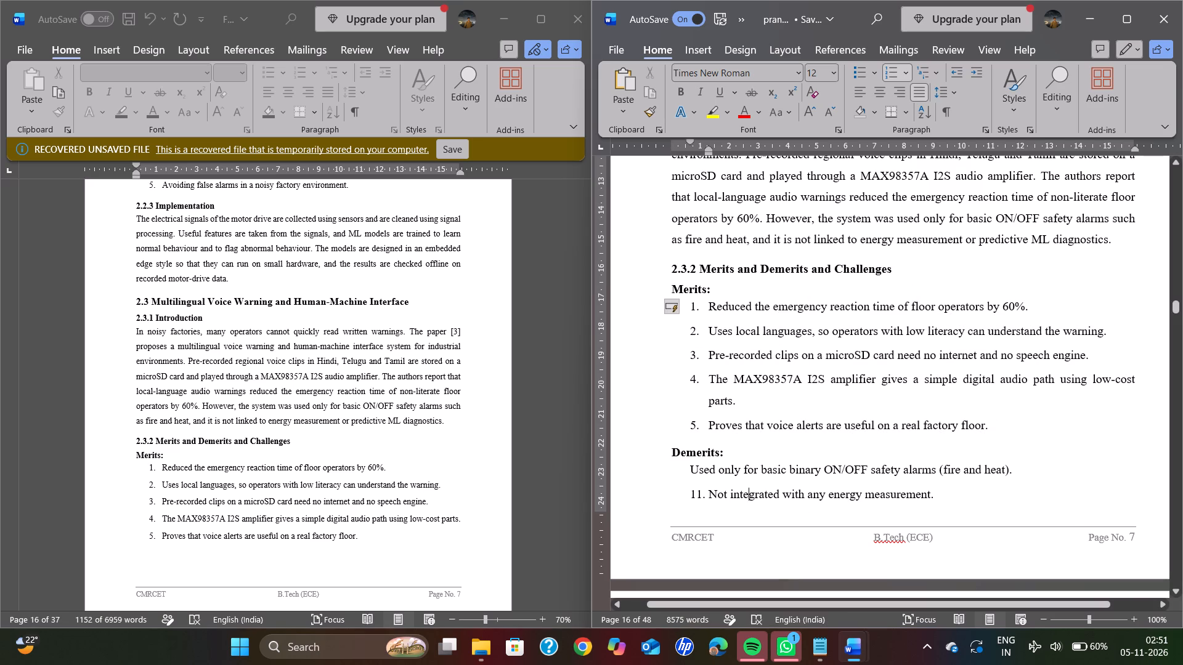
drag(935, 494, 864, 499)
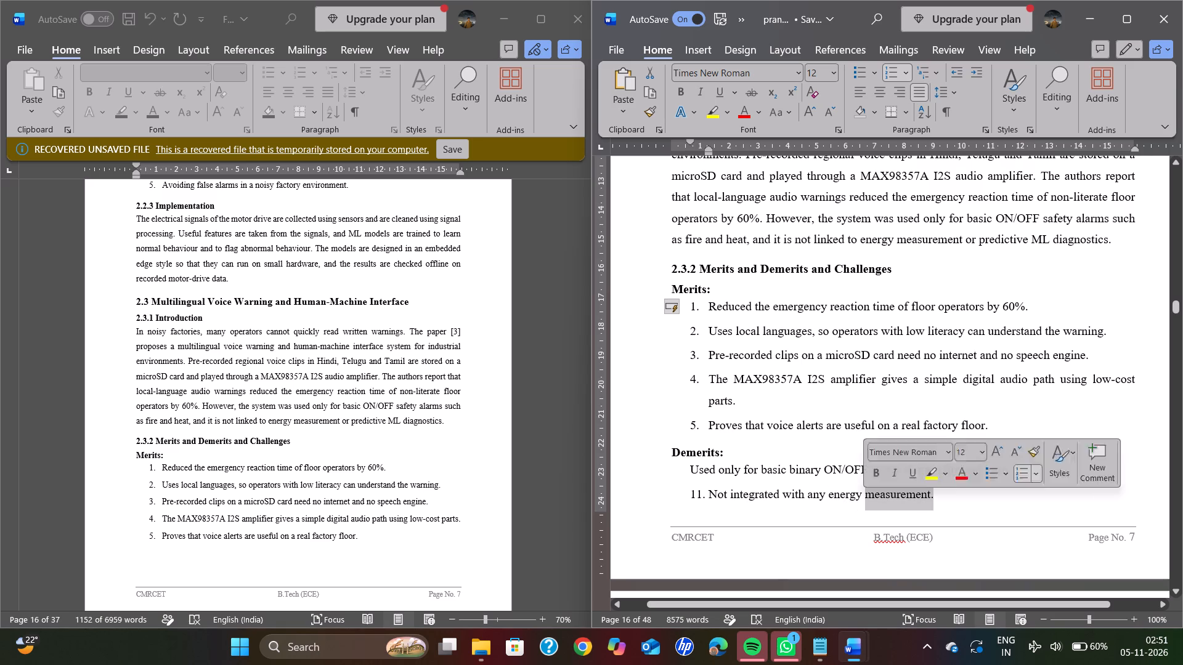
click(707, 494)
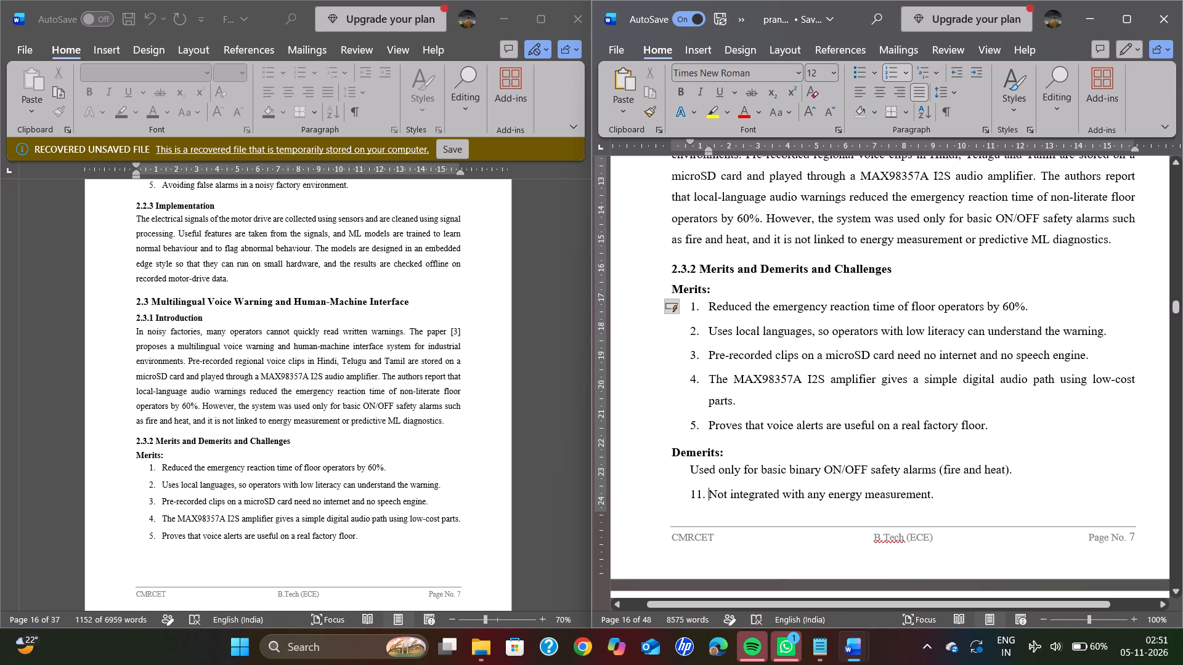
key(BackSpace)
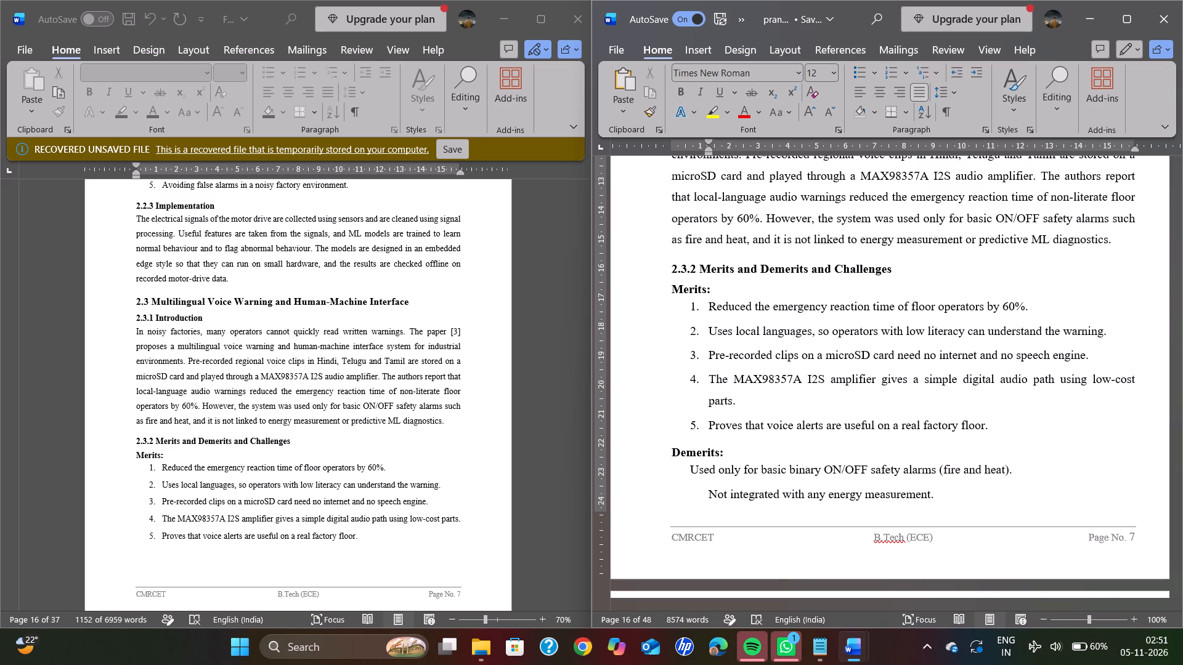
scroll(704, 494, down, 1)
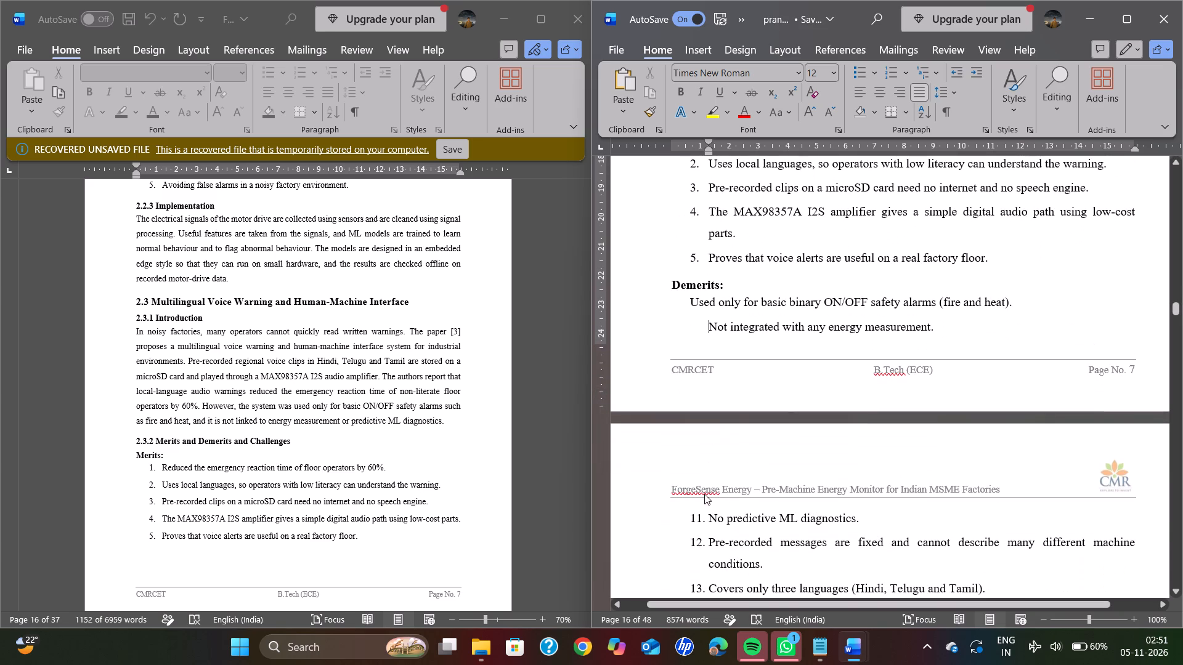
key(ctrl+z)
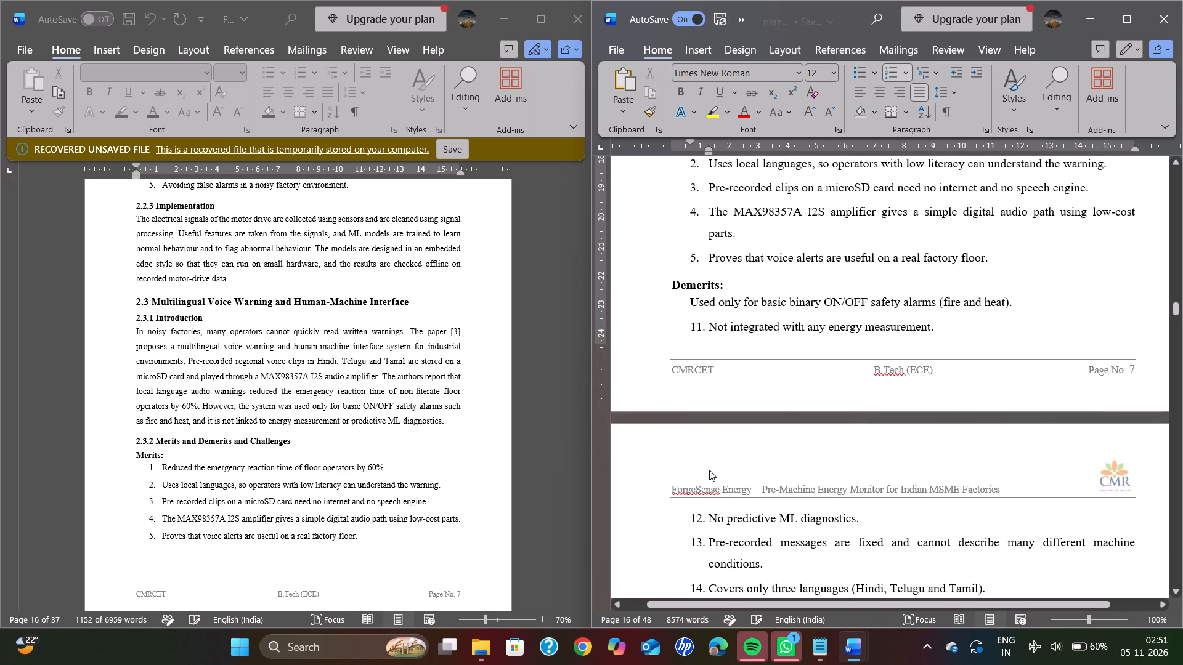
key(BackSpace)
key(BackSpace)
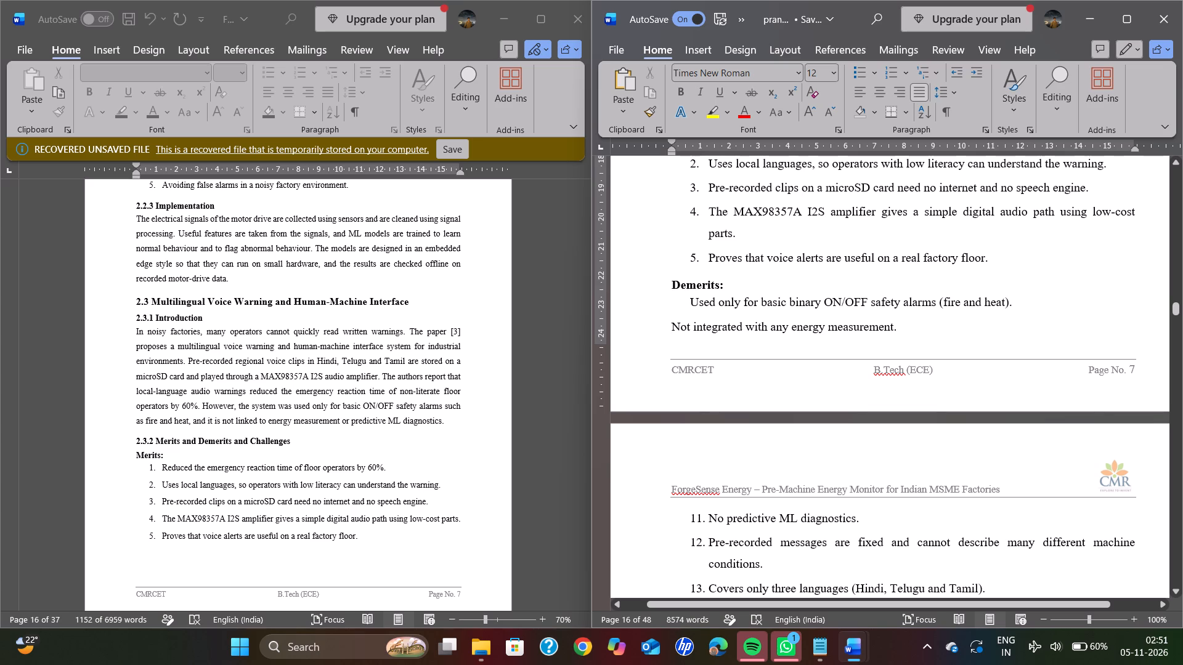
click(696, 313)
click(689, 308)
key(BackSpace)
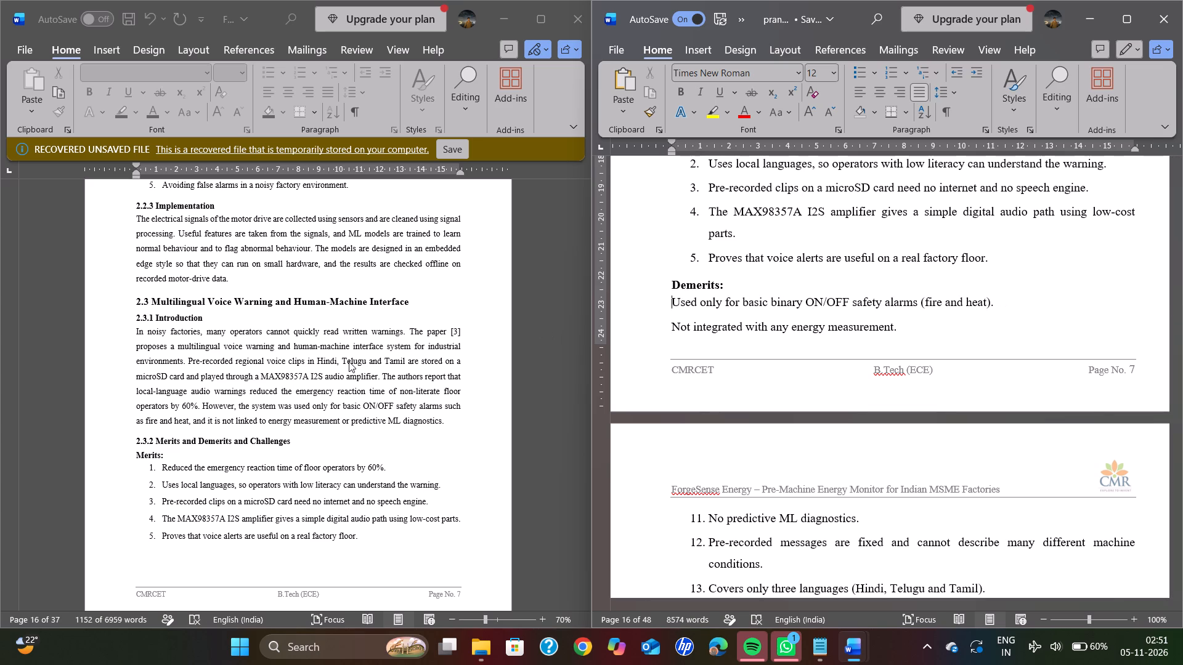
Clear the numbers and indents from the last three Demerits items of section 2.3.2, from "No predictive ML diagnostics" to "Covers only three languages".
scroll(349, 361, down, 2)
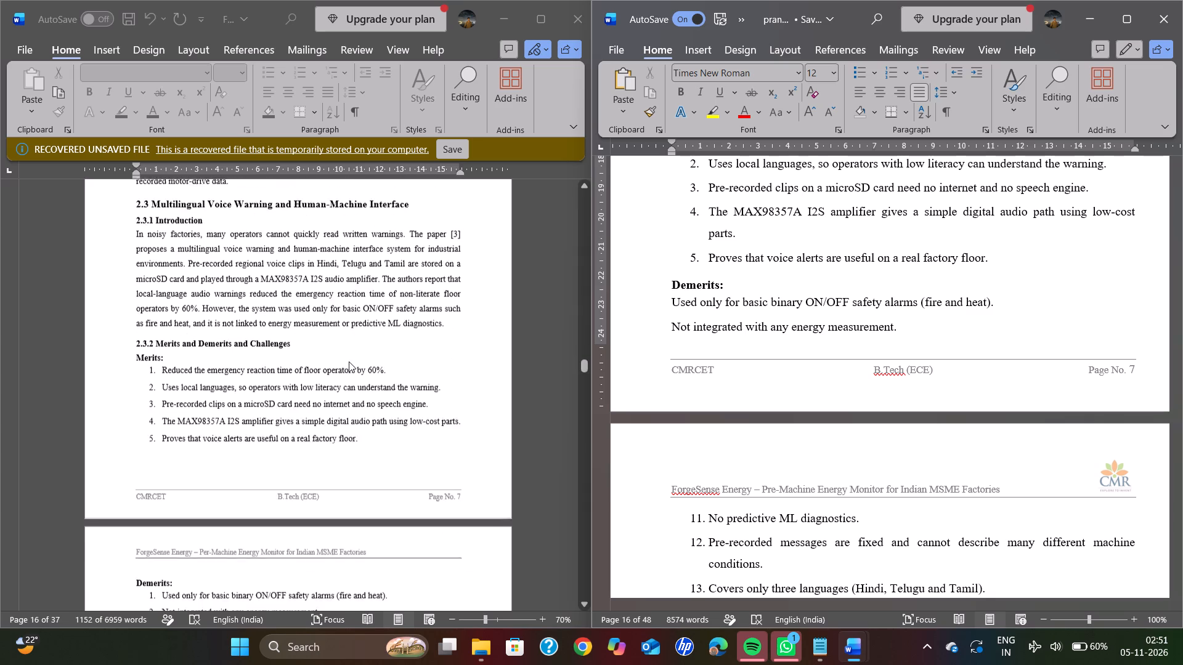
scroll(349, 361, down, 3)
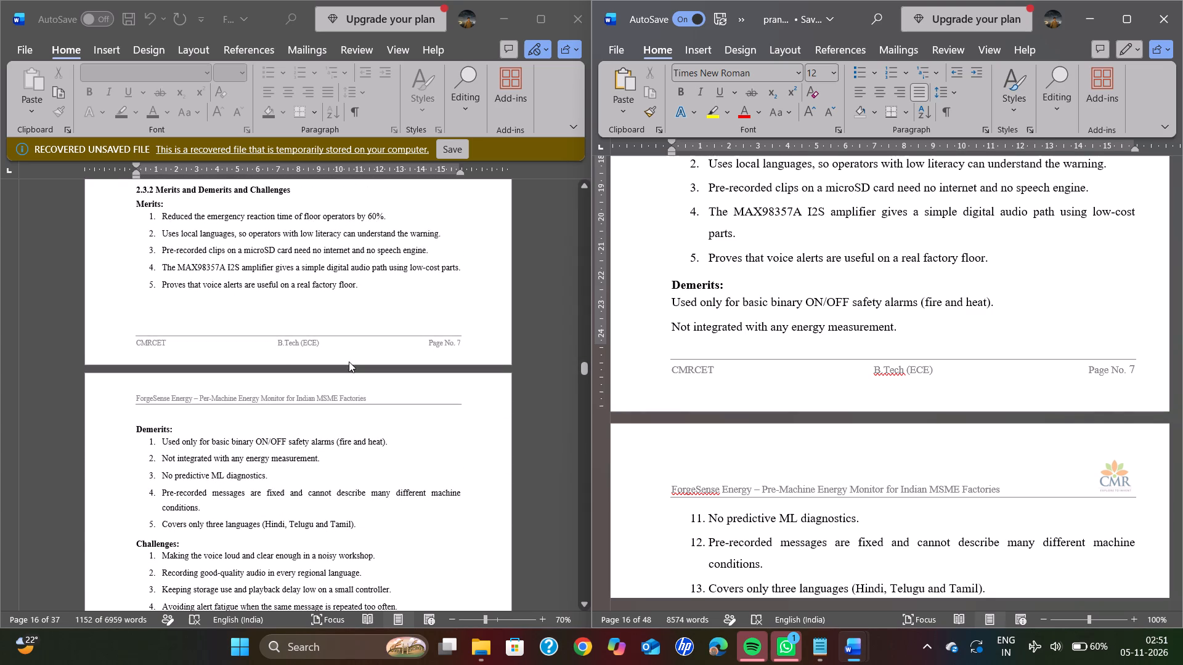
scroll(349, 361, down, 1)
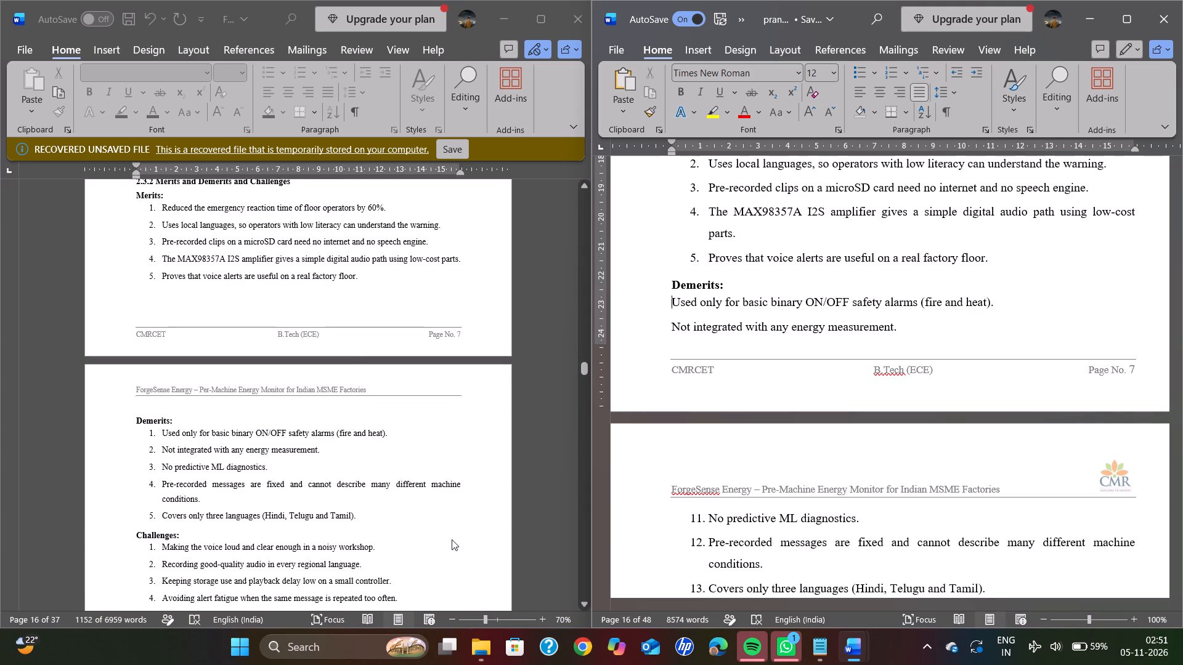
scroll(647, 430, down, 1)
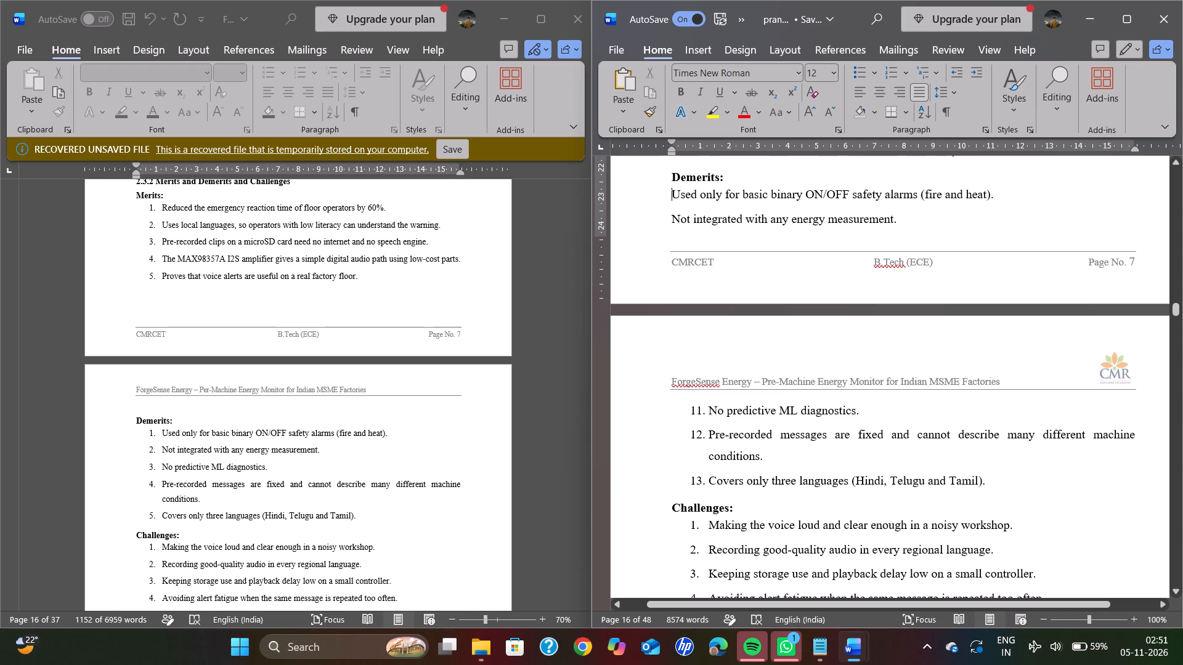
click(708, 414)
key(BackSpace)
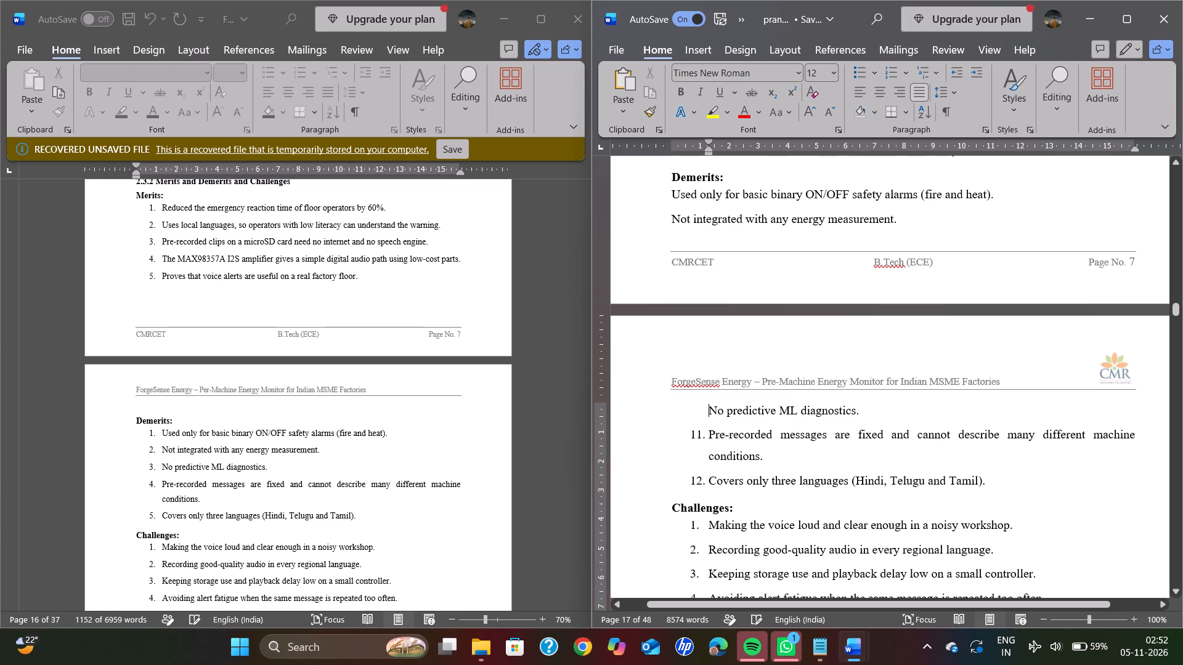
key(BackSpace)
click(709, 432)
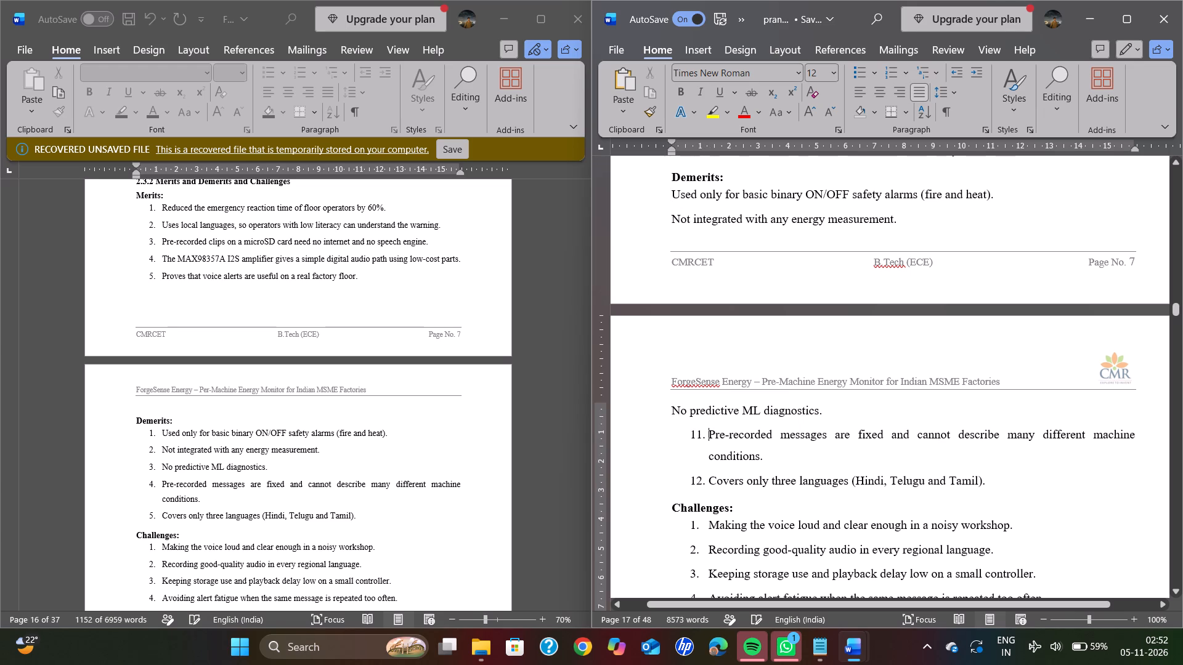
key(BackSpace)
key(BackSpace)
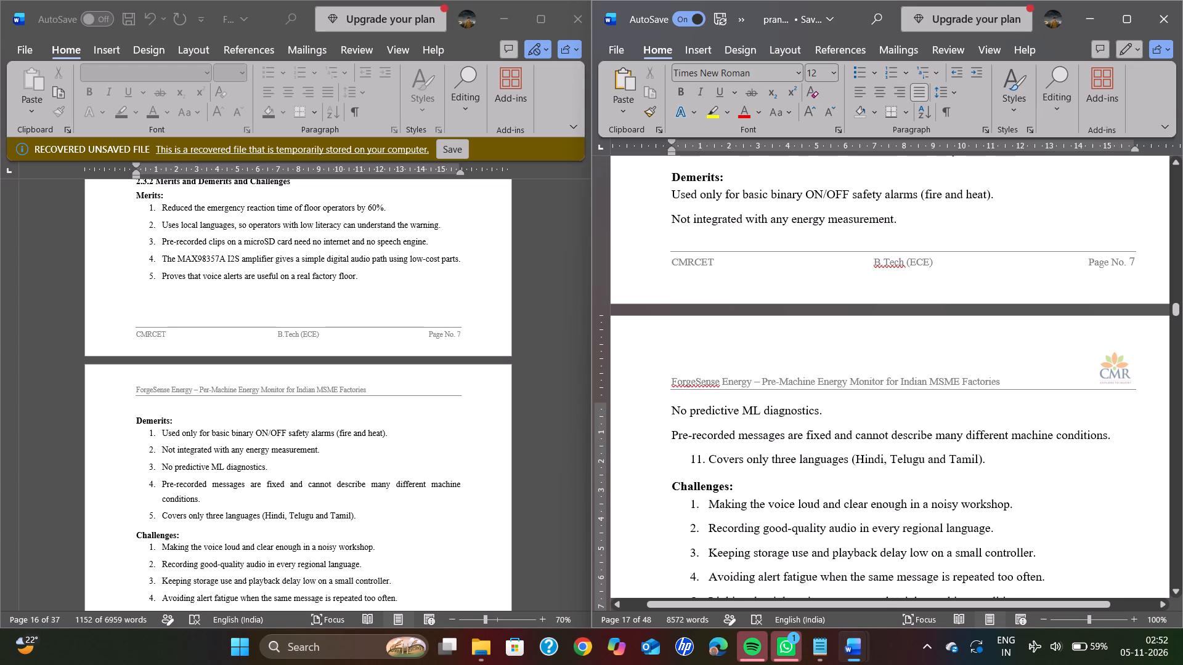
click(706, 465)
key(BackSpace)
key(BackSpace)
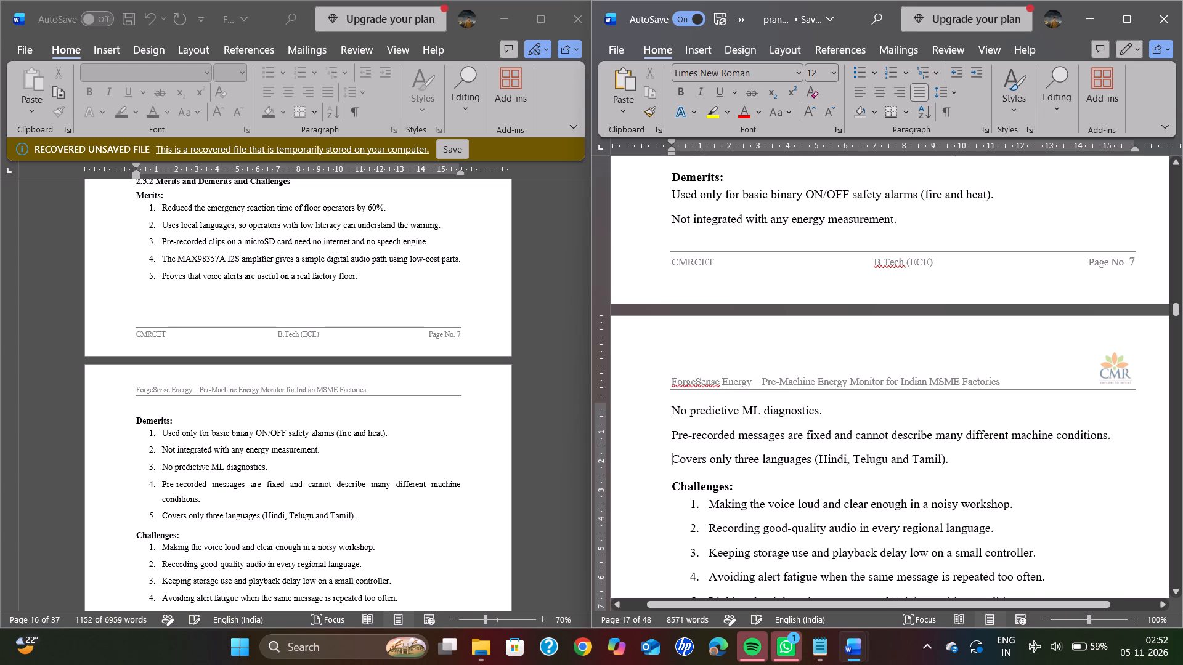
Number the five Demerits items in the report's section 2.3.2 from 1 to 5 and set their line spacing to 1.15.
drag(958, 465, 687, 162)
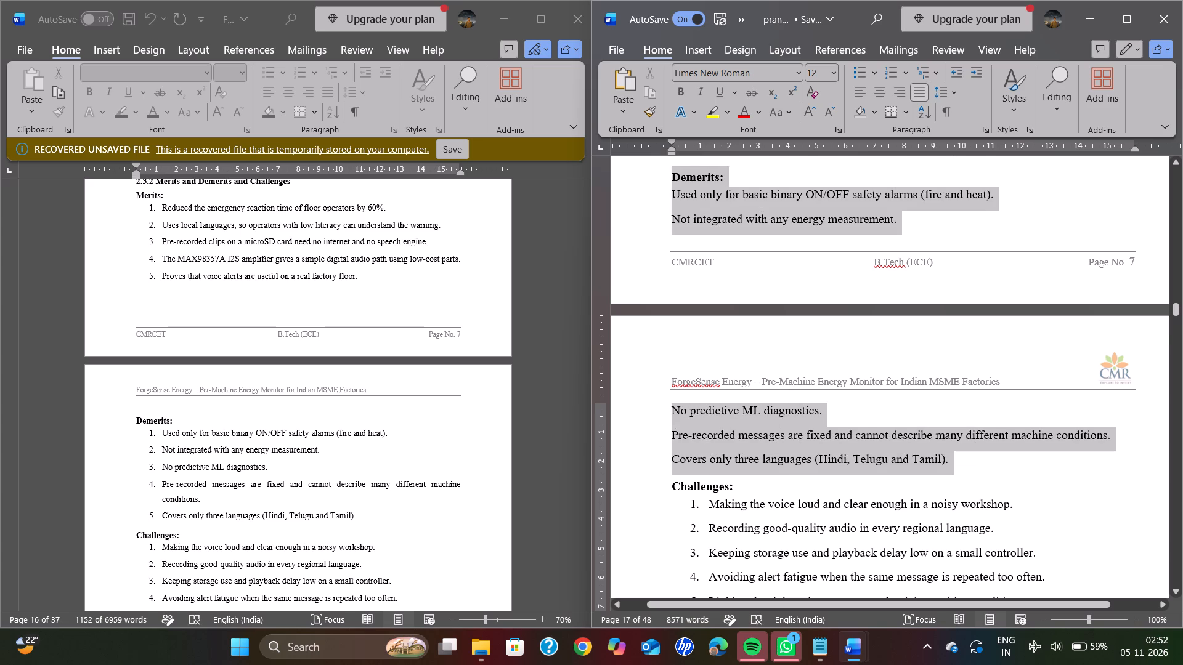
drag(687, 162, 671, 228)
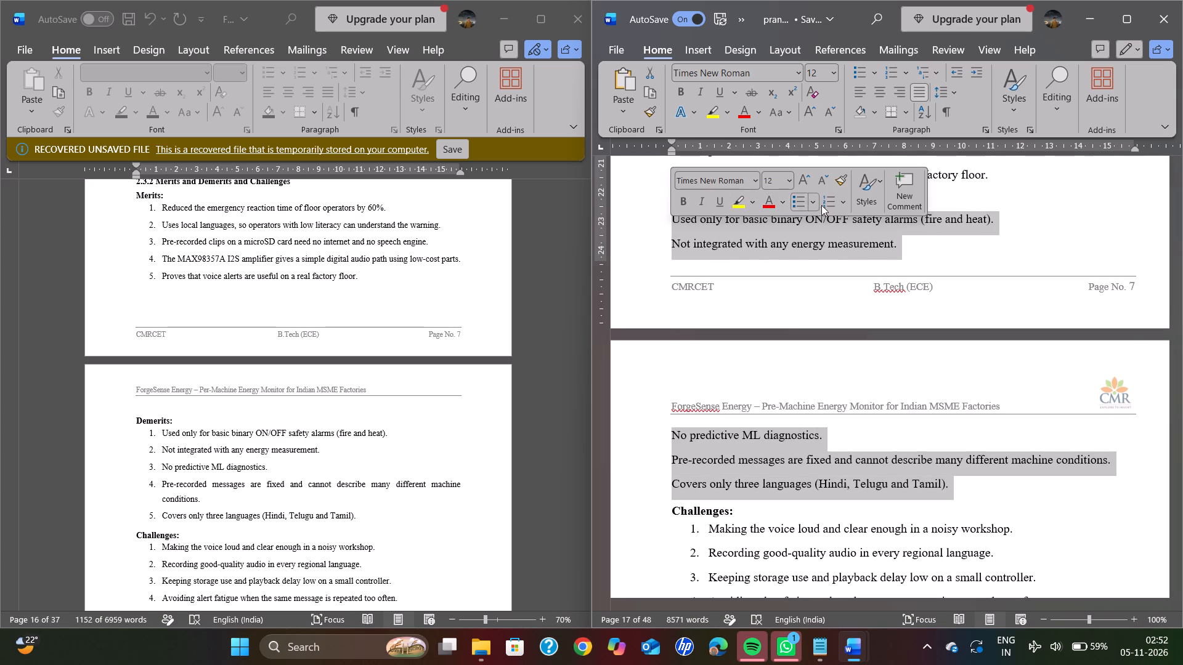
click(823, 202)
scroll(797, 278, up, 2)
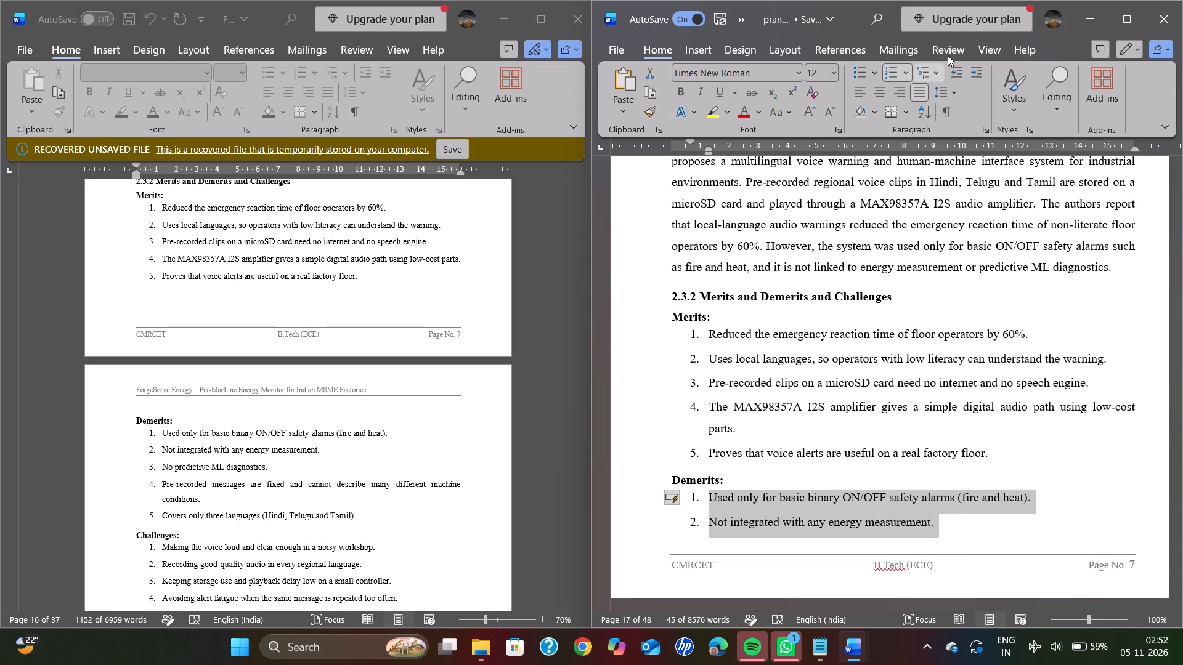
click(956, 89)
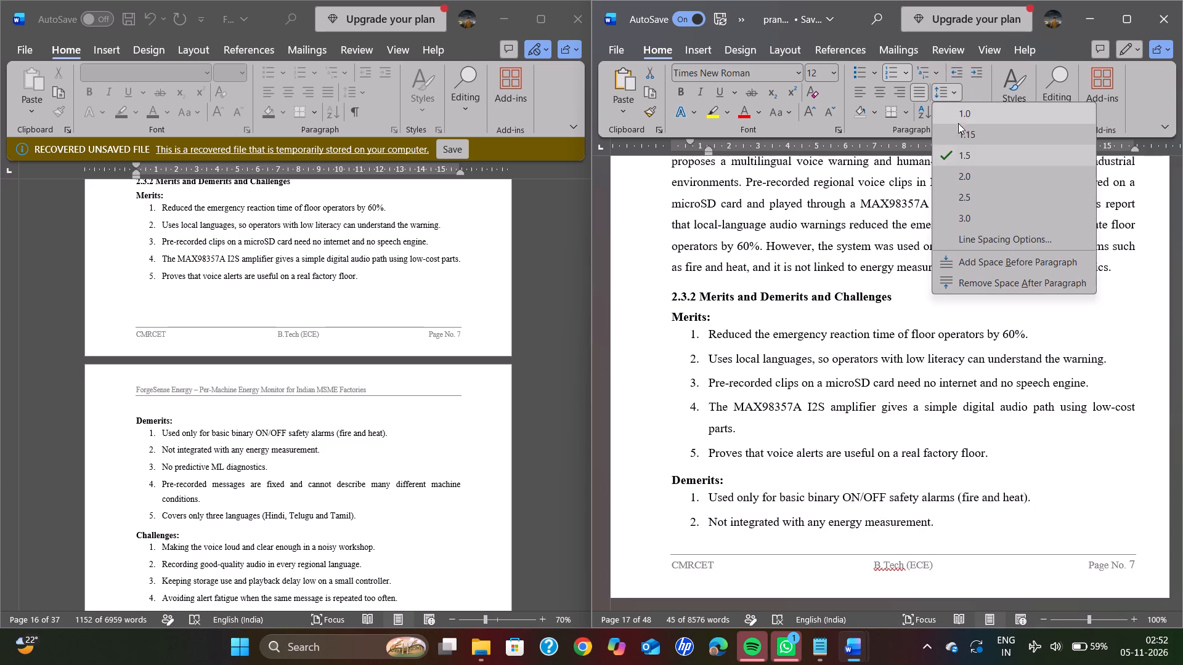
click(958, 135)
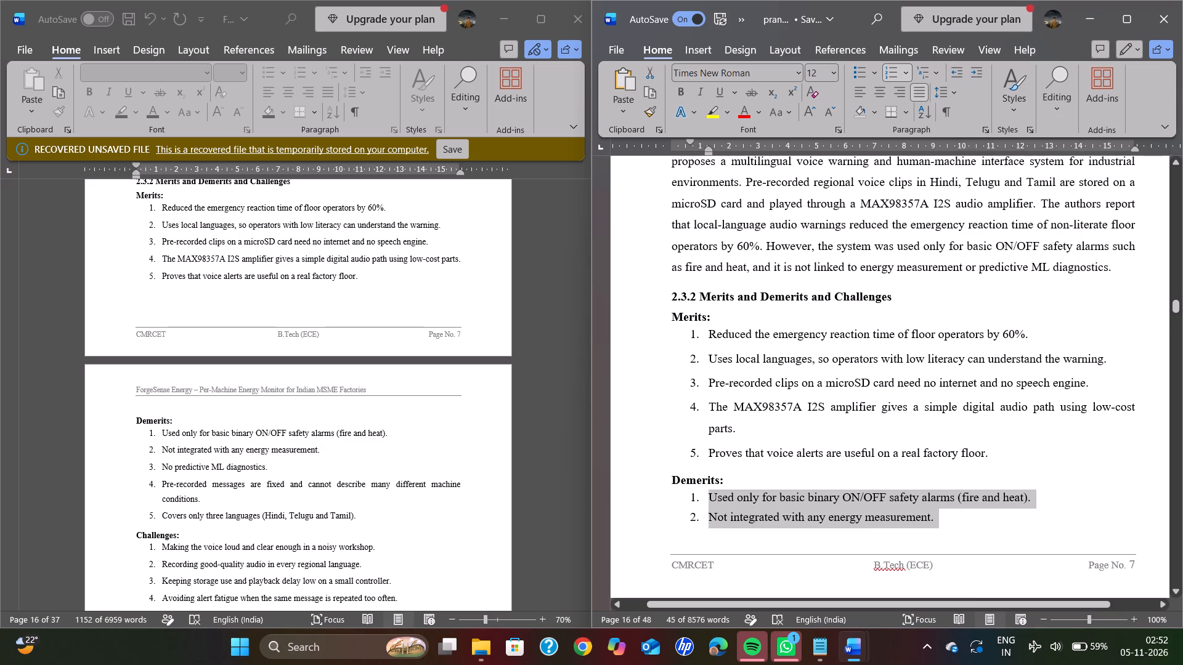
Set the line spacing of the five Merits items in section 2.3.2 to 1.15.
drag(990, 452, 706, 342)
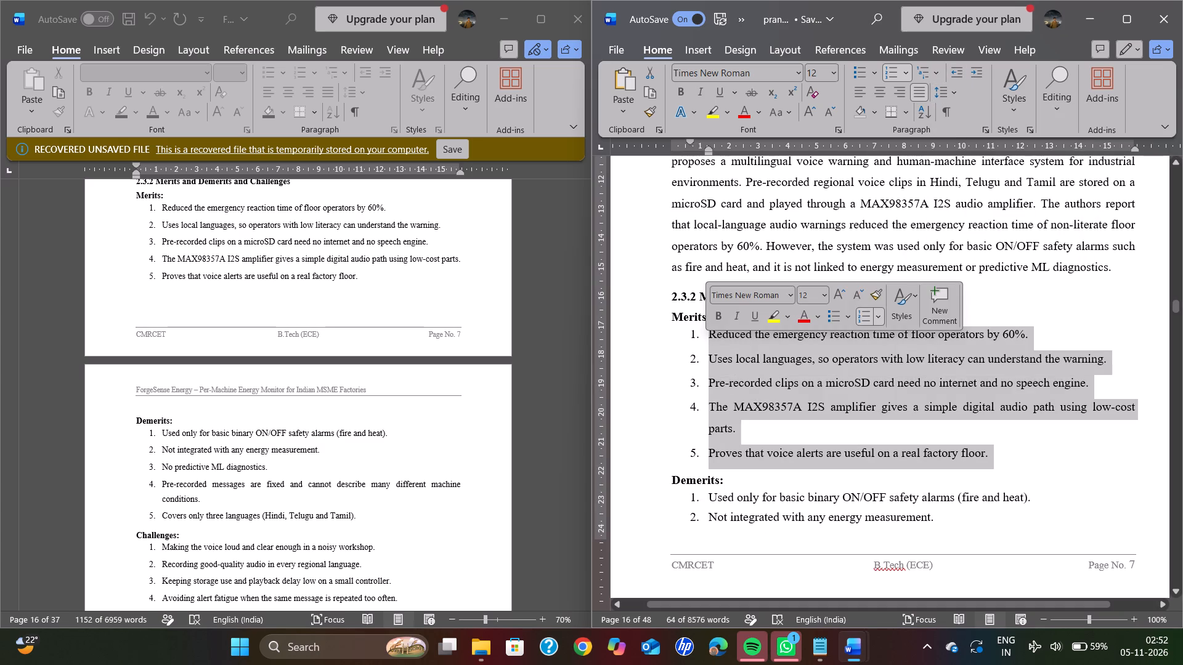
click(948, 91)
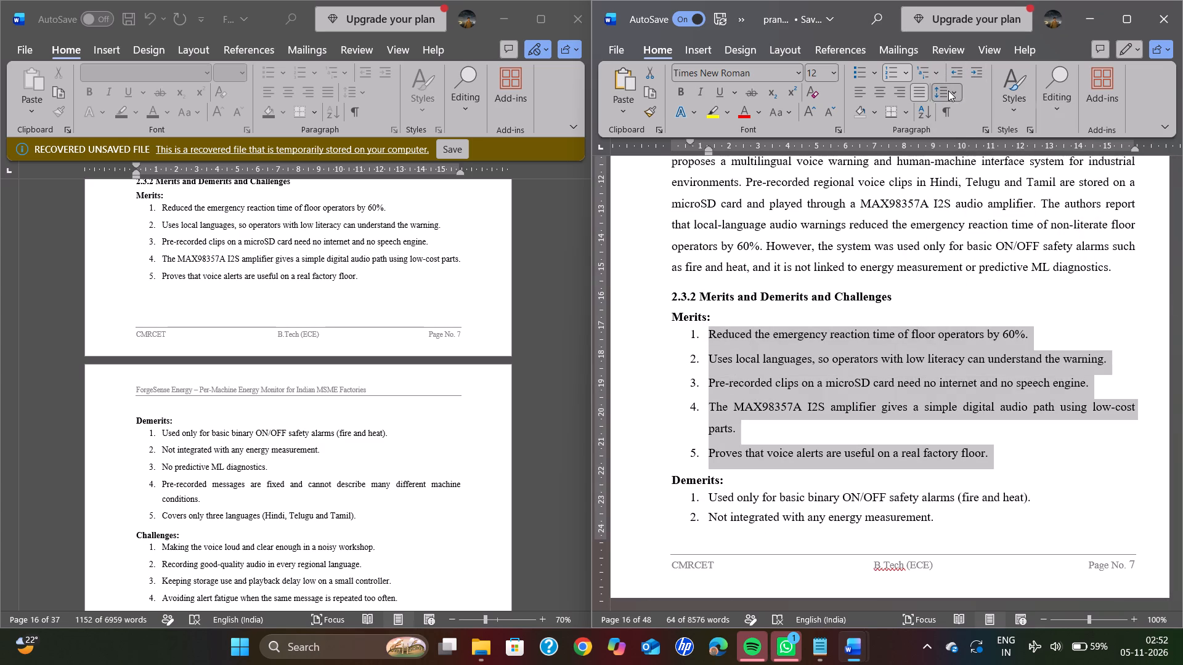
click(957, 135)
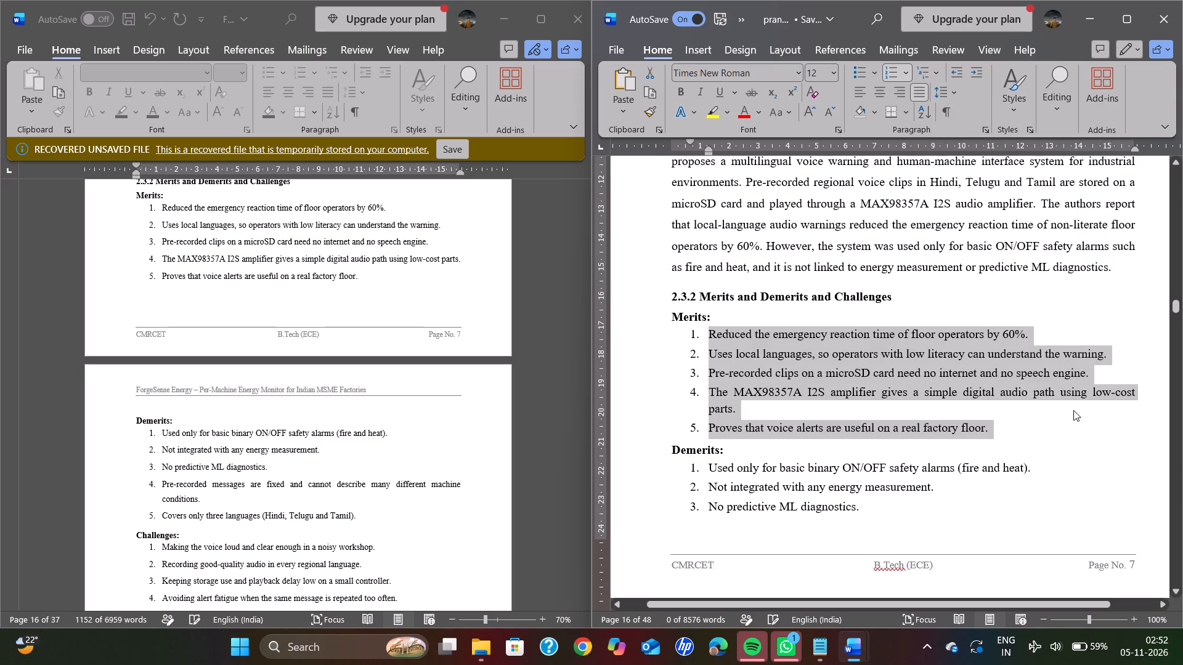
click(1068, 453)
Open the line spacing choices for the five Challenges items in section 2.3.2.
scroll(1068, 453, up, 2)
scroll(1068, 453, down, 1)
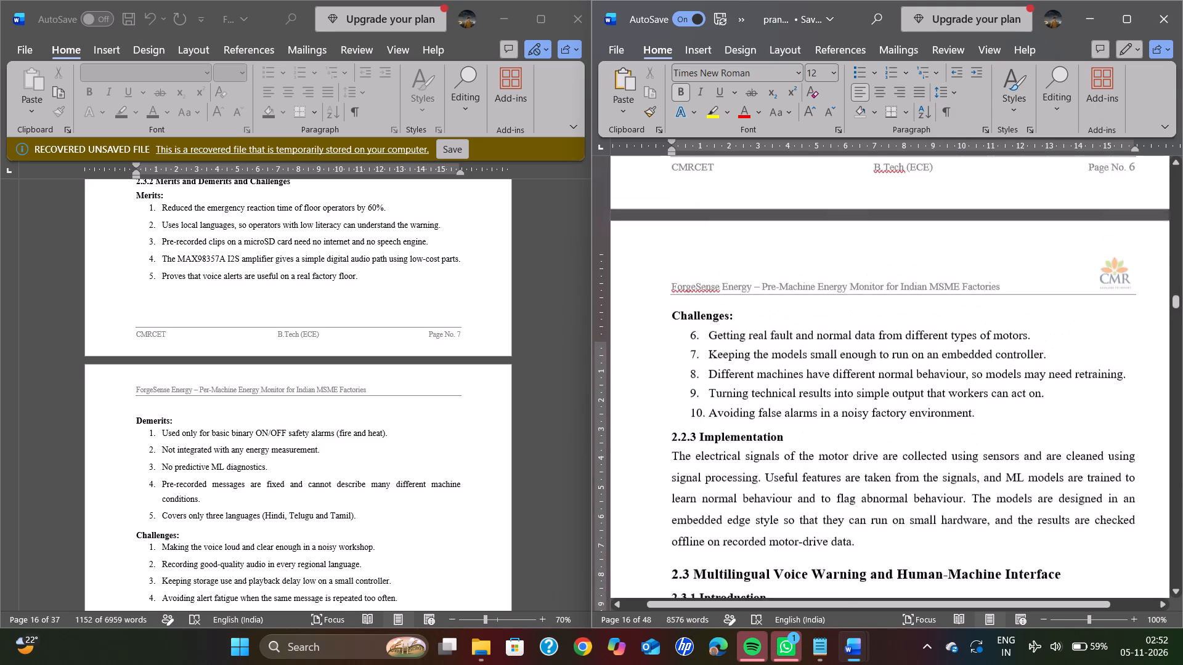
scroll(1068, 453, down, 2)
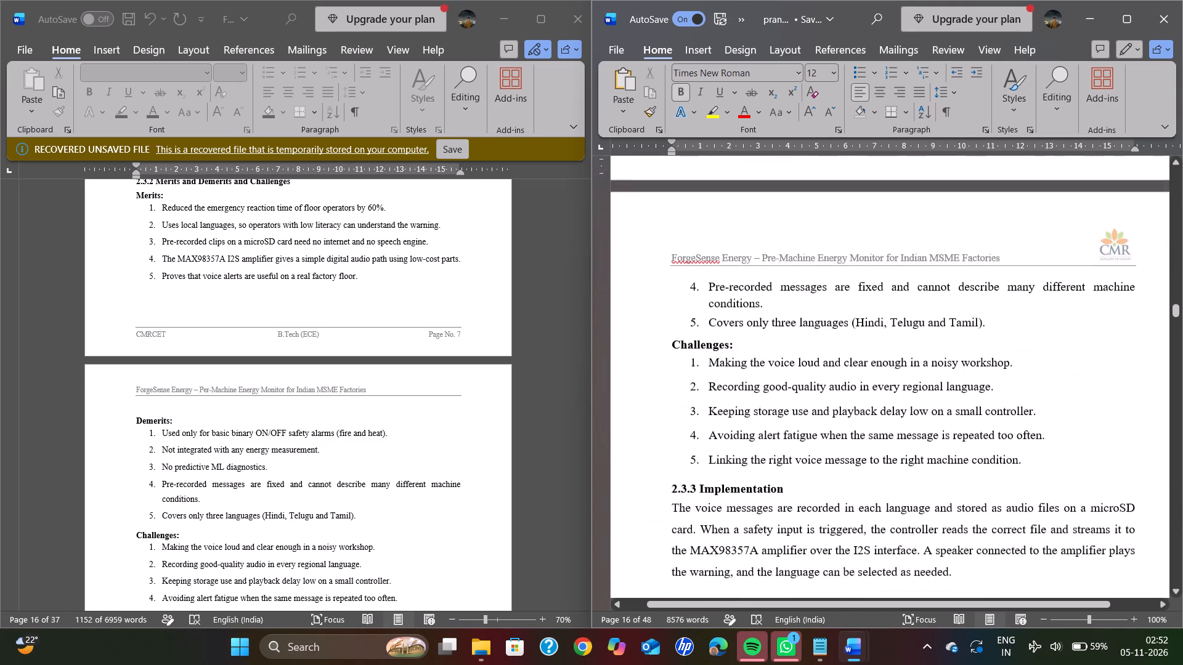
scroll(1068, 453, down, 1)
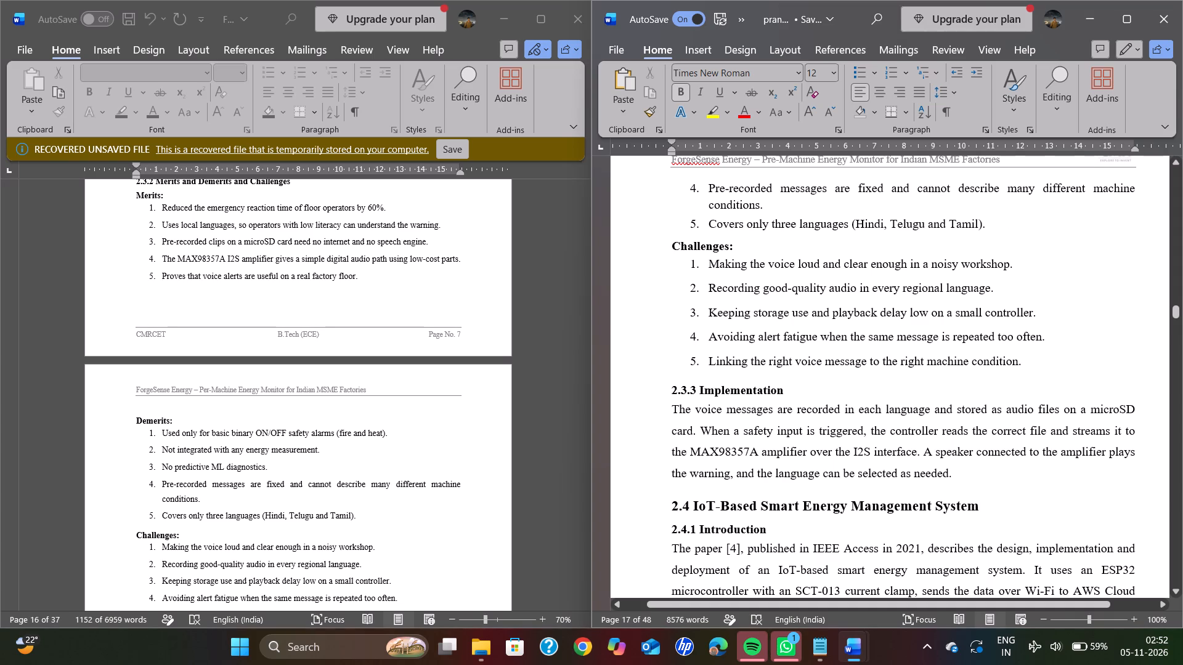
drag(1026, 368, 712, 272)
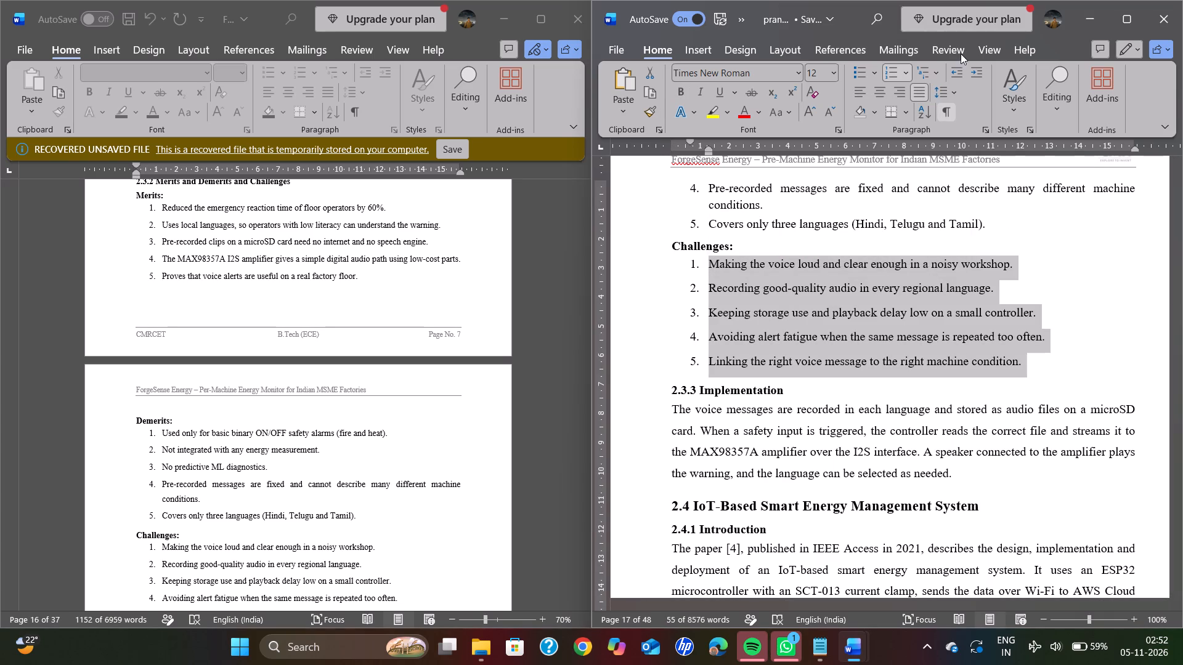
click(949, 87)
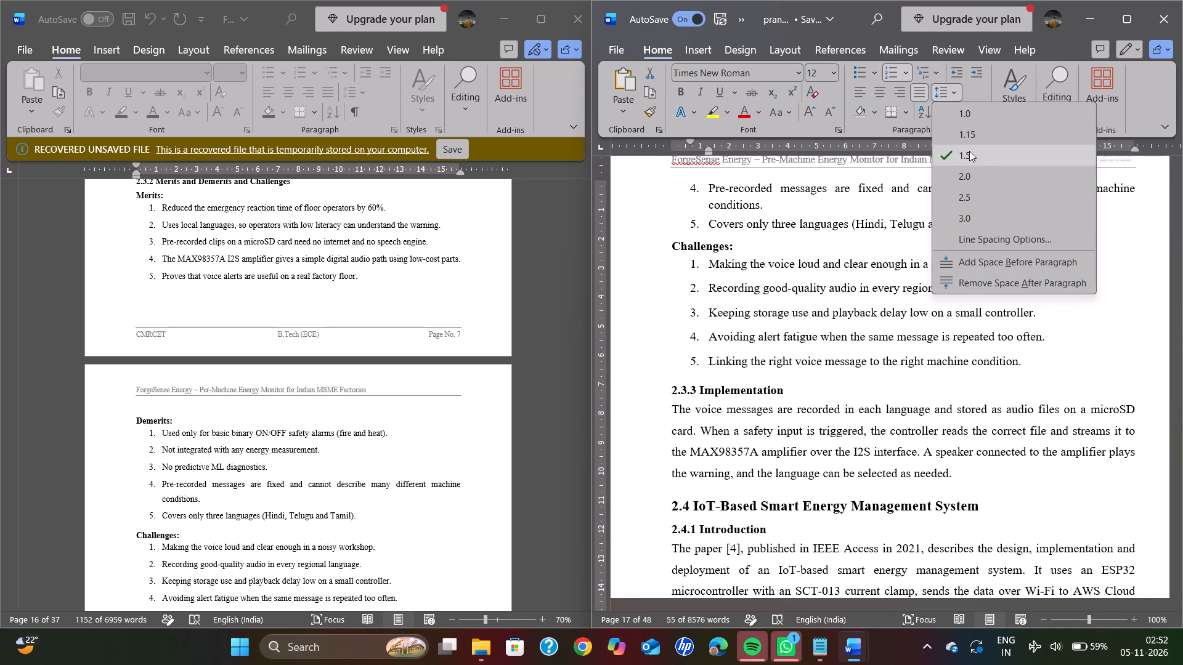
Set the line spacing of the five Challenges items in section 2.3.2 to 1.15.
click(969, 138)
click(1075, 291)
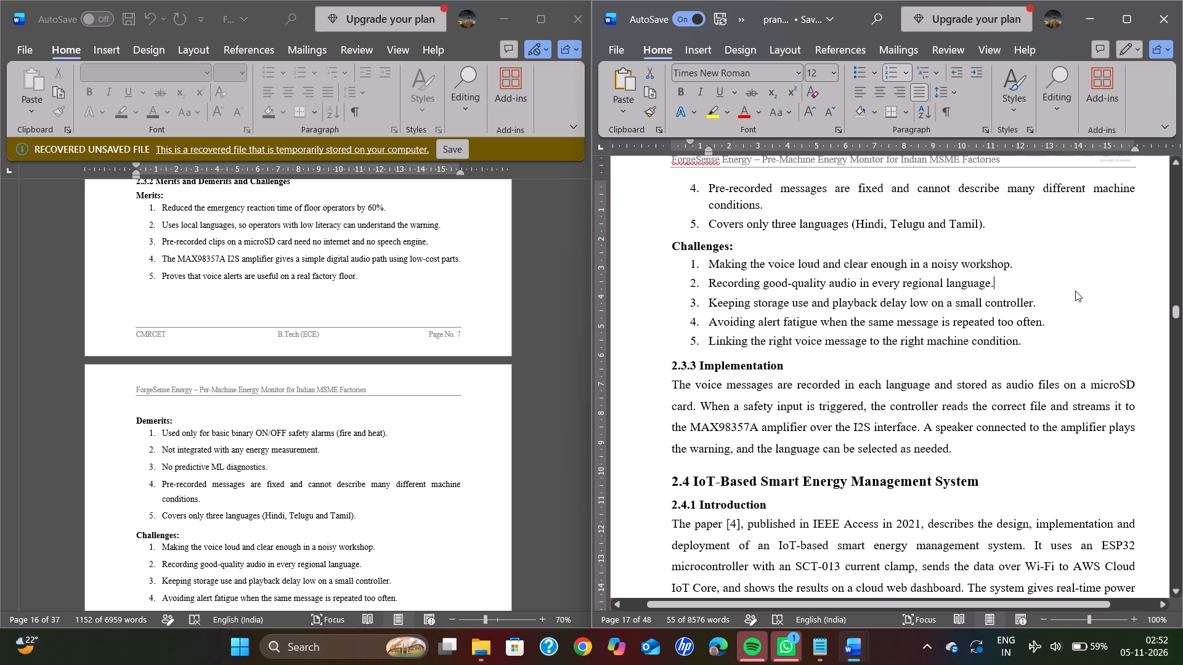
Set the line spacing of the 2.3.3 Implementation paragraph to 1.5.
scroll(1075, 291, up, 1)
scroll(1075, 291, down, 3)
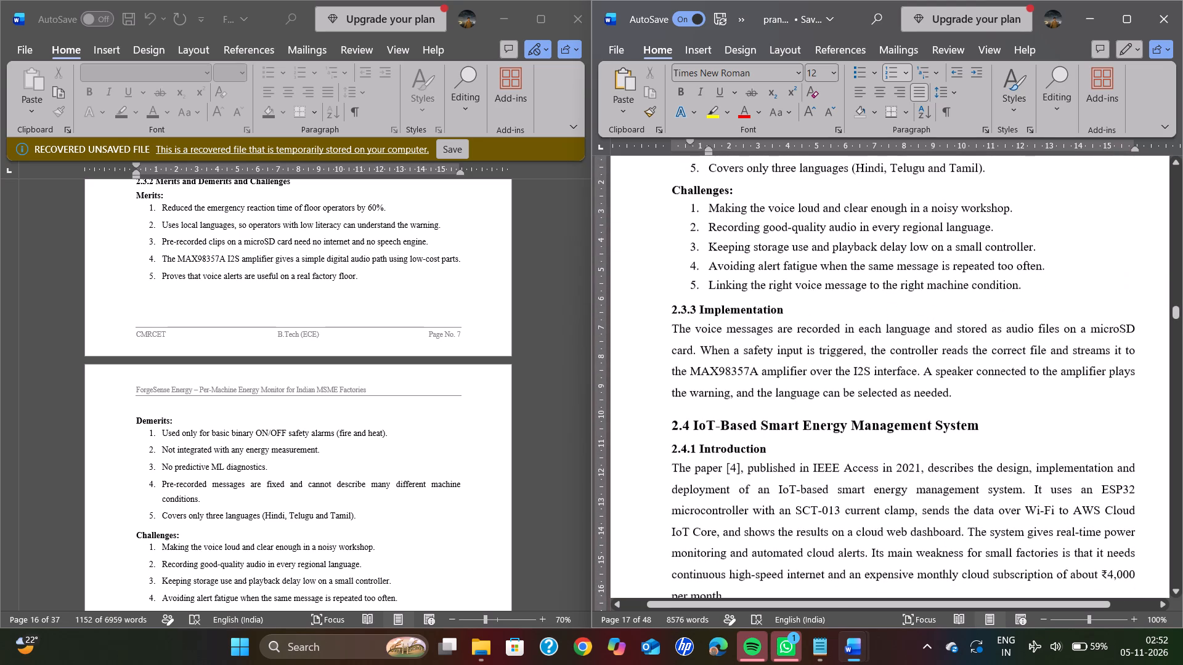
click(973, 394)
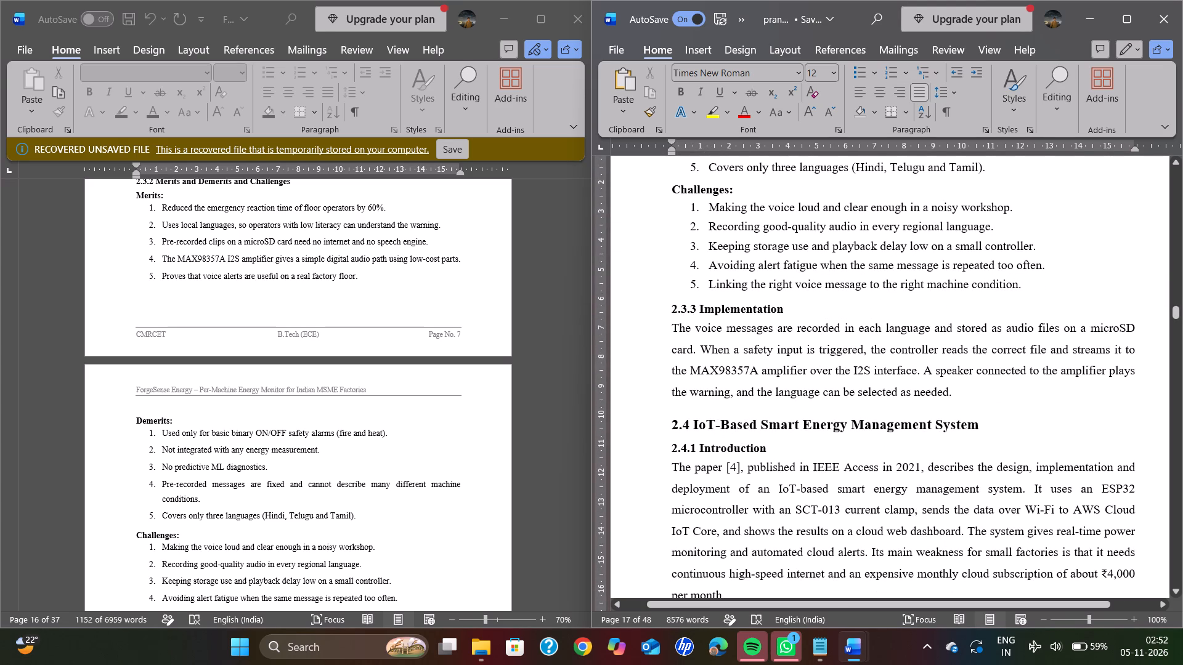
drag(976, 391, 665, 336)
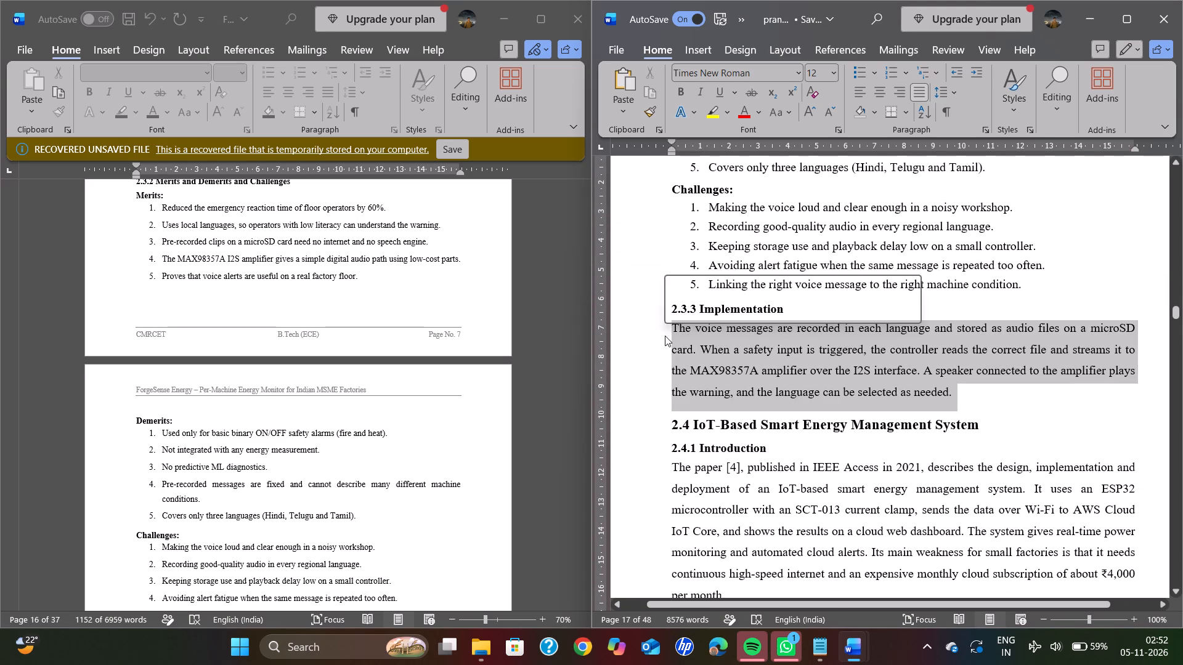
click(954, 94)
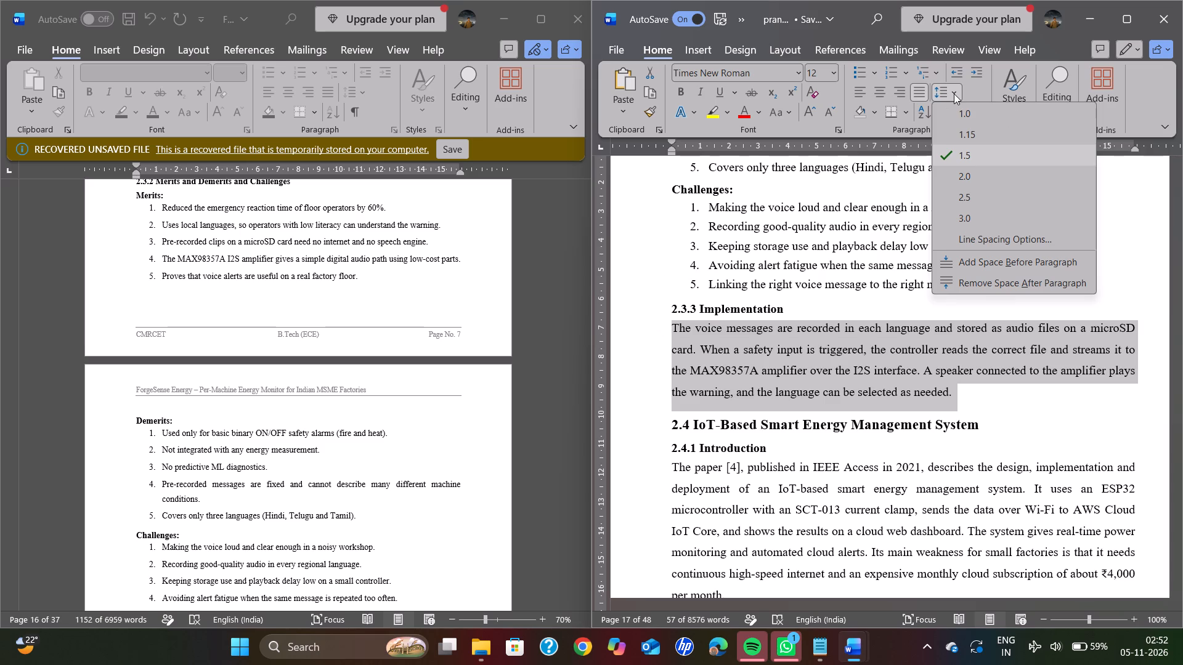
click(964, 158)
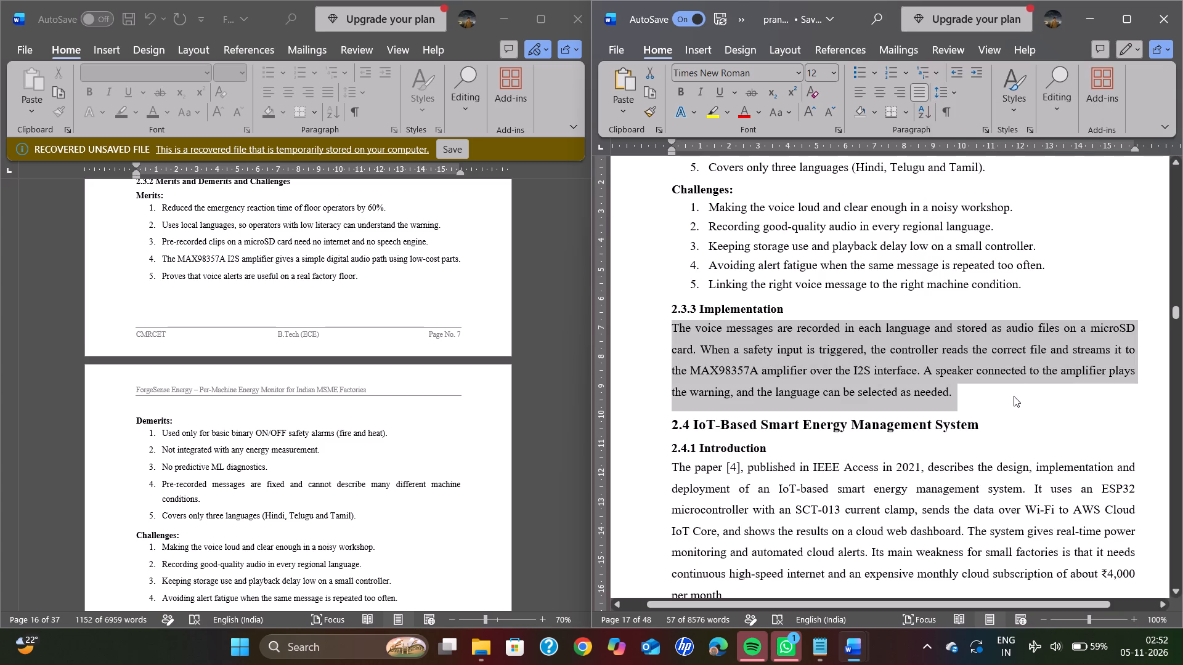
click(1014, 396)
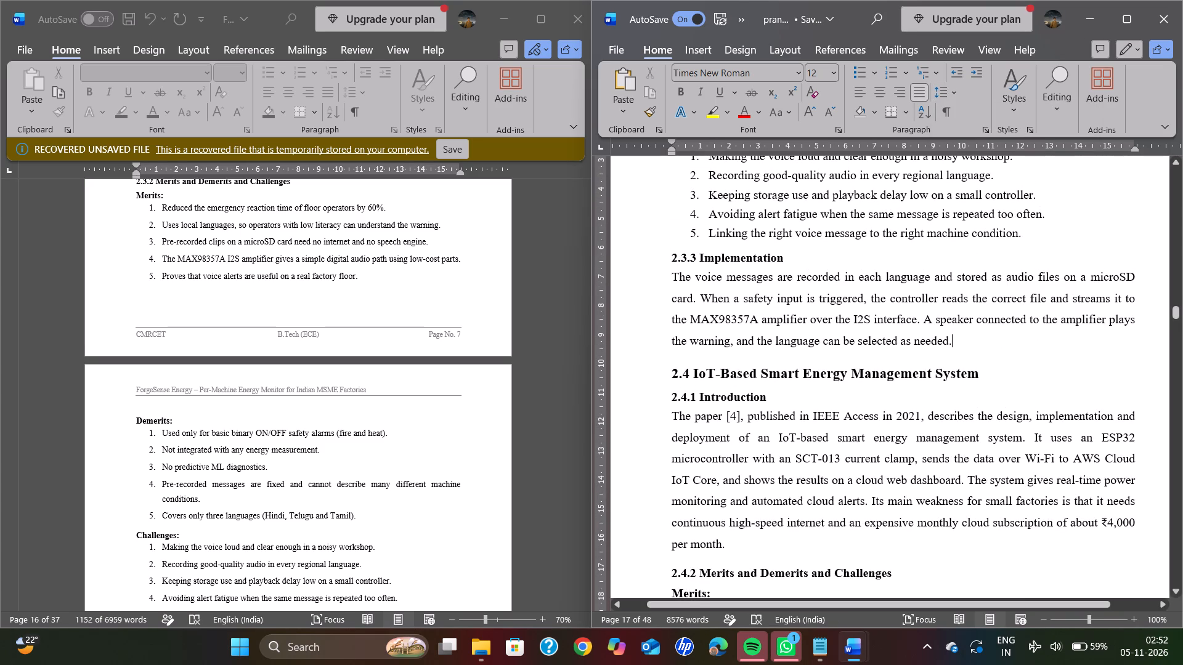
Indent the first lines of the 2.3.3 Implementation and 2.4.1 Introduction paragraphs.
click(672, 281)
key(Tab)
scroll(672, 281, up, 1)
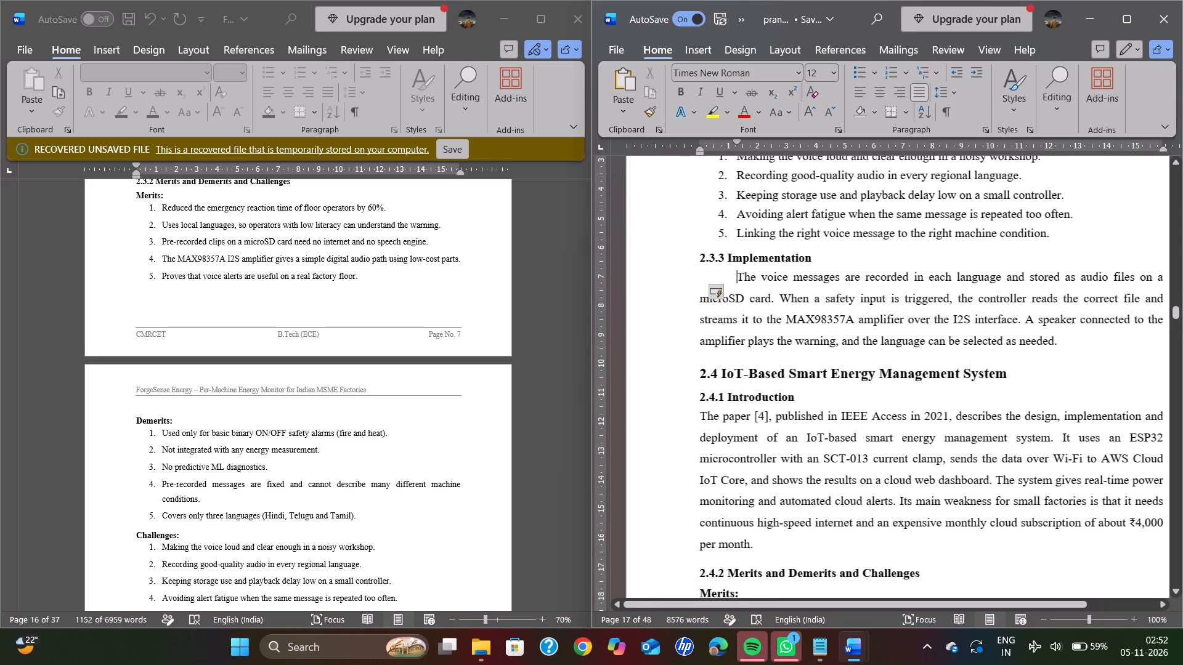
click(698, 416)
key(Tab)
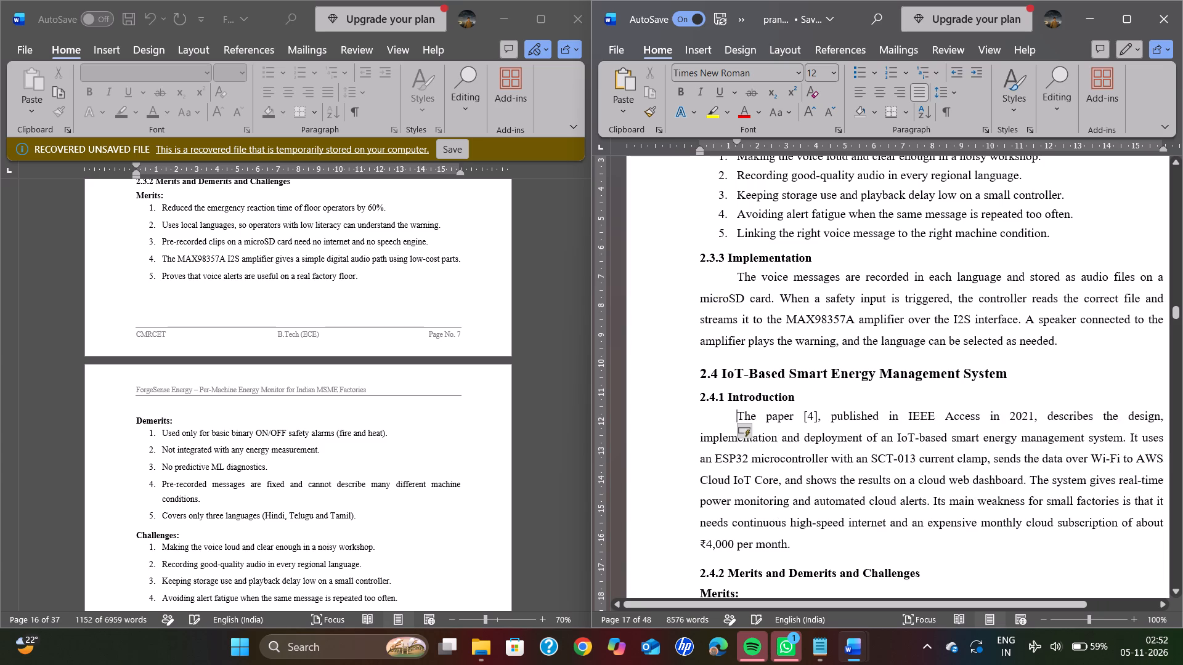
Indent the first lines of the 2.3.1 Introduction and 2.2.3 Implementation paragraphs.
scroll(698, 416, up, 4)
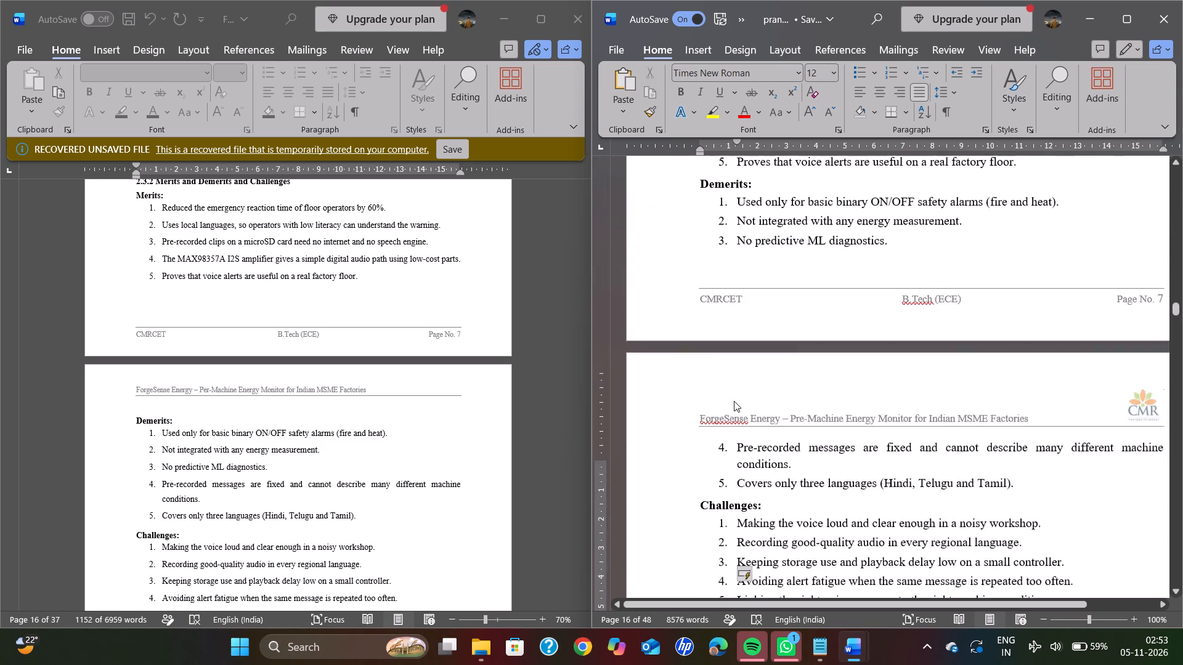
scroll(734, 401, up, 2)
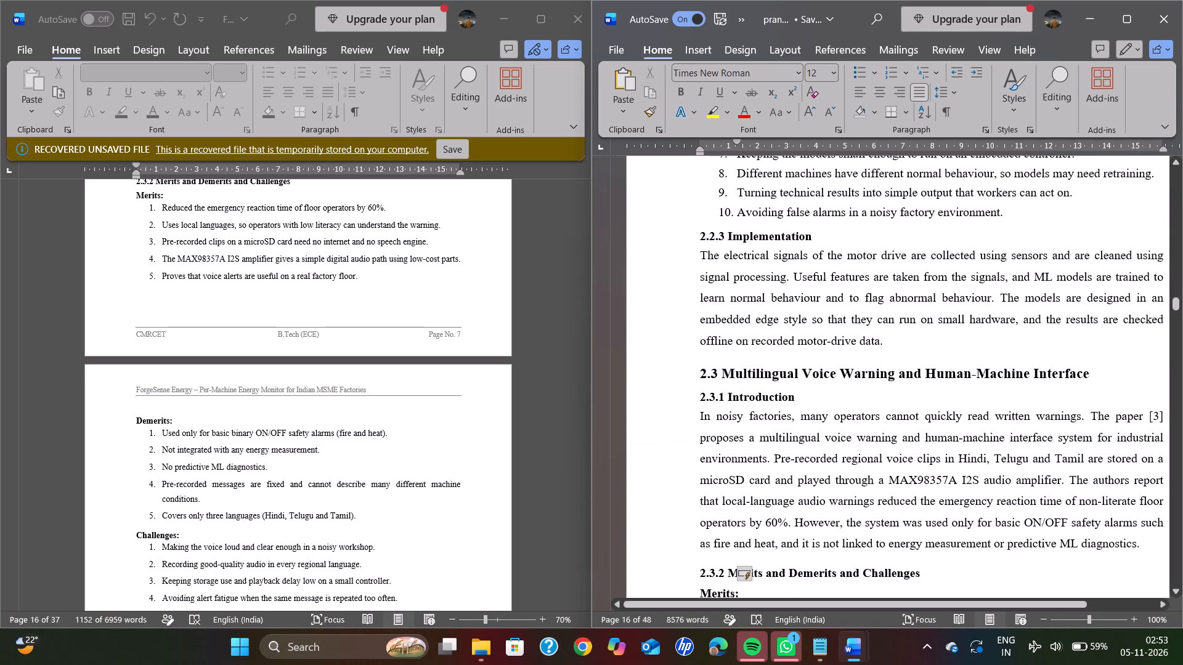
click(698, 414)
key(Tab)
scroll(698, 414, up, 1)
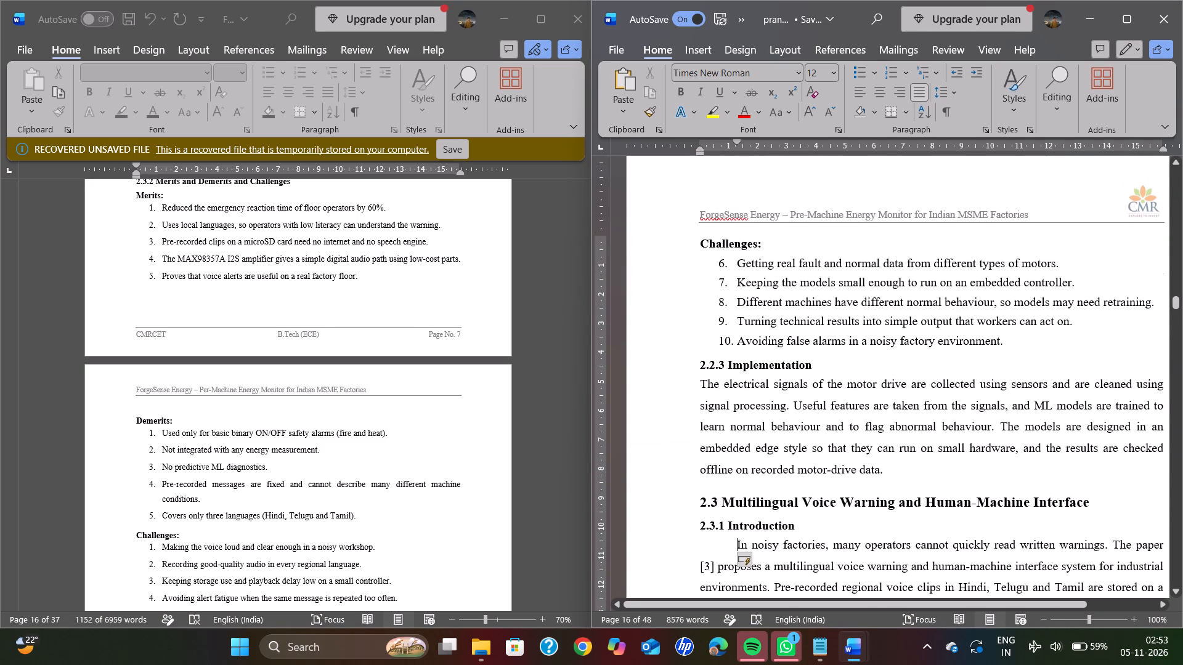
click(698, 381)
key(Tab)
Indent the first lines of the 2.2.1 Introduction and 2.1.3 Implementation paragraphs.
scroll(698, 381, up, 3)
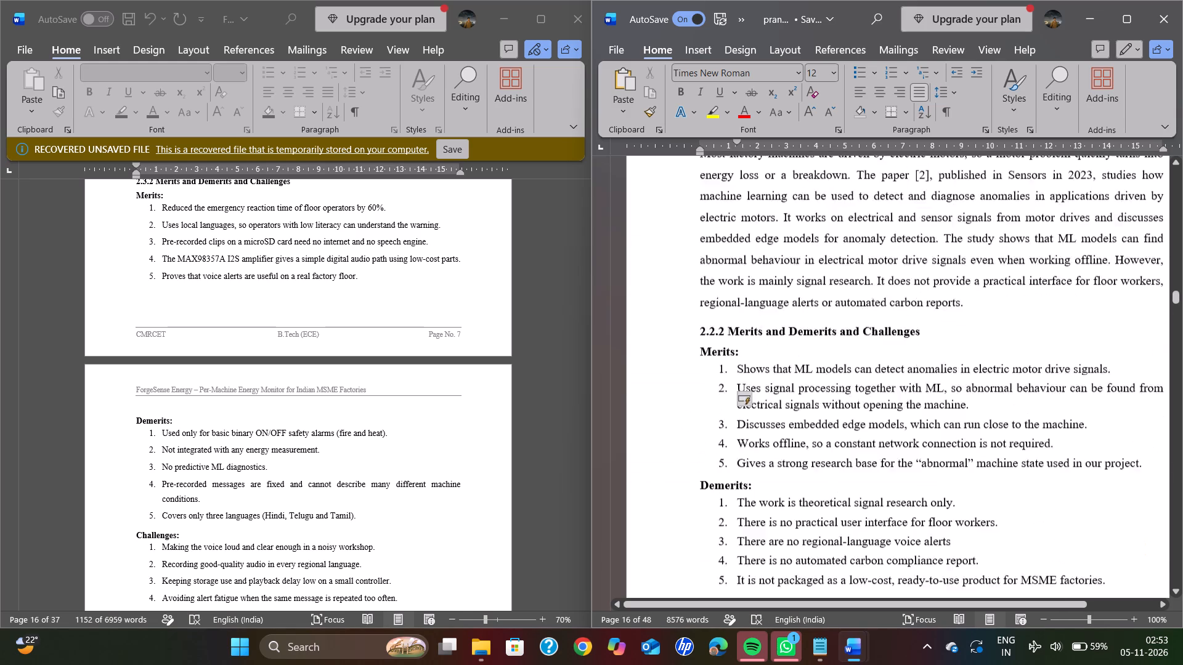
scroll(698, 381, up, 1)
click(696, 490)
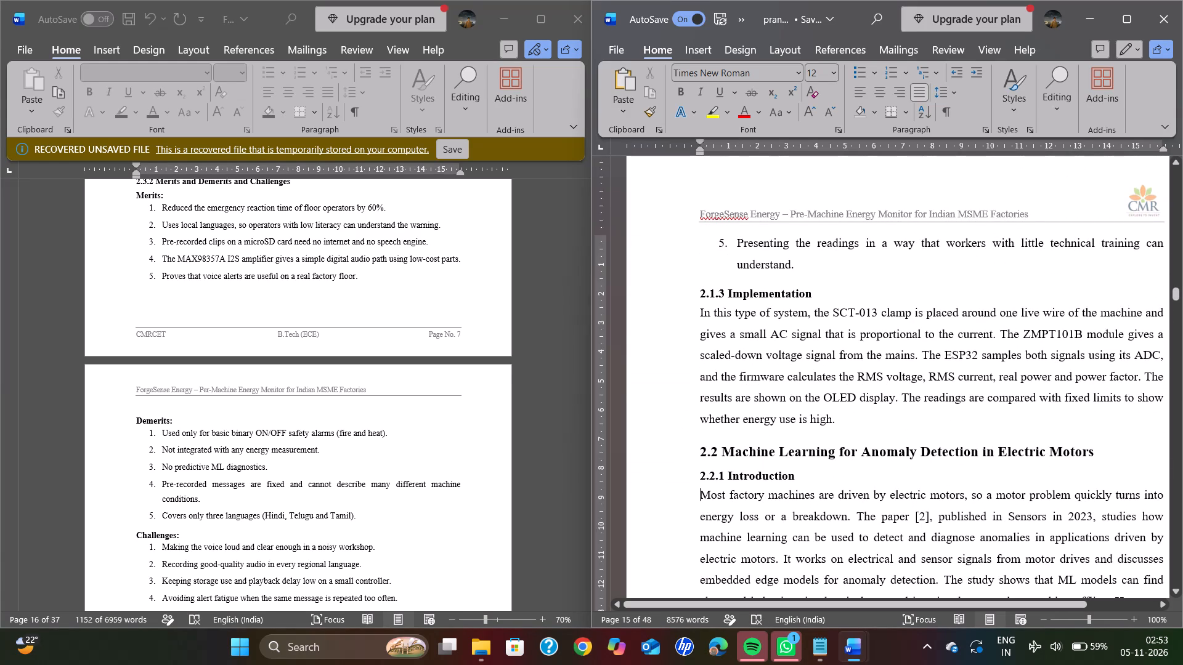
key(Tab)
scroll(696, 490, up, 1)
click(697, 439)
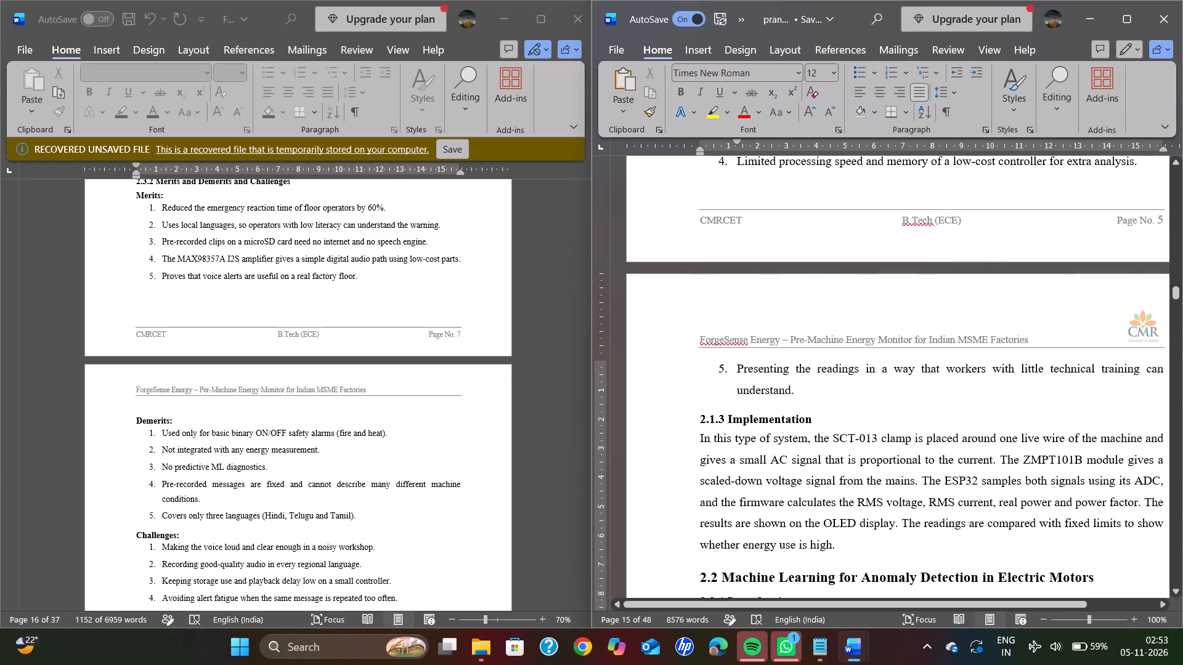
Indent the first lines of the 2.1.3 Implementation and 2.1.1 Introduction paragraphs.
key(Tab)
scroll(697, 439, up, 3)
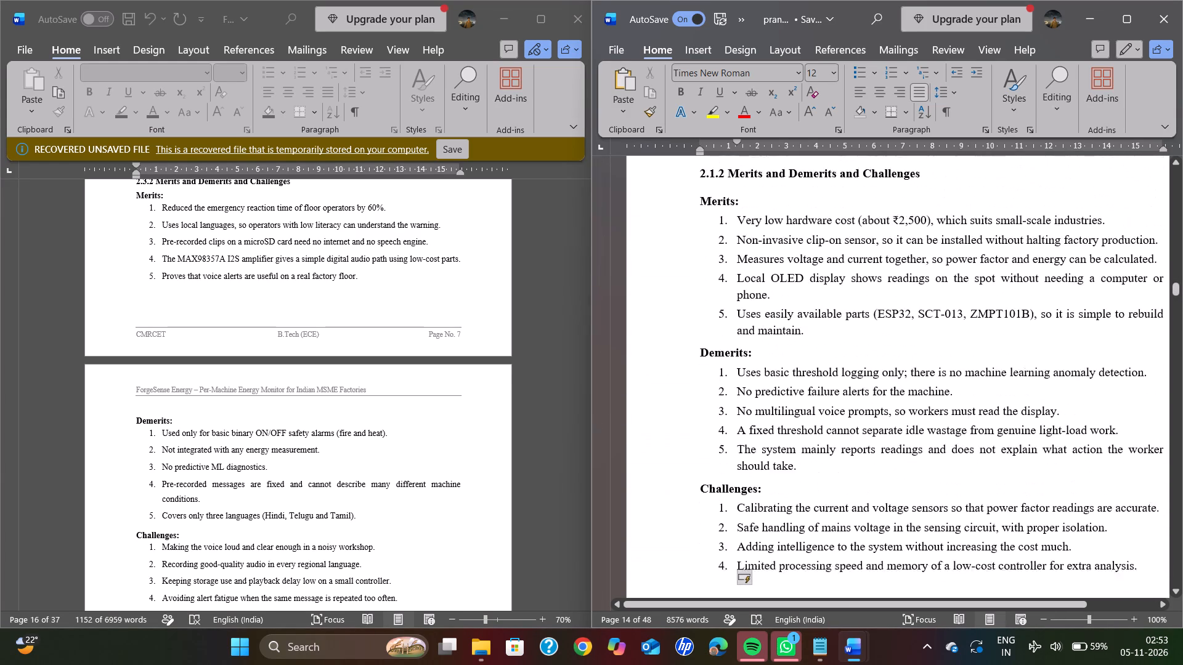
scroll(697, 439, up, 3)
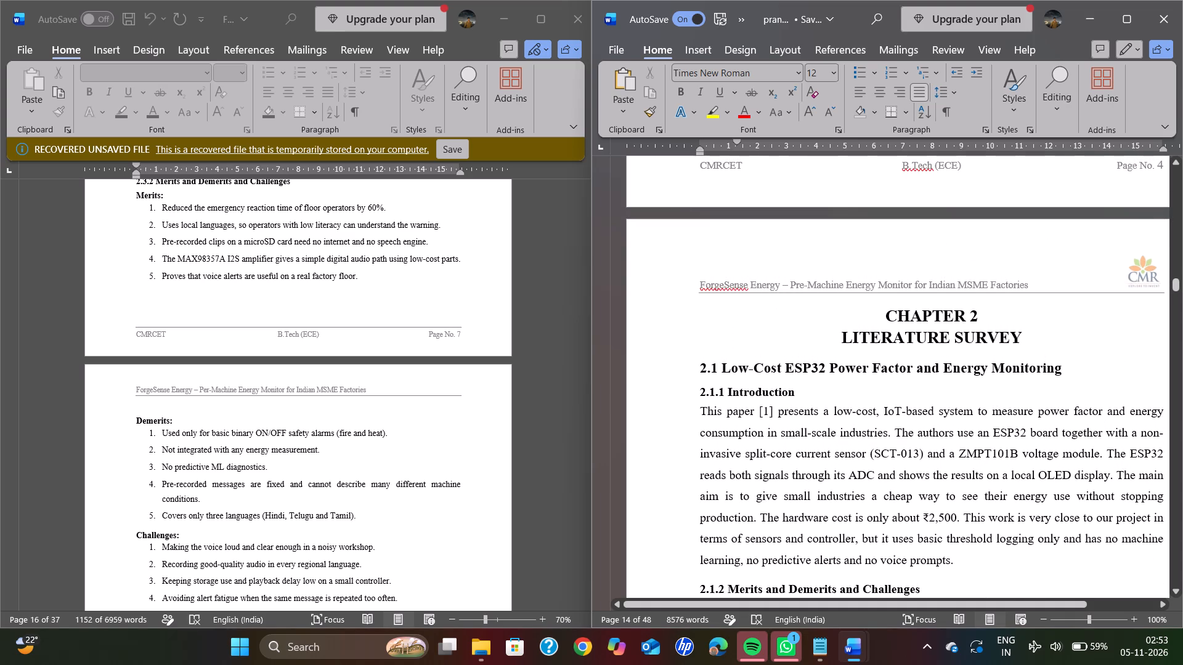
click(697, 411)
key(Tab)
Set the line spacing of the five Demerits items in section 2.5.2 to 1.15.
scroll(697, 411, down, 3)
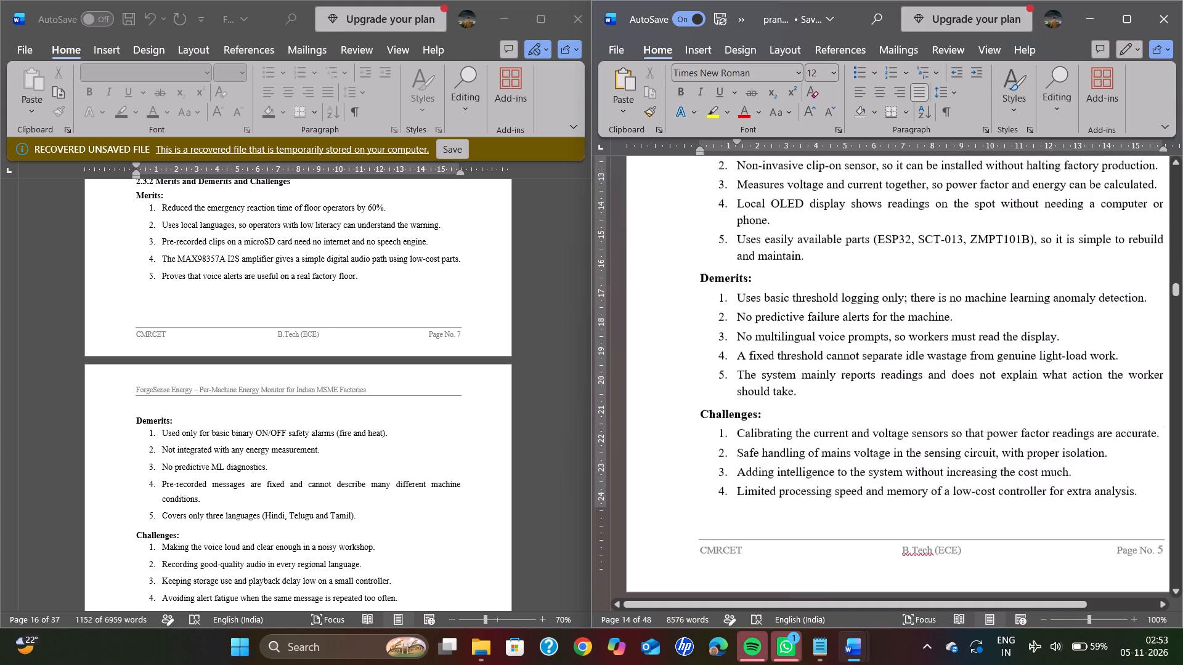
scroll(697, 411, down, 4)
ctrl+scroll(697, 411, down, 1)
scroll(802, 398, down, 1)
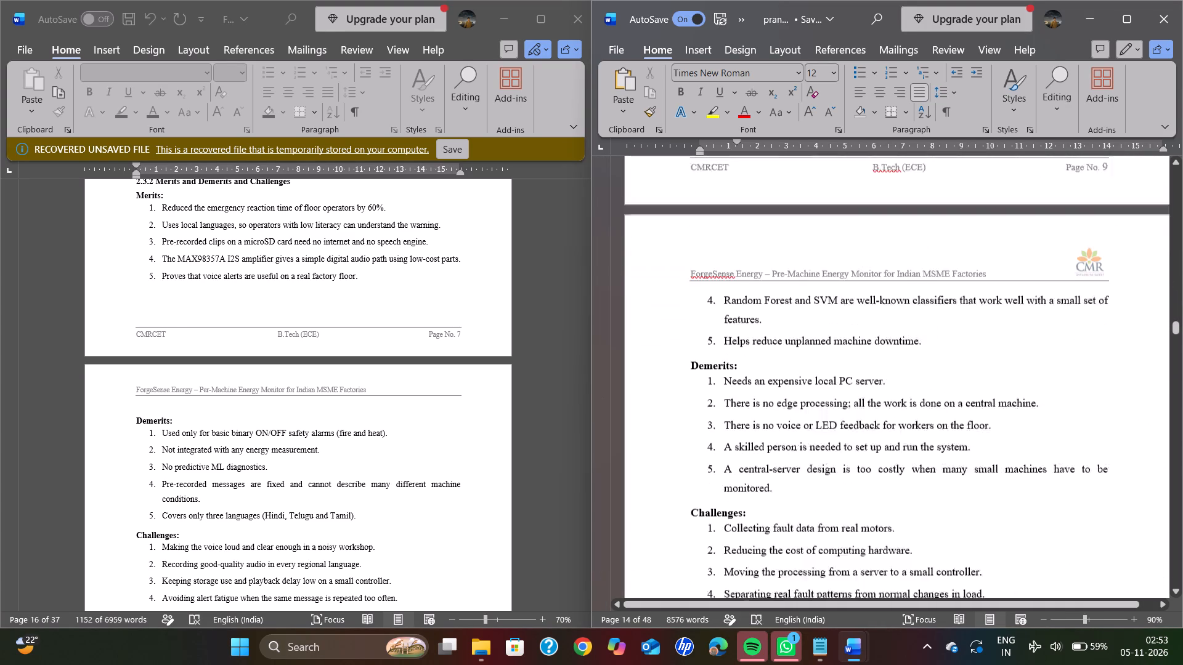
scroll(802, 398, down, 2)
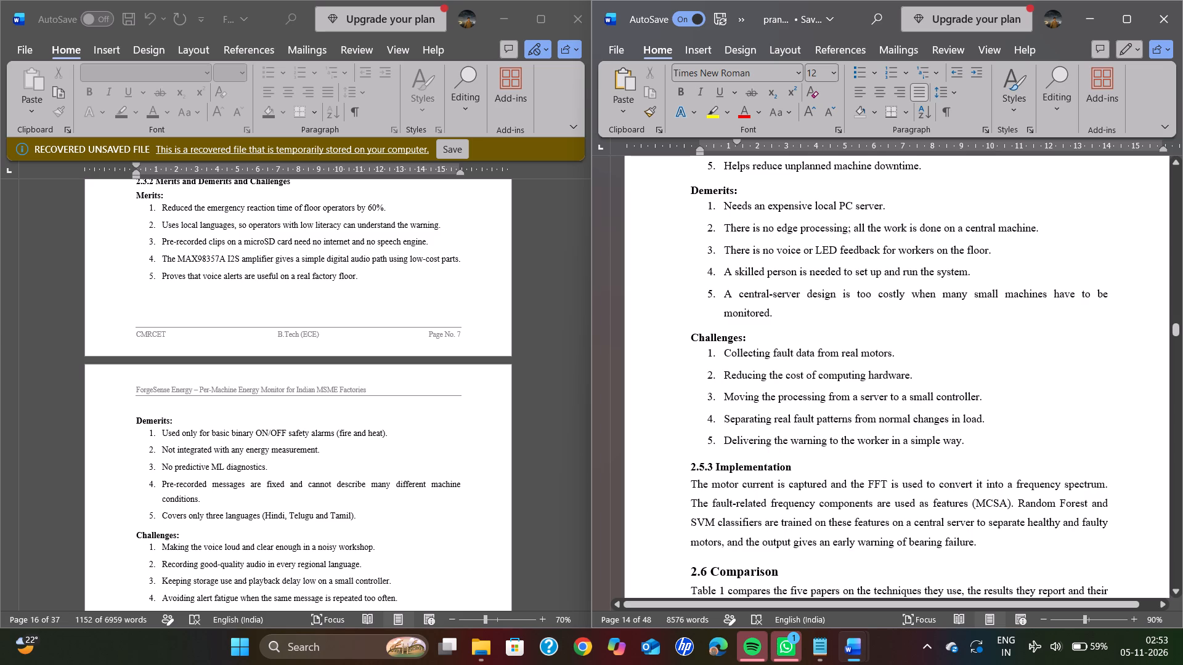
drag(777, 310, 707, 204)
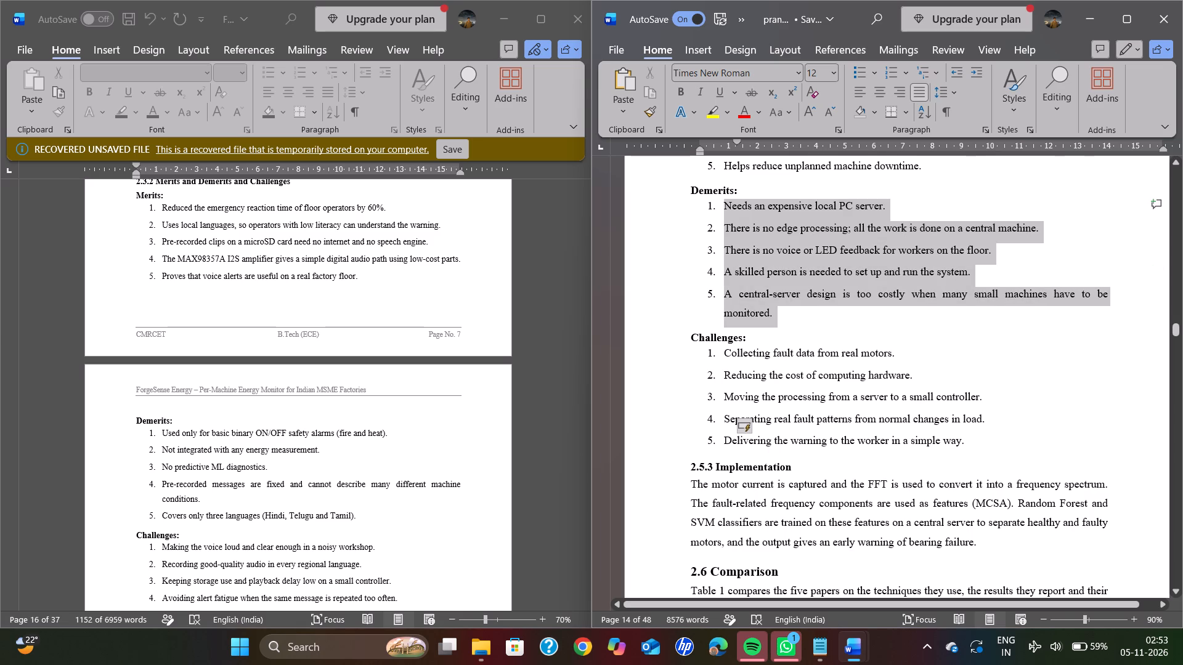
drag(707, 204, 710, 209)
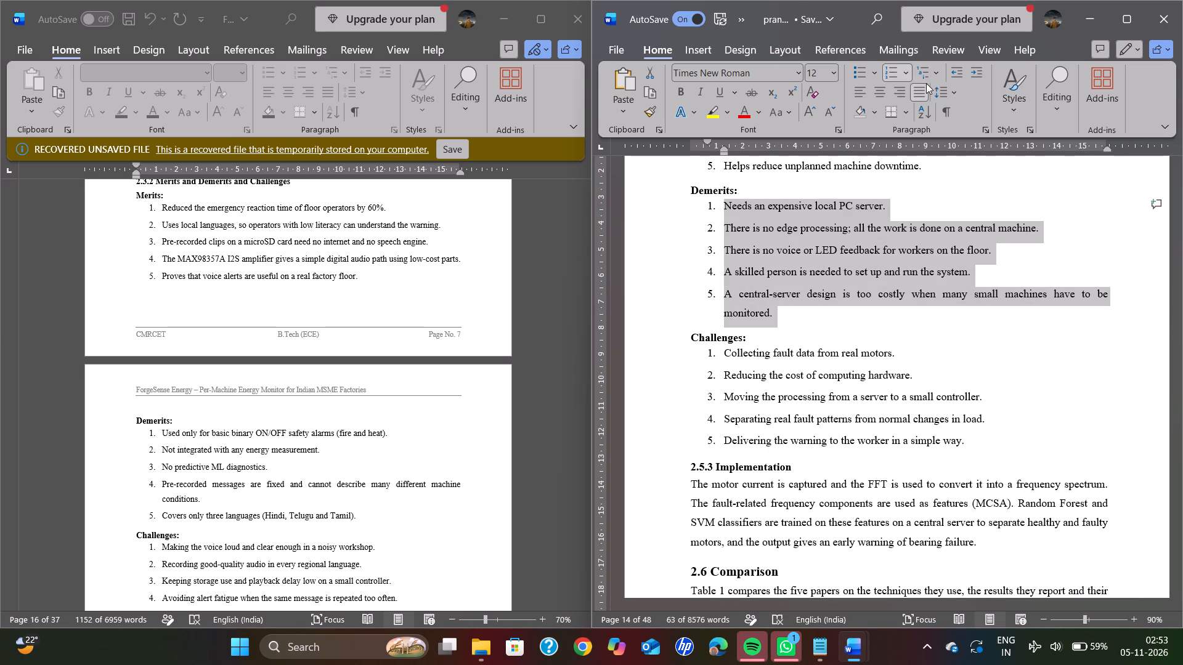
click(948, 91)
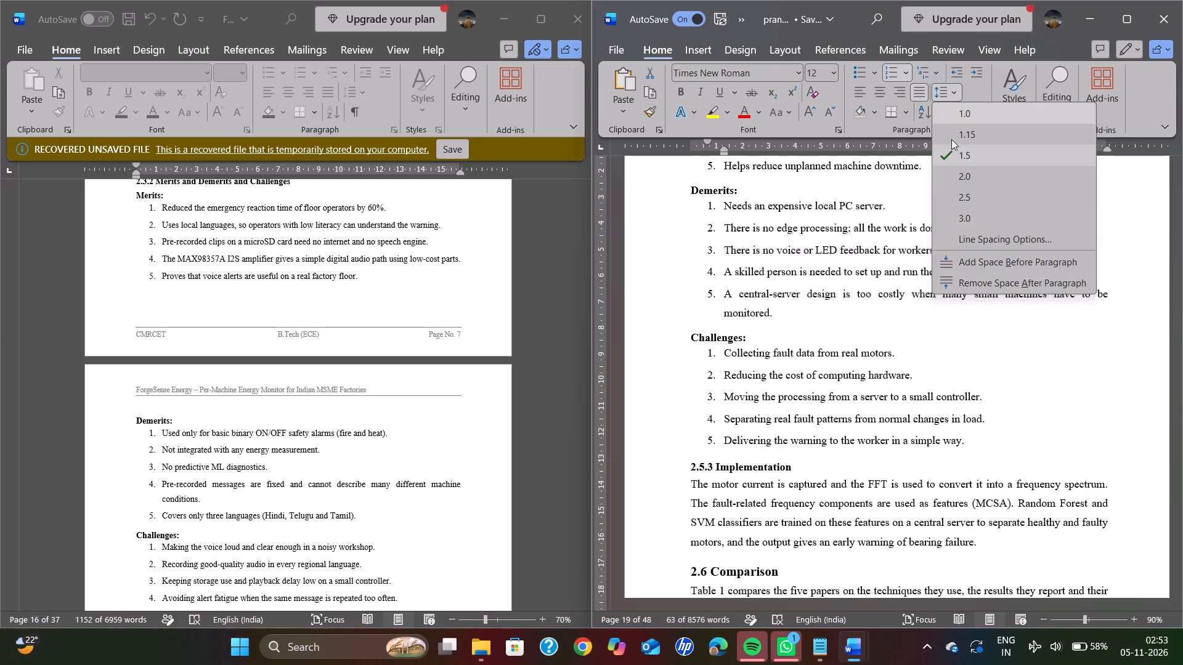
click(953, 134)
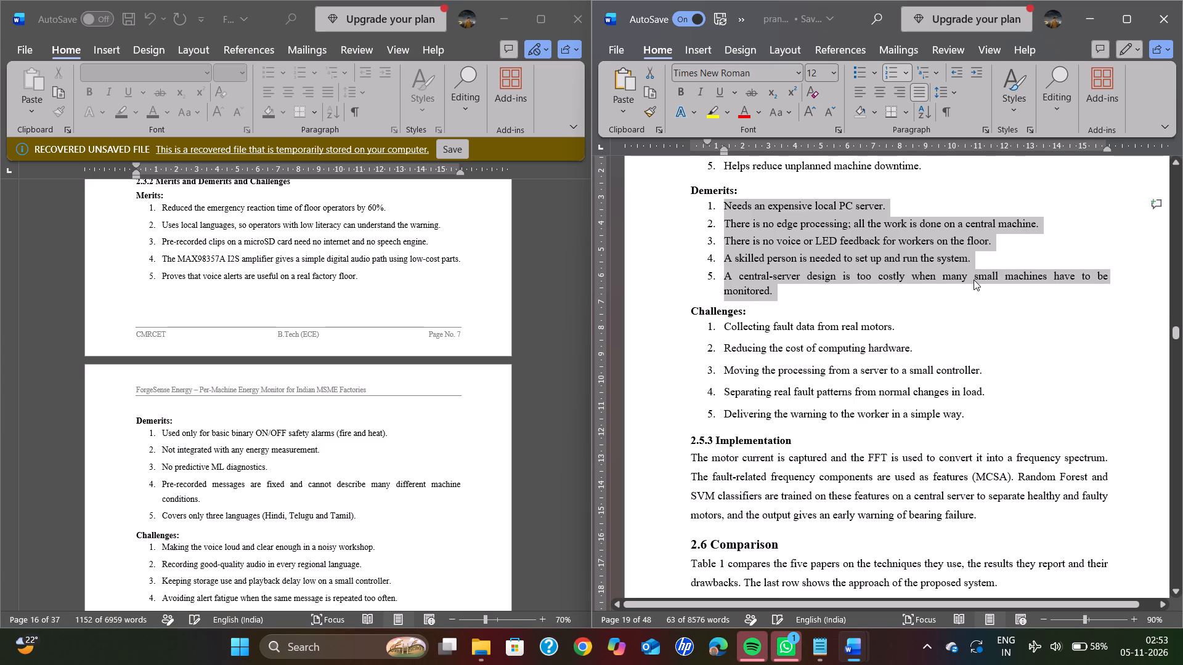
Set the line spacing of the five Merits items in section 2.5.2 to 1.15.
scroll(974, 280, up, 2)
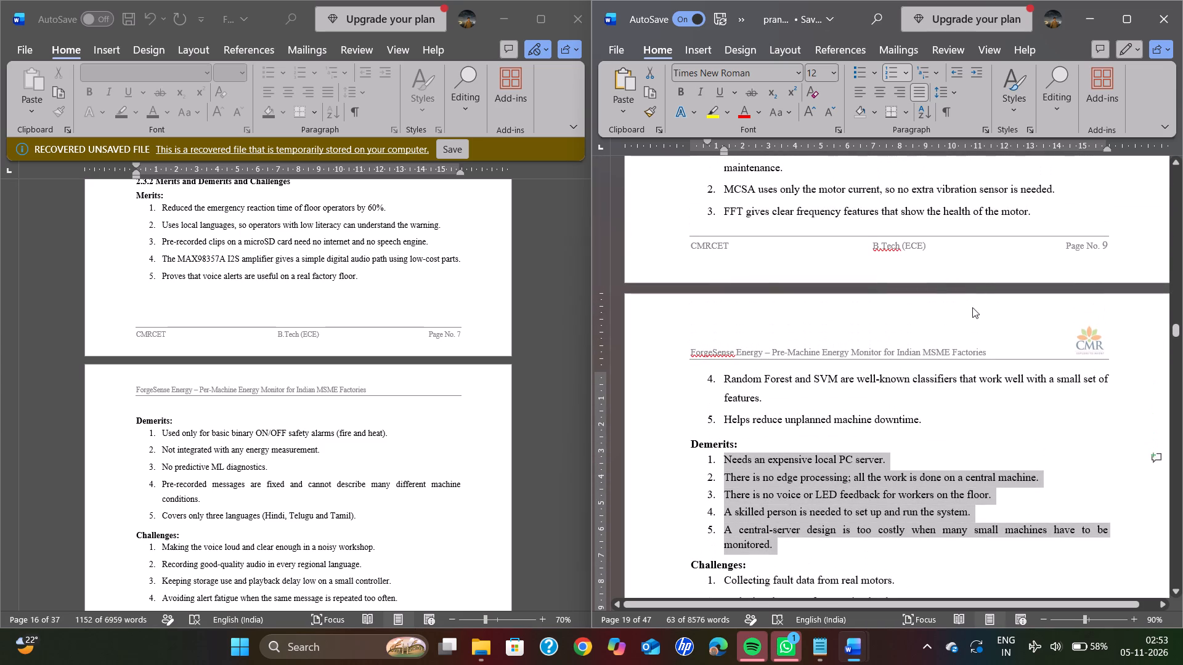
drag(928, 415, 760, 203)
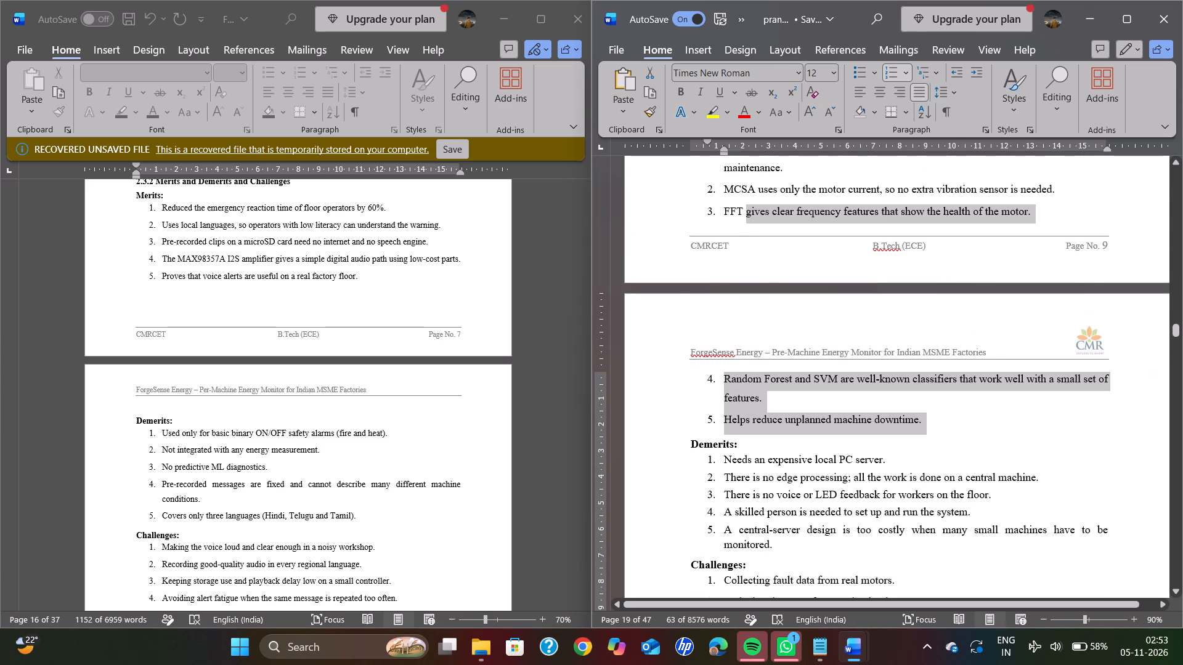
drag(760, 203, 761, 517)
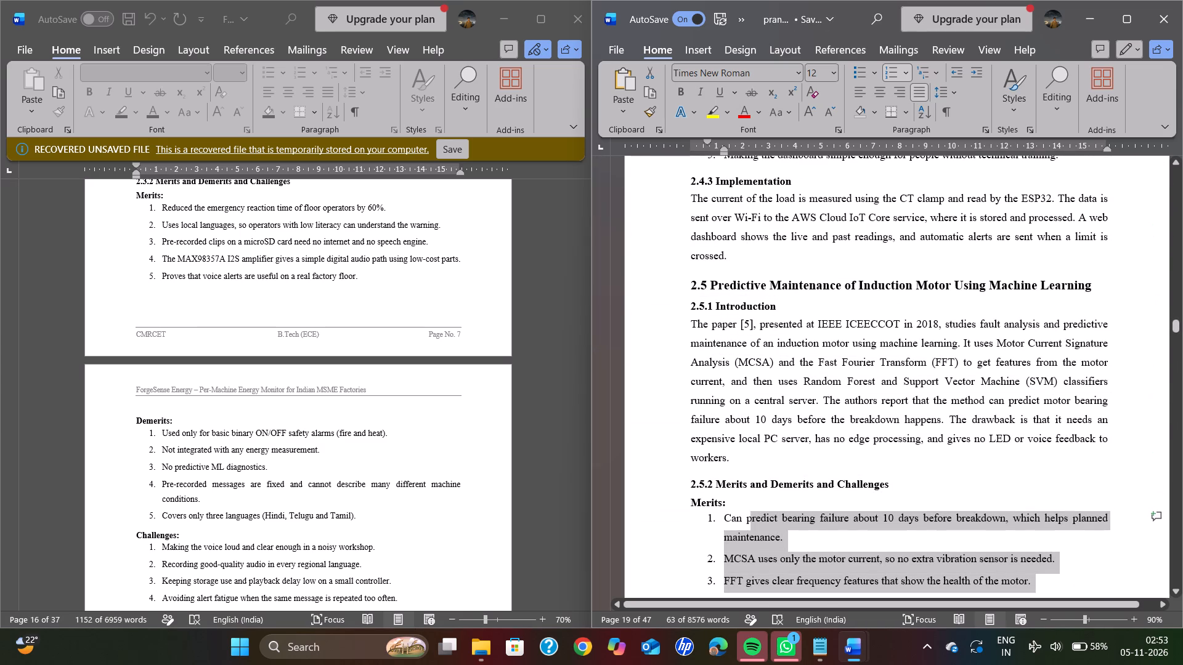
drag(761, 517, 728, 515)
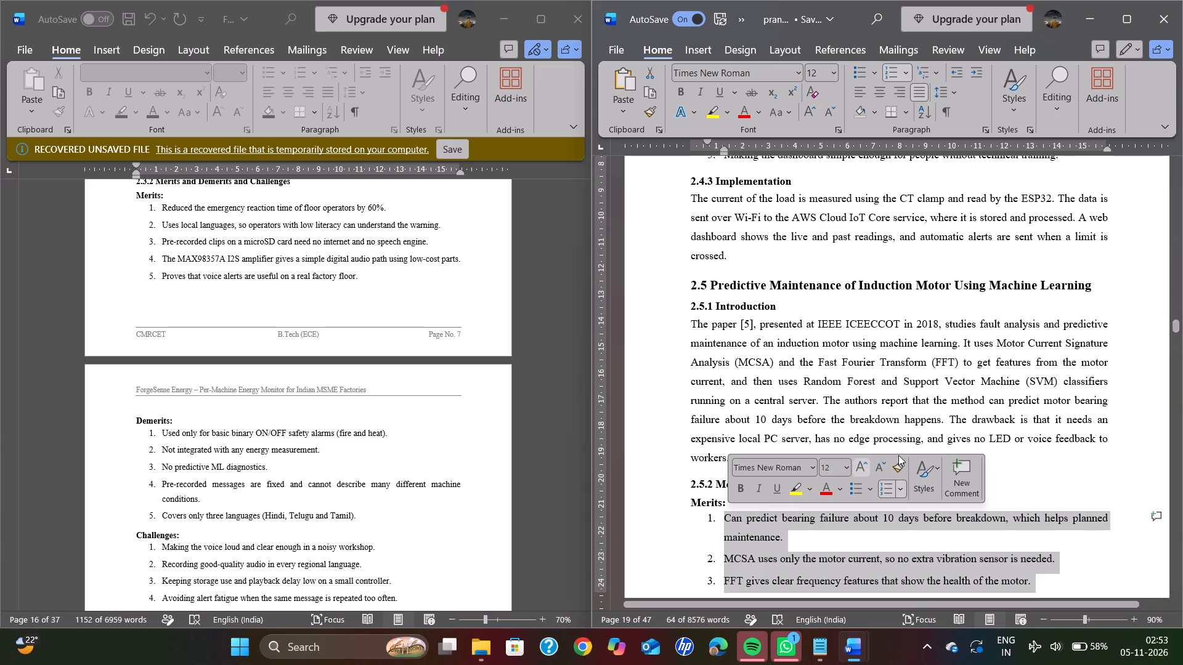
click(948, 93)
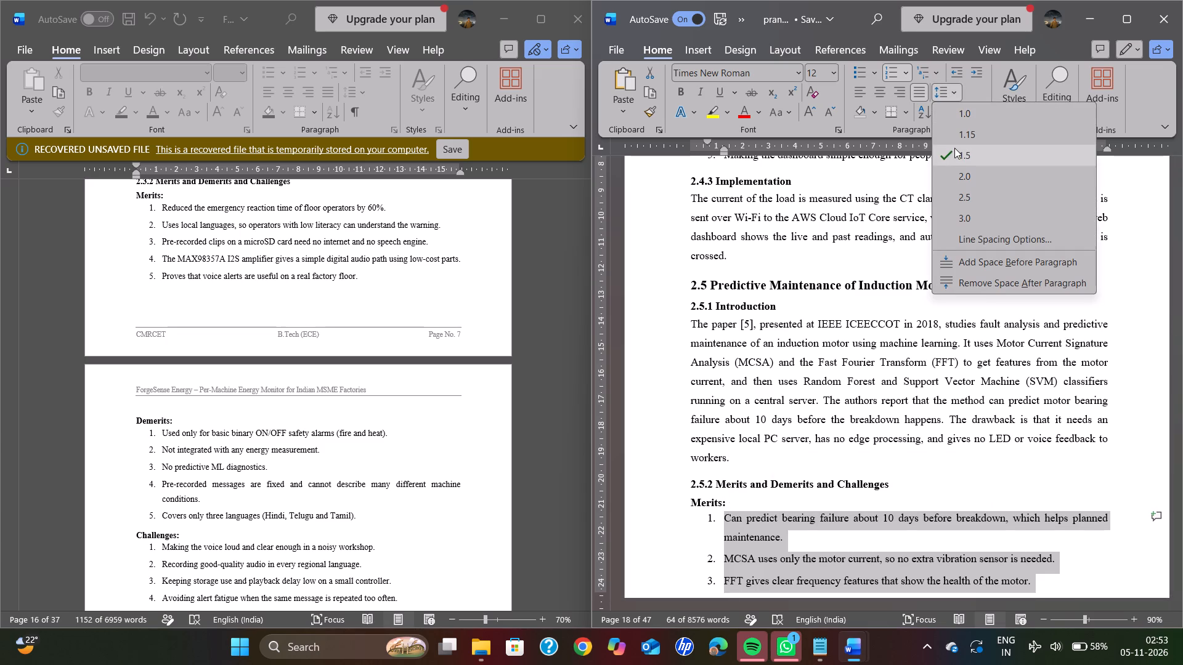
click(951, 131)
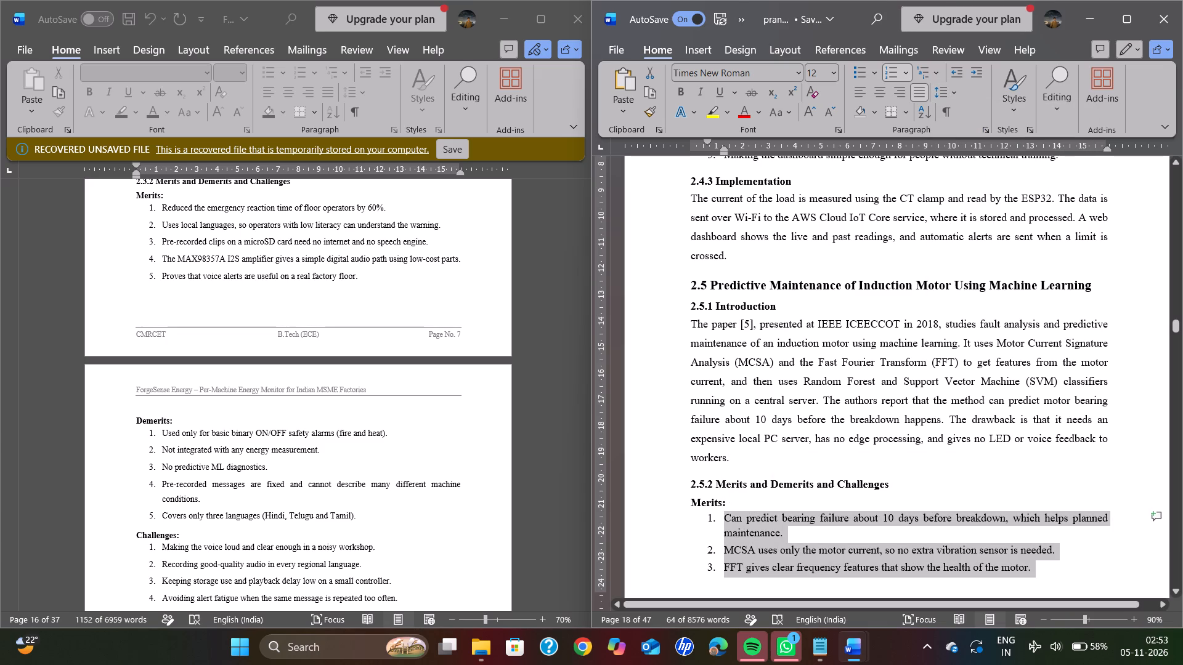
Indent the first lines of the 2.5.1 Introduction and 2.4.3 Implementation paragraphs.
click(688, 325)
key(Tab)
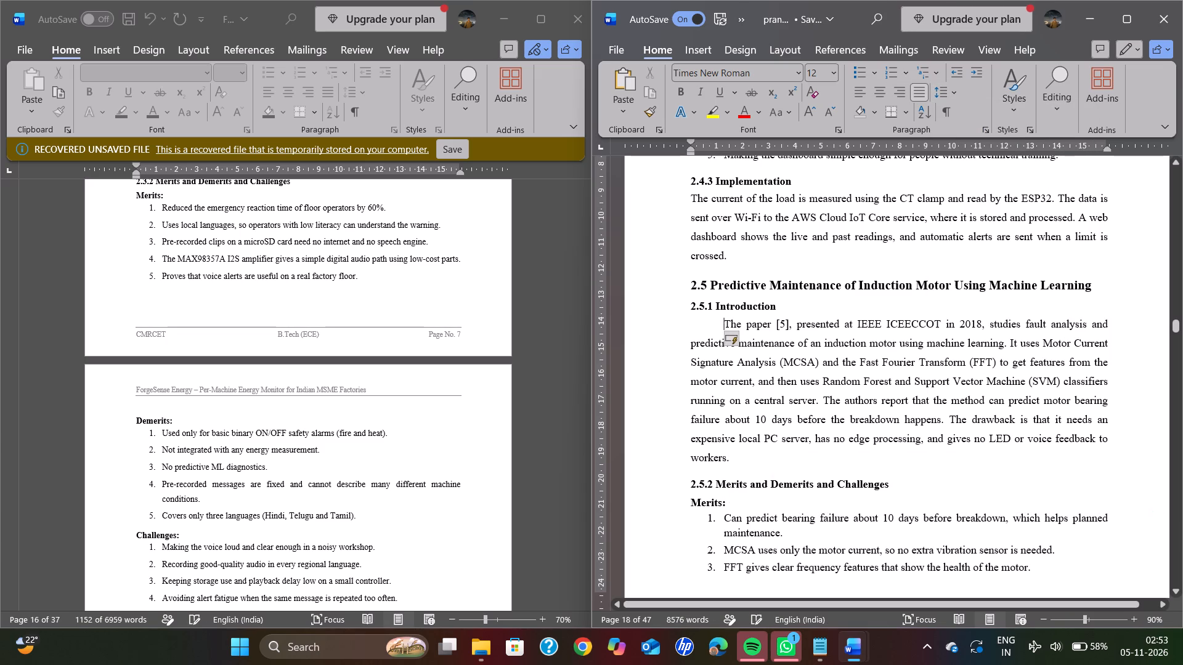
scroll(688, 325, up, 1)
click(692, 269)
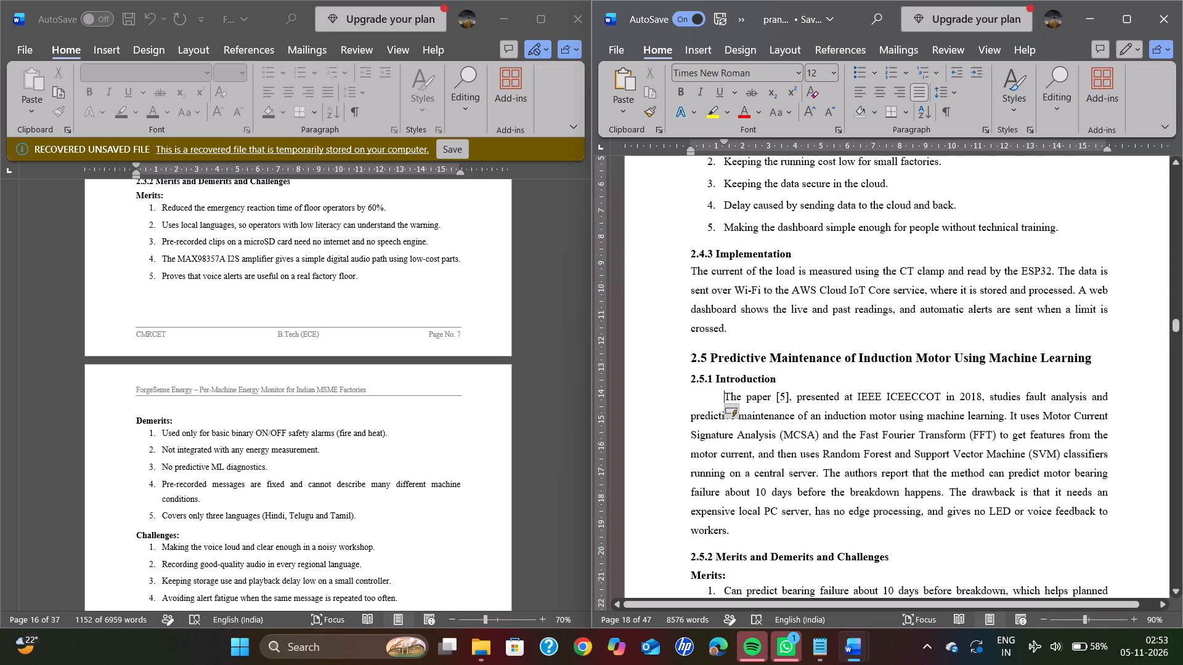
key(Tab)
Set the line spacing of the five Challenges items in section 2.4.2 to 1.15.
scroll(692, 269, up, 2)
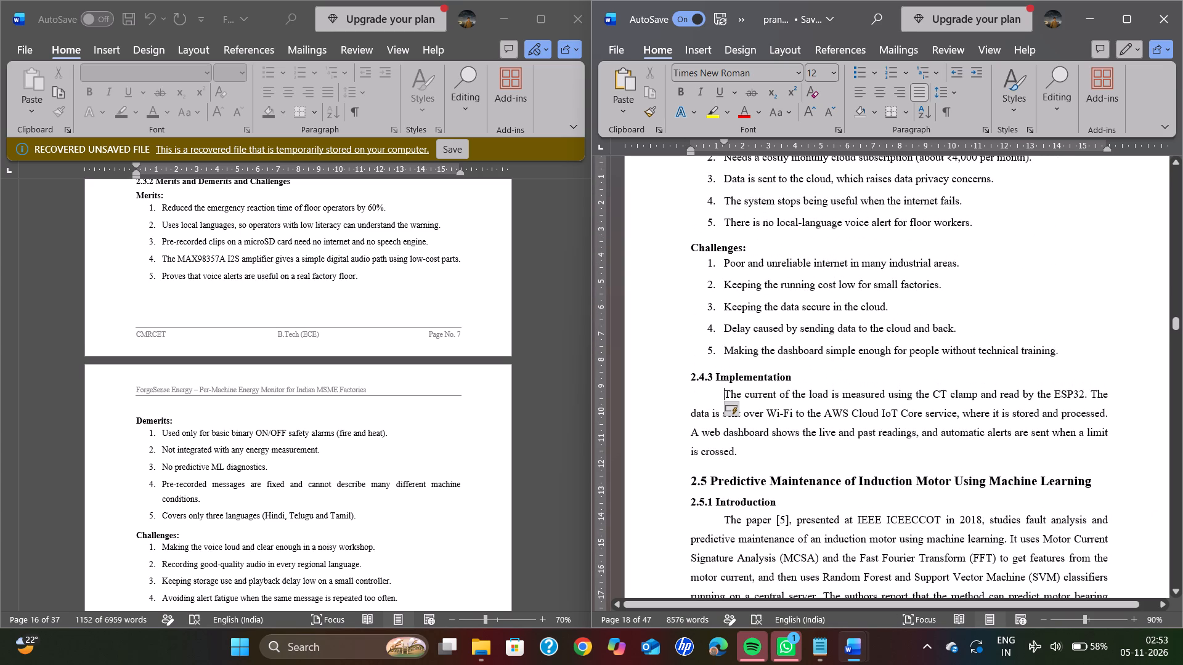
drag(1062, 352, 740, 271)
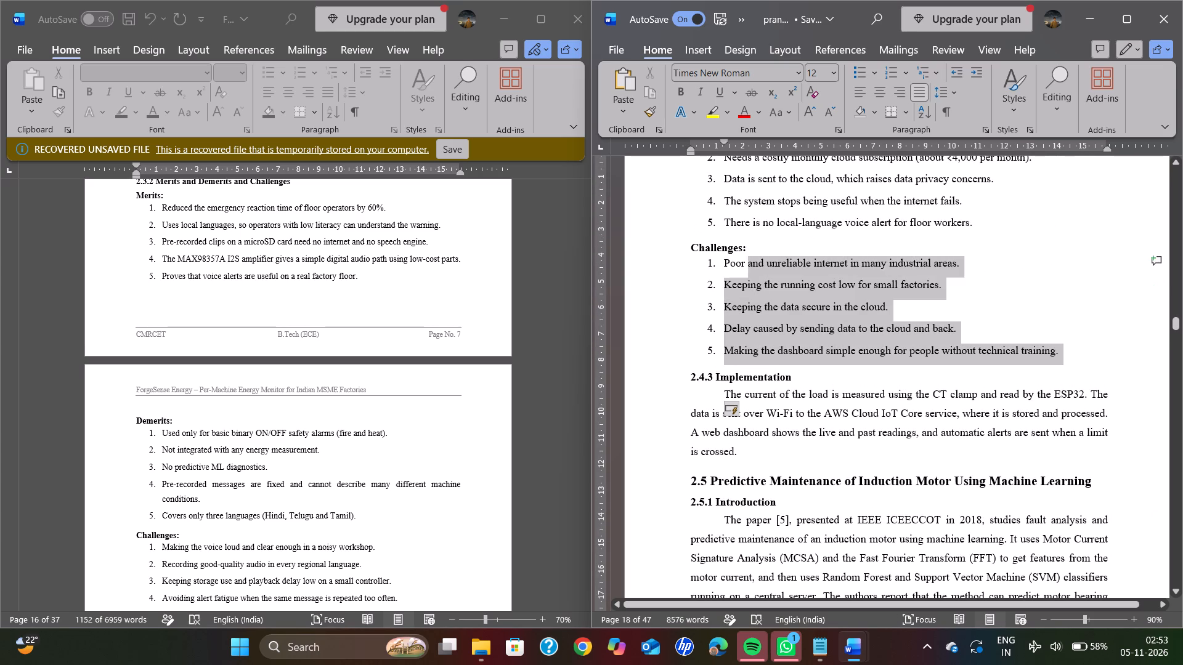
drag(740, 271, 728, 268)
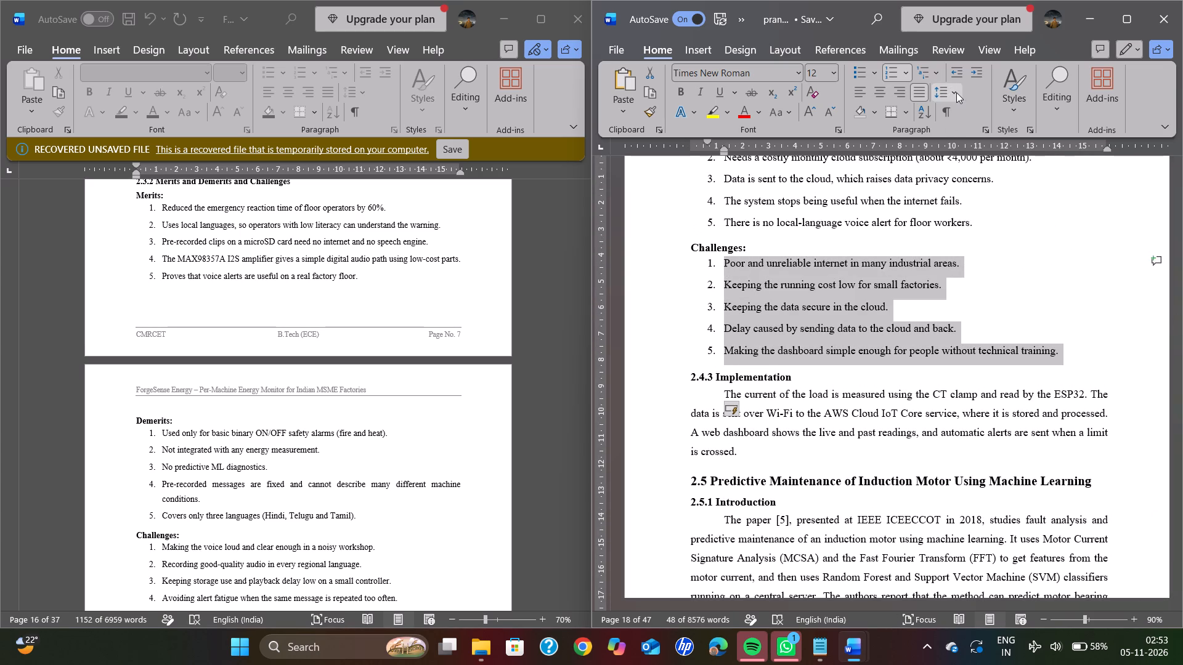
click(956, 92)
click(957, 128)
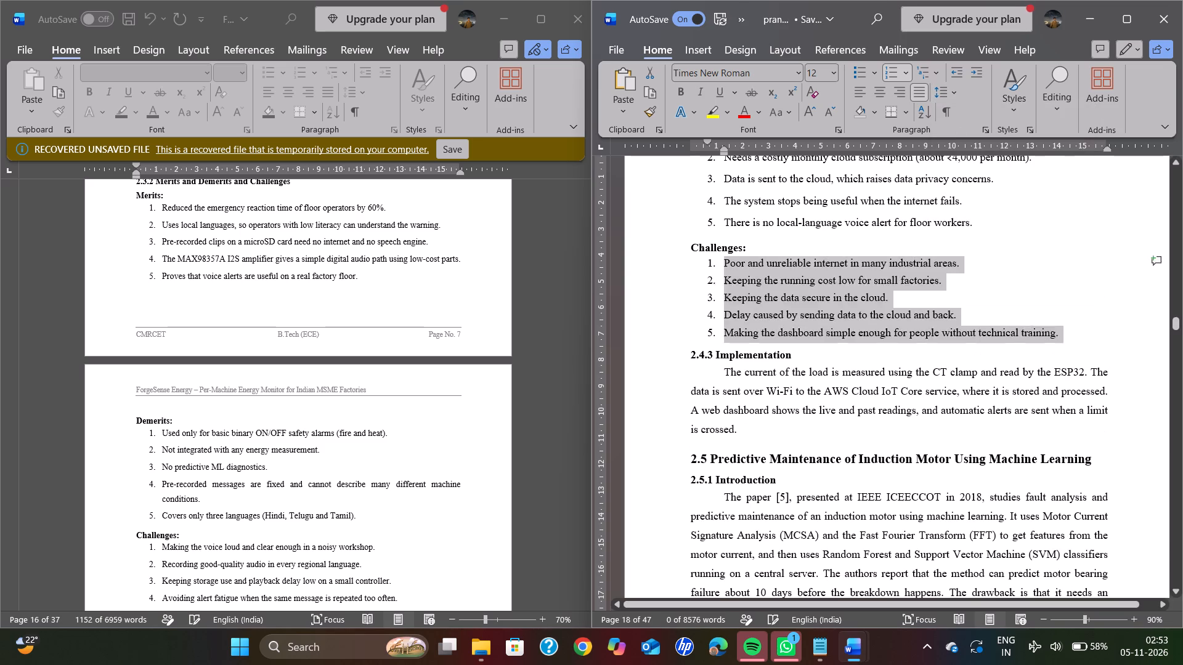
Set the line spacing of the five Demerits items in section 2.4.2 to 1.15.
scroll(935, 218, up, 2)
drag(974, 511, 916, 501)
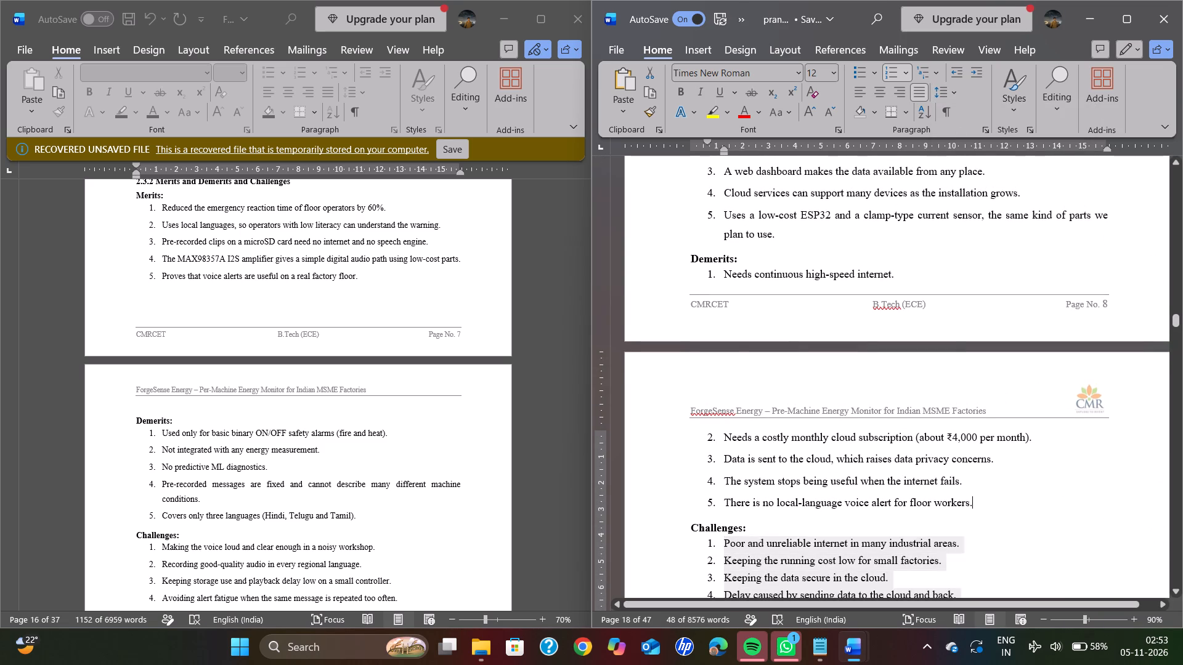
drag(916, 501, 715, 312)
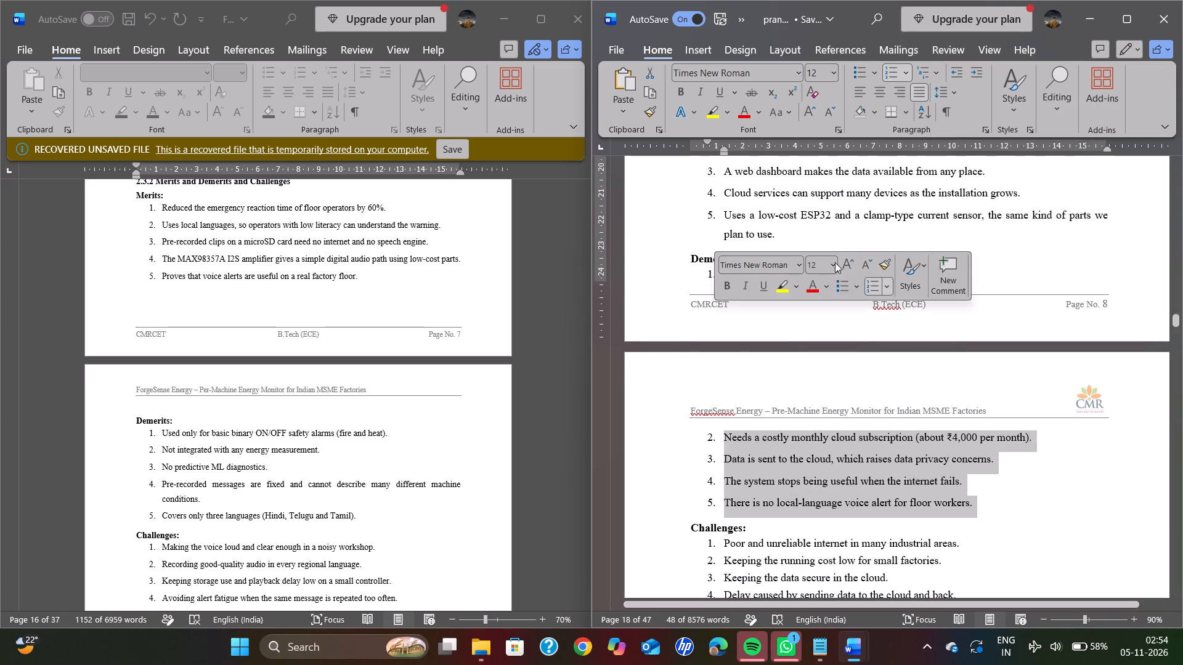
click(946, 95)
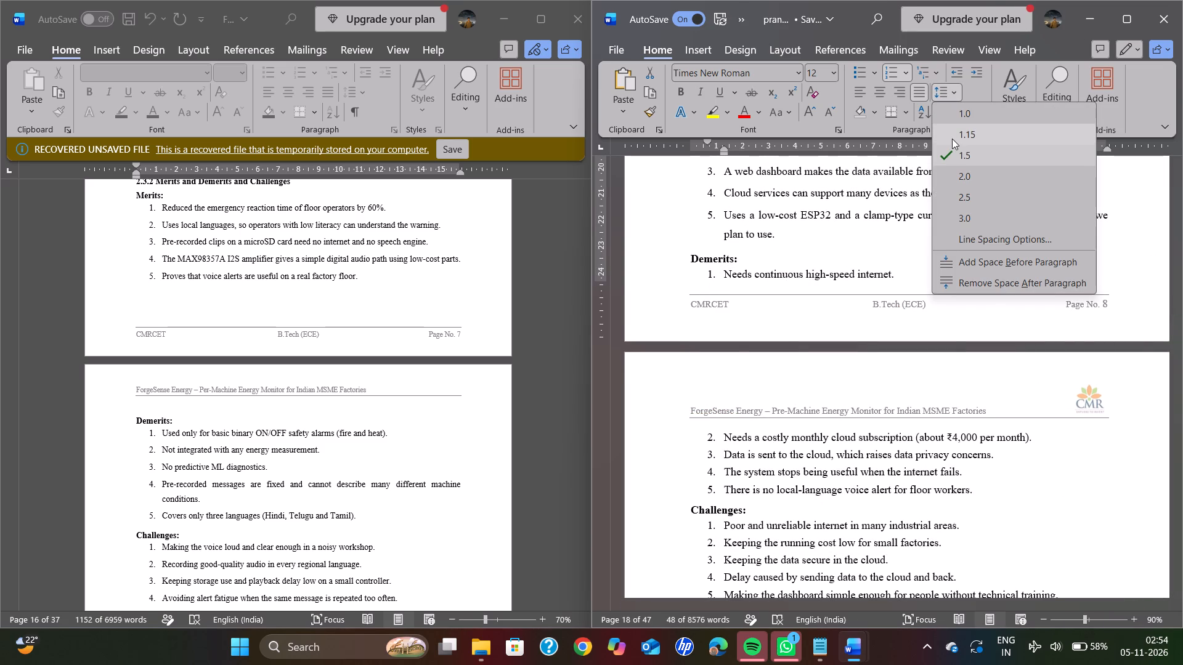
click(952, 139)
Review list numbering, line spacing and paragraph indents in sections 2.2.2 through 2.4.1.
scroll(917, 264, up, 3)
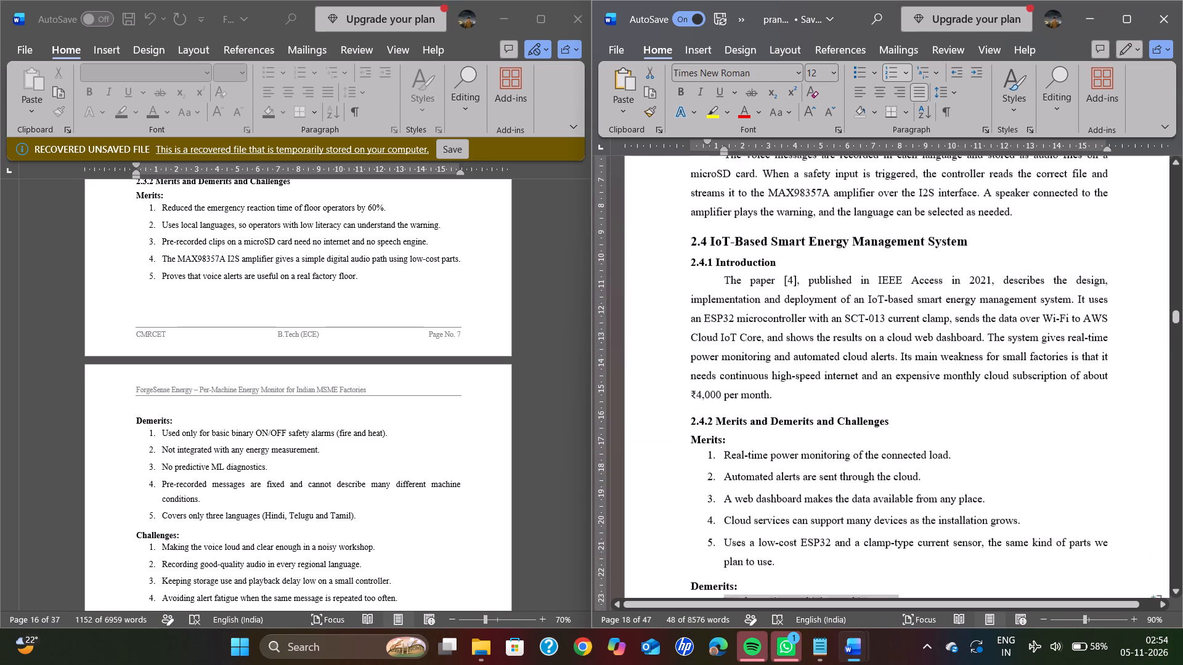
scroll(917, 264, up, 2)
scroll(917, 264, down, 4)
scroll(917, 264, up, 4)
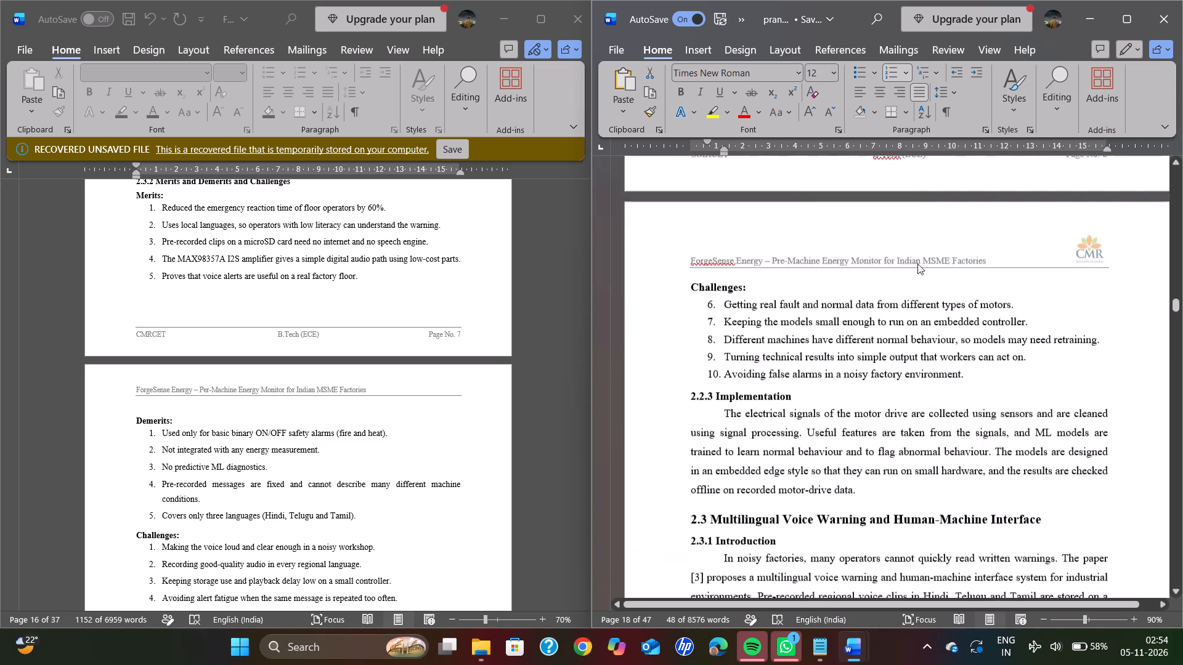
scroll(917, 264, up, 3)
scroll(917, 264, down, 2)
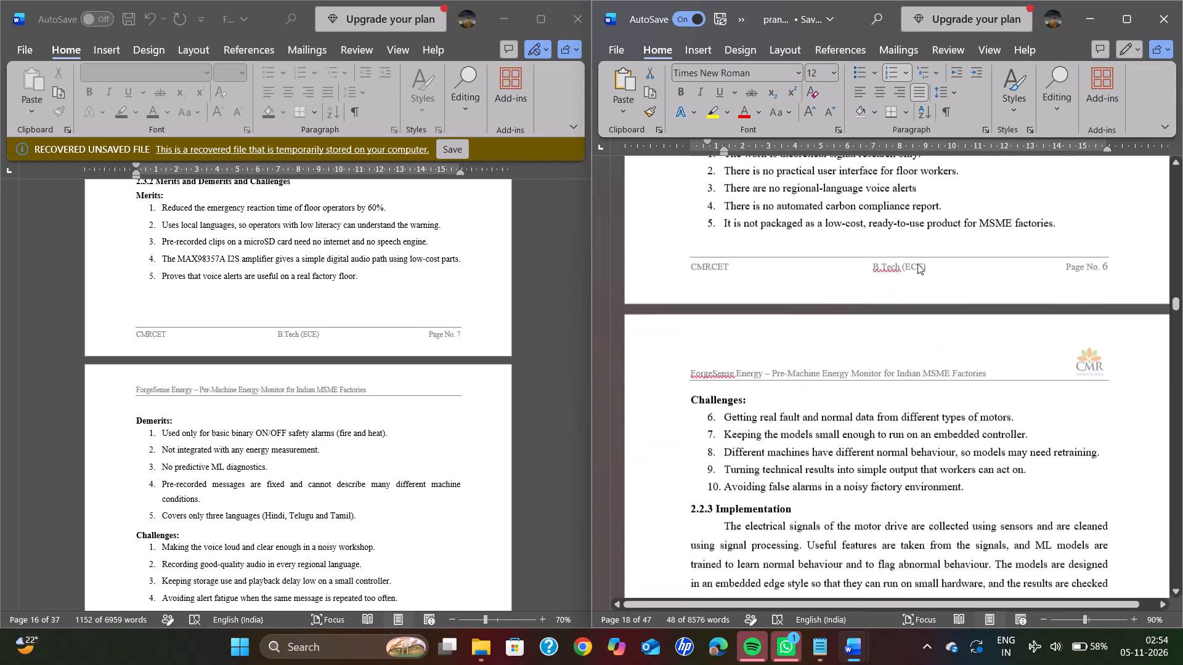
scroll(917, 259, down, 3)
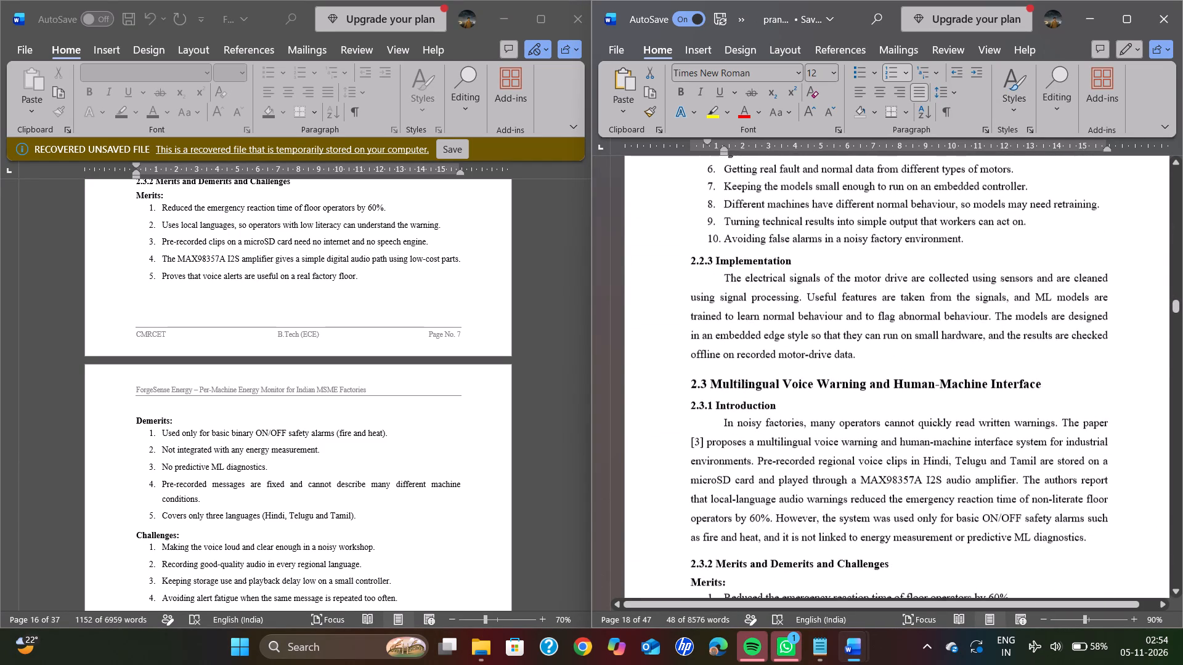
scroll(917, 259, down, 2)
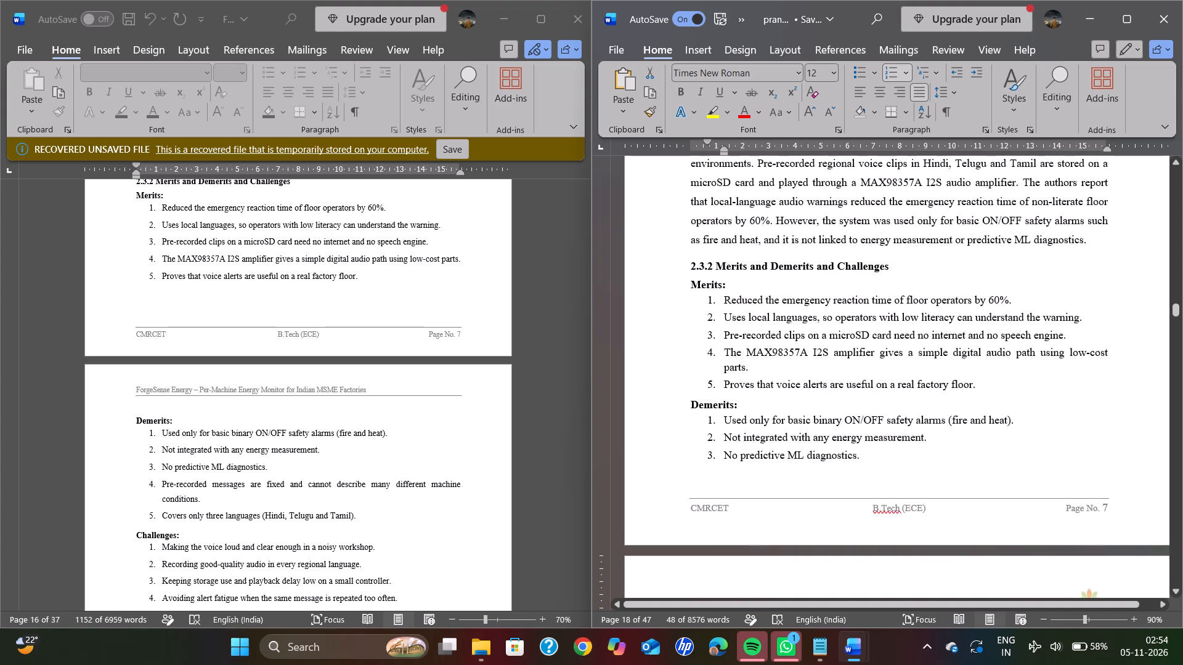
scroll(855, 365, down, 1)
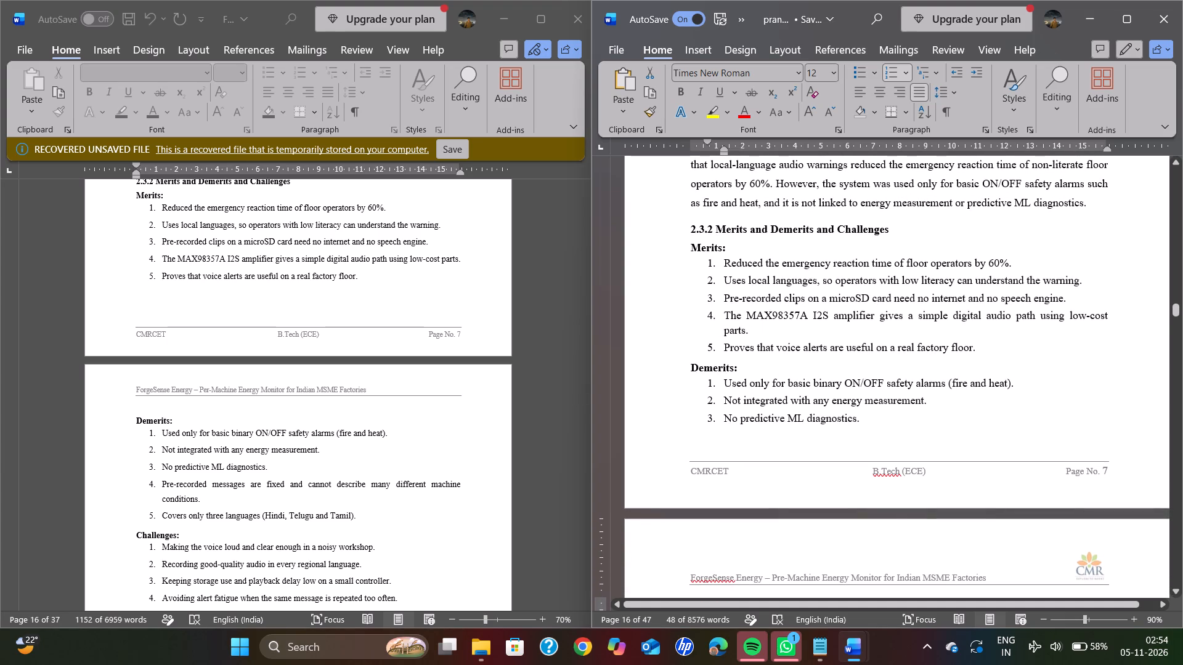
scroll(853, 389, down, 3)
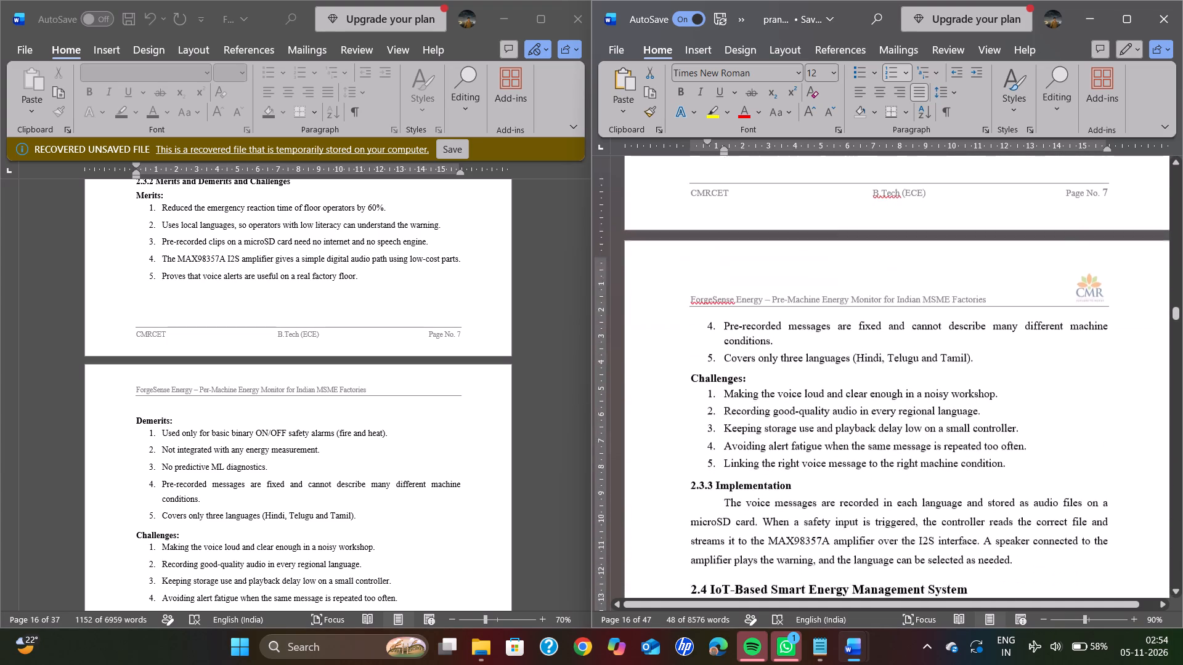
scroll(853, 389, down, 1)
click(979, 259)
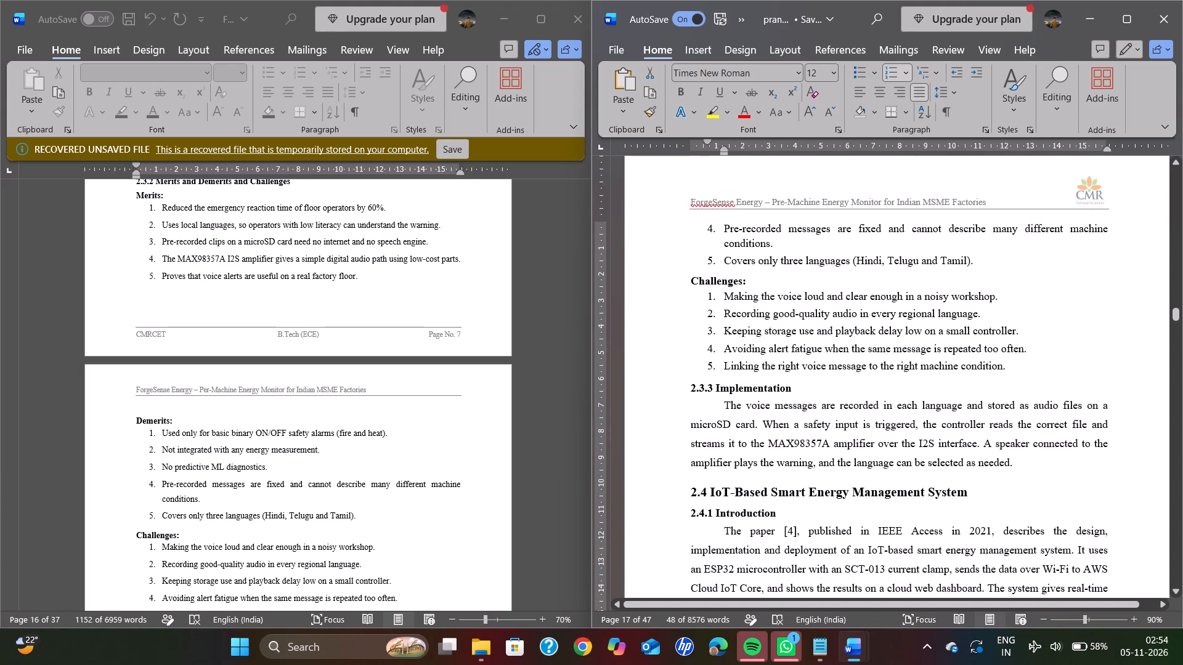
Set the line spacing of the five Merits items in section 2.4.2 to 1.15.
scroll(979, 259, down, 3)
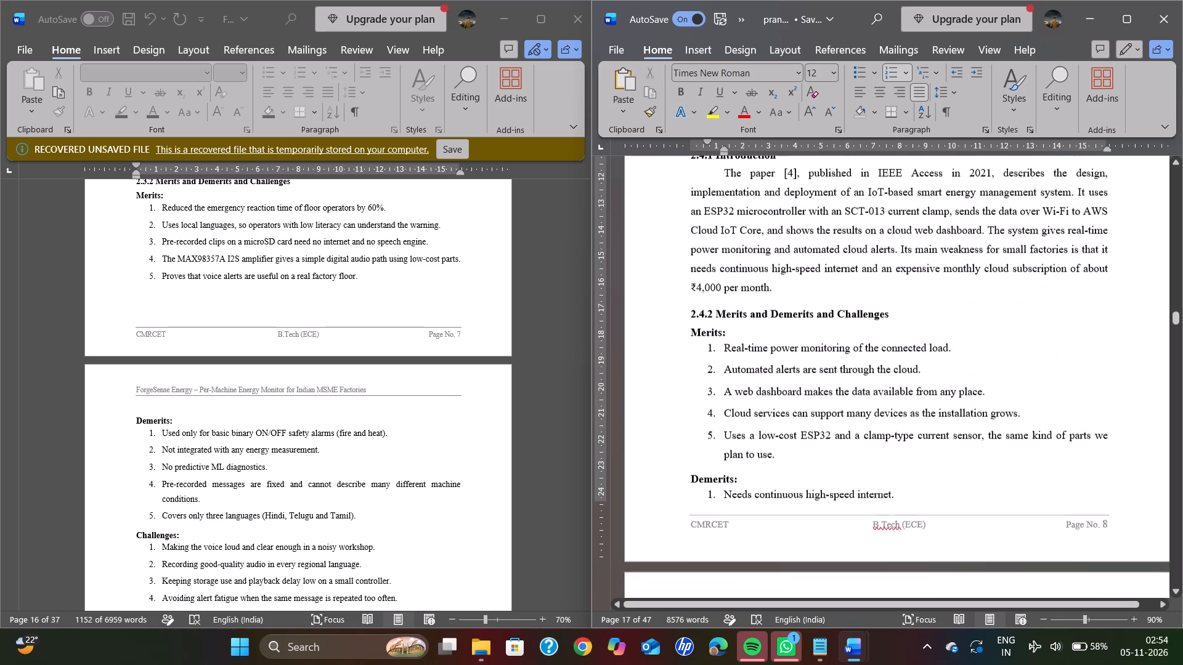
scroll(979, 259, down, 1)
click(789, 381)
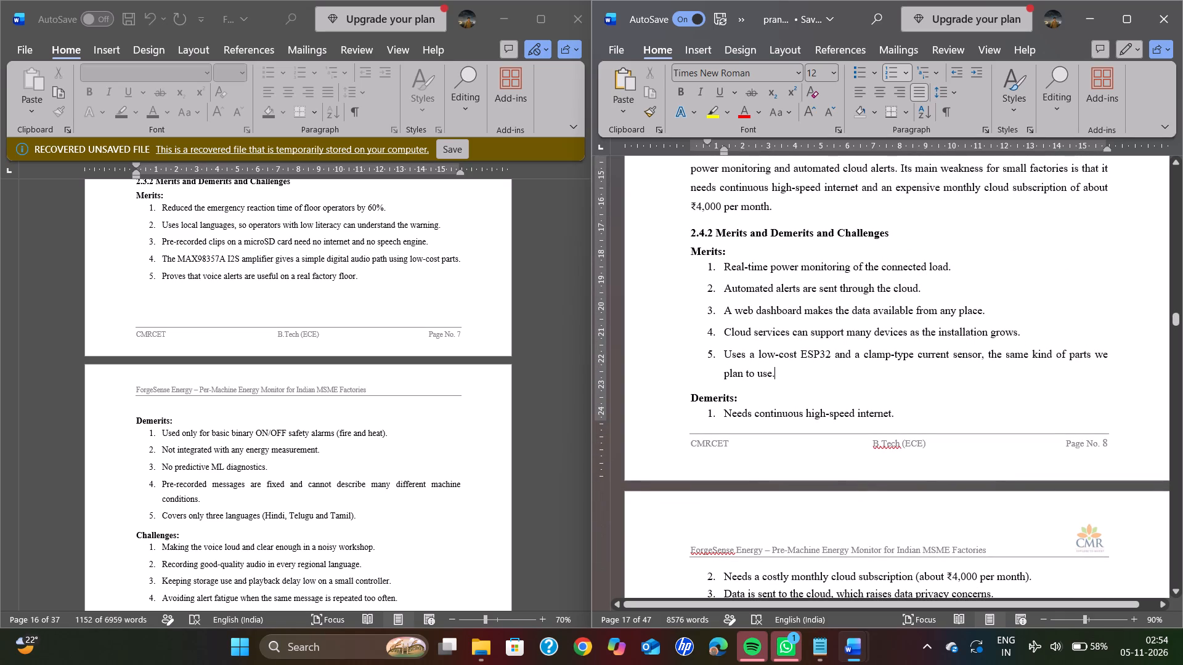
drag(705, 264, 791, 376)
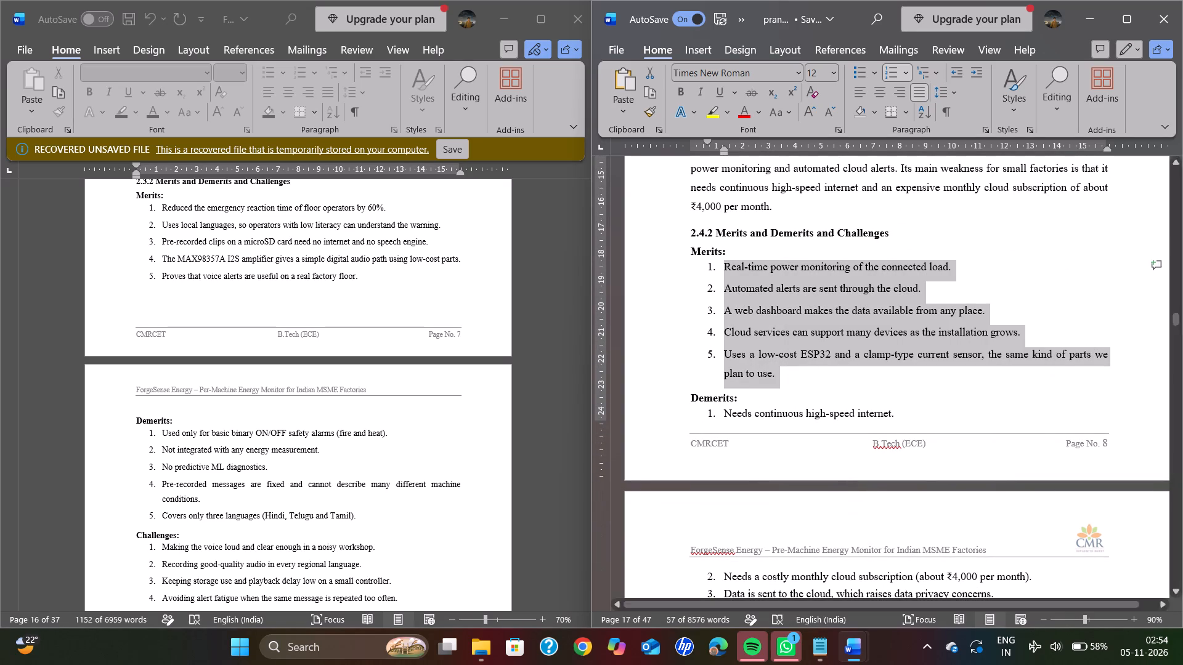
click(956, 91)
click(953, 138)
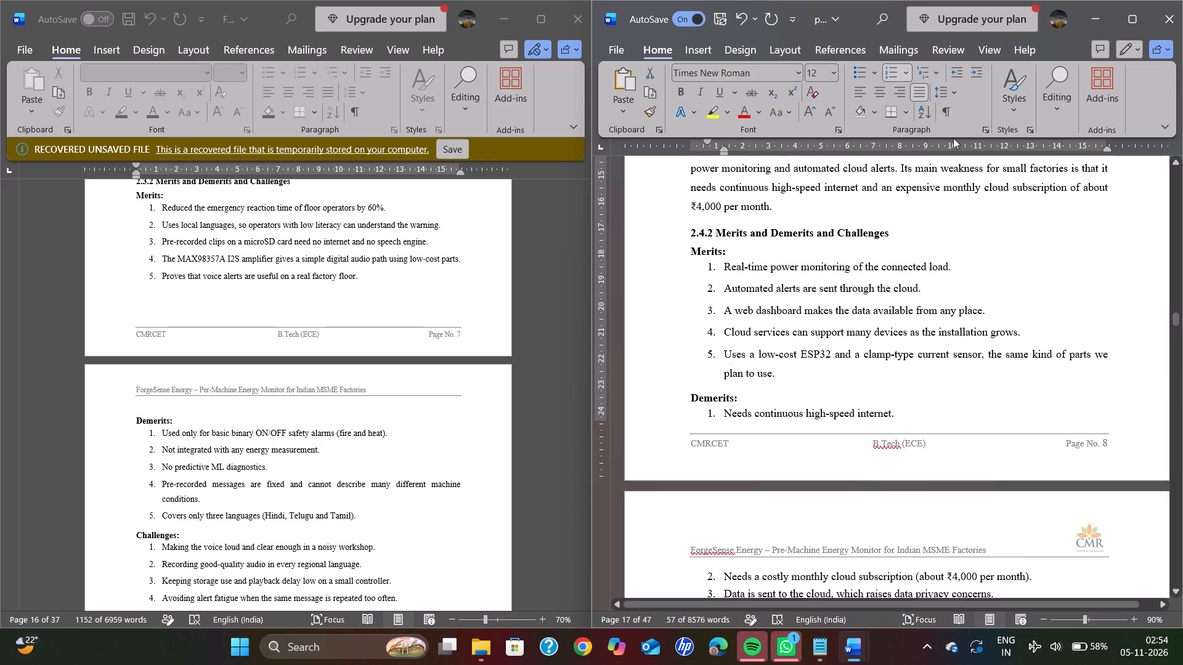
click(1012, 264)
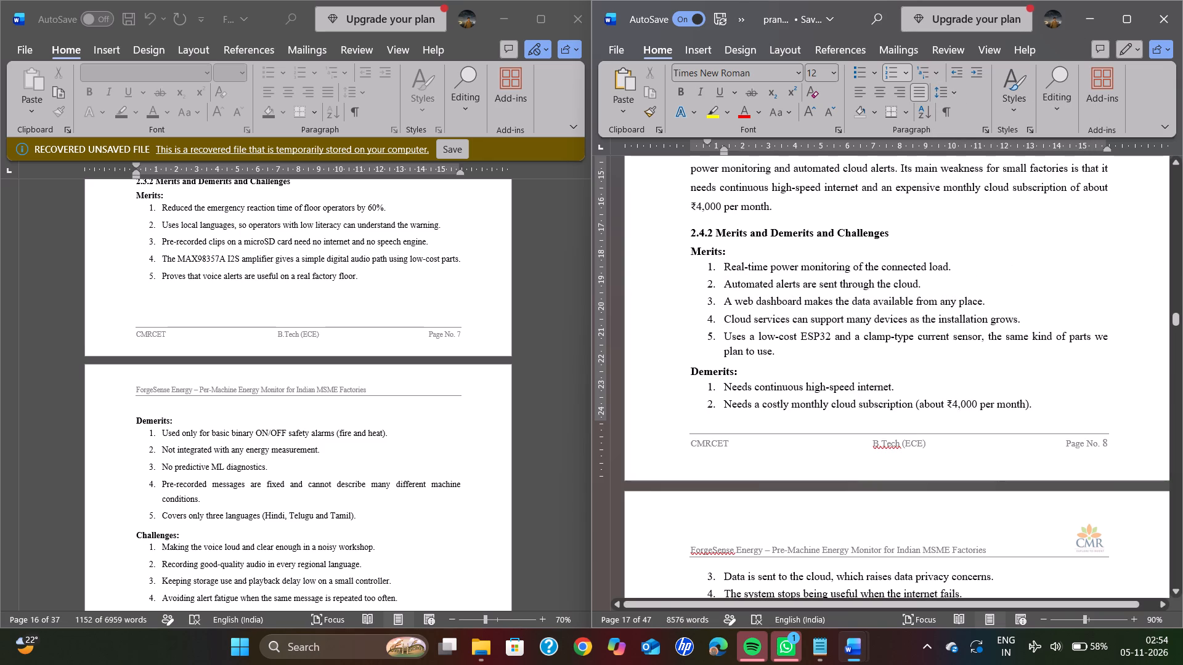
Check the list and paragraph formatting from section 2.4.2 through 2.5.3, and back up to the 2.2.2 Challenges list.
scroll(962, 385, down, 2)
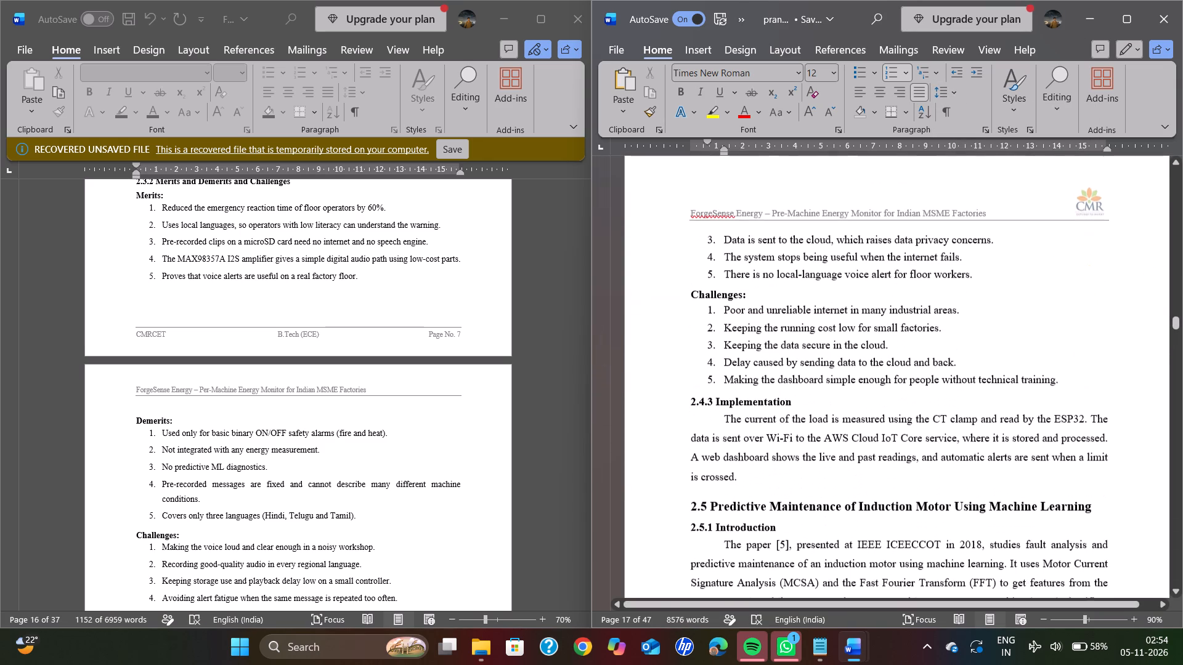
scroll(962, 385, down, 4)
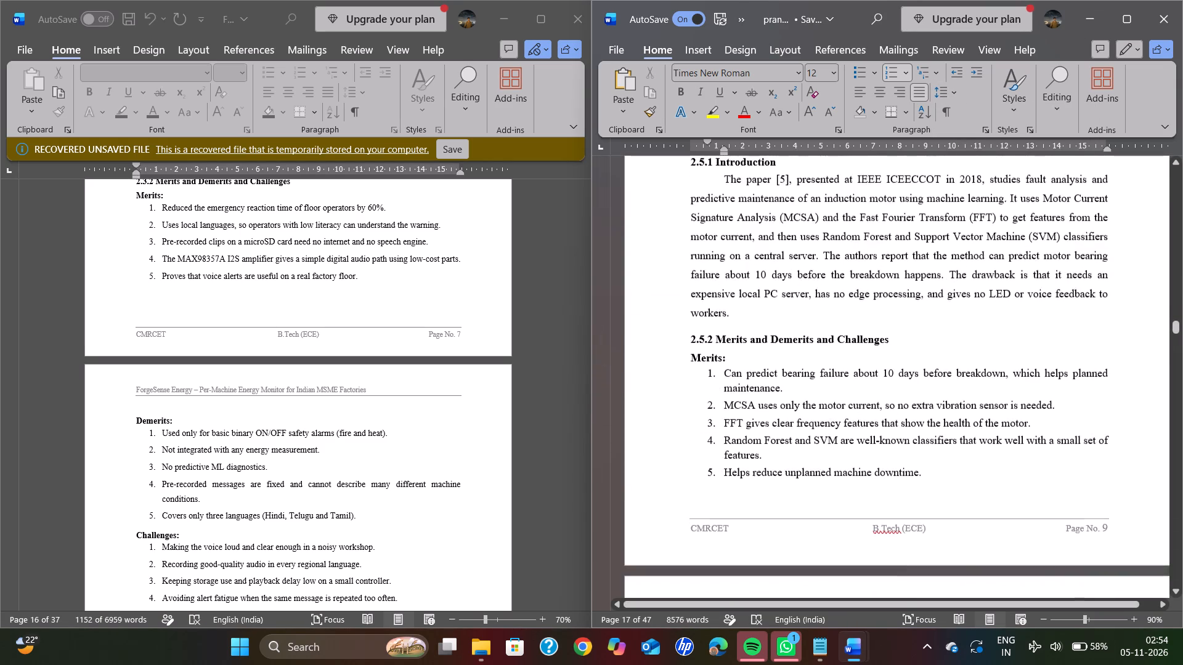
scroll(962, 385, down, 3)
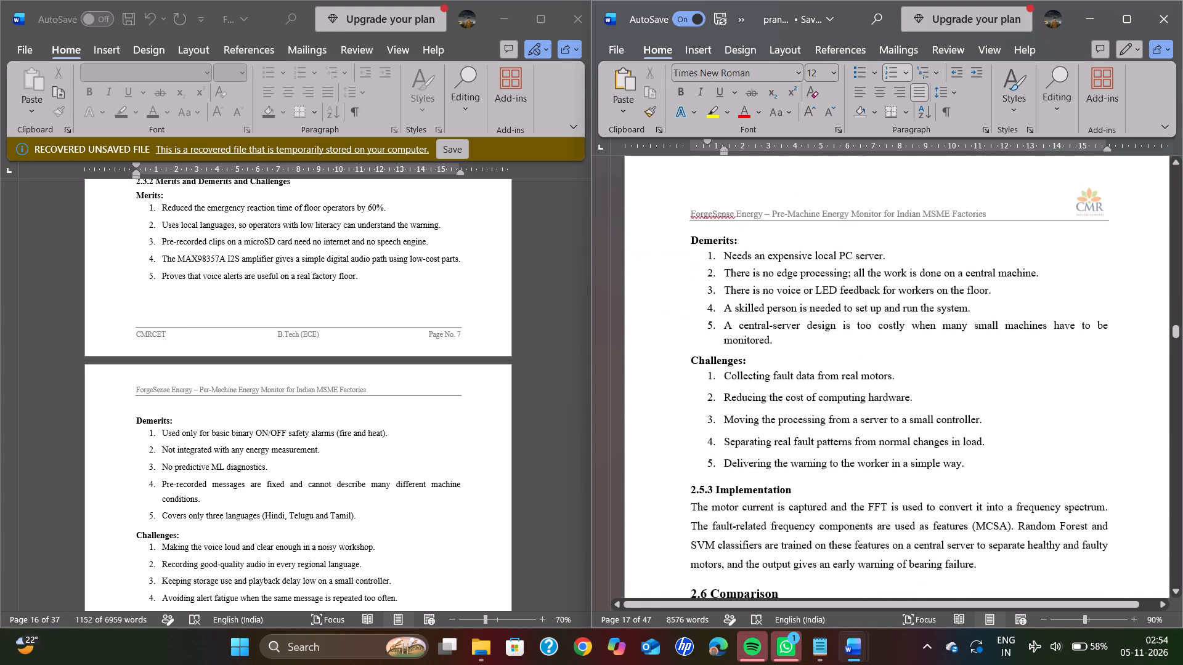
scroll(962, 385, up, 4)
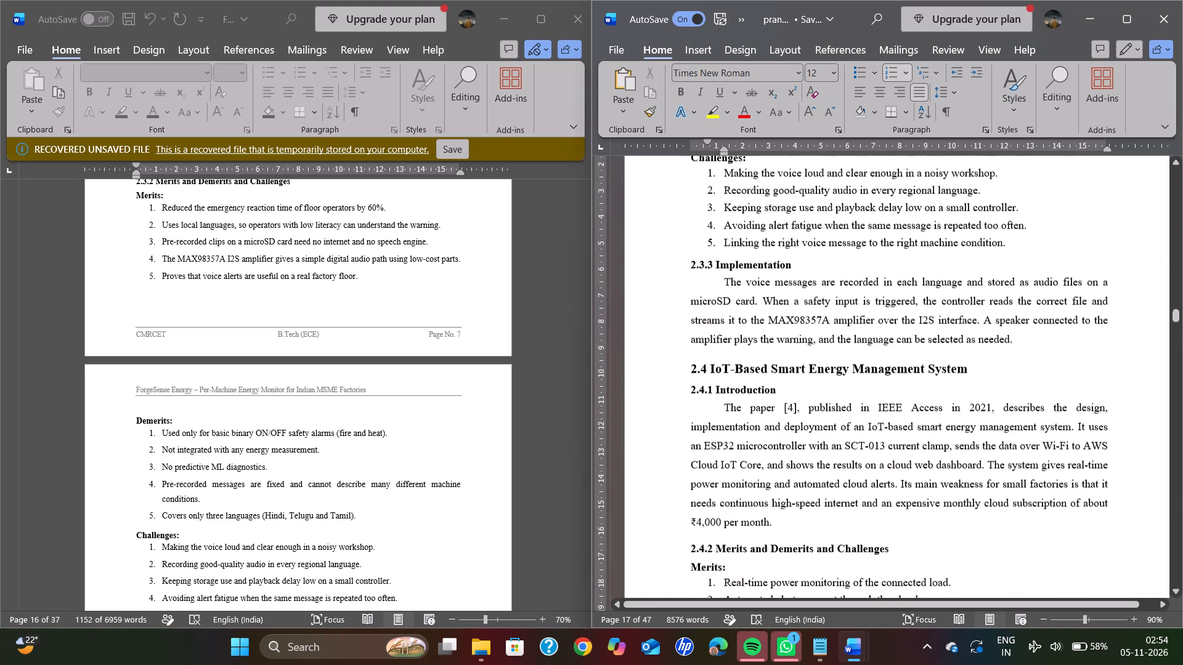
scroll(962, 385, up, 1)
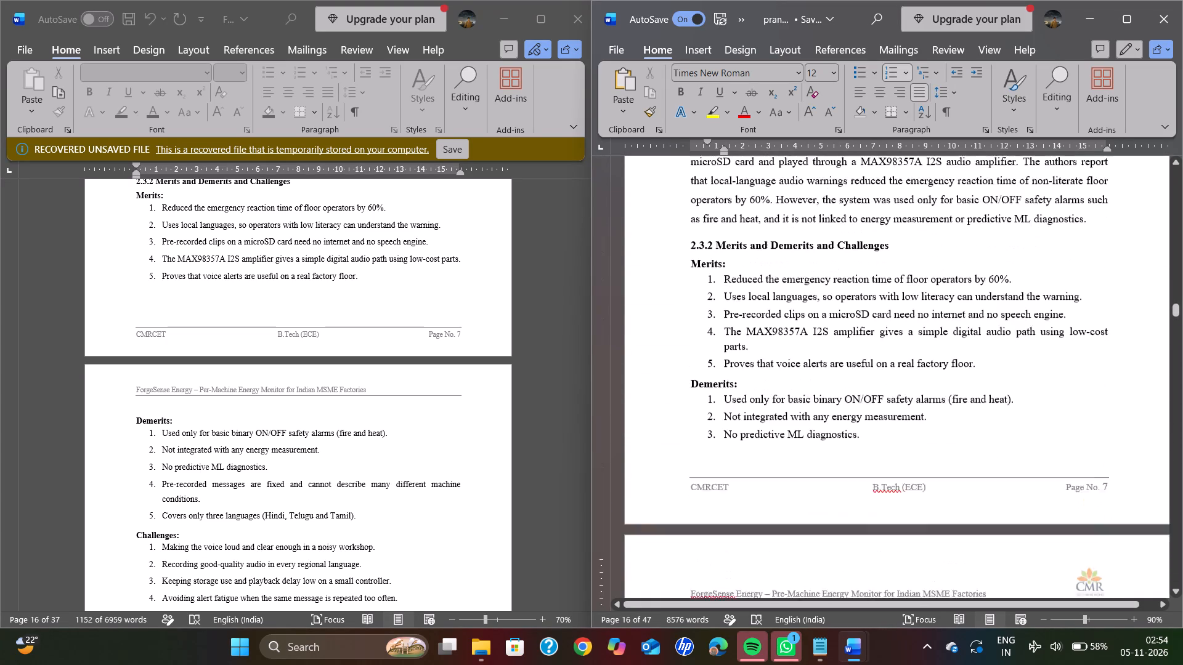
scroll(962, 385, up, 3)
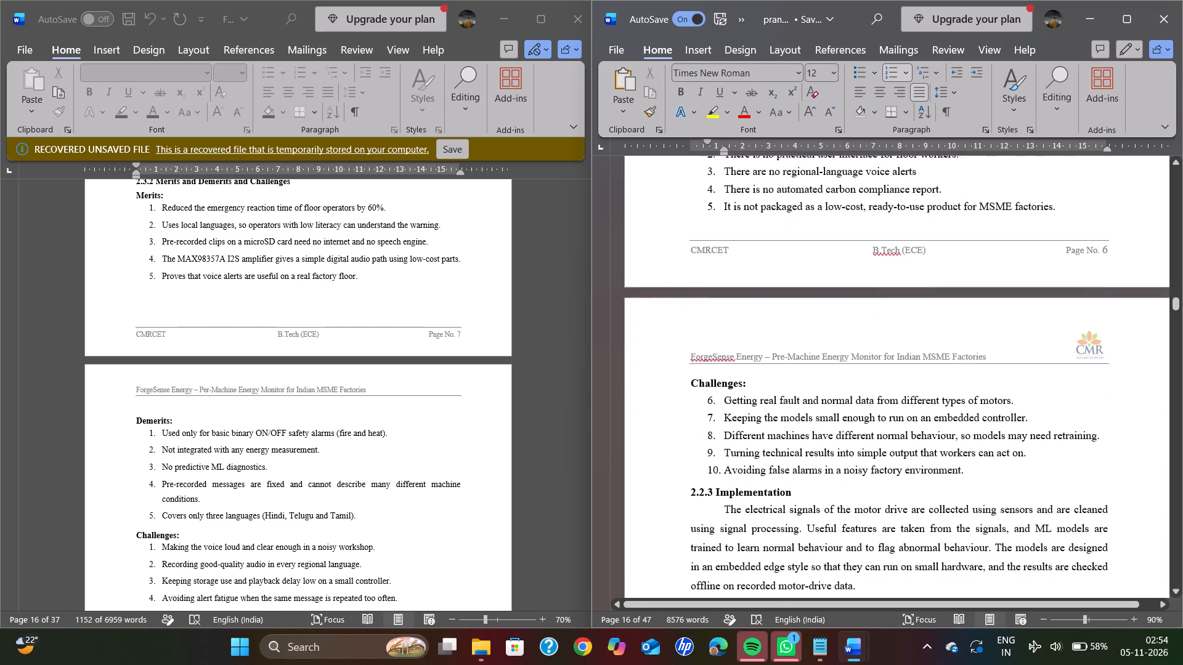
Remove the numbering and indentation from all five Challenges items in section 2.2.2.
click(721, 467)
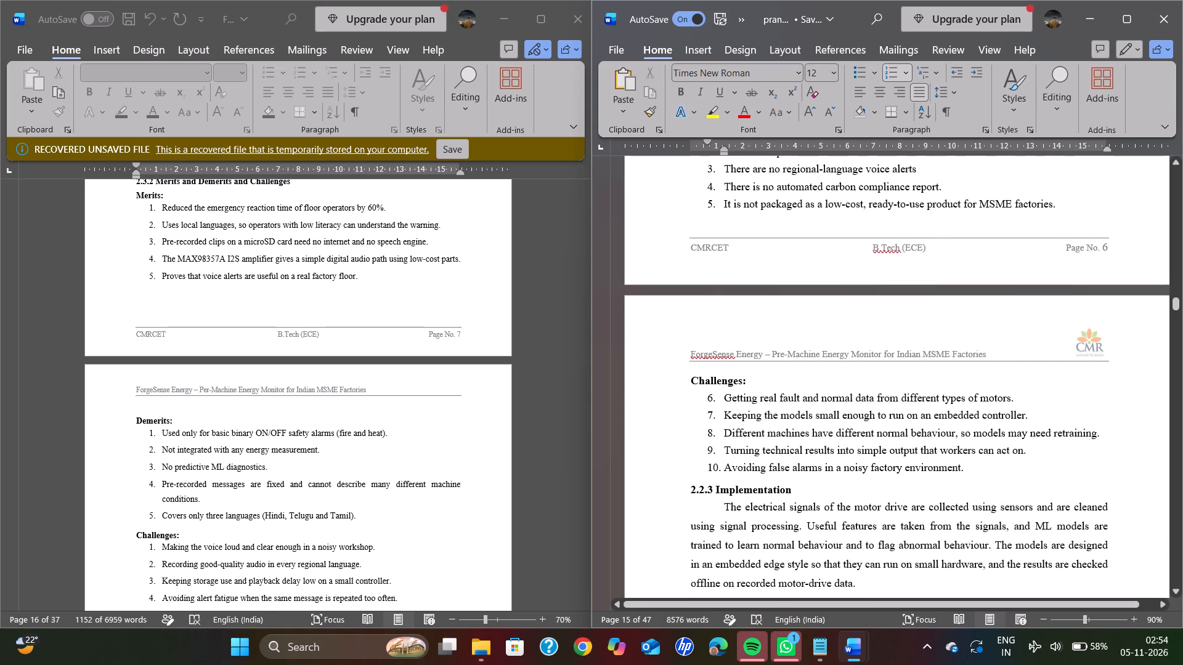
key(BackSpace)
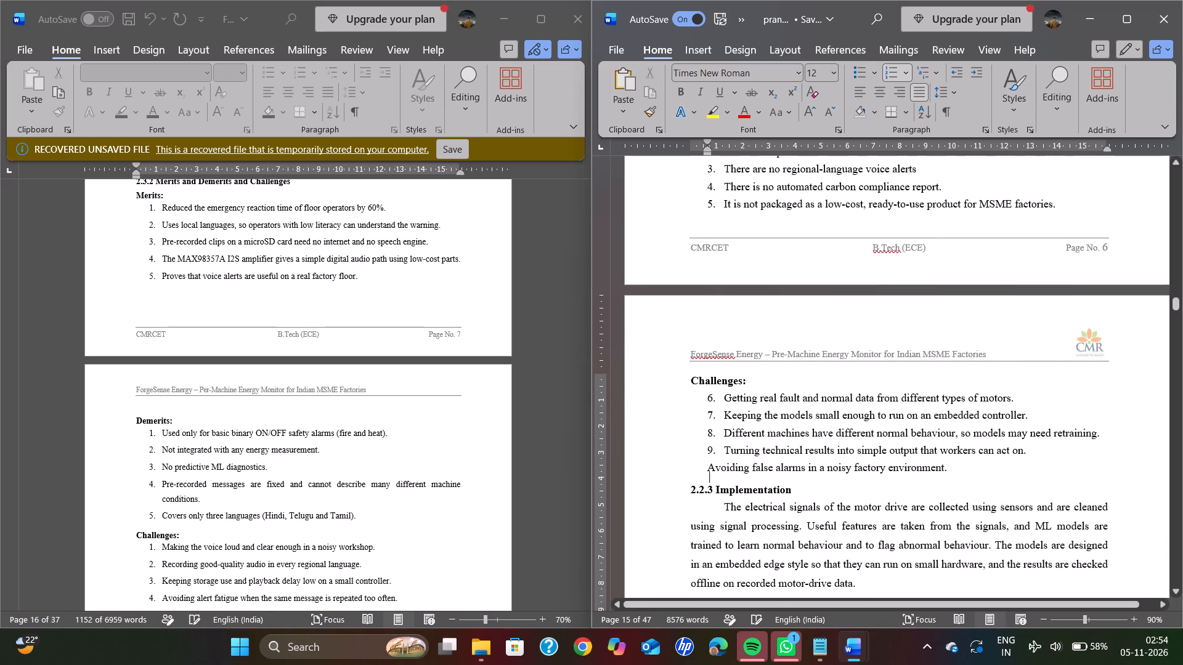
key(BackSpace)
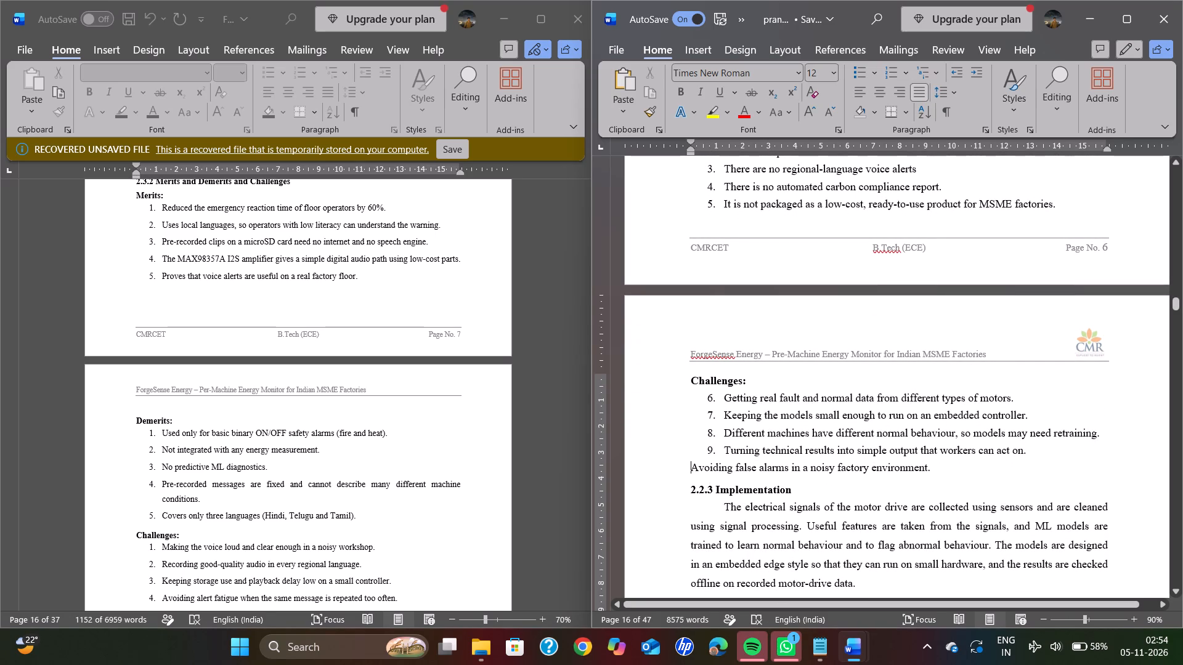
click(720, 449)
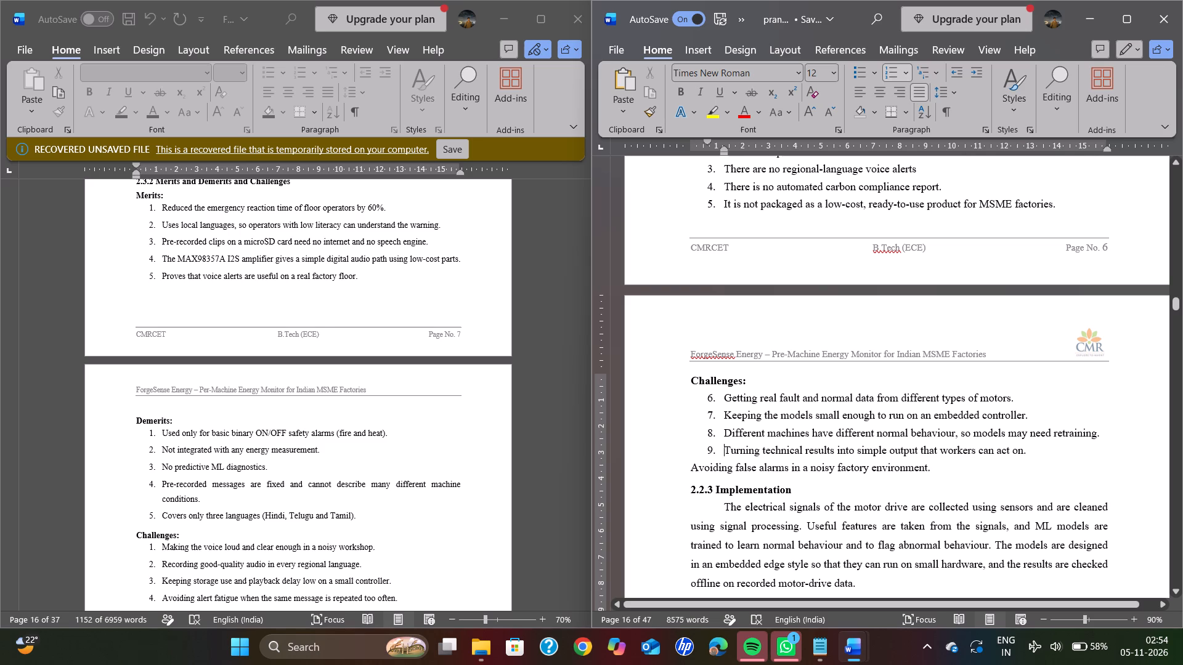
key(BackSpace)
key(BackSpace)
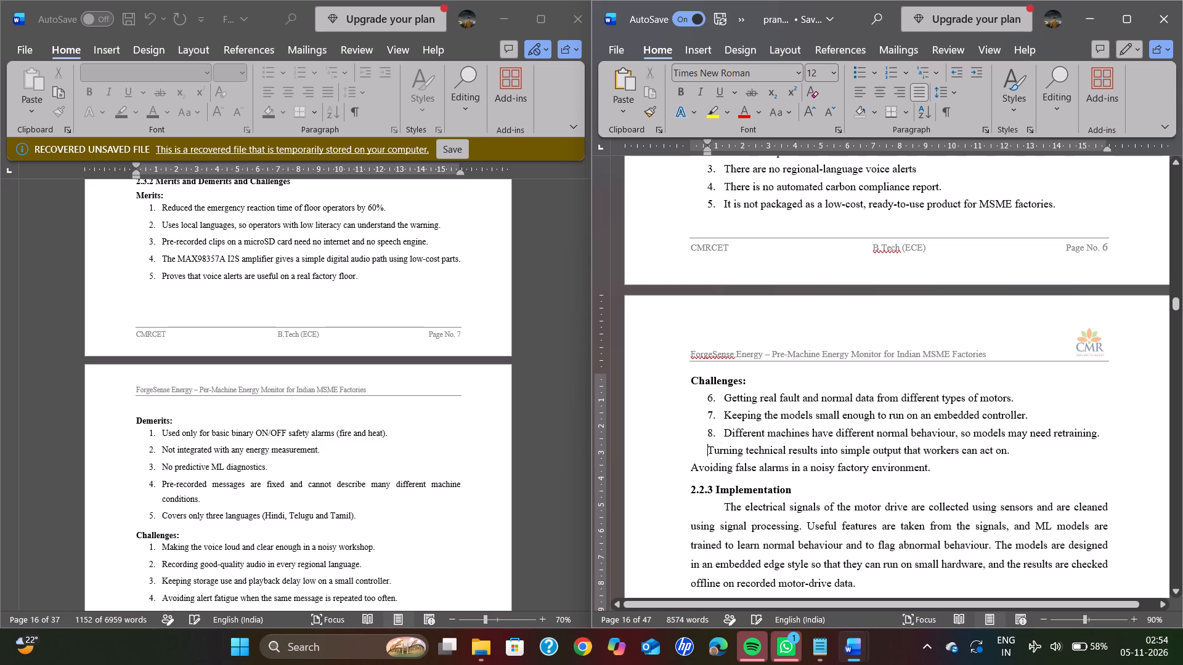
key(BackSpace)
key(Up)
key(BackSpace)
key(BackSpace)
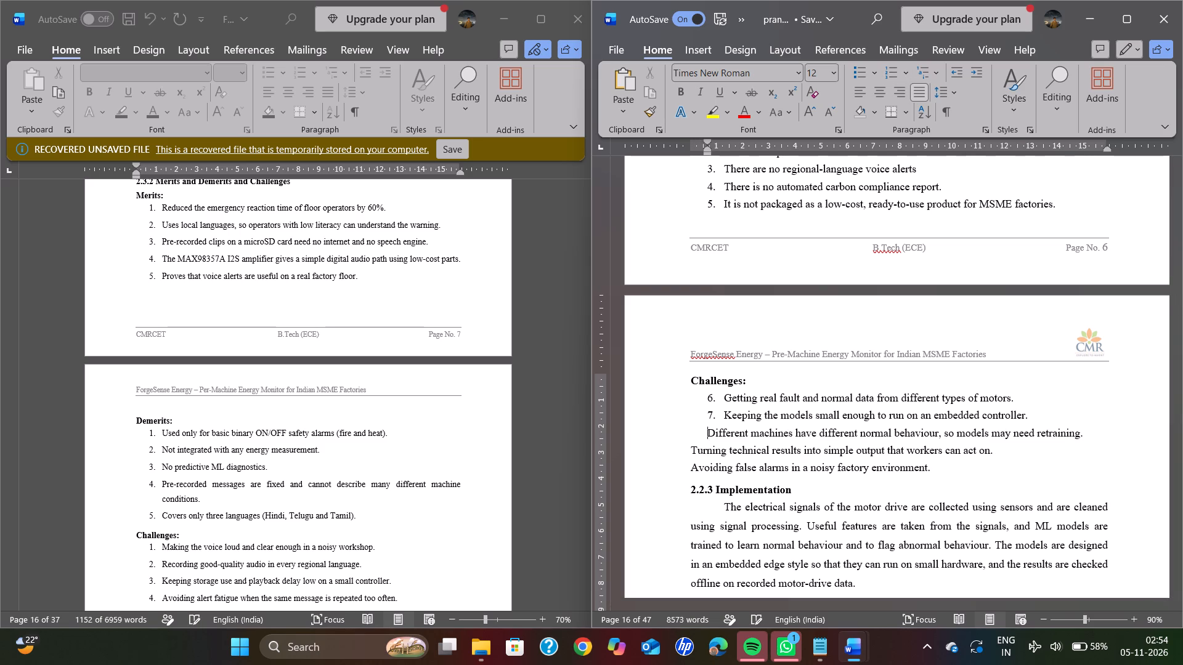
key(BackSpace)
key(Up)
key(BackSpace)
key(BackSpace)
key(BackSpace)
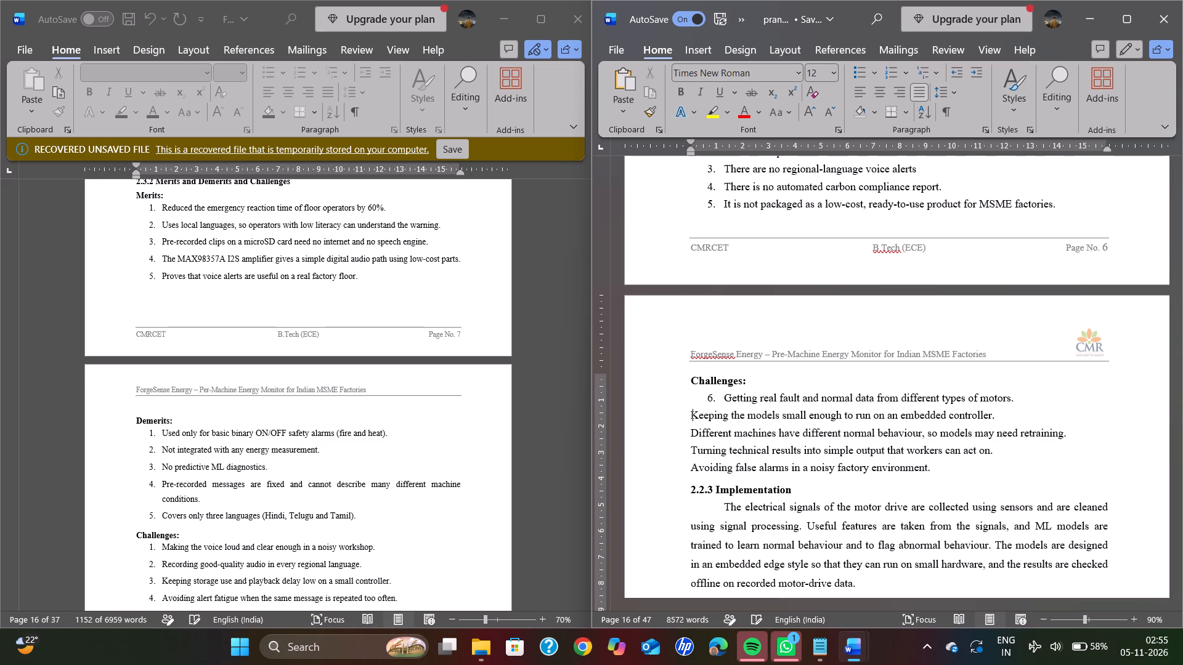
key(Up)
key(BackSpace)
key(BackSpace)
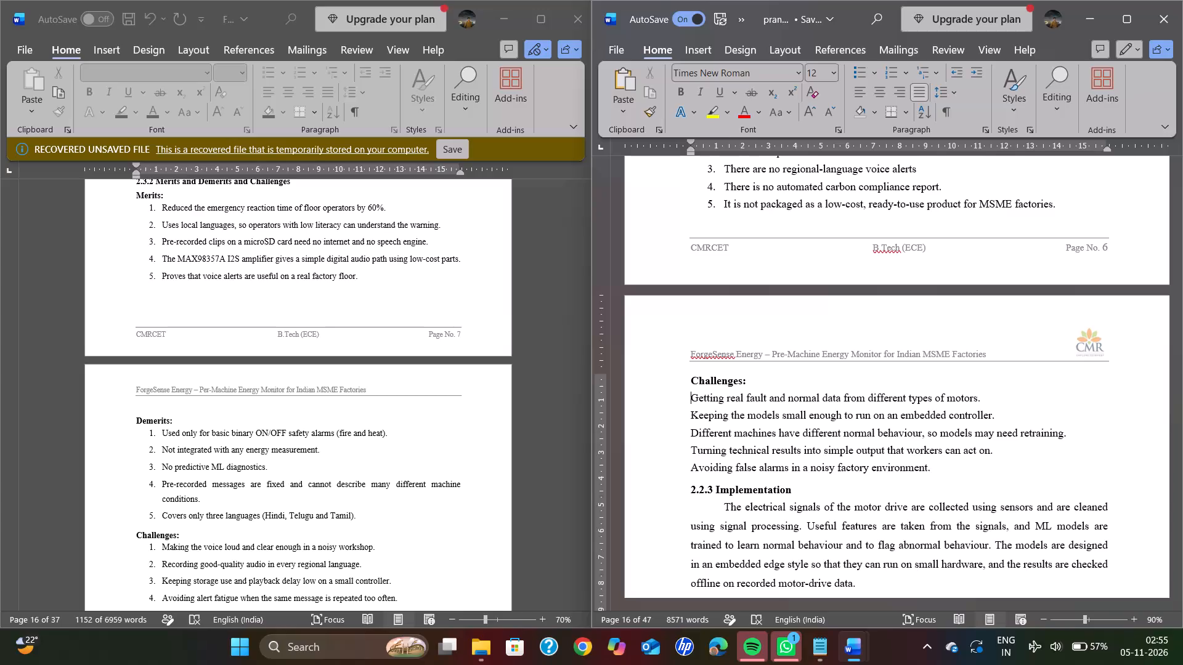
Apply a numbered list starting at 1 to the five Challenges items in section 2.2.2.
key(ctrl+shift+Right)
key(ctrl+shift+Right)
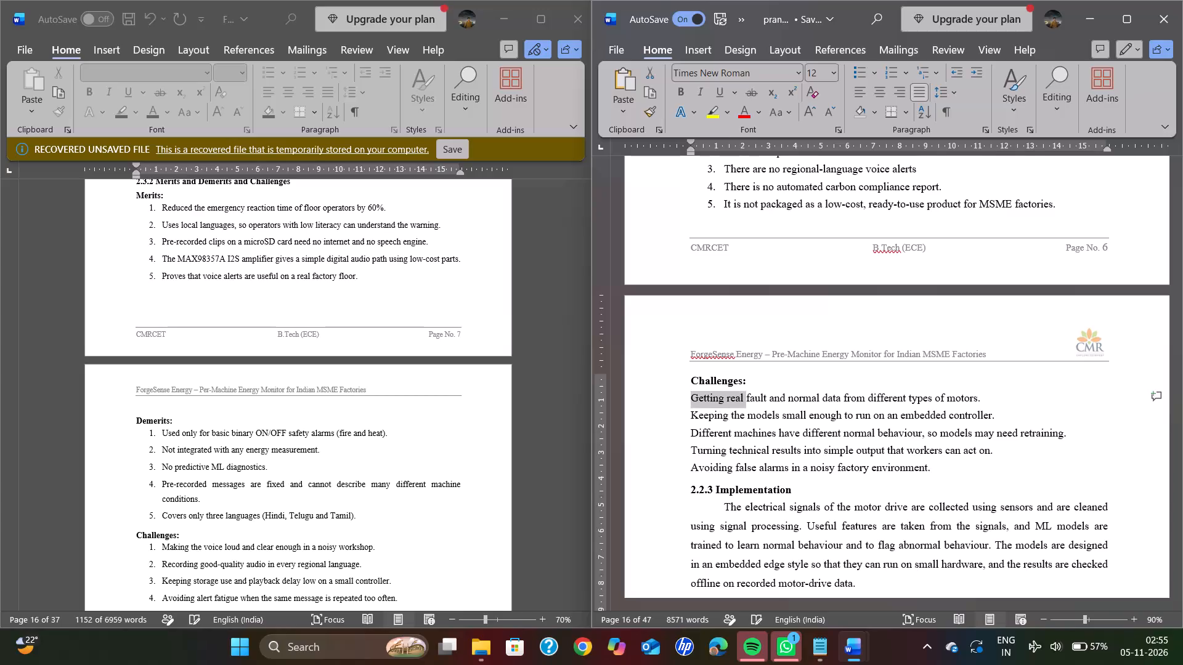
key(ctrl+shift+Down)
key(ctrl+shift+Down)
key(ctrl+shift+Down)
key(ctrl+shift+Down)
key(ctrl+shift+Down)
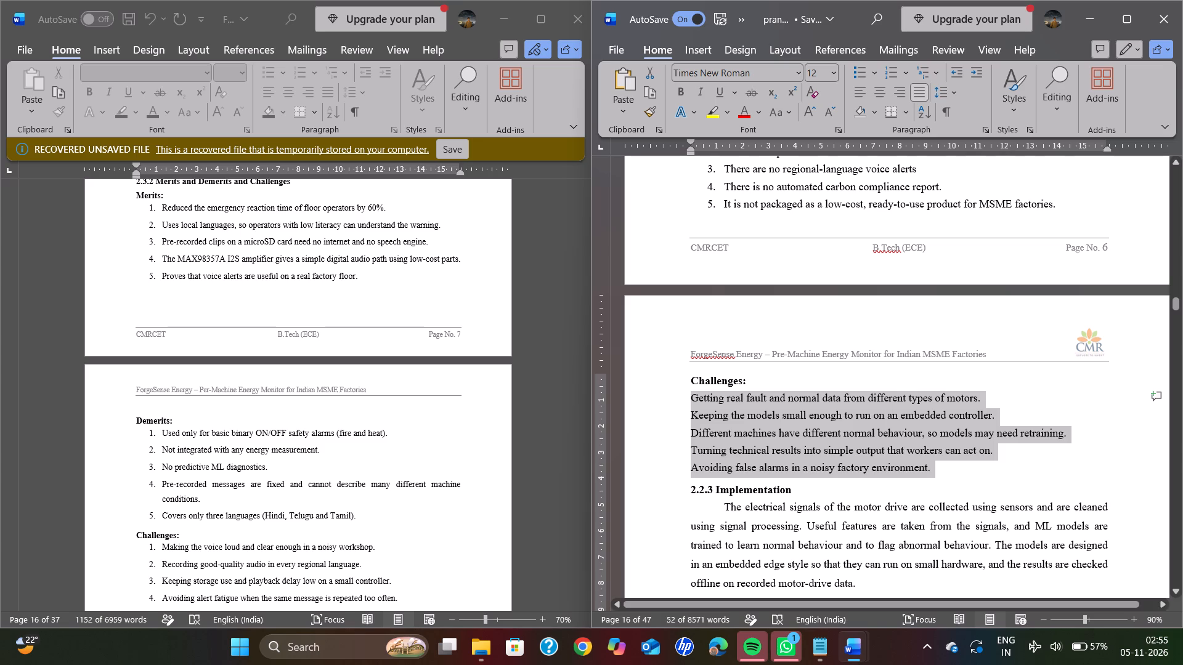
click(893, 73)
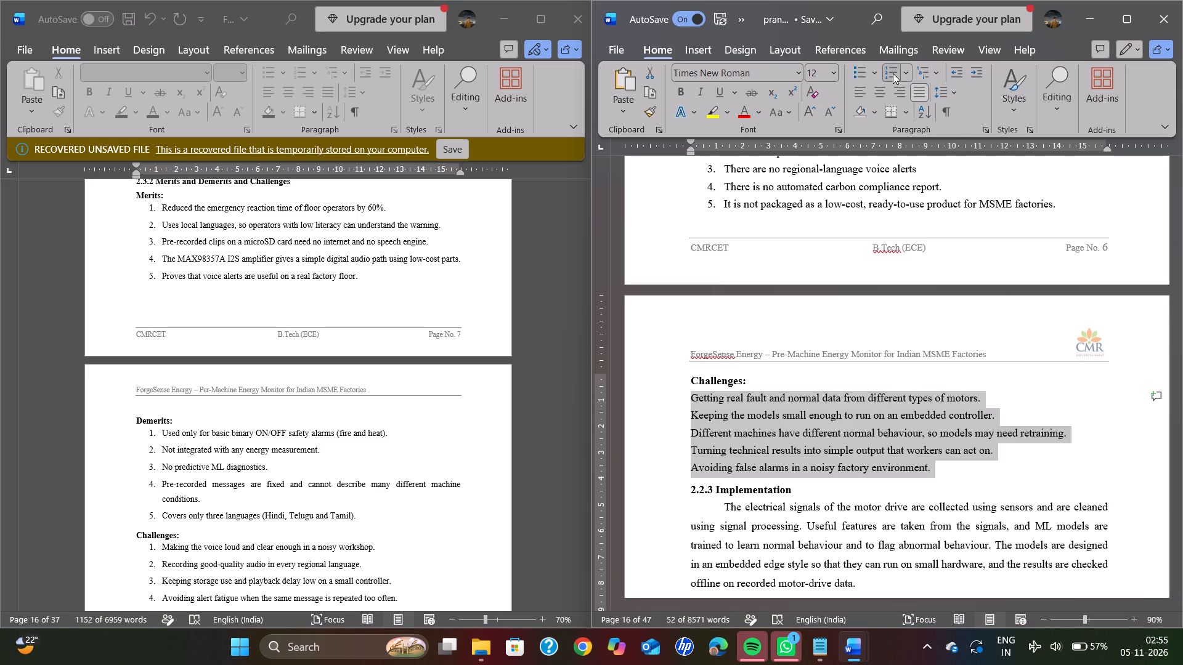
Check the list numbering, line spacing and paragraph indents in the report from section 2.1.3 through section 2.5.3.
scroll(832, 299, up, 1)
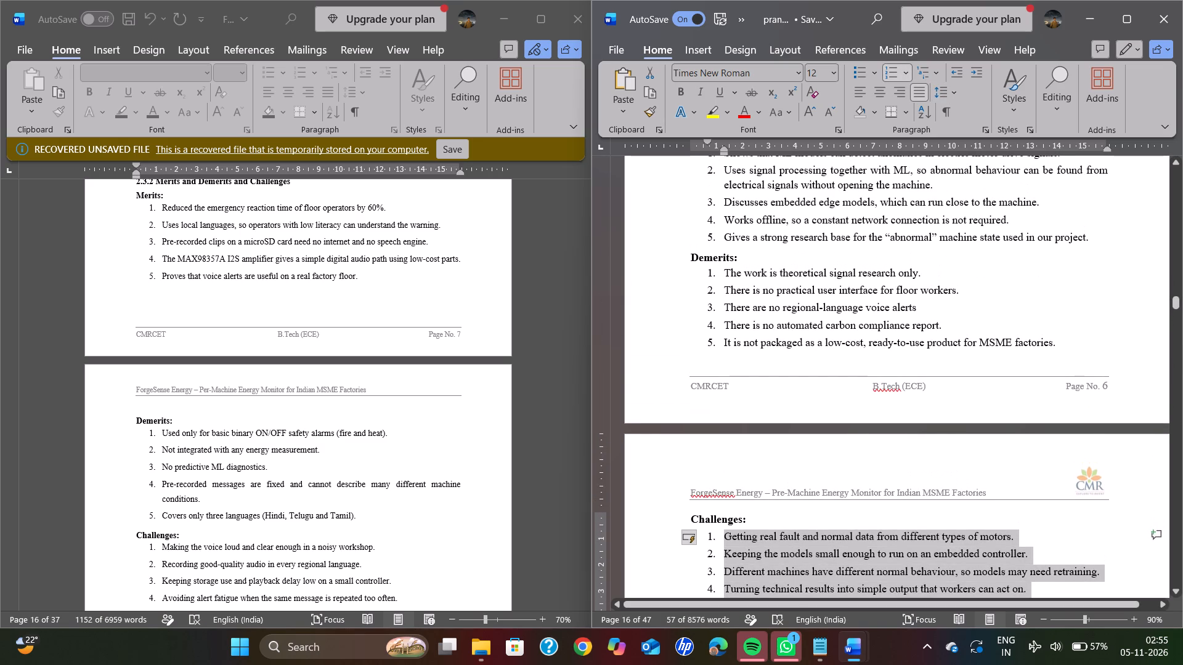
click(1004, 308)
scroll(1004, 308, up, 2)
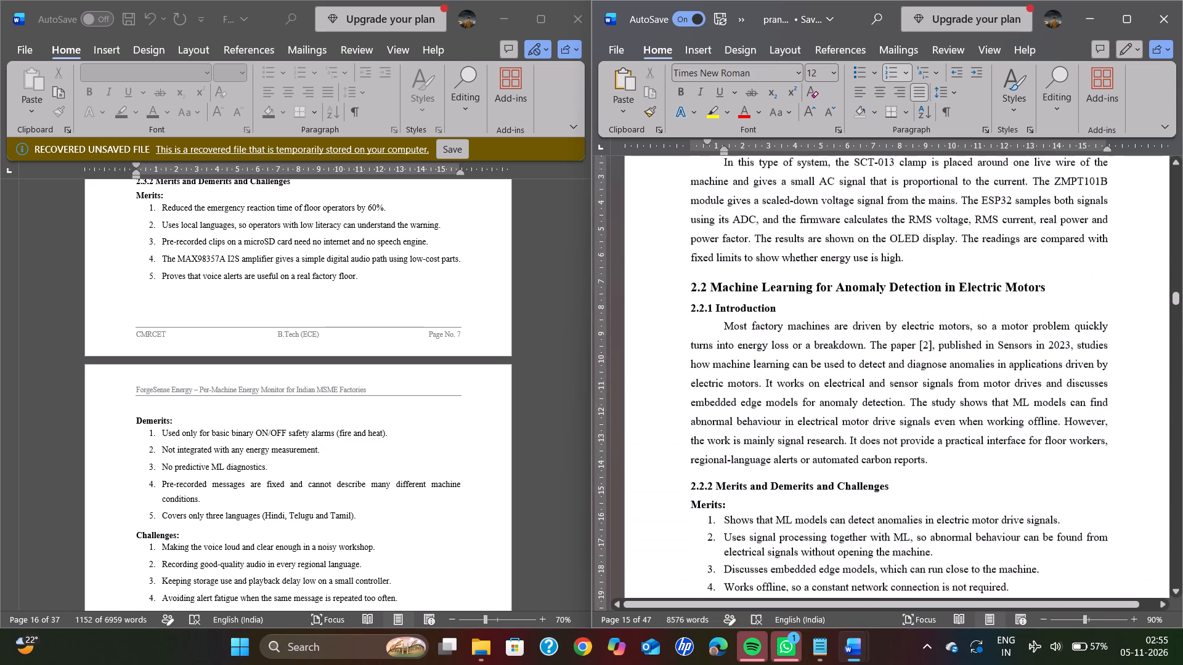
scroll(1004, 308, up, 1)
scroll(1004, 308, down, 1)
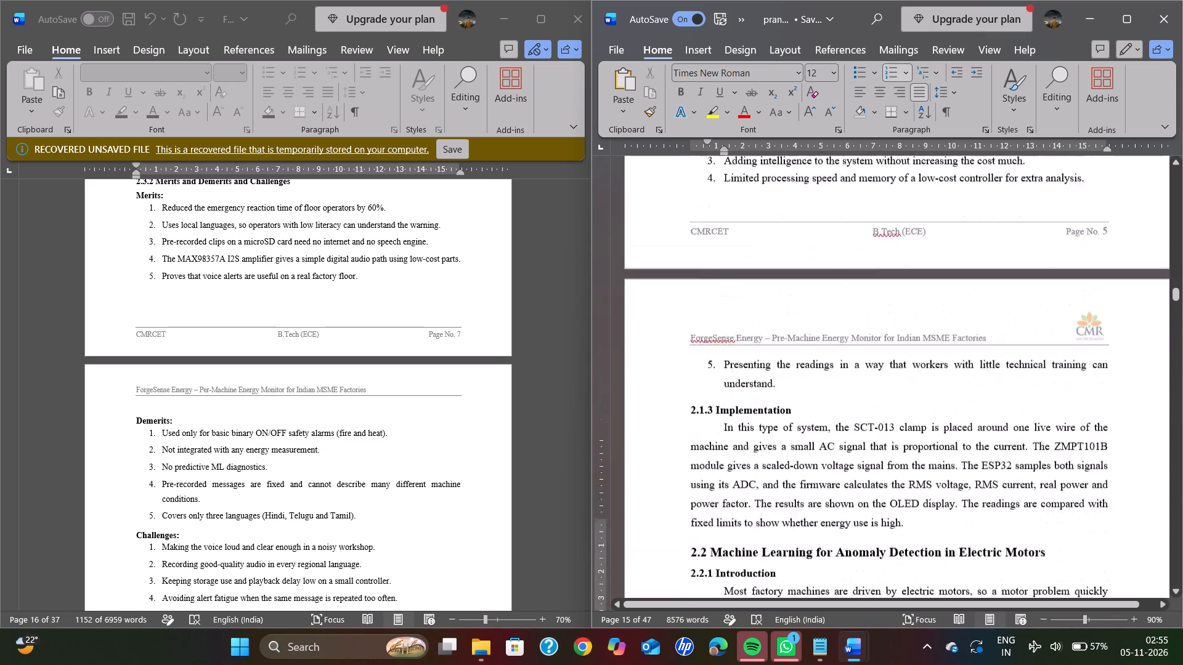
scroll(1004, 308, down, 2)
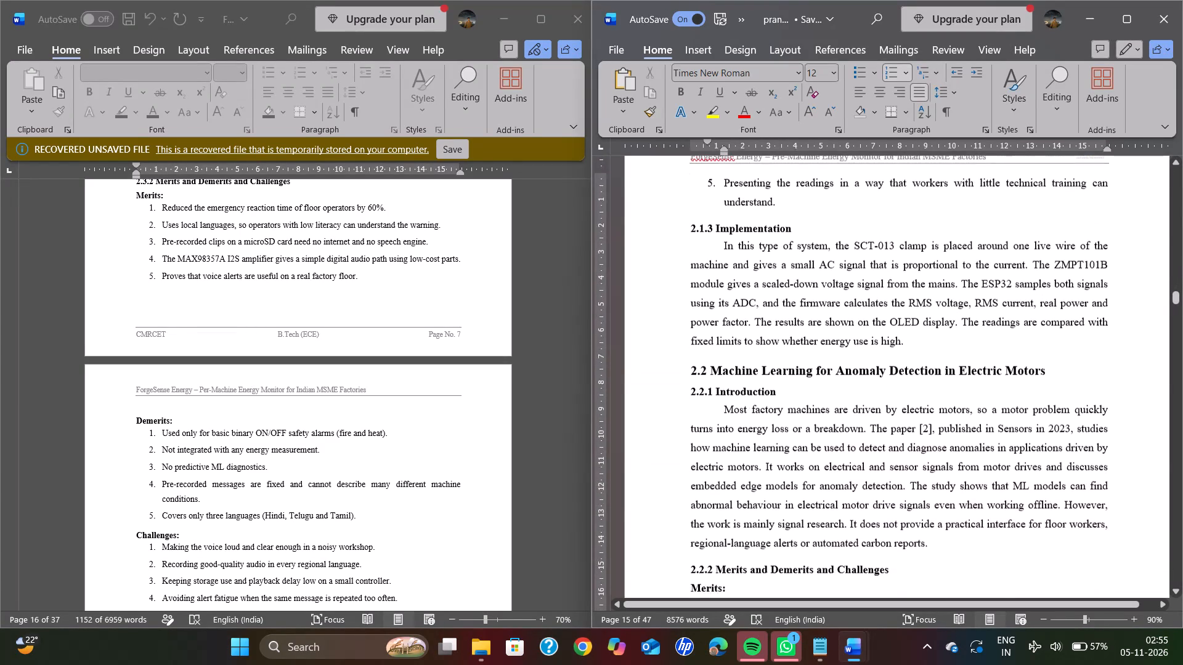
scroll(1004, 308, down, 4)
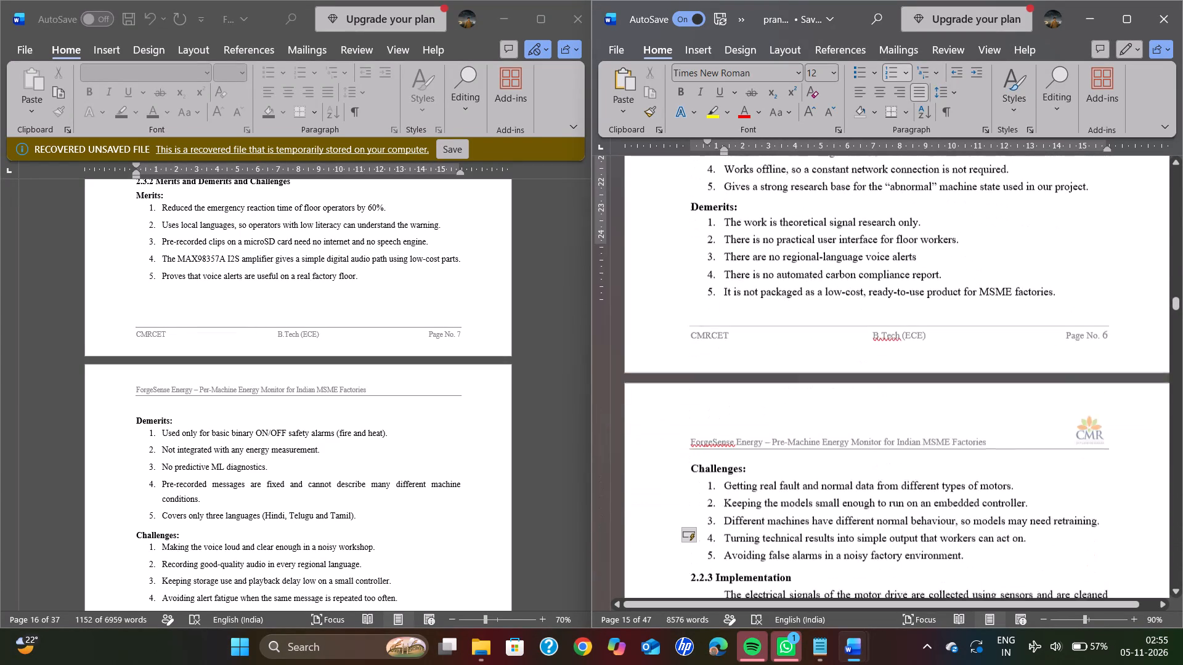
scroll(1004, 308, down, 4)
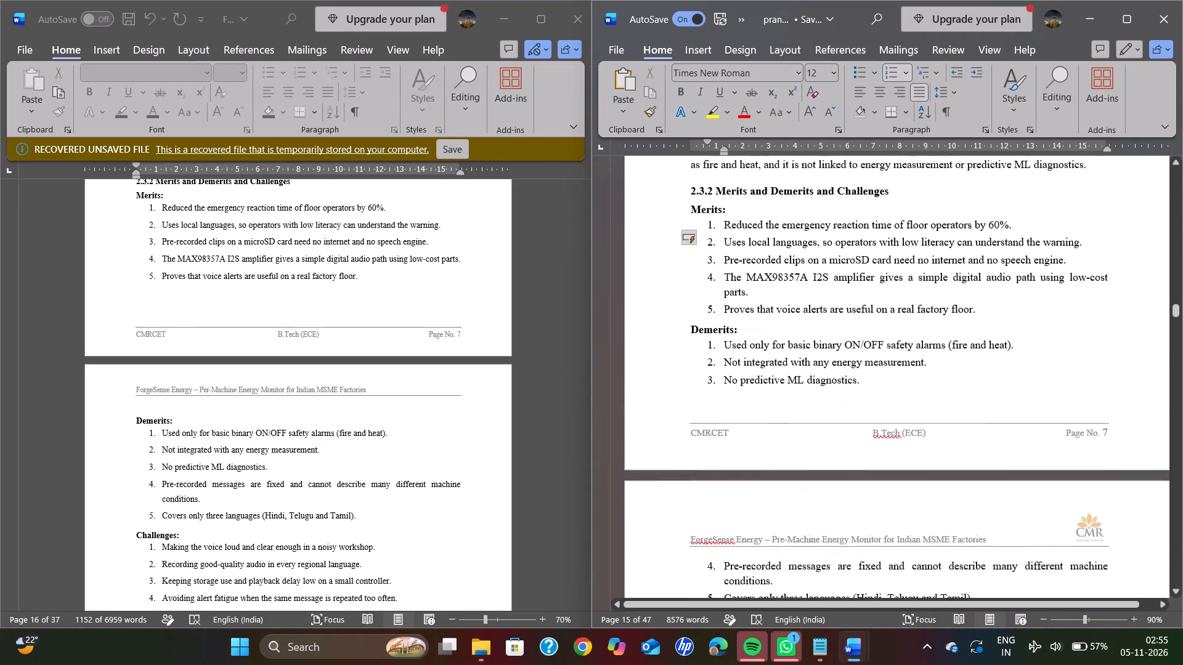
scroll(1004, 308, up, 4)
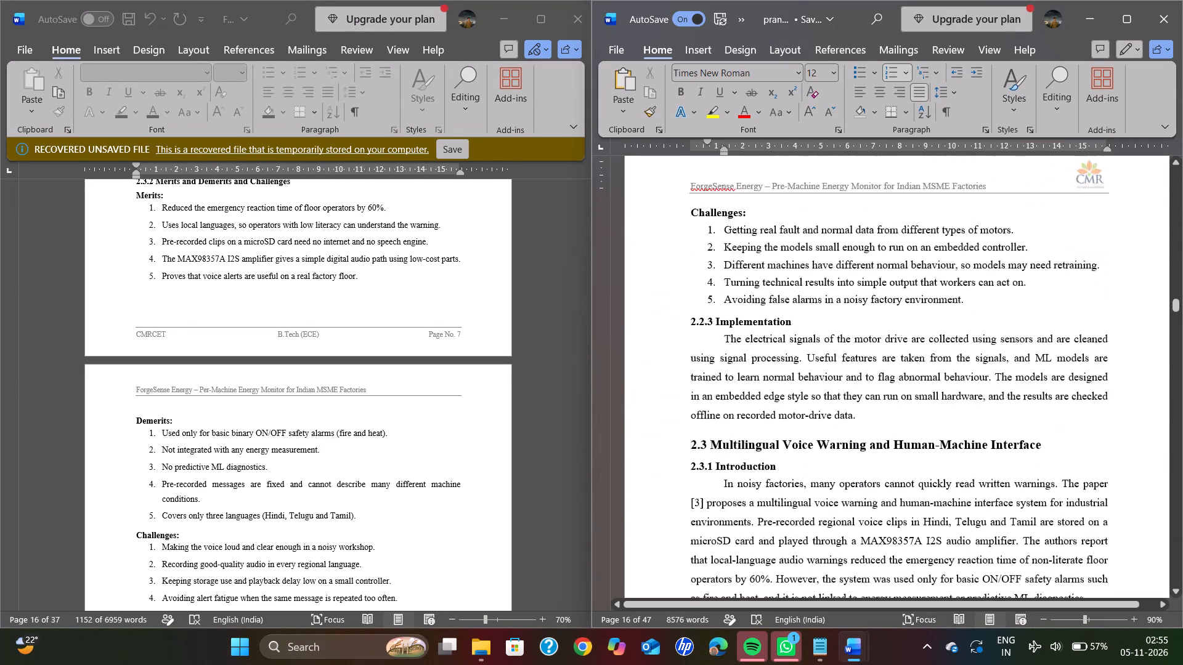
scroll(1004, 308, down, 4)
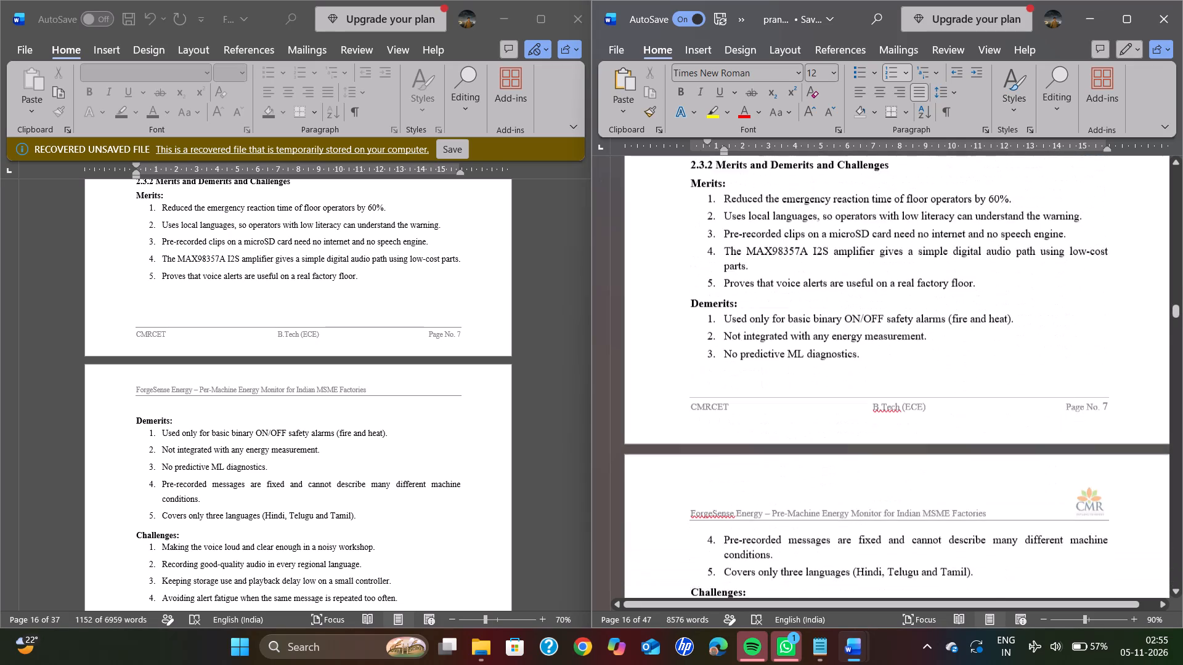
scroll(1004, 308, down, 3)
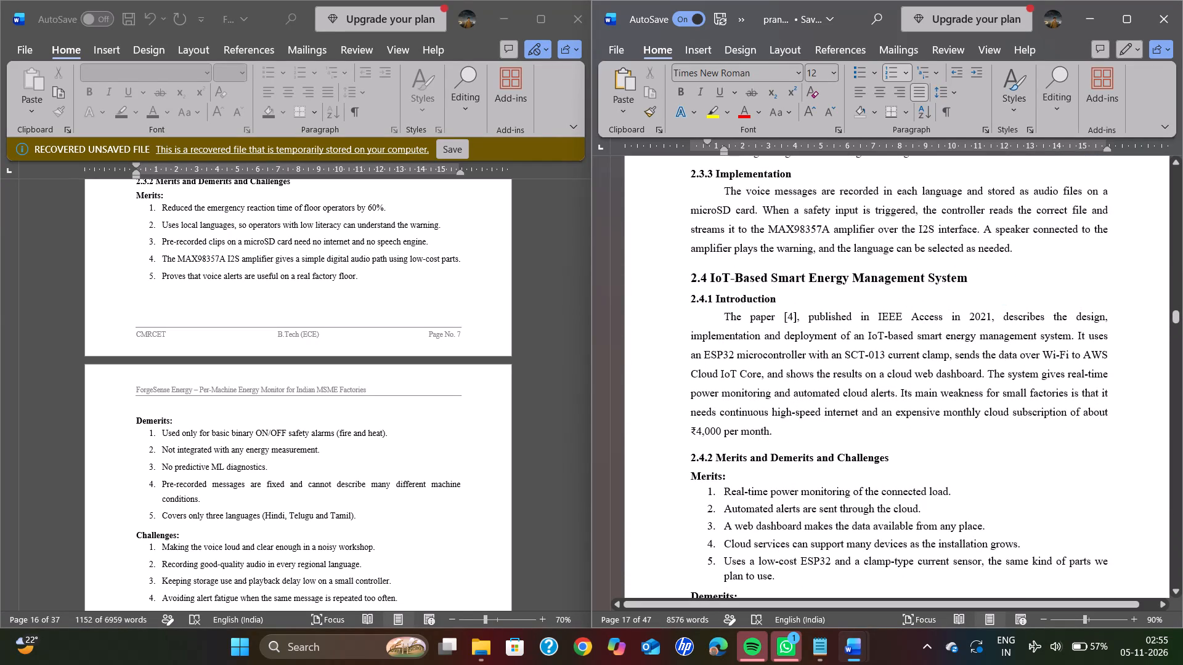
scroll(1004, 308, down, 3)
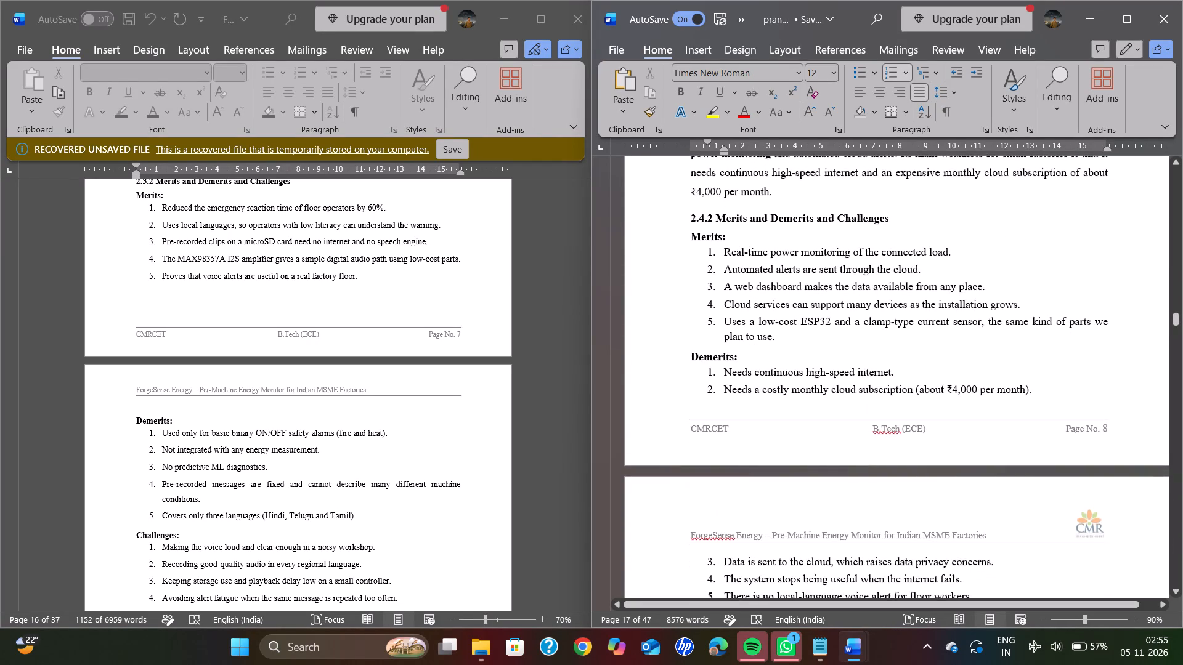
scroll(1004, 308, down, 1)
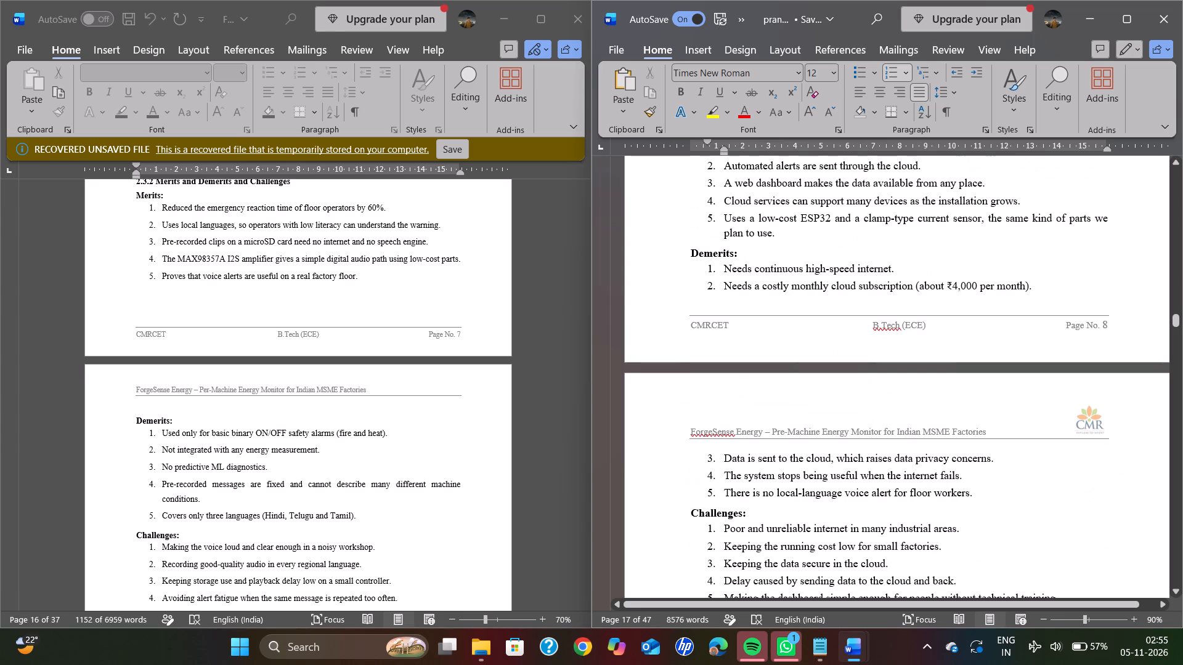
scroll(1004, 308, down, 2)
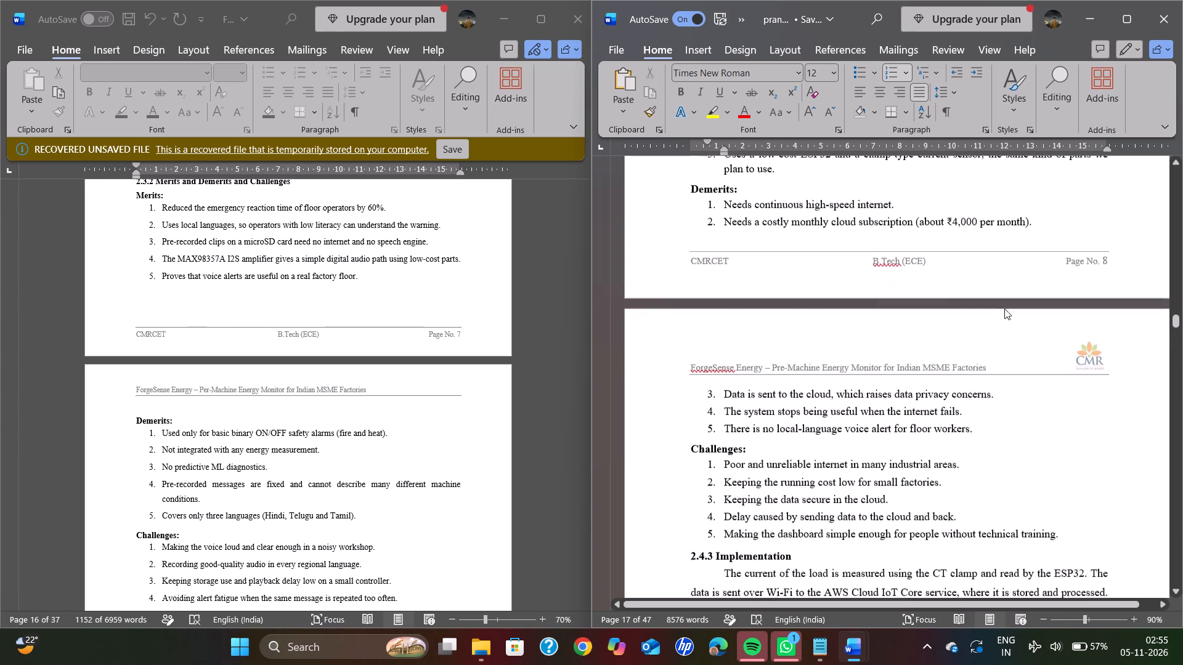
scroll(1004, 308, down, 2)
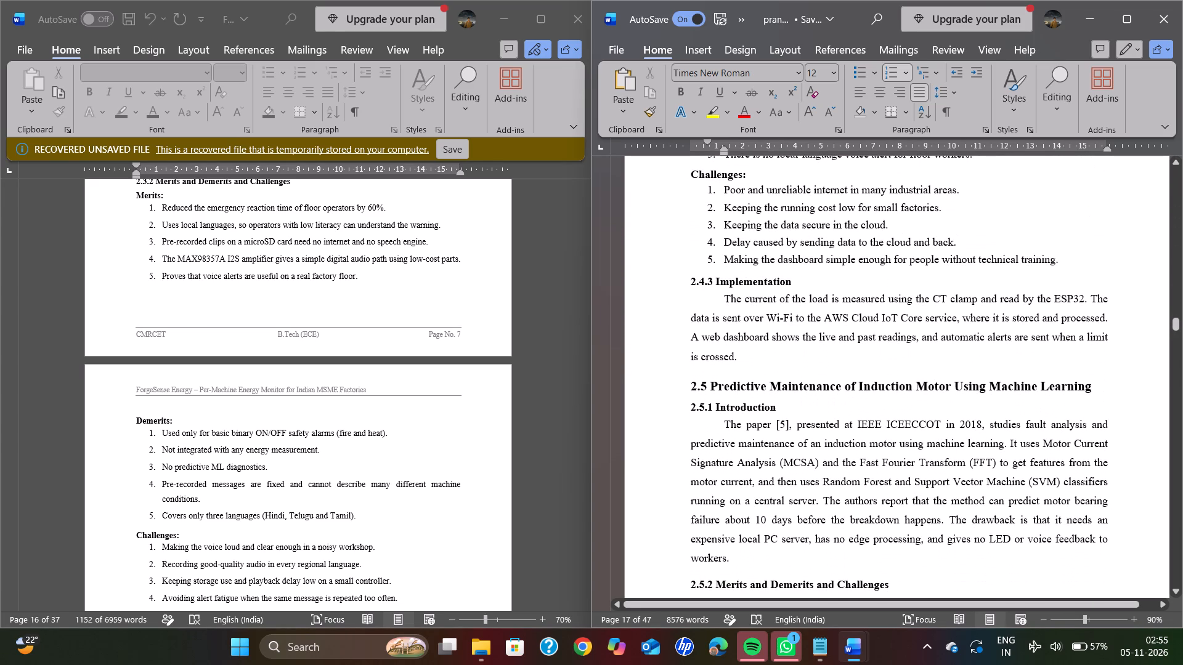
scroll(1004, 308, down, 3)
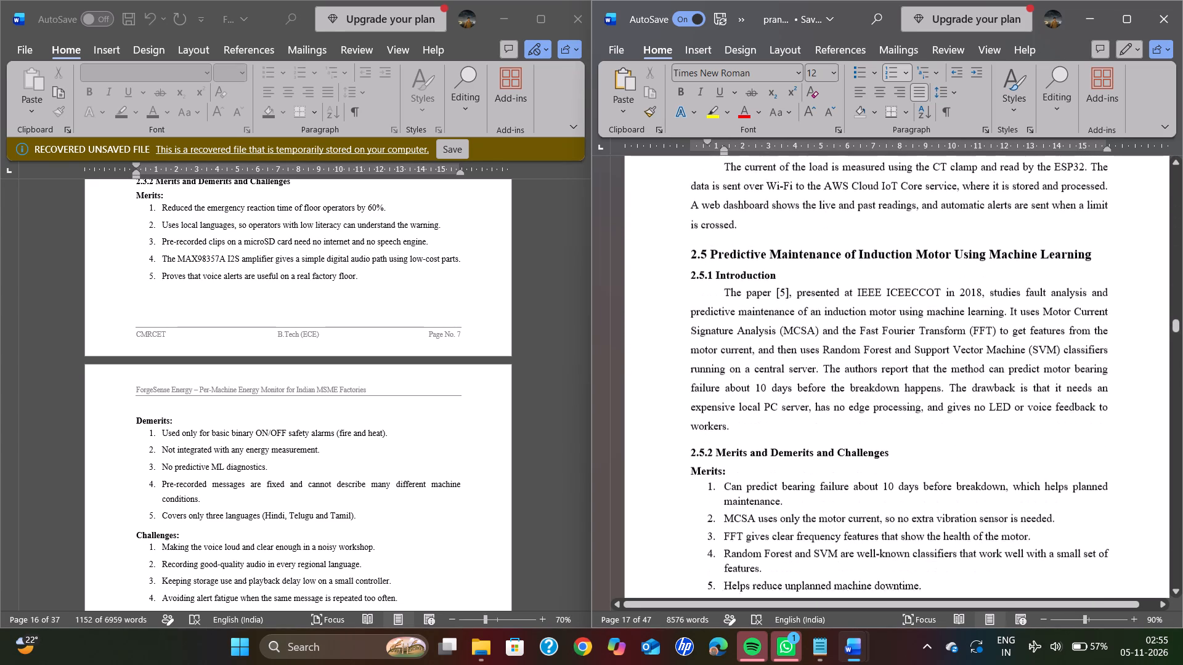
scroll(1004, 308, down, 2)
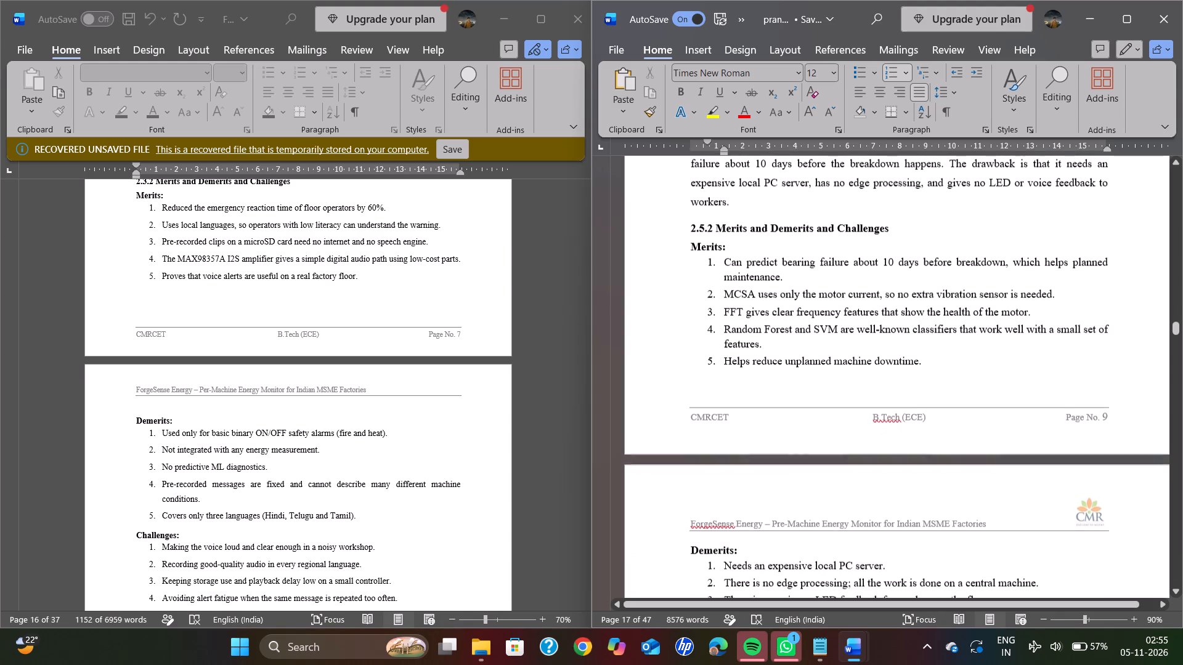
scroll(1004, 308, down, 4)
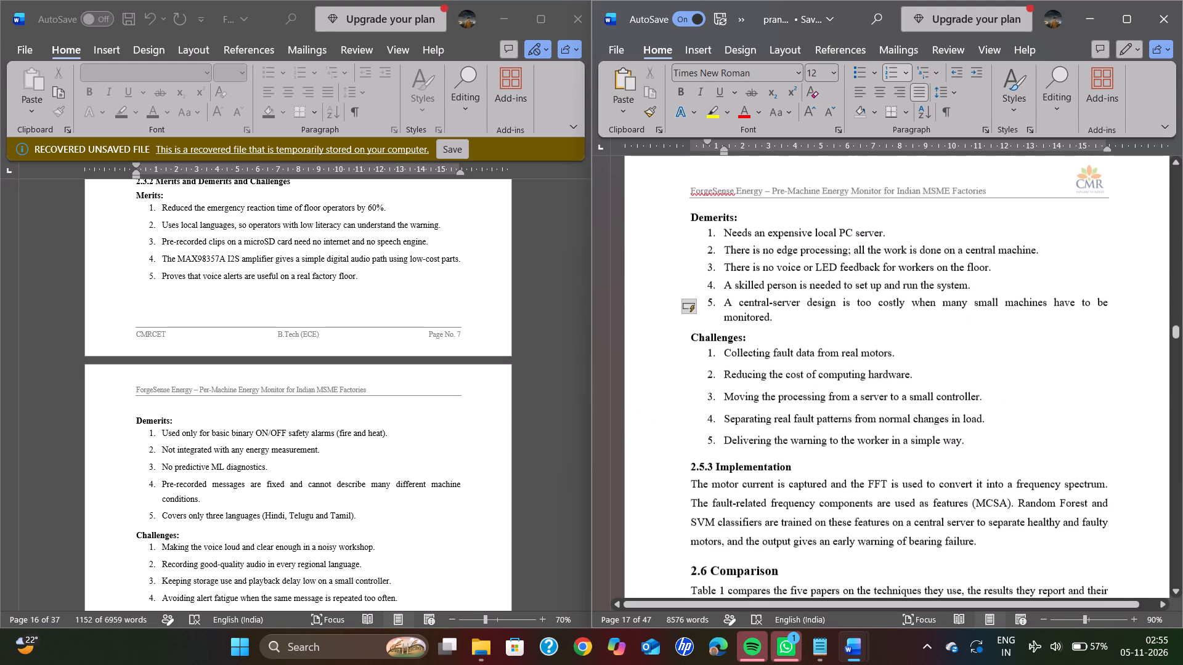
Set the line spacing of the five Challenges items in section 2.5.2 to 1.15.
scroll(1004, 308, down, 1)
drag(973, 398, 745, 310)
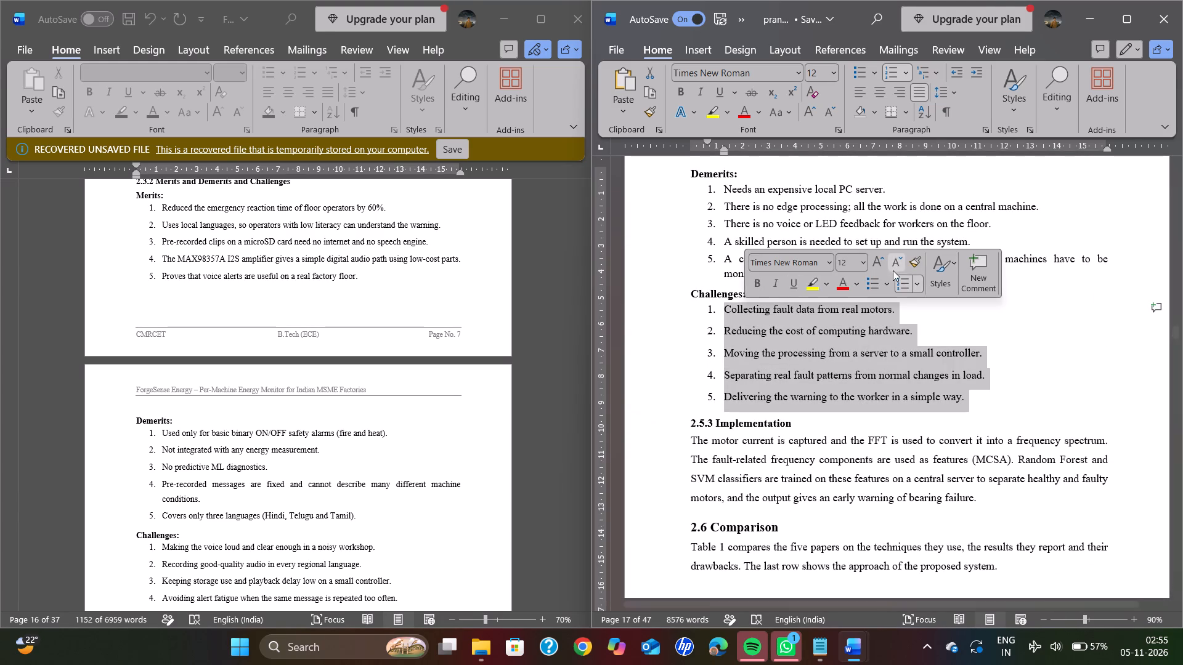
click(952, 92)
click(957, 135)
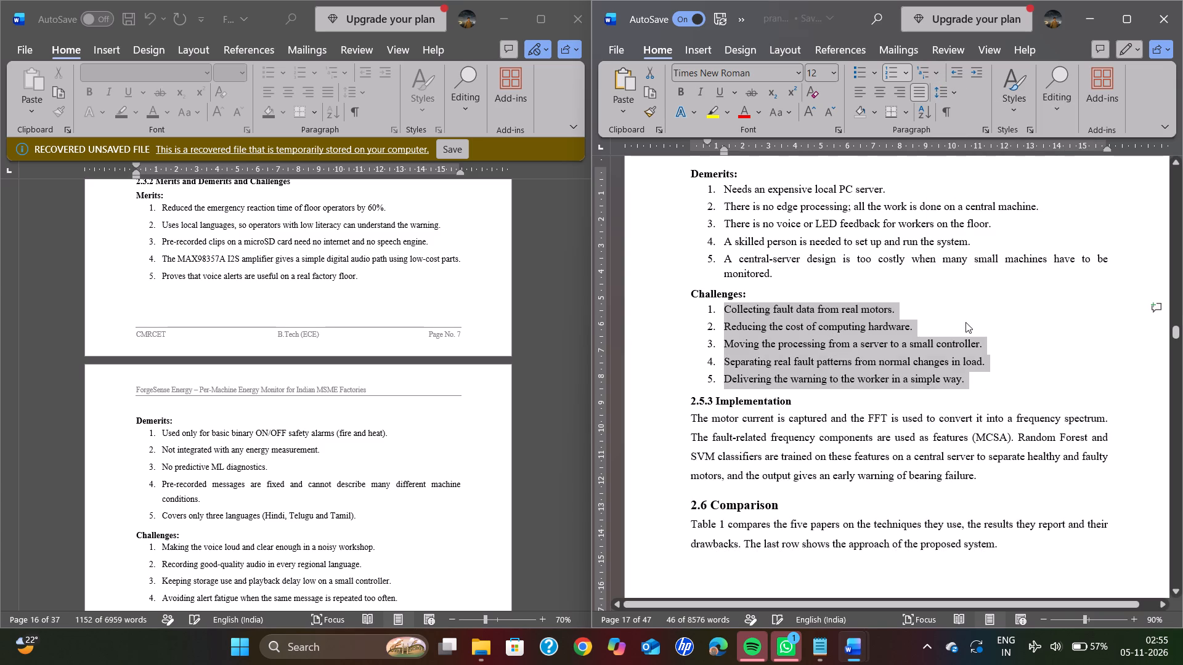
Indent the first lines of the 2.5.3 Implementation and 2.6 Comparison paragraphs by one tab stop.
scroll(966, 322, down, 2)
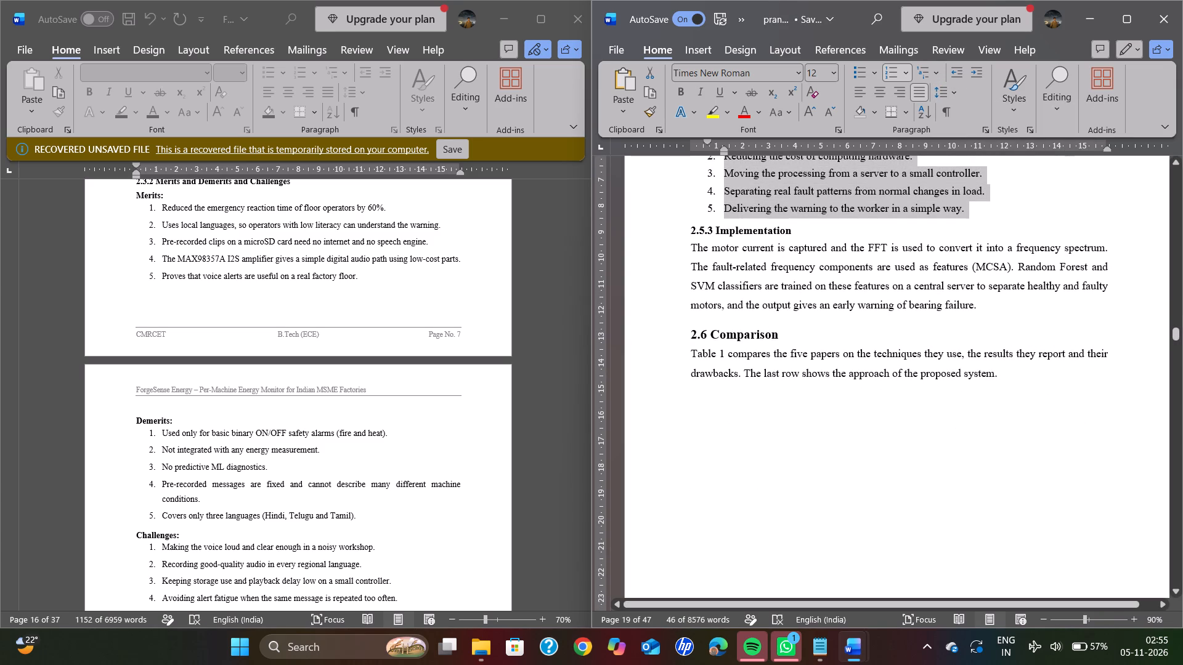
click(694, 240)
click(693, 248)
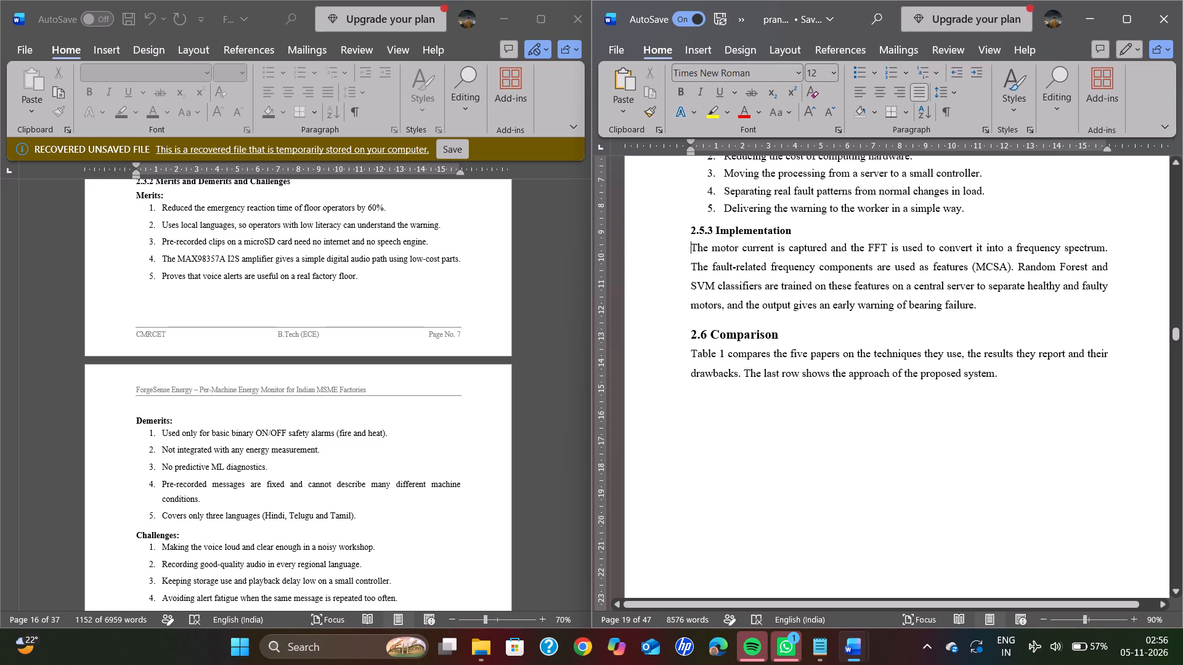
key(Tab)
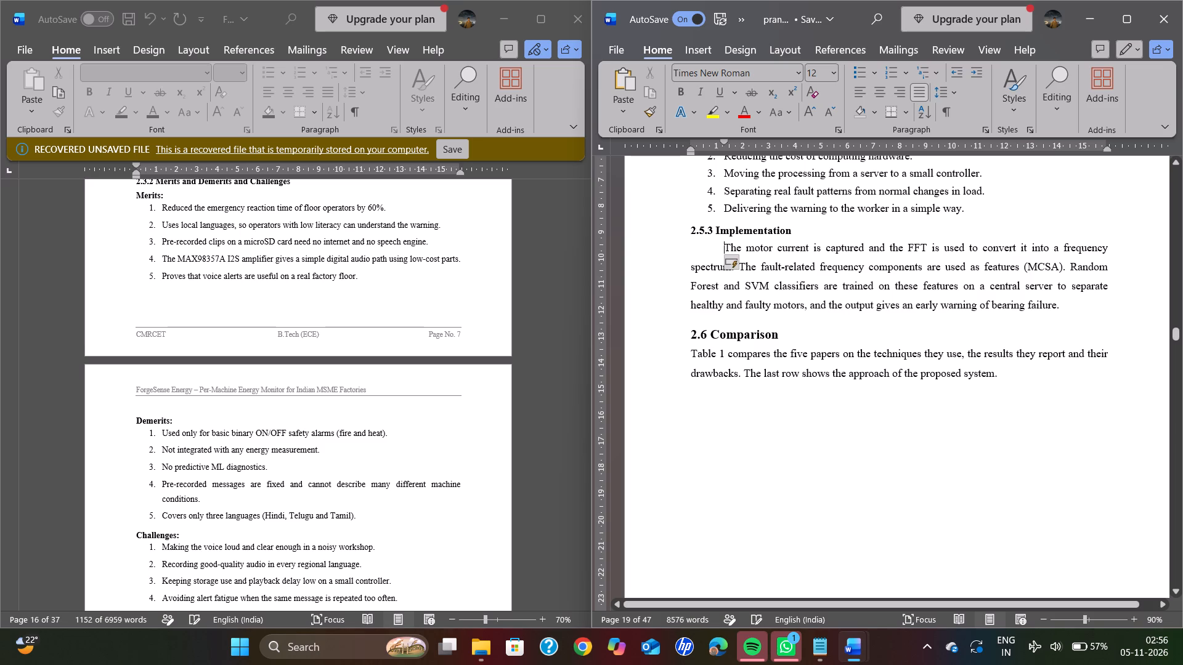
click(687, 356)
key(Tab)
Compare what follows the 2.6 Comparison paragraph in the recovered document with what follows it in the report.
scroll(498, 421, down, 7)
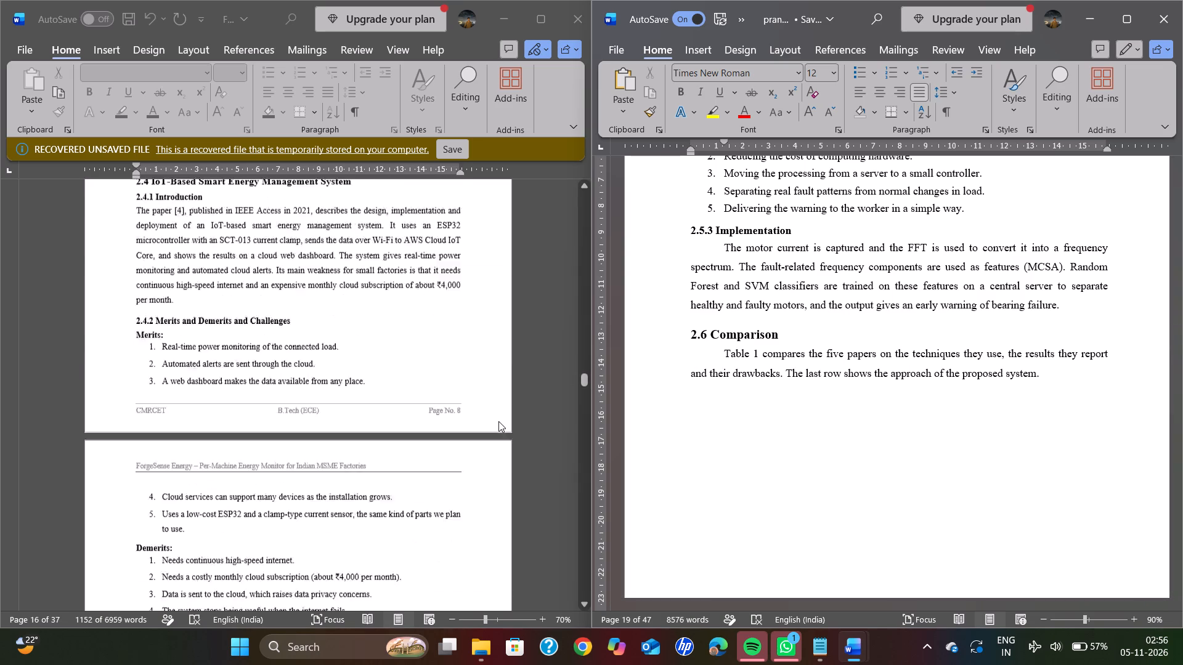
scroll(425, 457, down, 4)
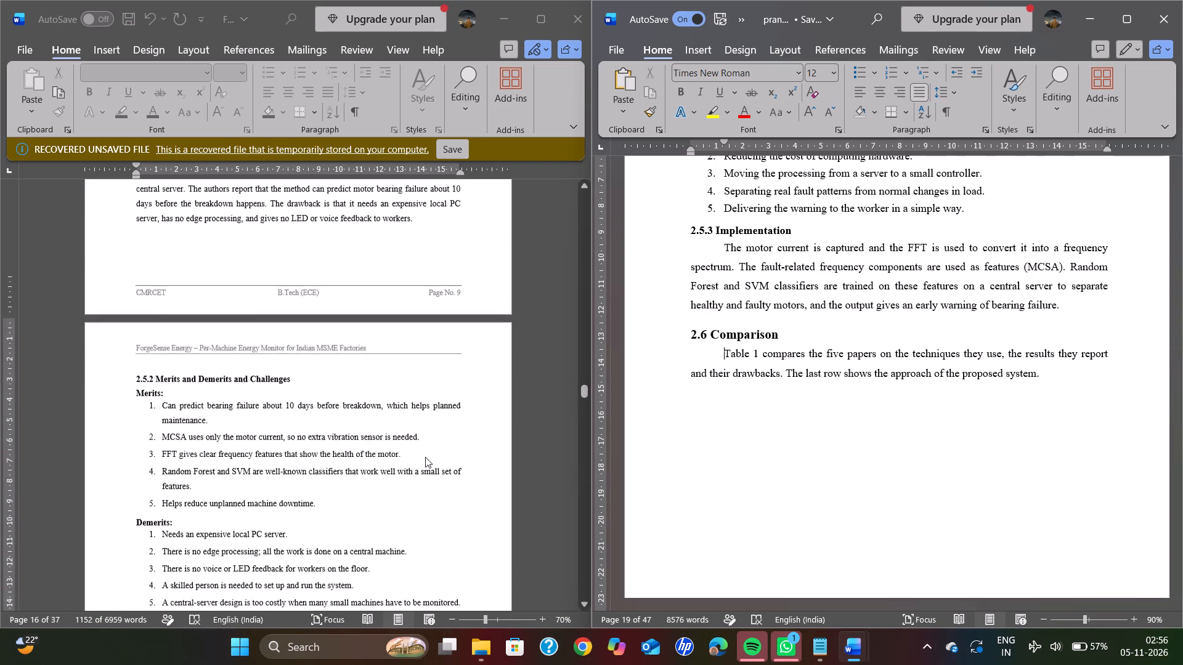
scroll(425, 457, down, 4)
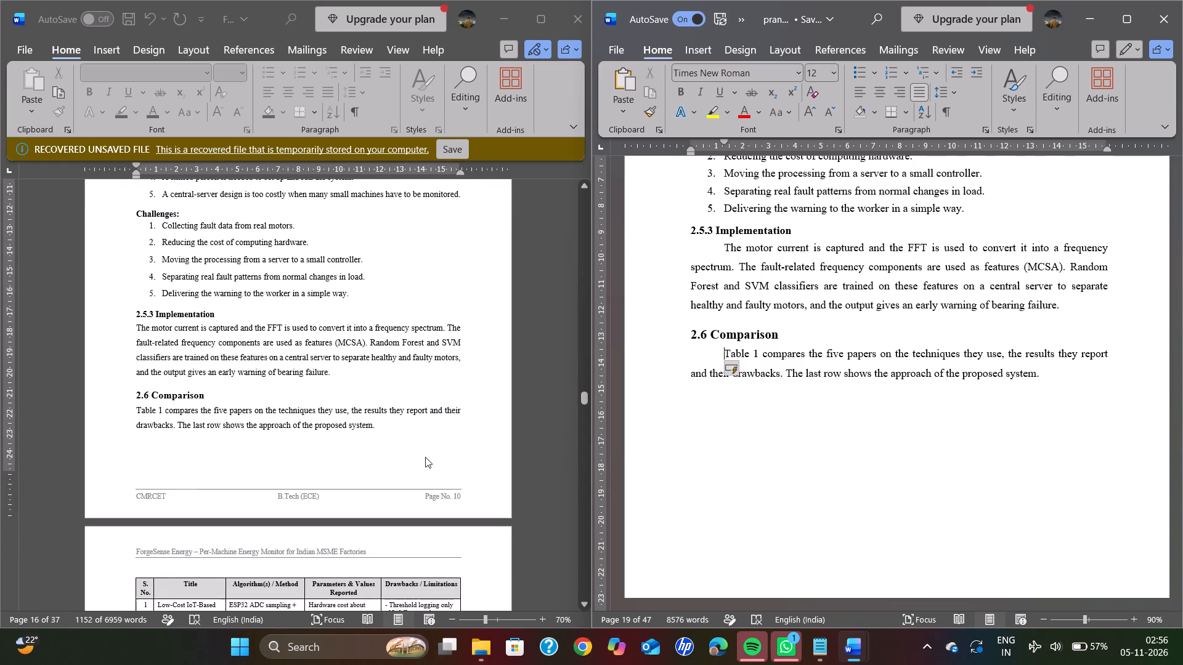
scroll(425, 457, down, 1)
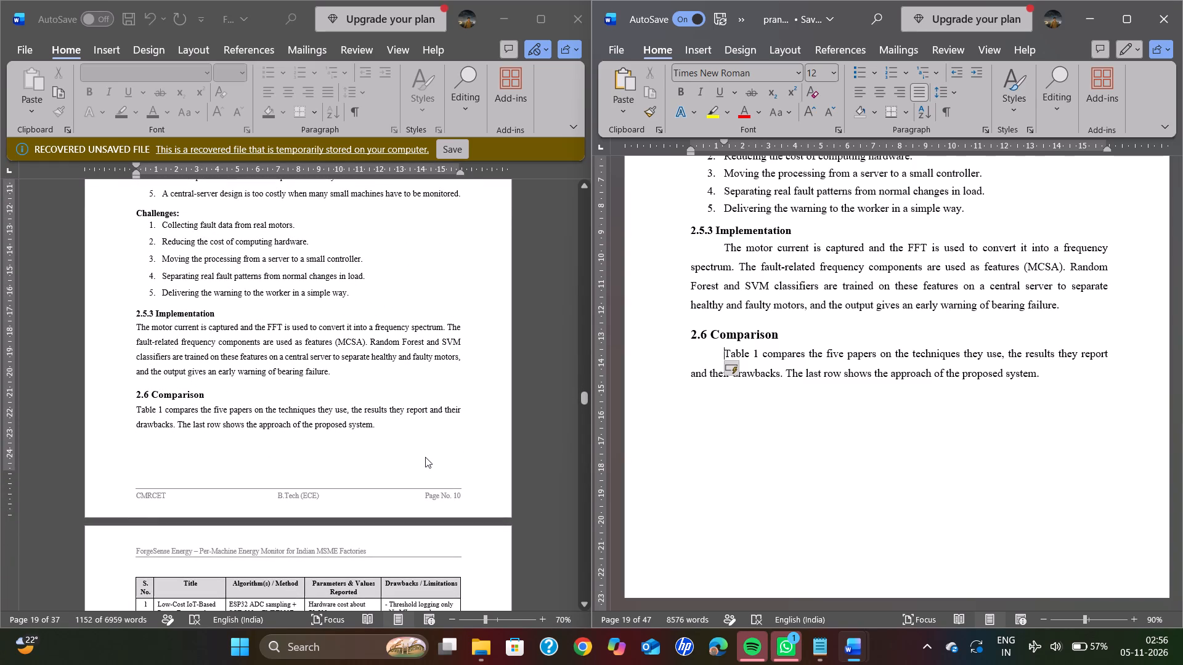
scroll(425, 457, down, 1)
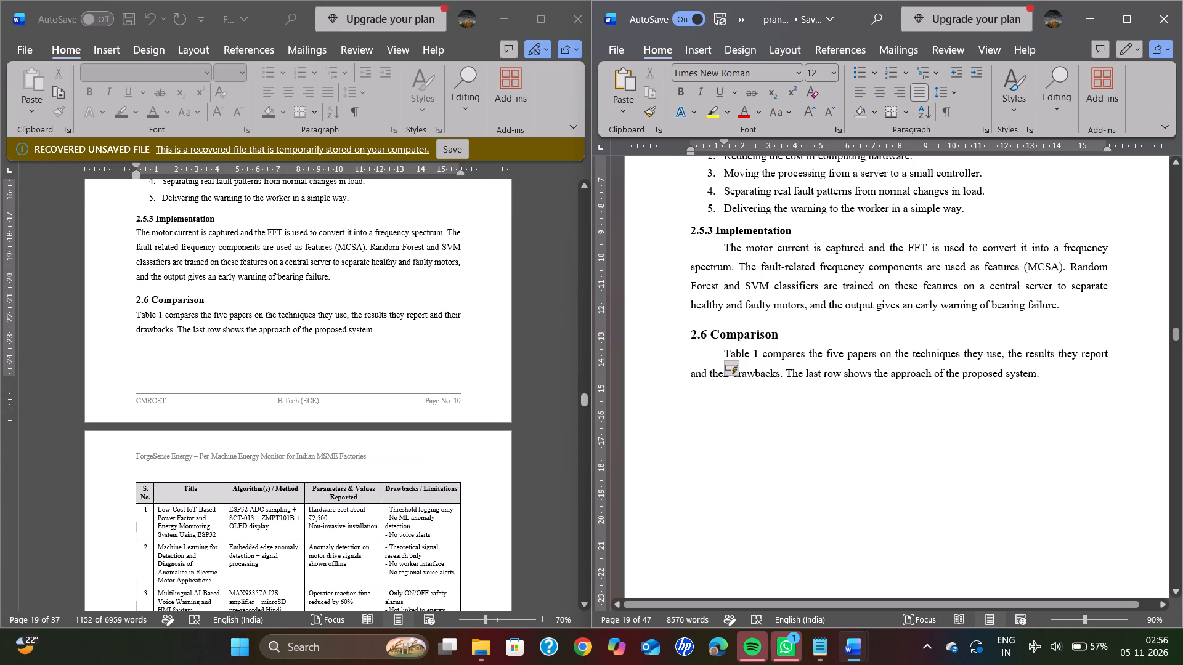
scroll(772, 429, down, 2)
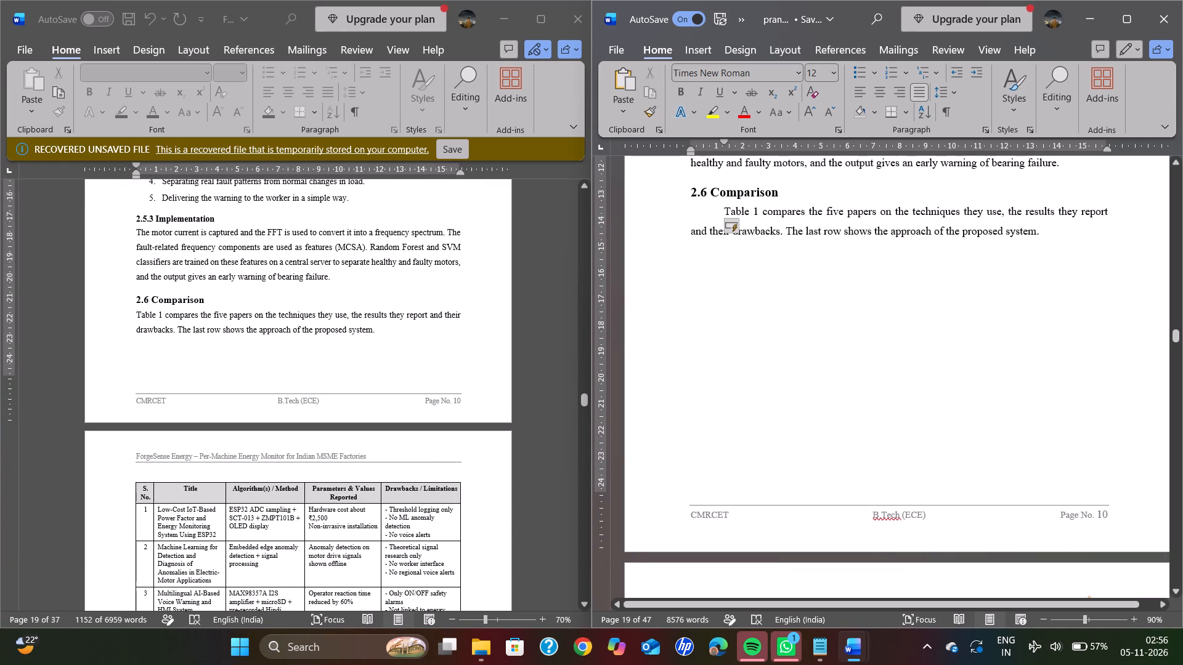
scroll(772, 429, down, 2)
scroll(770, 430, up, 2)
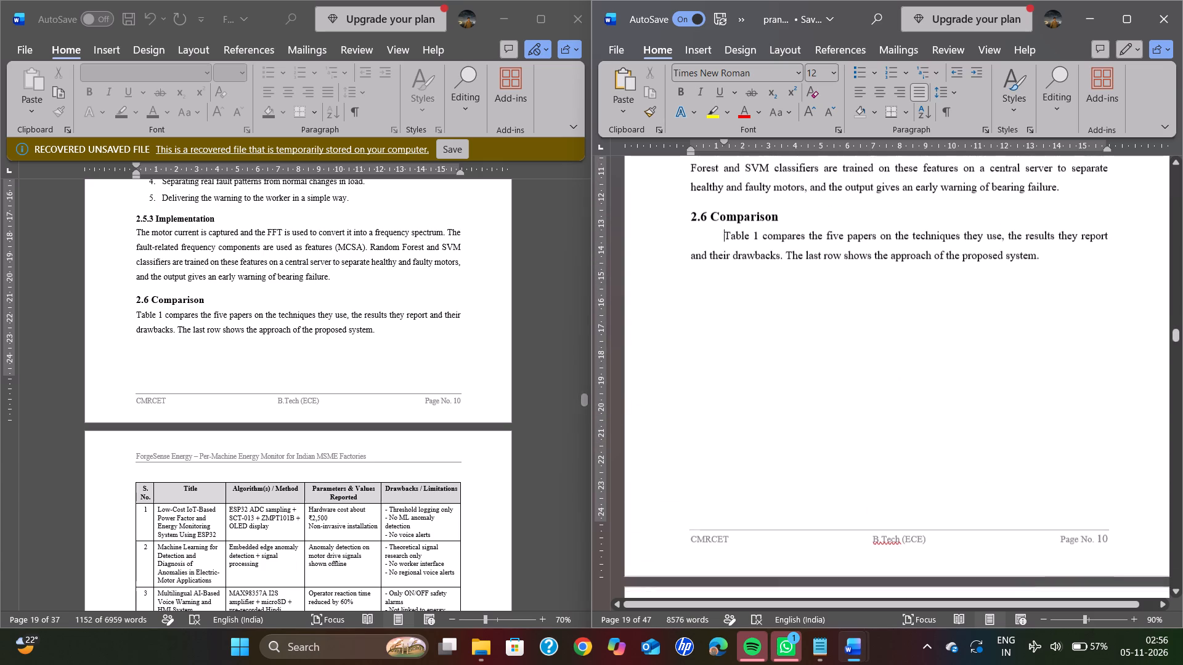
scroll(770, 430, down, 2)
scroll(769, 434, up, 2)
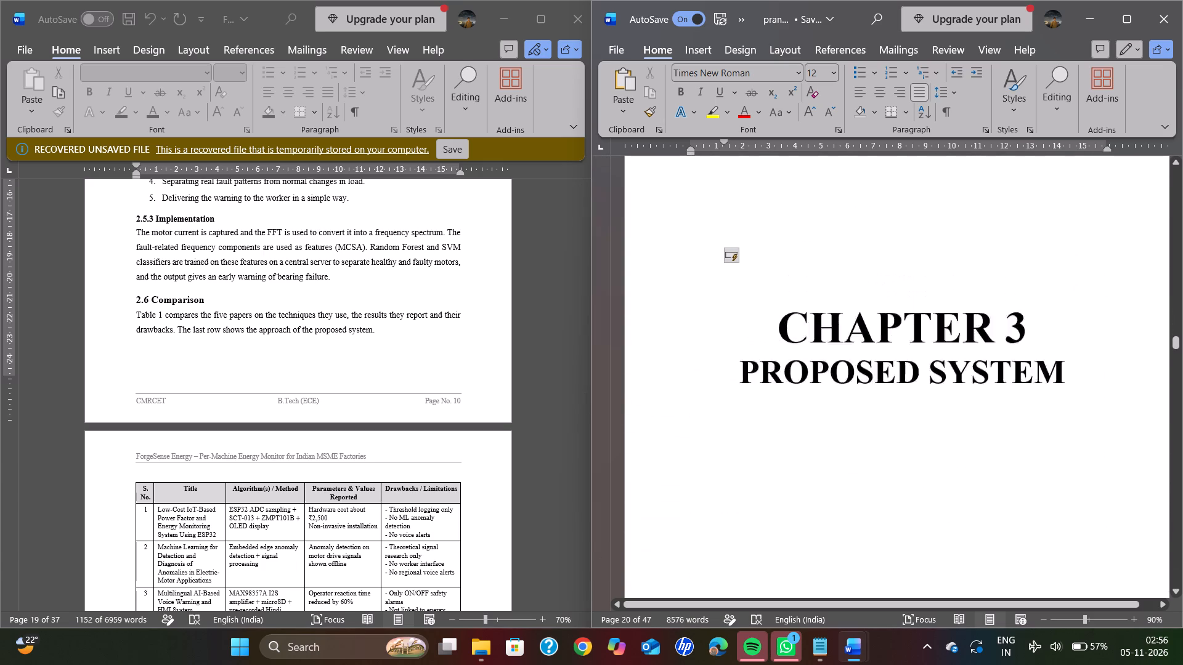
scroll(769, 434, up, 4)
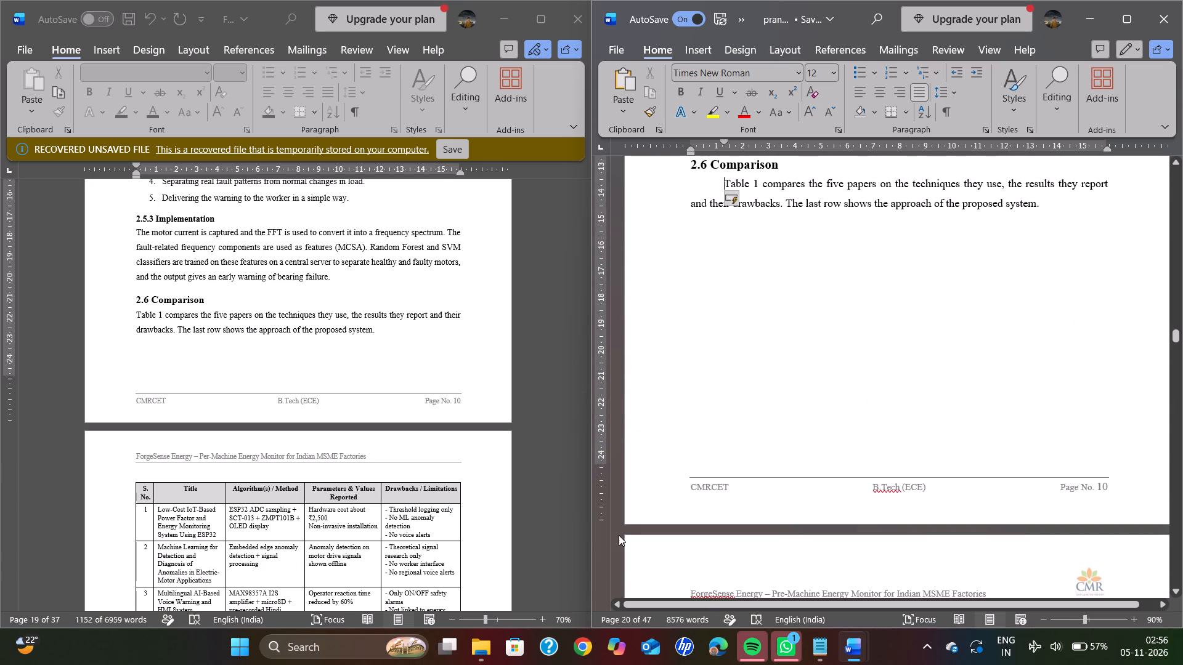
Examine the Literature Review Comparison table and the 2.7 Research Gap section in the recovered document.
scroll(431, 488, down, 2)
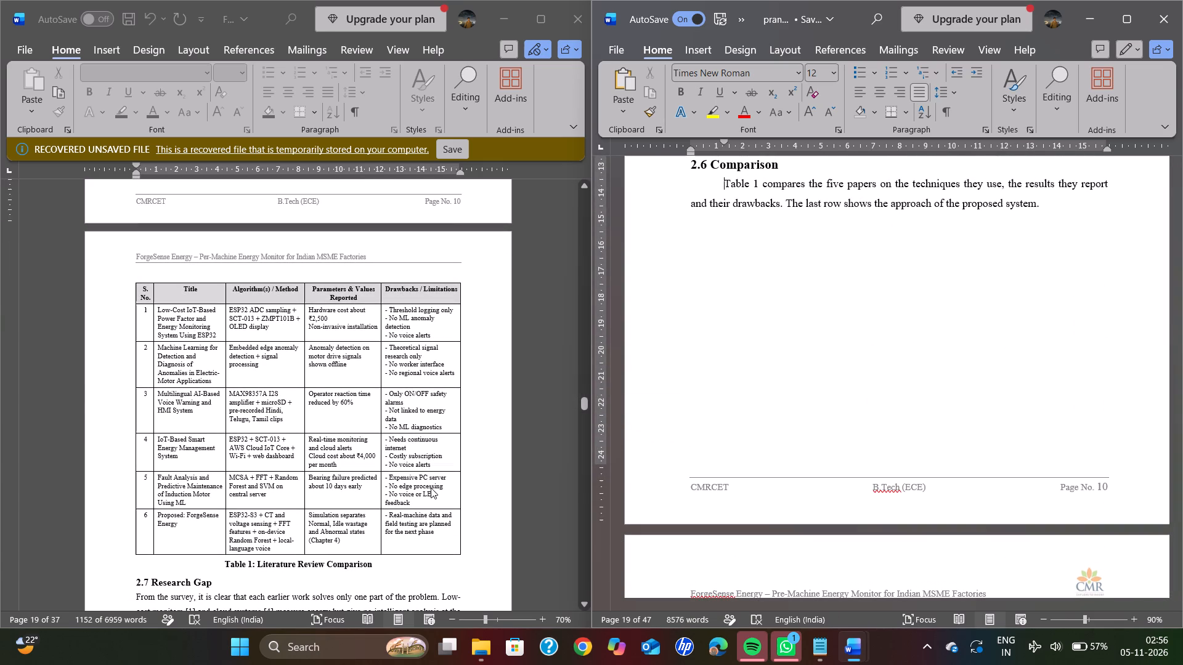
scroll(431, 488, down, 2)
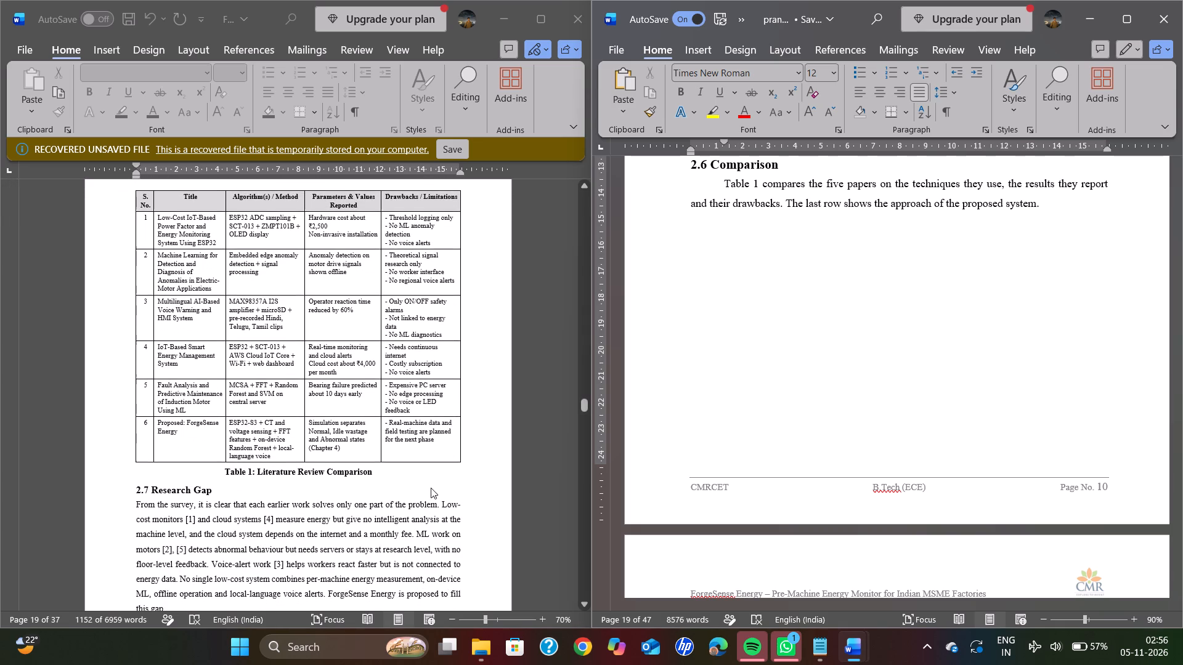
scroll(431, 488, down, 1)
scroll(431, 488, up, 2)
scroll(393, 470, down, 1)
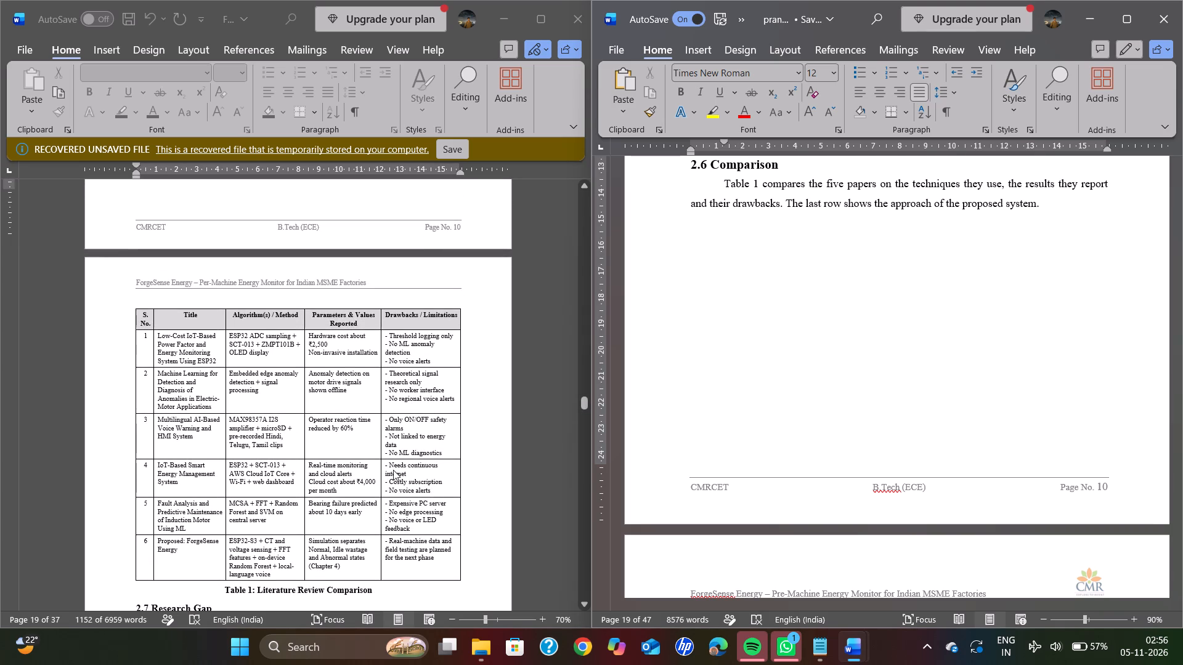
scroll(393, 470, down, 3)
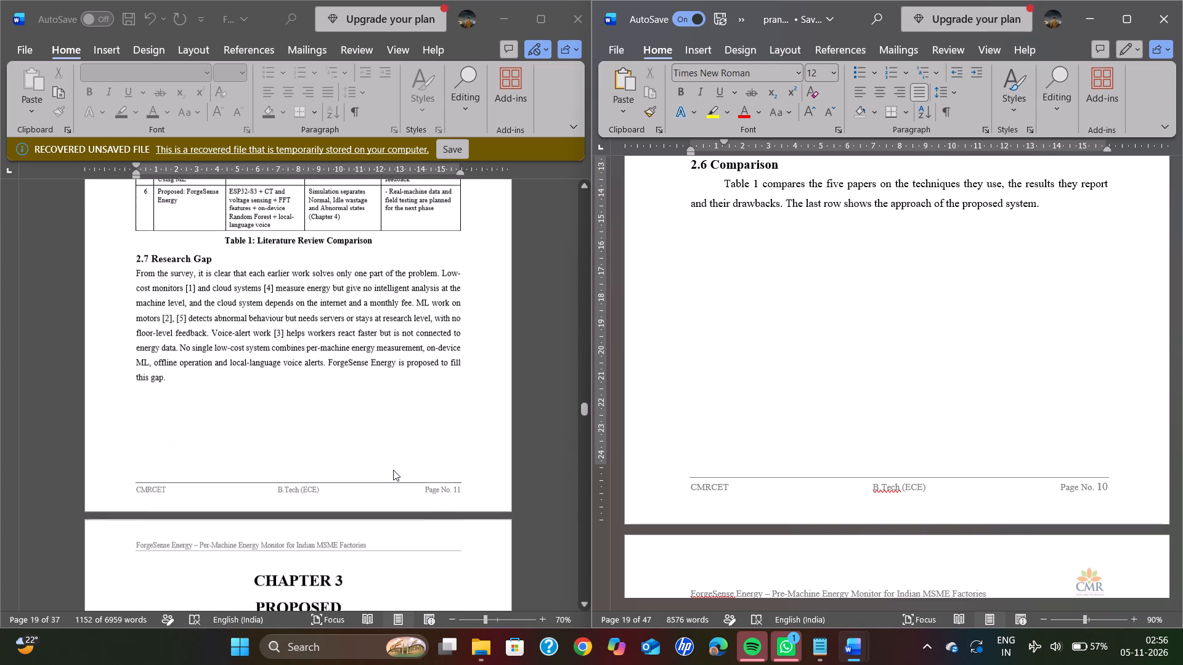
Insert a blank page after the 2.6 Comparison paragraph in the report.
scroll(393, 470, down, 1)
scroll(393, 470, up, 2)
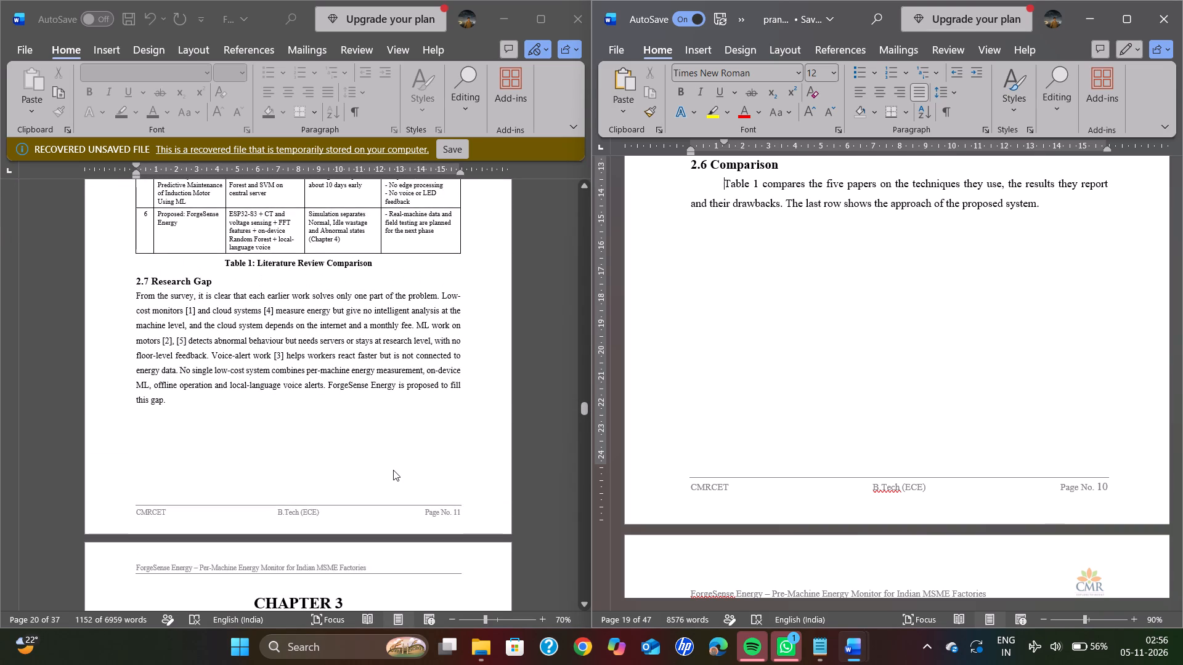
scroll(393, 470, up, 2)
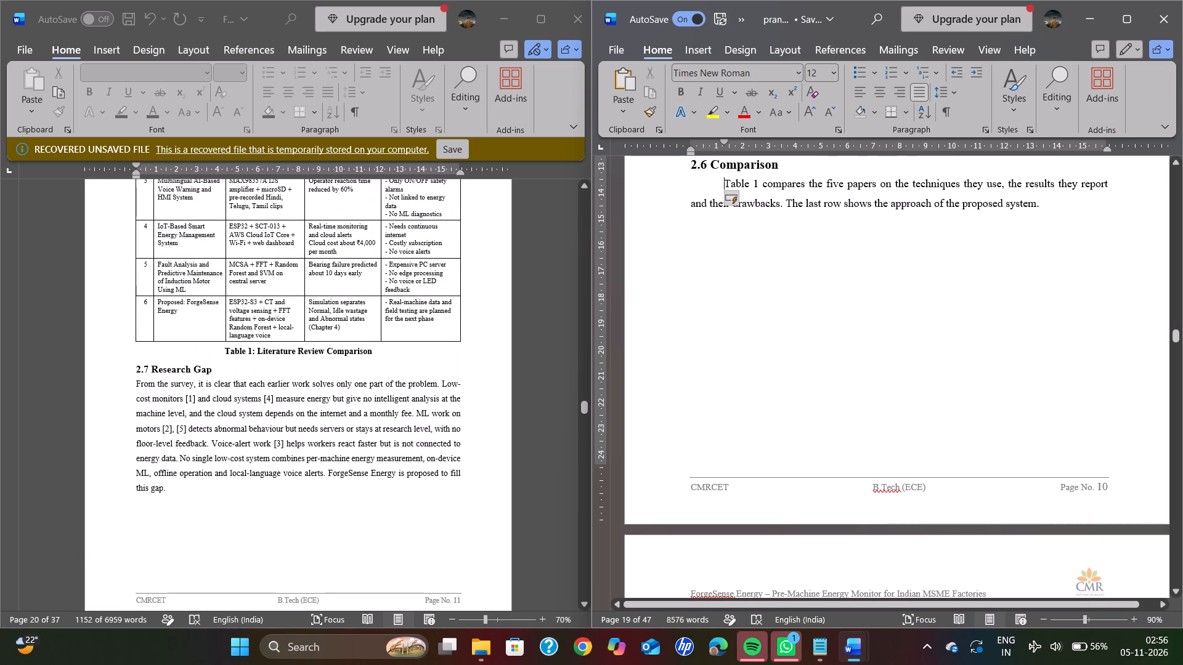
click(1071, 461)
scroll(1071, 461, down, 1)
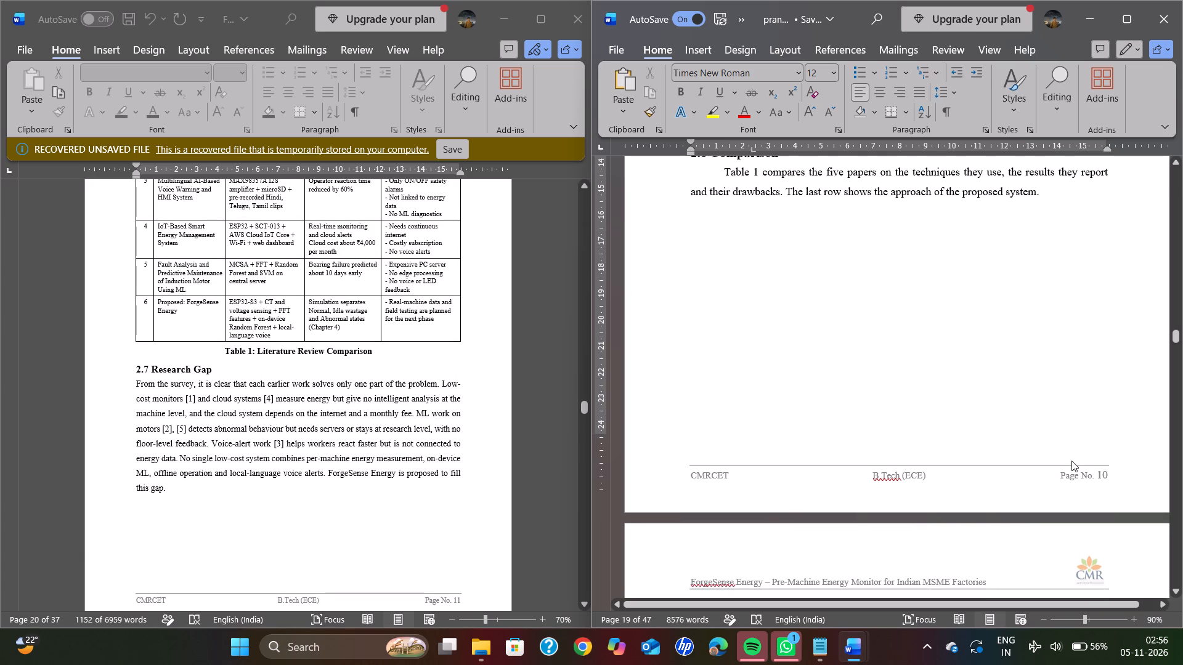
scroll(1071, 461, down, 1)
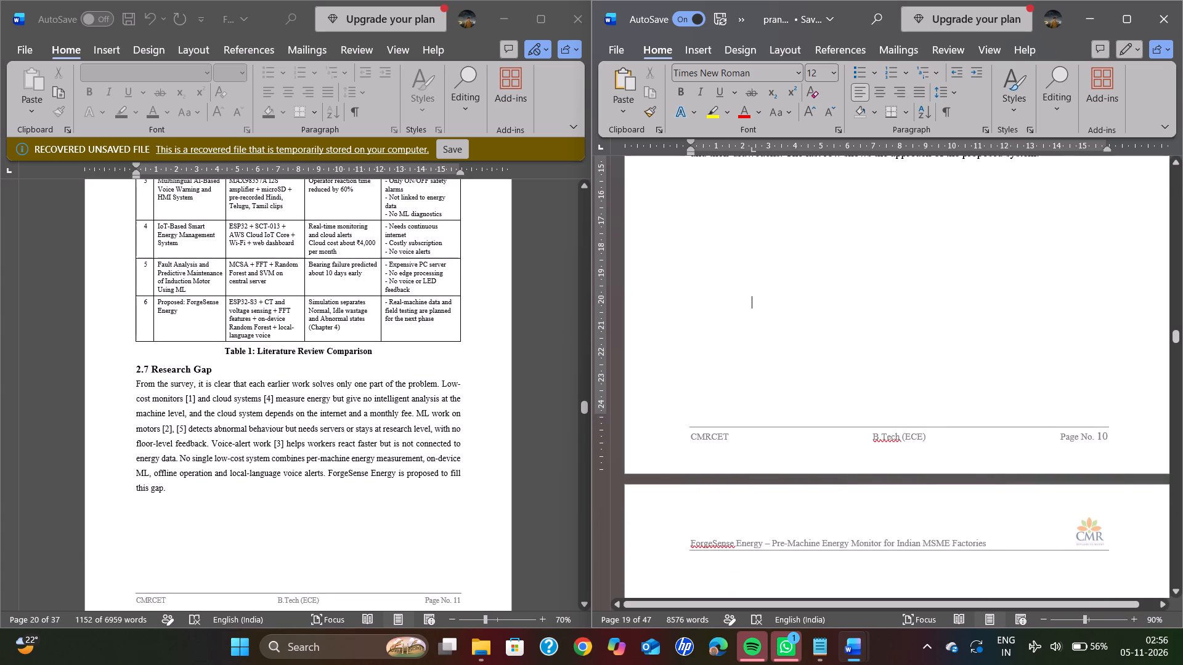
click(701, 42)
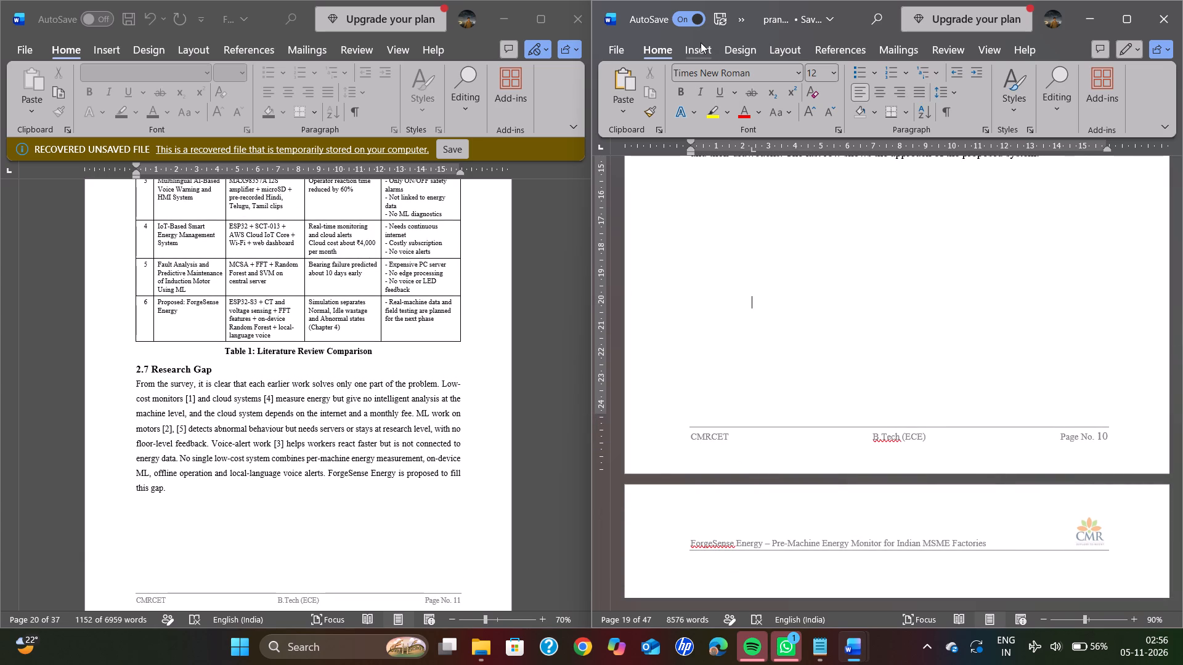
click(620, 115)
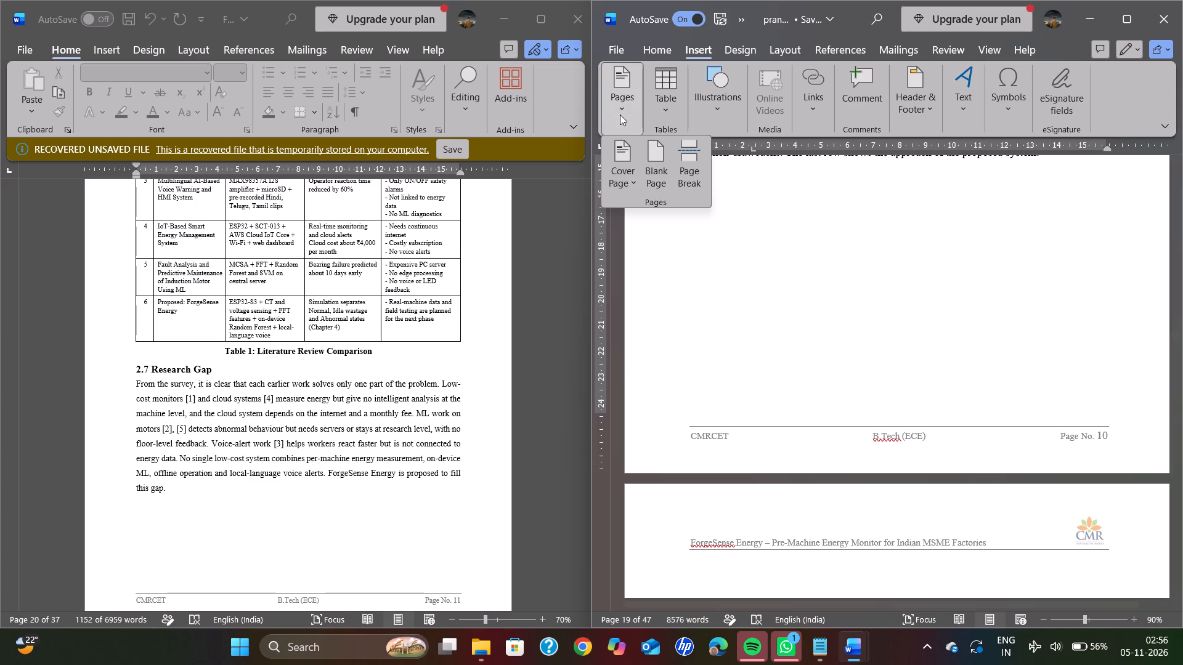
click(659, 148)
scroll(871, 258, up, 2)
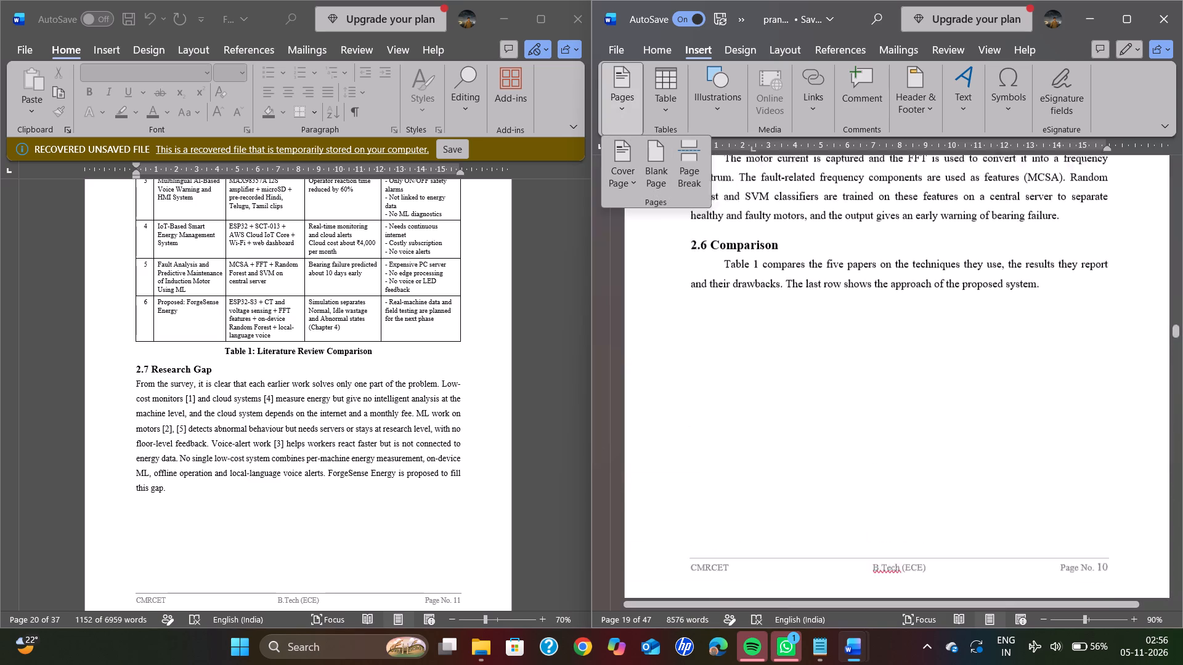
scroll(871, 258, down, 11)
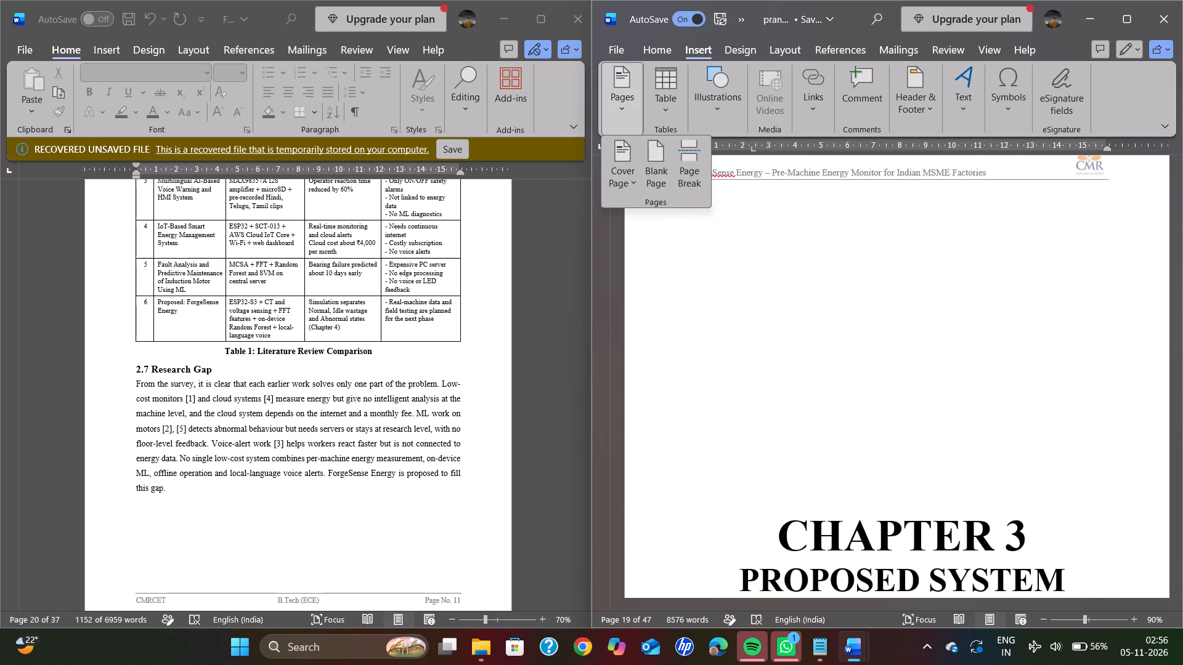
scroll(871, 258, down, 1)
scroll(871, 258, up, 2)
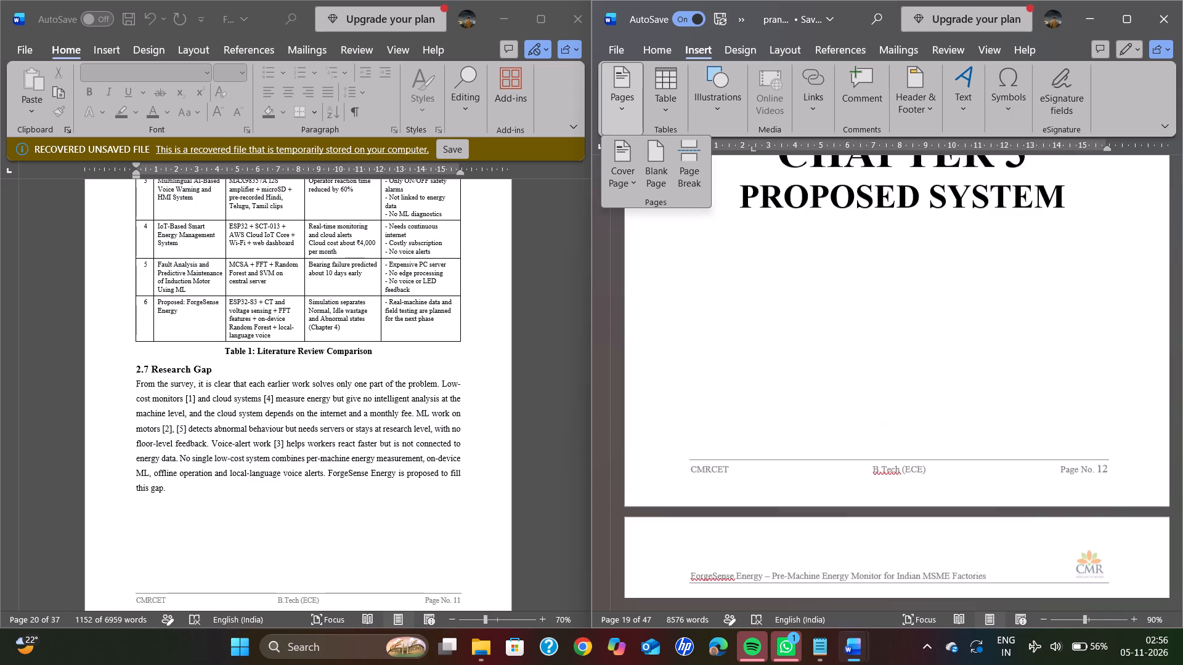
scroll(871, 258, up, 4)
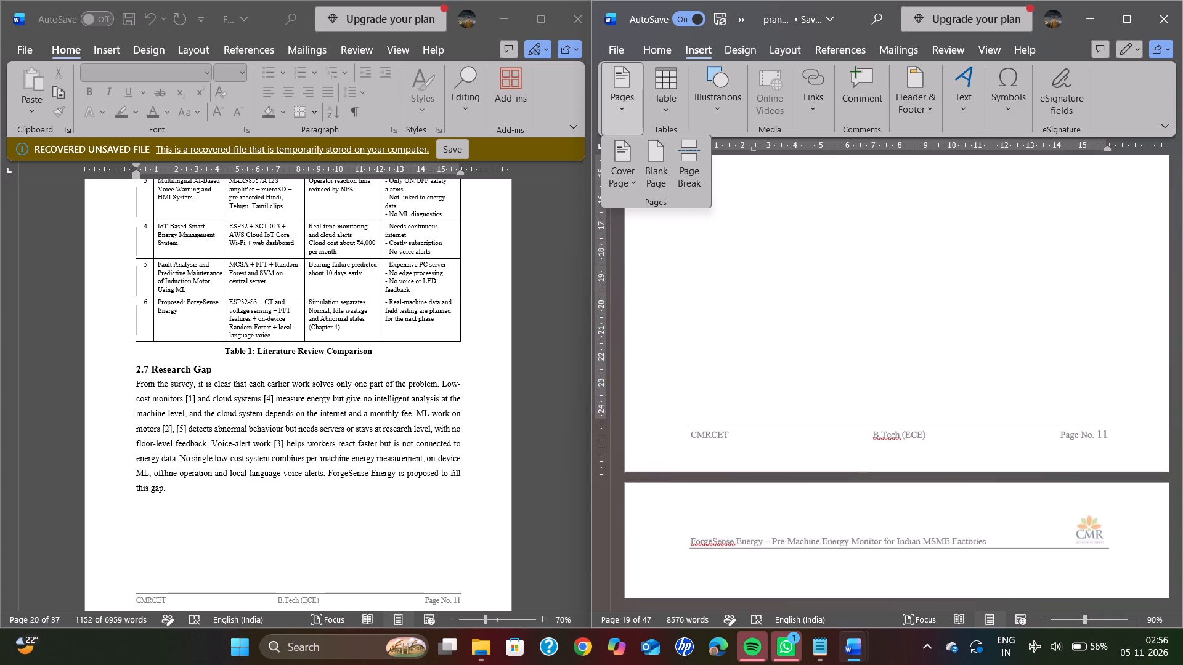
scroll(871, 258, up, 3)
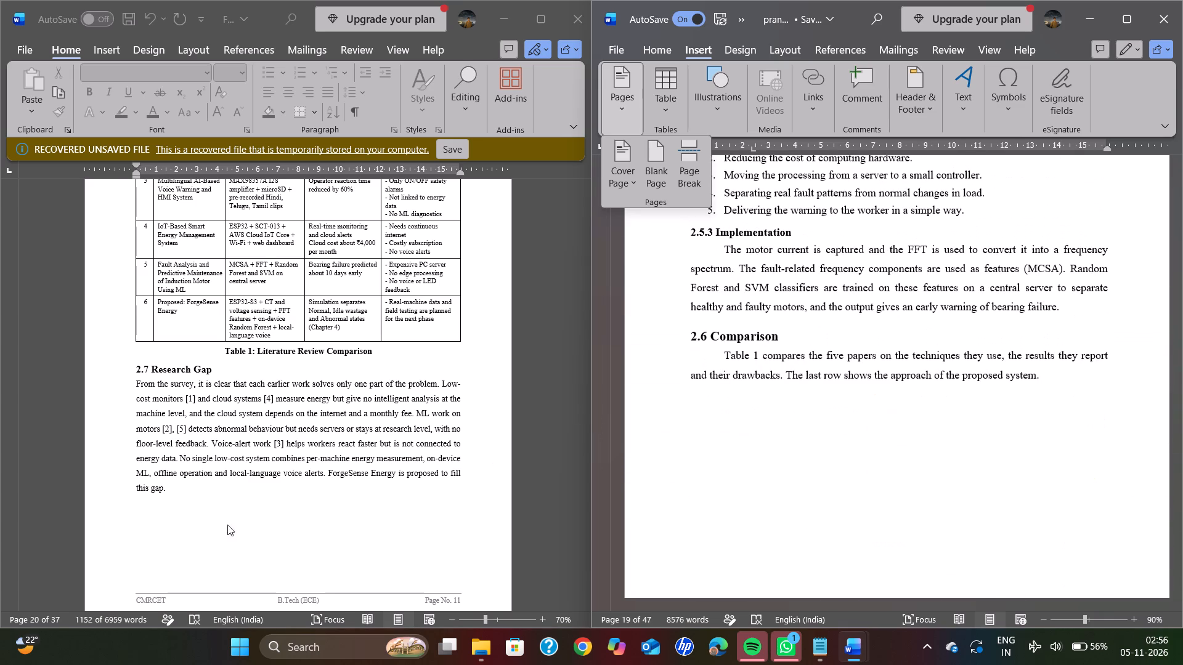
Copy the Literature Review Comparison table, its caption and the 2.7 Research Gap section from the recovered document.
drag(165, 483, 129, 381)
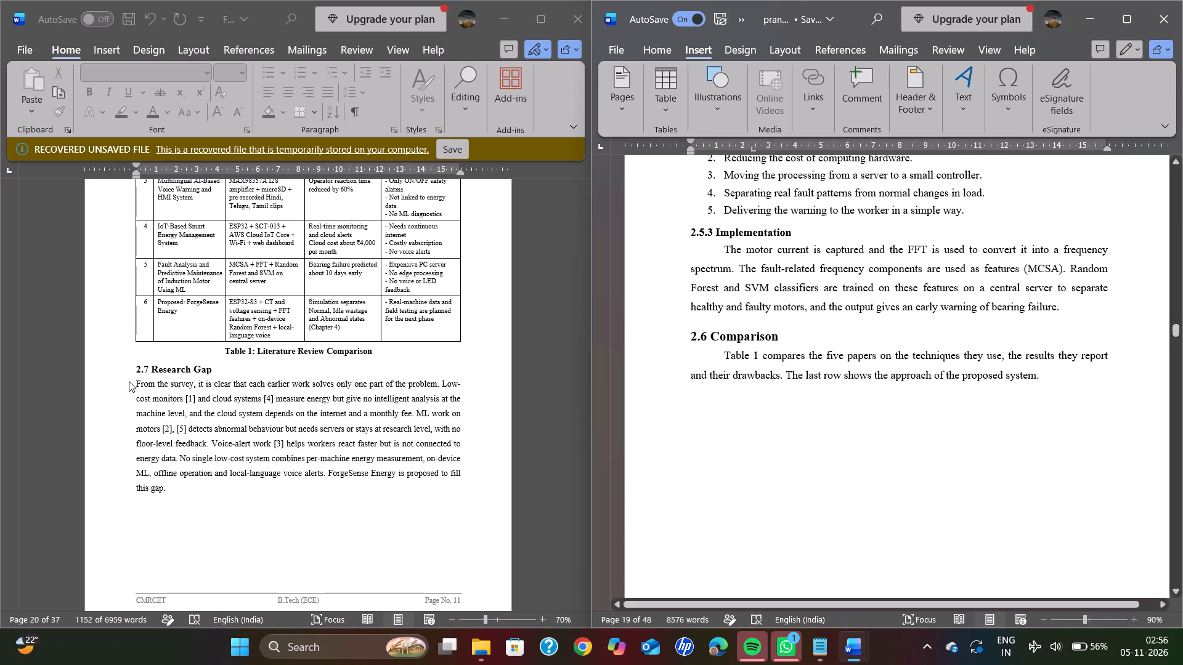
drag(129, 381, 145, 281)
scroll(145, 281, up, 2)
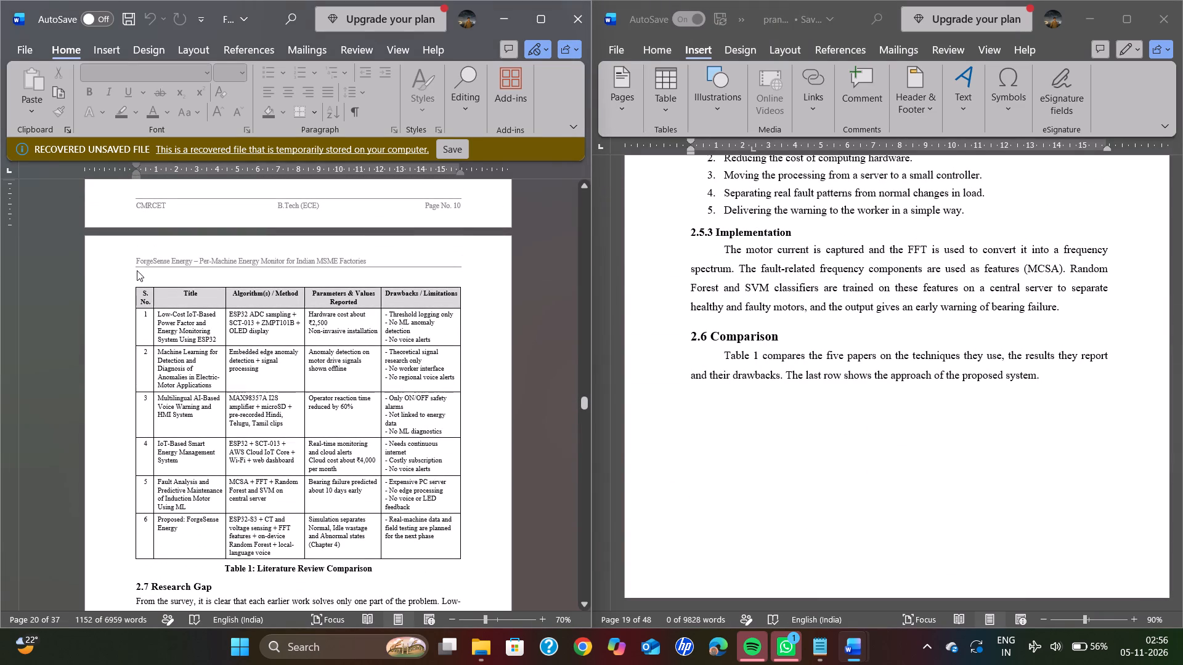
click(136, 284)
click(144, 283)
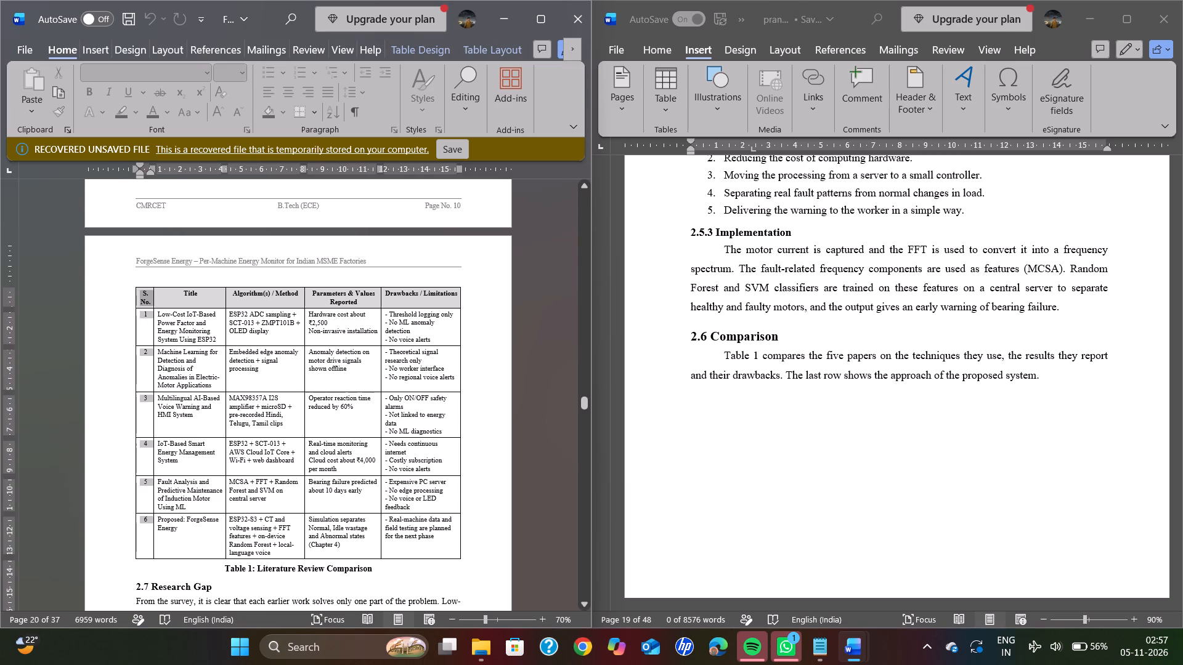
drag(144, 283, 281, 579)
scroll(242, 445, up, 1)
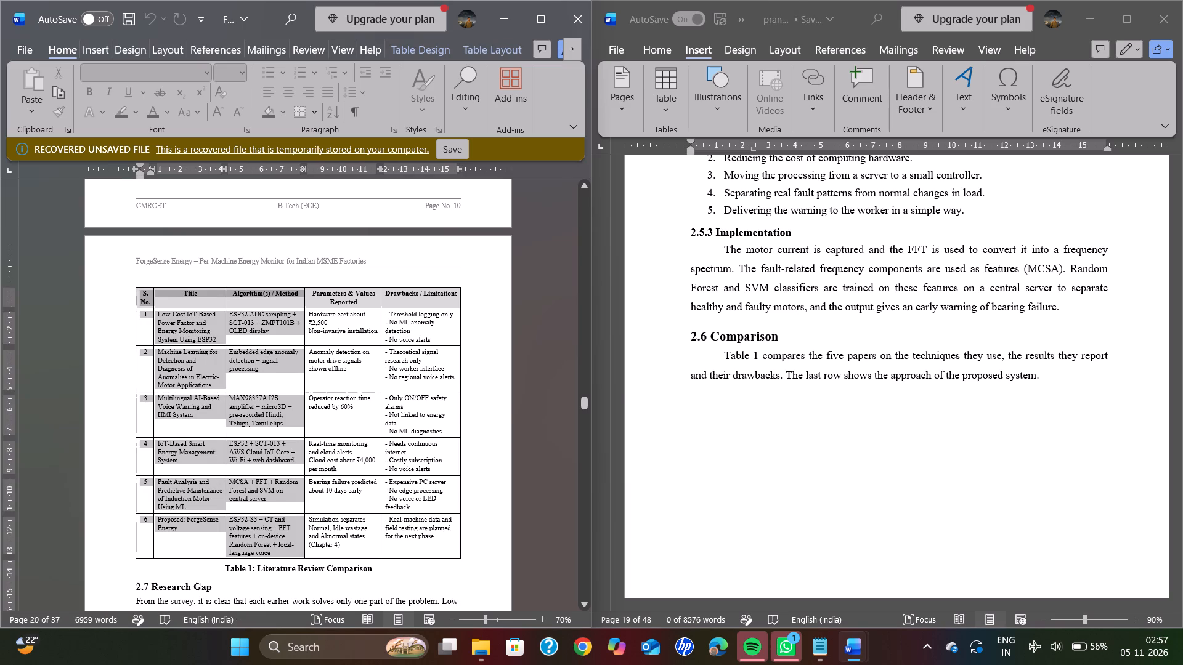
drag(281, 579, 231, 417)
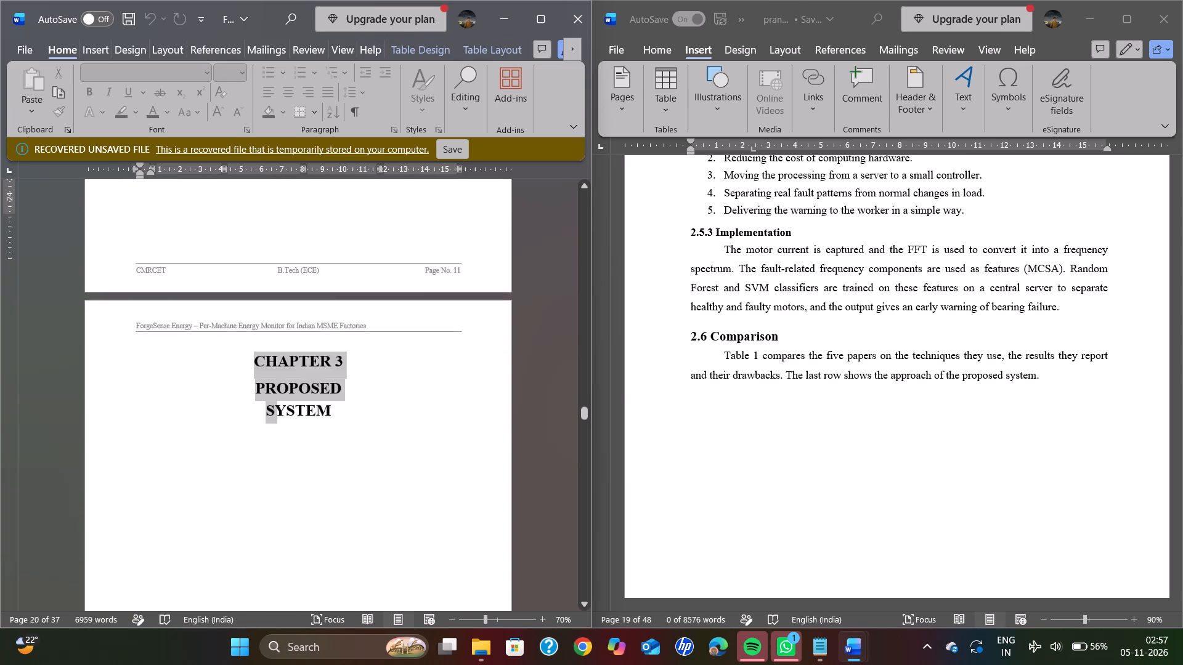
drag(231, 417, 184, 325)
key(ctrl+c)
key(ctrl+c)
key(ctrl+c)
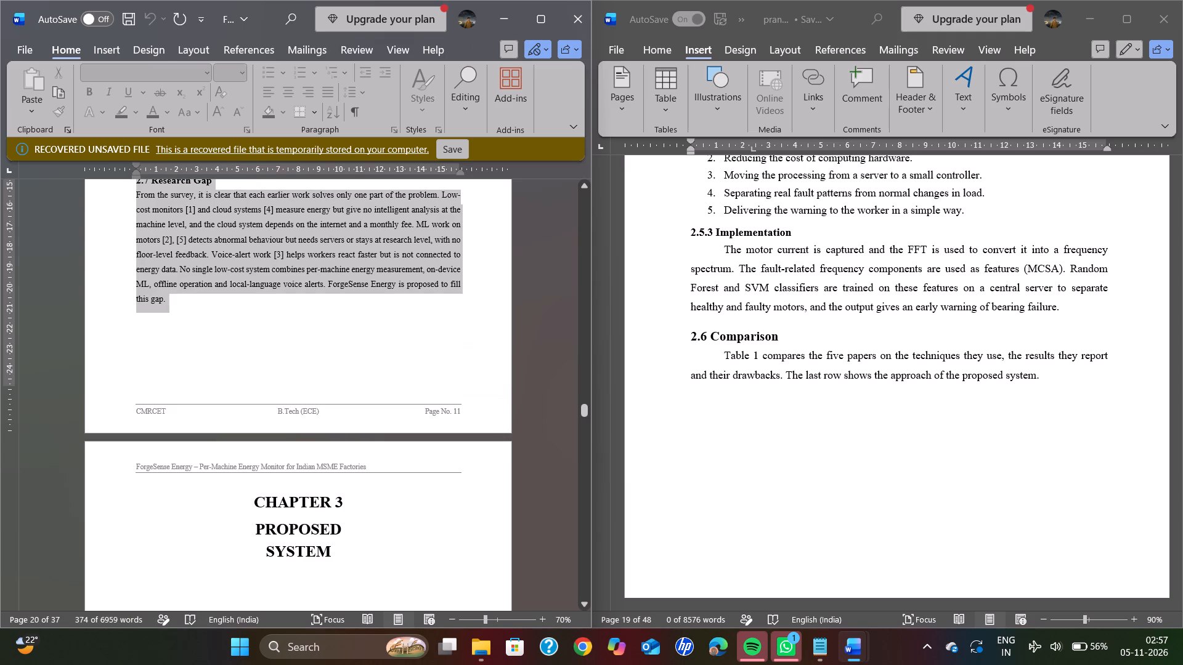
key(ctrl+c)
Paste the copied comparison table, caption and 2.7 Research Gap section at the top of the report's blank page after 2.6 Comparison.
scroll(728, 414, down, 4)
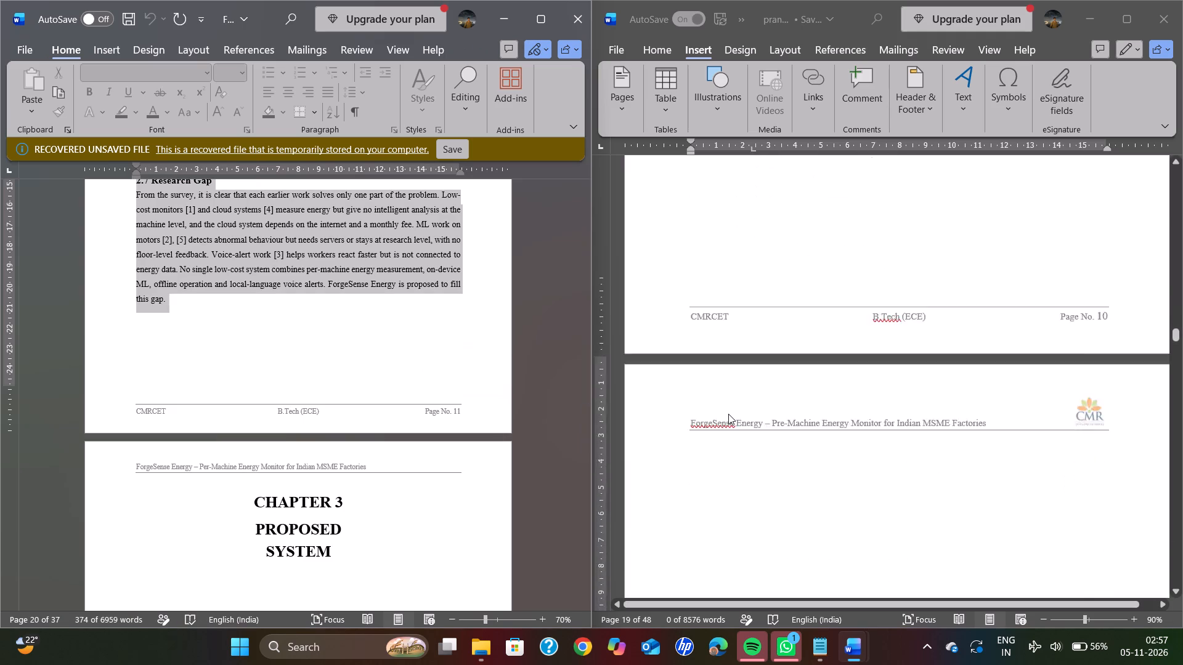
double_click(728, 414)
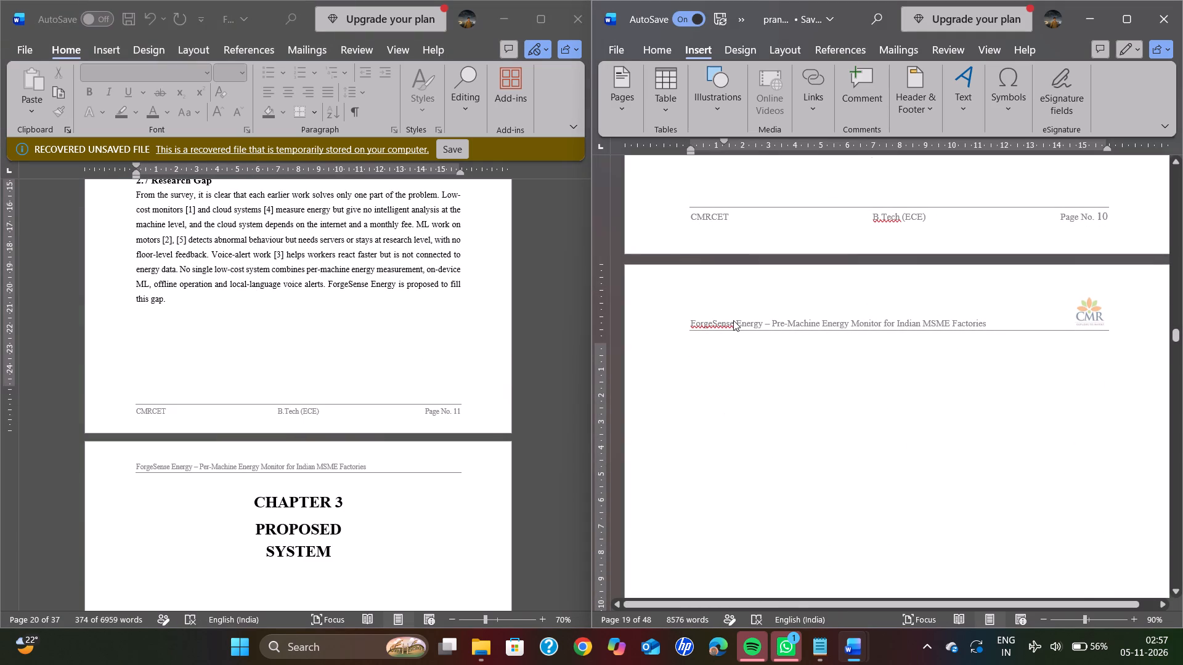
click(696, 356)
drag(696, 356, 712, 365)
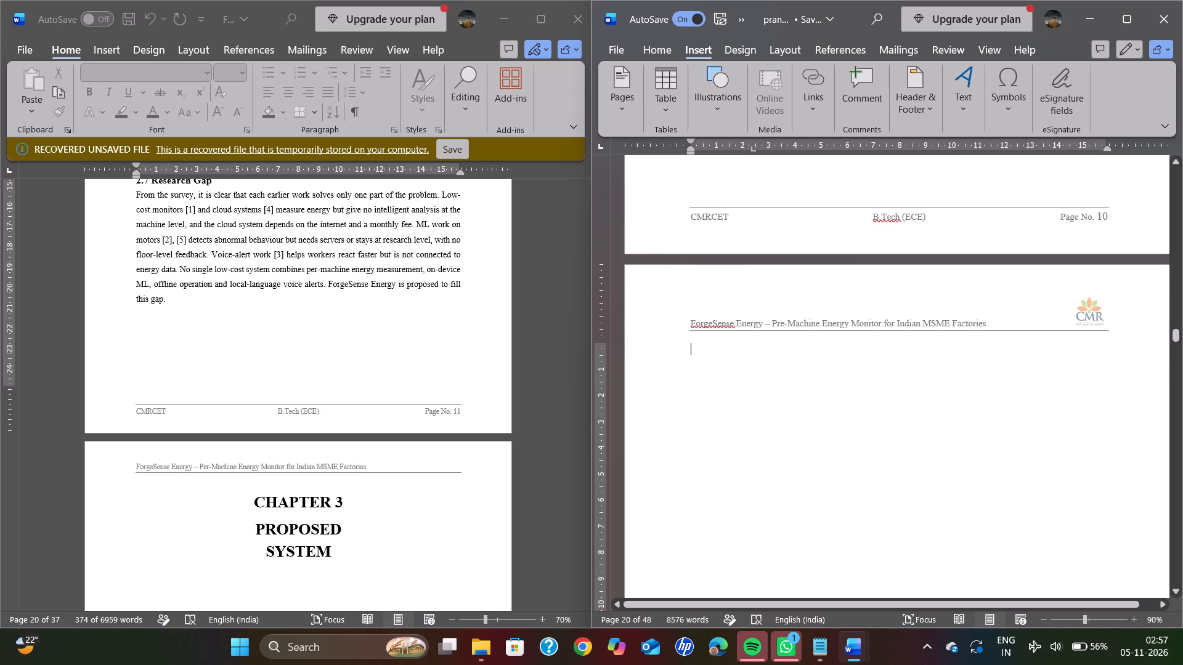
key(Left)
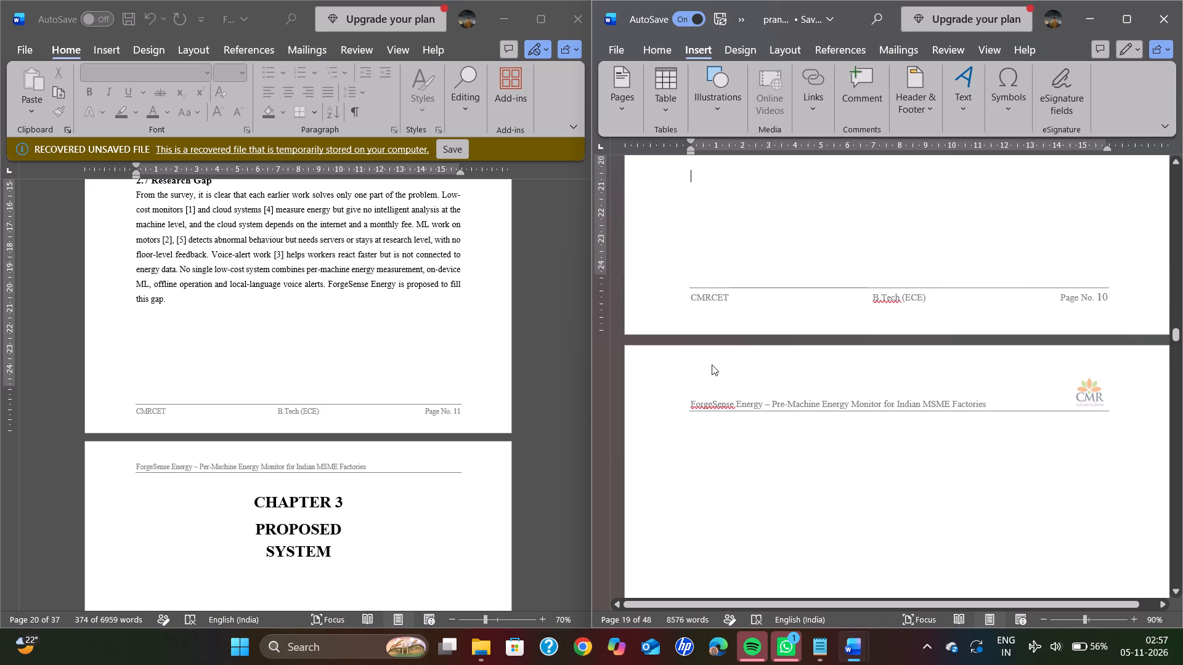
key(Down)
key(ctrl+v)
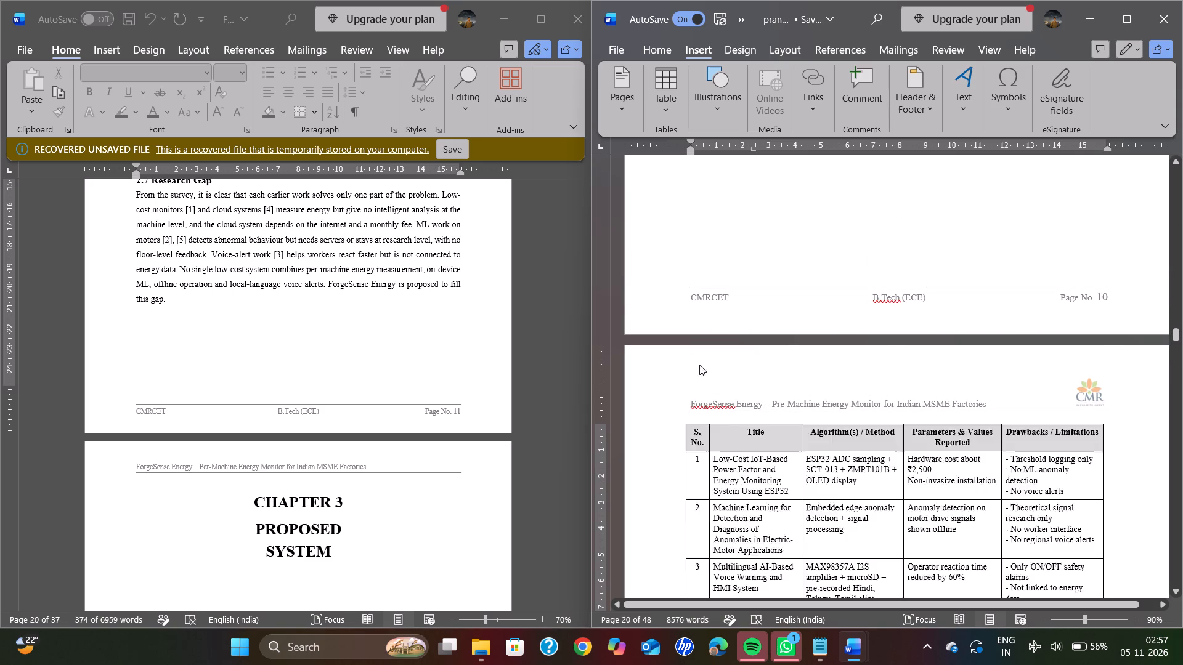
scroll(791, 406, up, 2)
scroll(791, 406, down, 1)
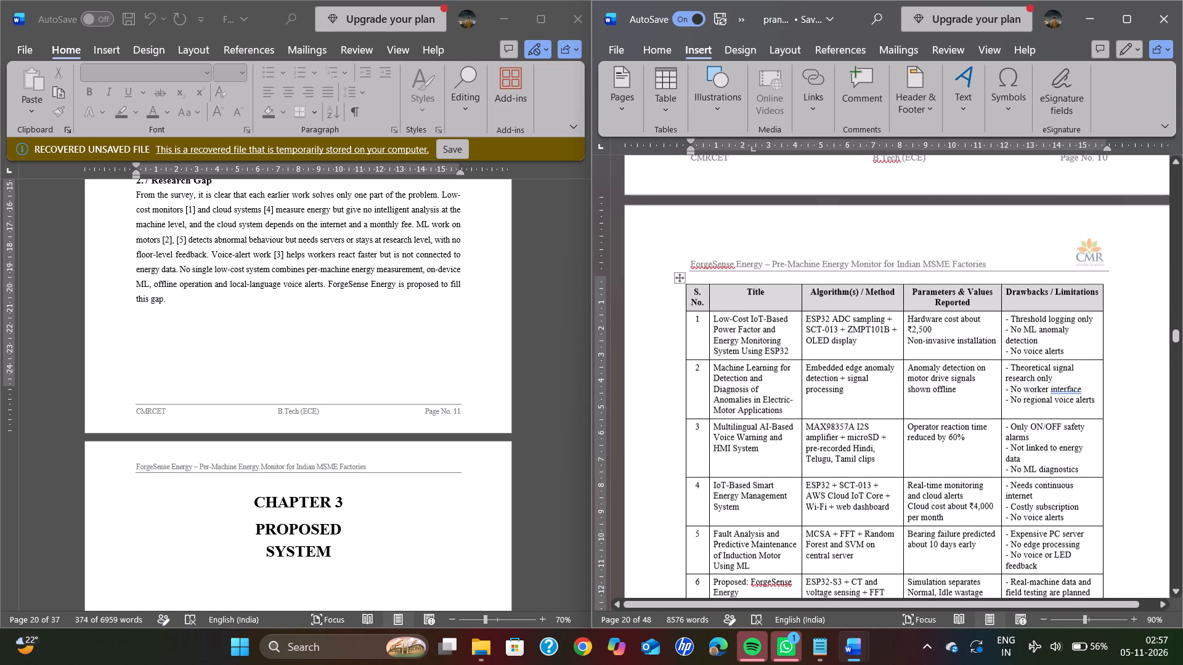
scroll(791, 406, down, 3)
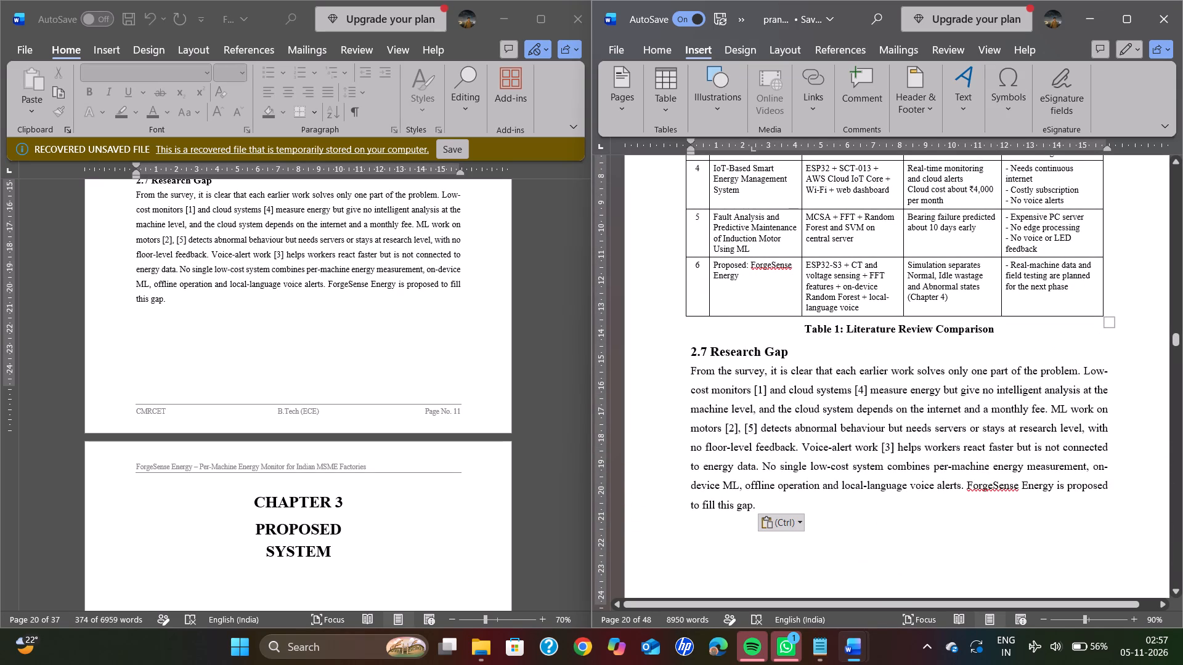
Indent the first line of the 2.7 Research Gap paragraph by one tab stop.
click(691, 370)
key(Tab)
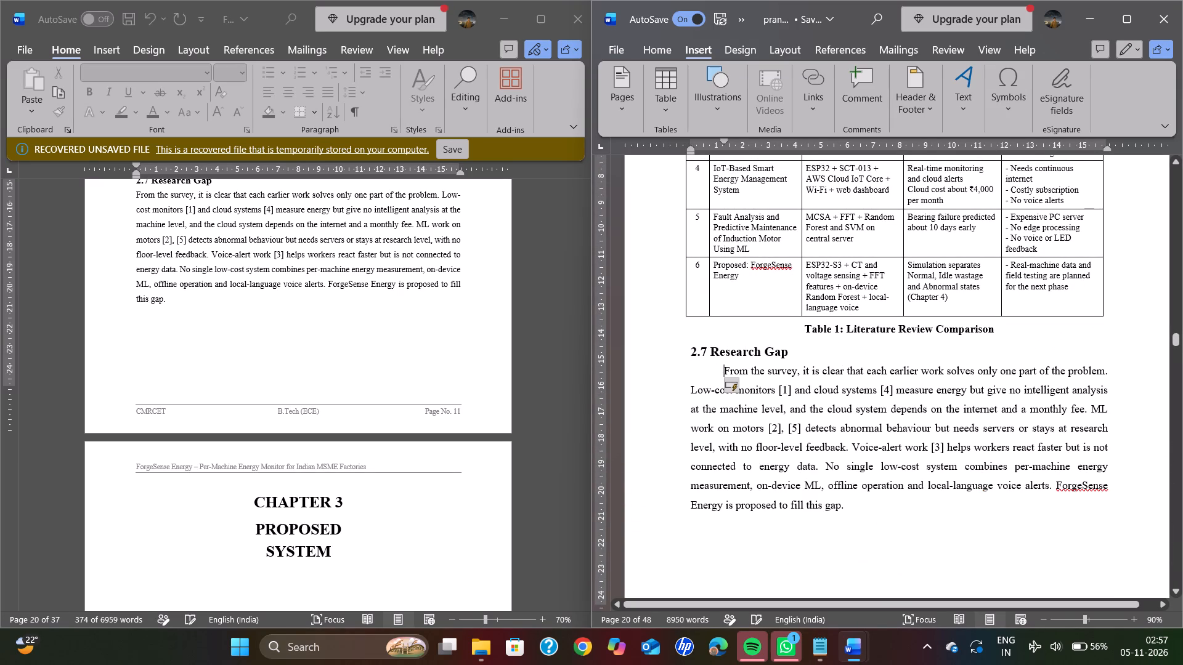
click(796, 400)
Apply 1.5 line spacing to the 2.7 Research Gap paragraph.
click(652, 50)
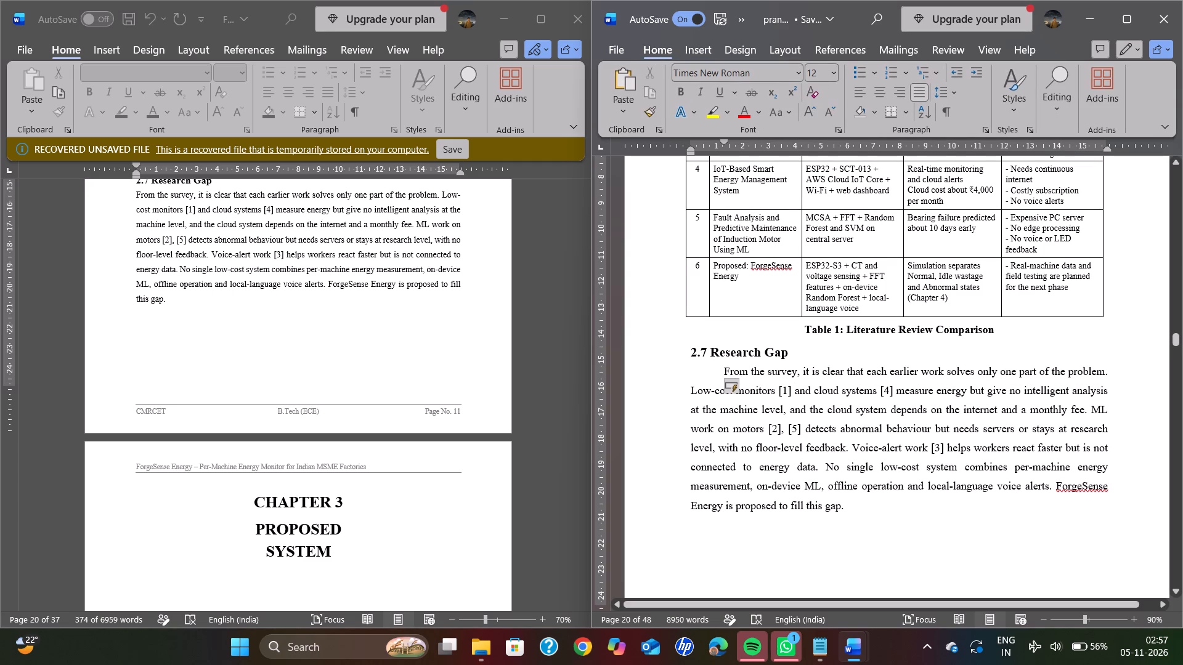
drag(847, 502, 733, 377)
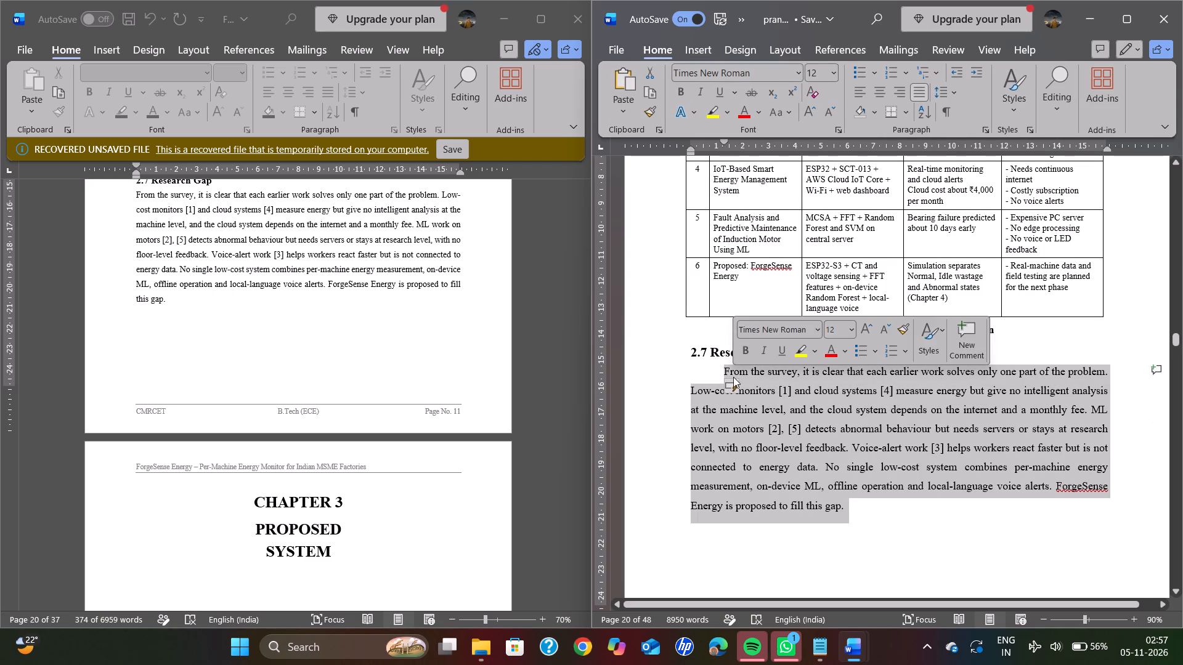
click(946, 95)
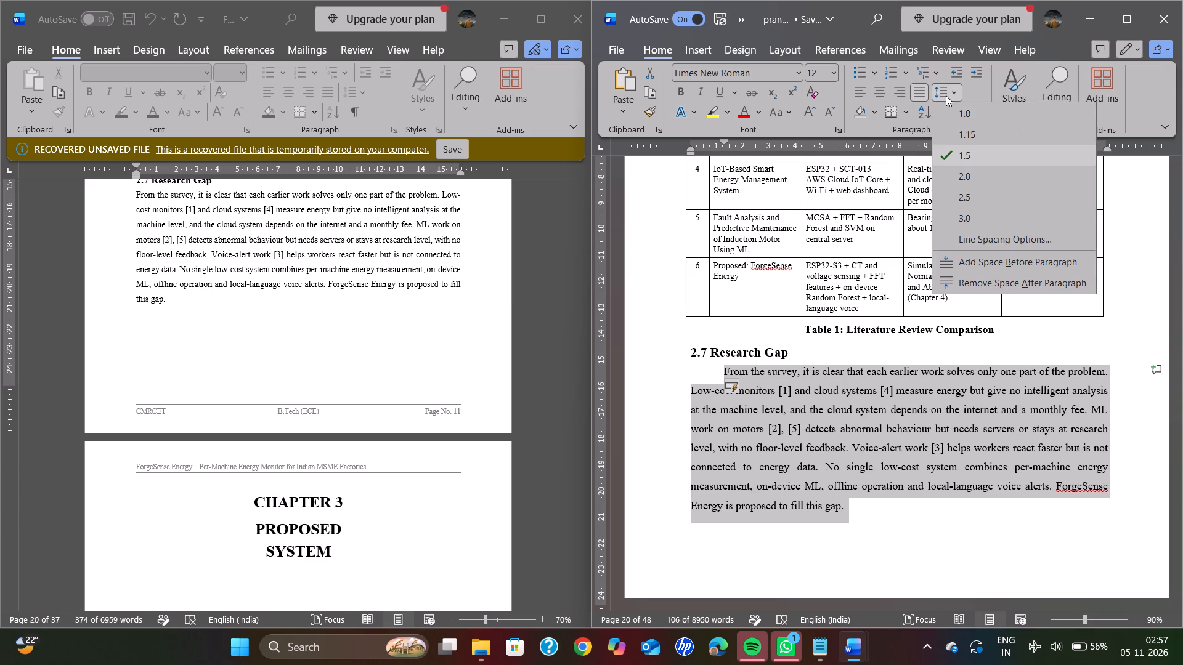
click(956, 155)
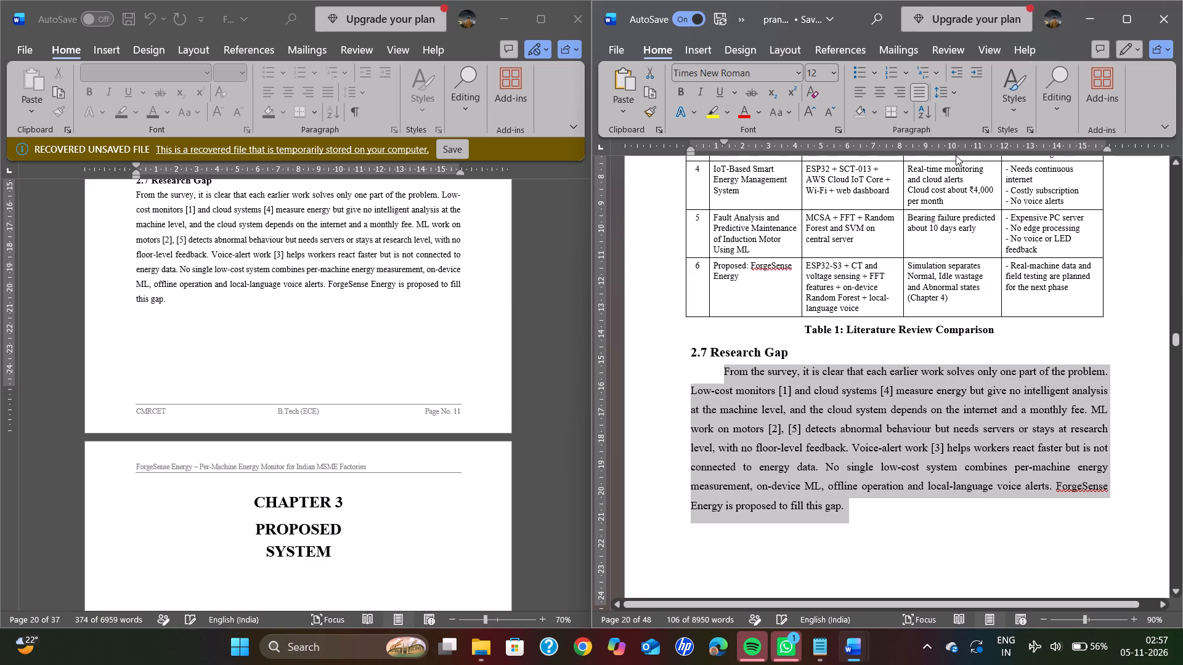
click(1036, 339)
scroll(1036, 339, up, 2)
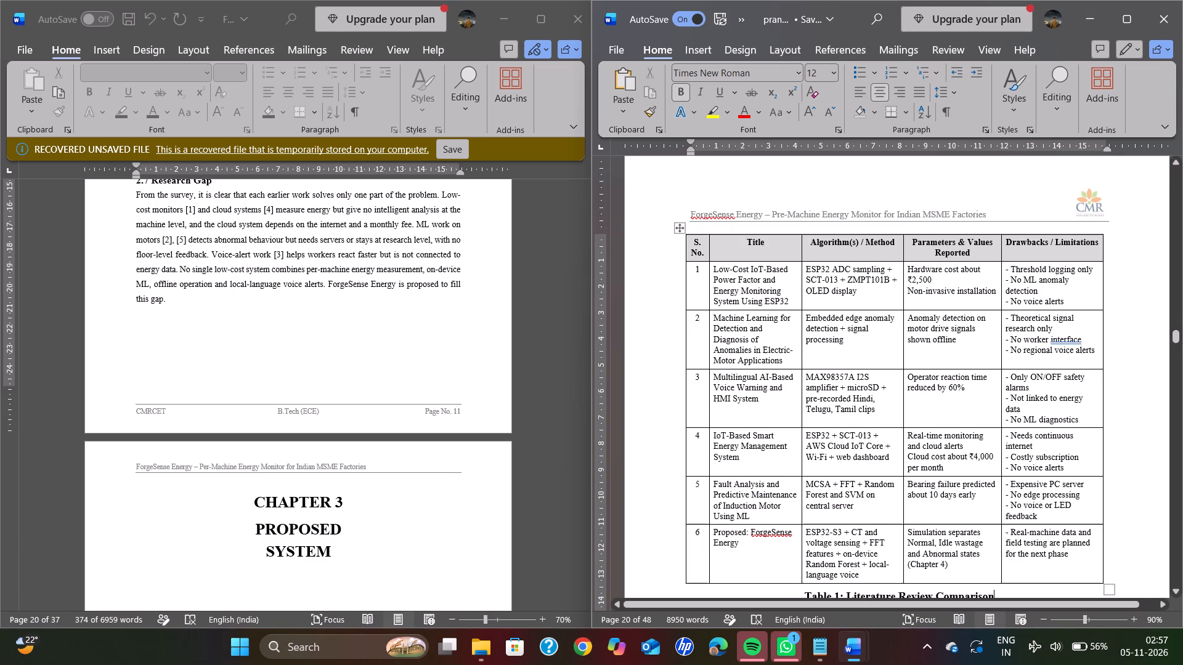
scroll(631, 363, down, 2)
Compare the Chapter 3 Proposed System pages in the recovered document with the corresponding pages in the report.
scroll(429, 406, down, 2)
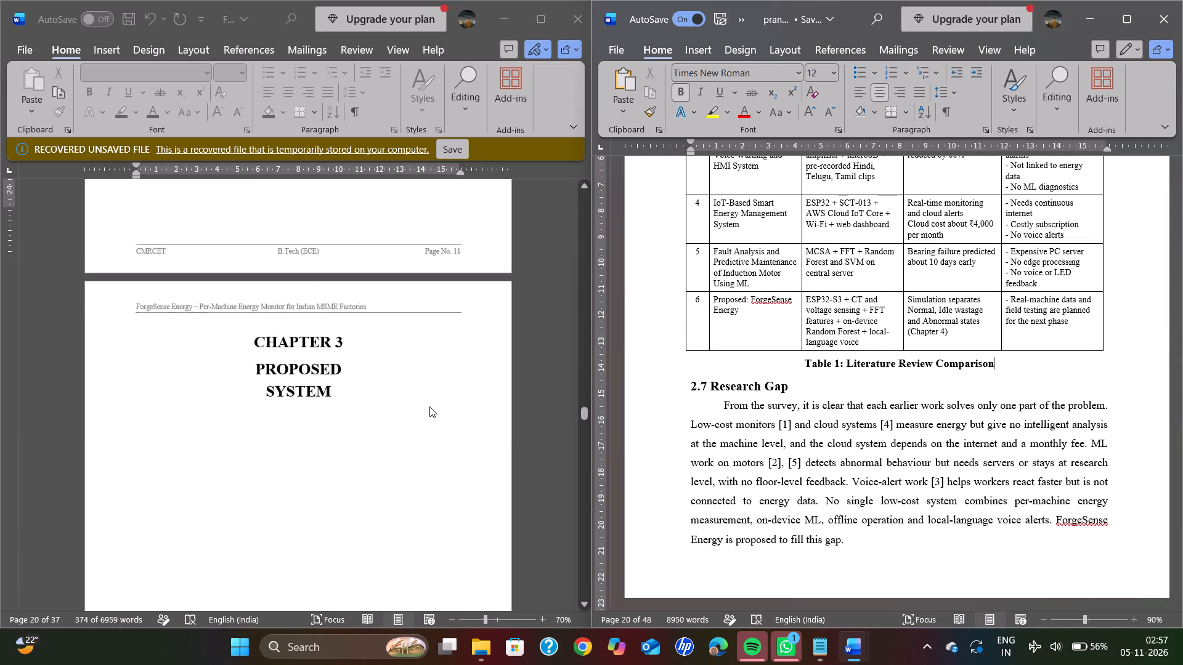
scroll(429, 406, down, 5)
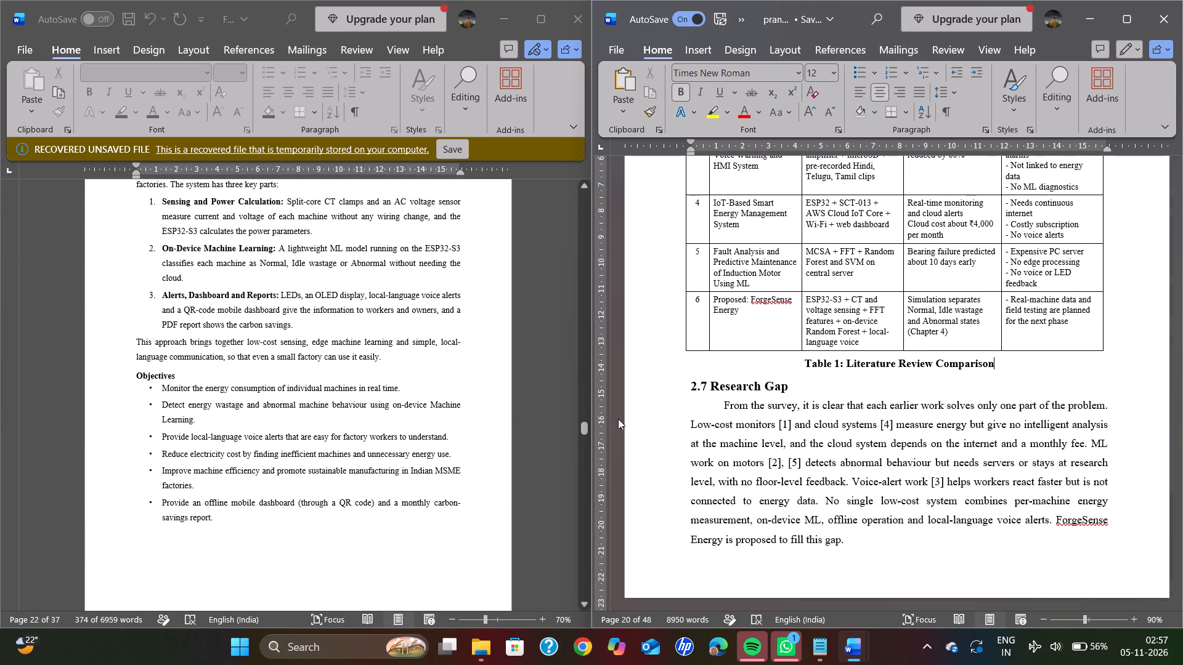
scroll(725, 399, down, 5)
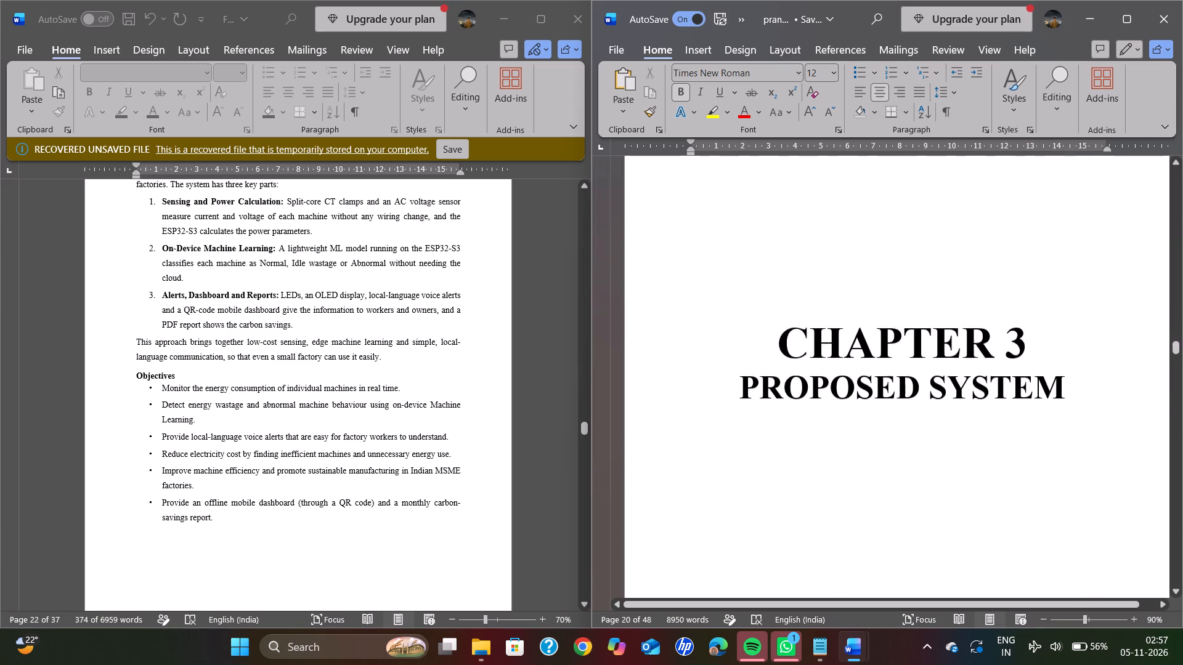
scroll(725, 399, down, 2)
scroll(725, 399, up, 2)
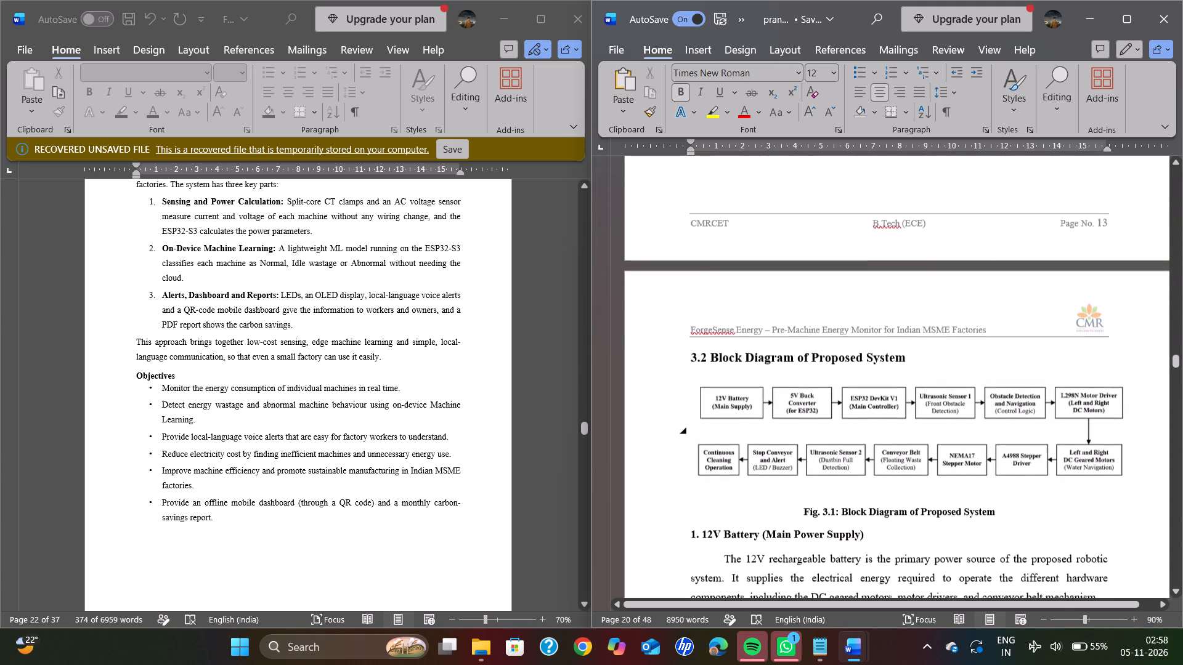
scroll(725, 399, up, 5)
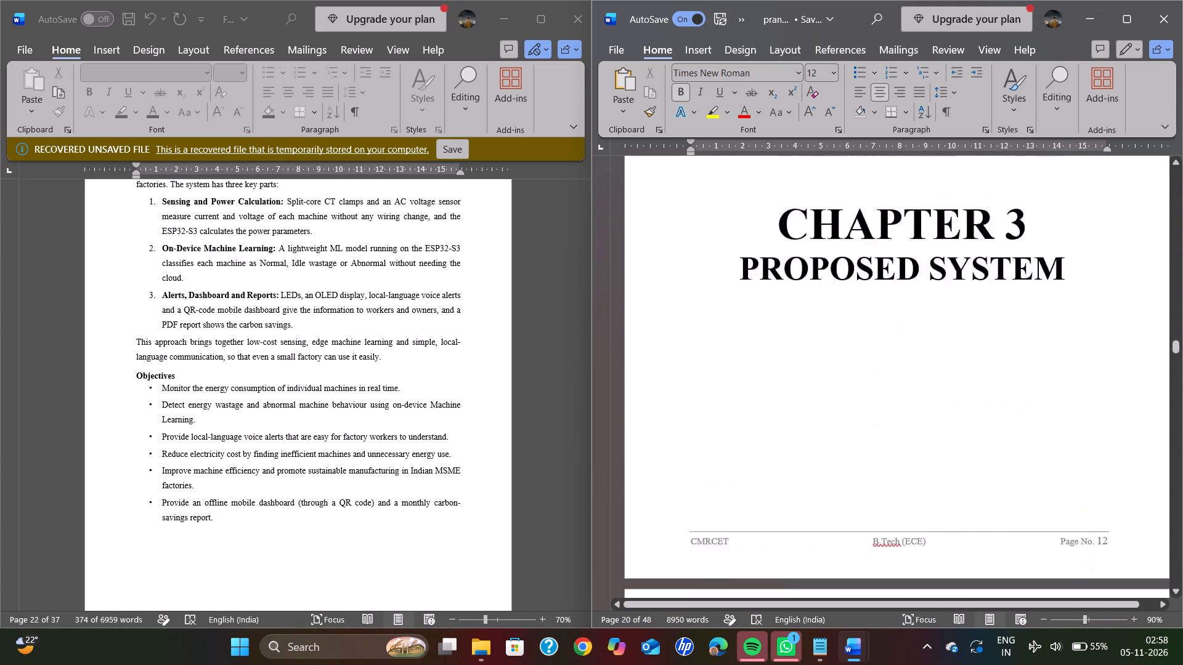
scroll(725, 399, down, 1)
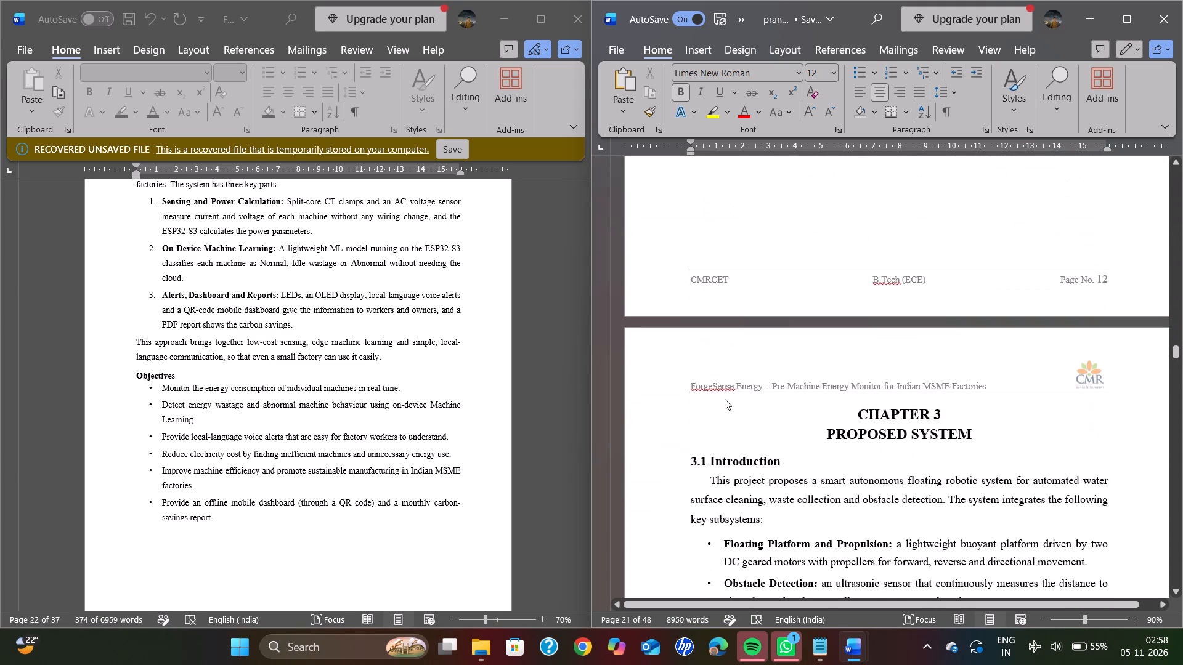
scroll(725, 399, down, 3)
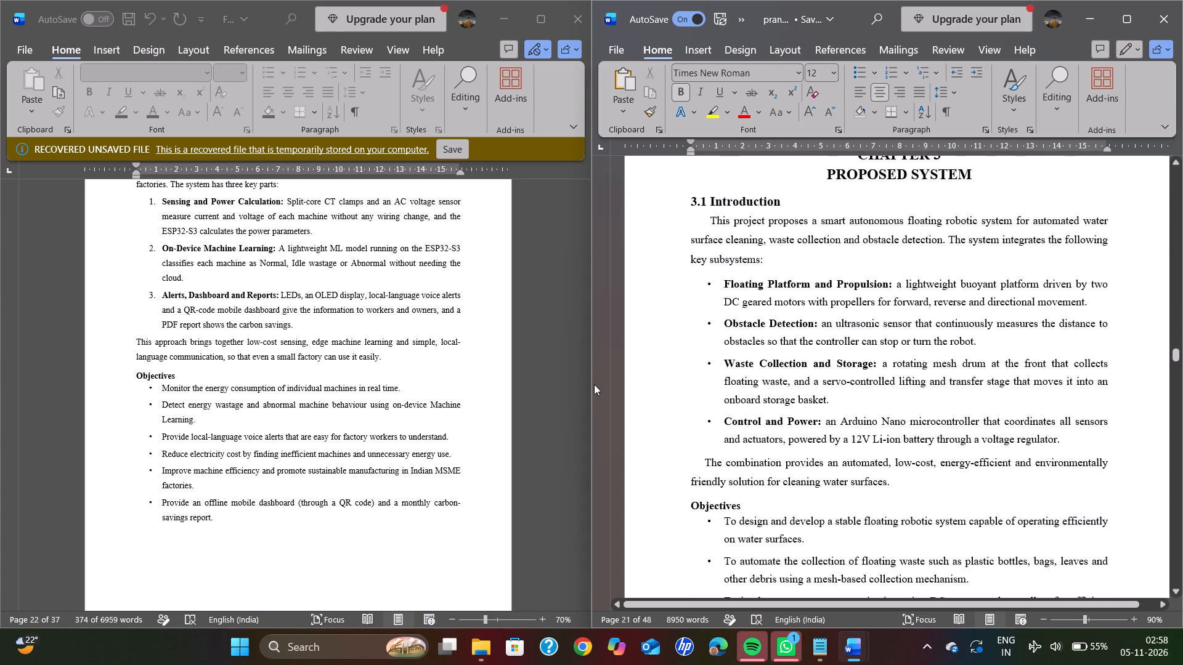
scroll(358, 400, down, 4)
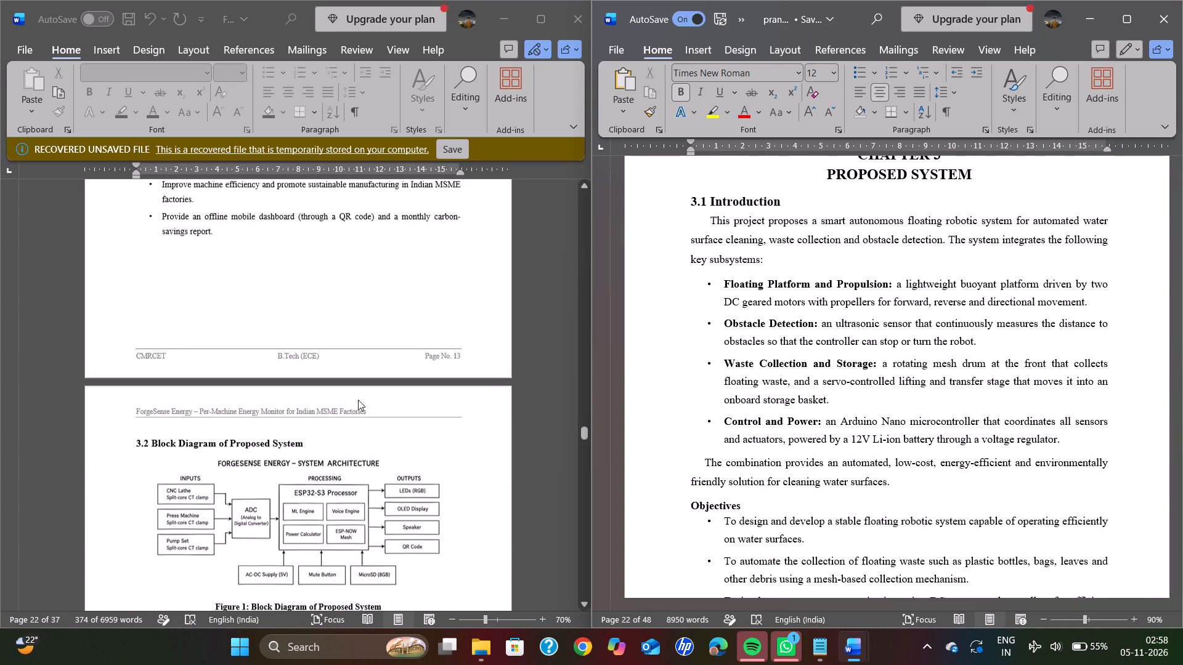
Copy the Chapter 3 content from the recovered document, from the 3.1 Introduction heading through the Table 3: Software Tools and Their Purpose caption.
scroll(358, 400, up, 3)
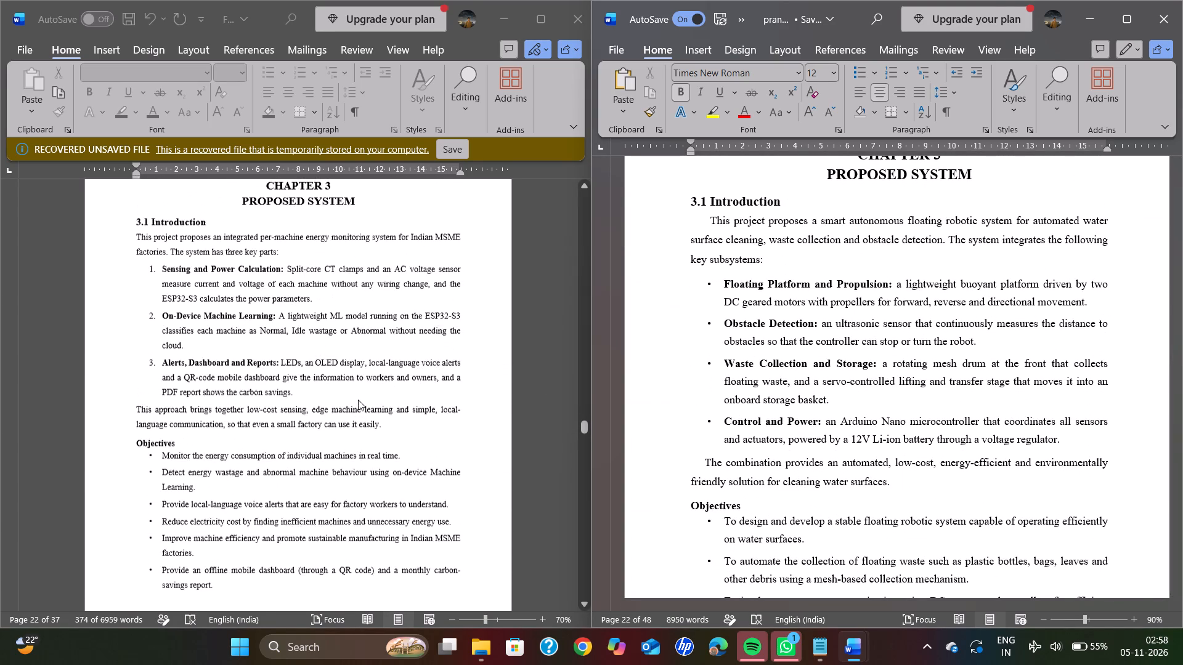
scroll(358, 400, up, 1)
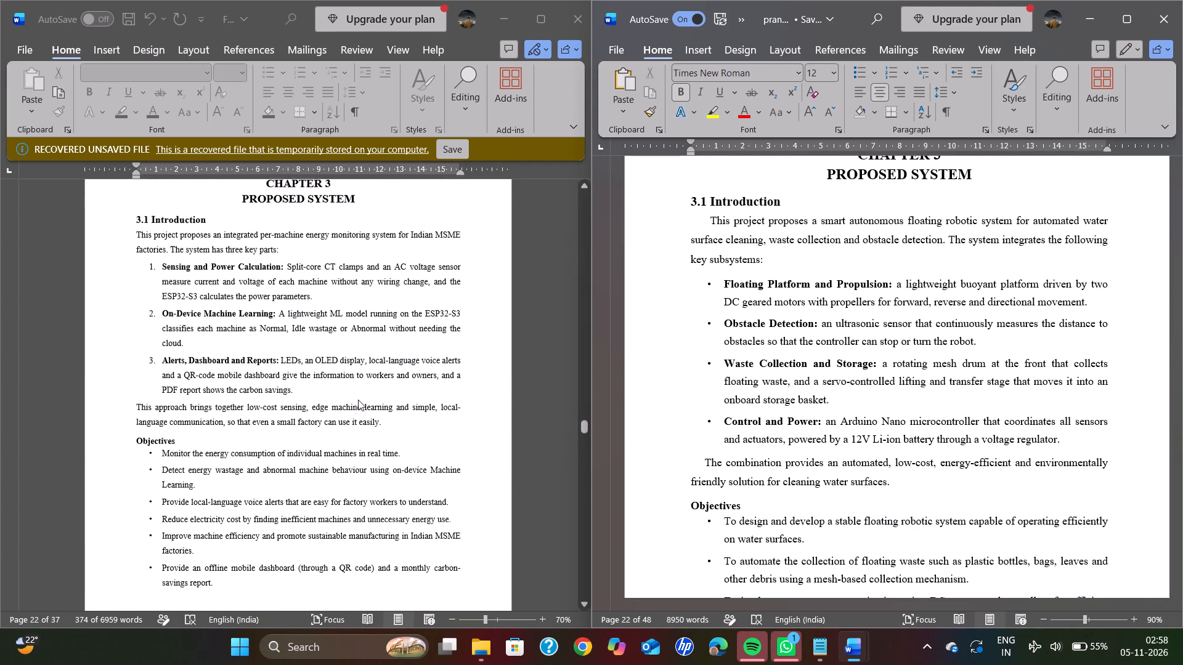
scroll(358, 400, up, 2)
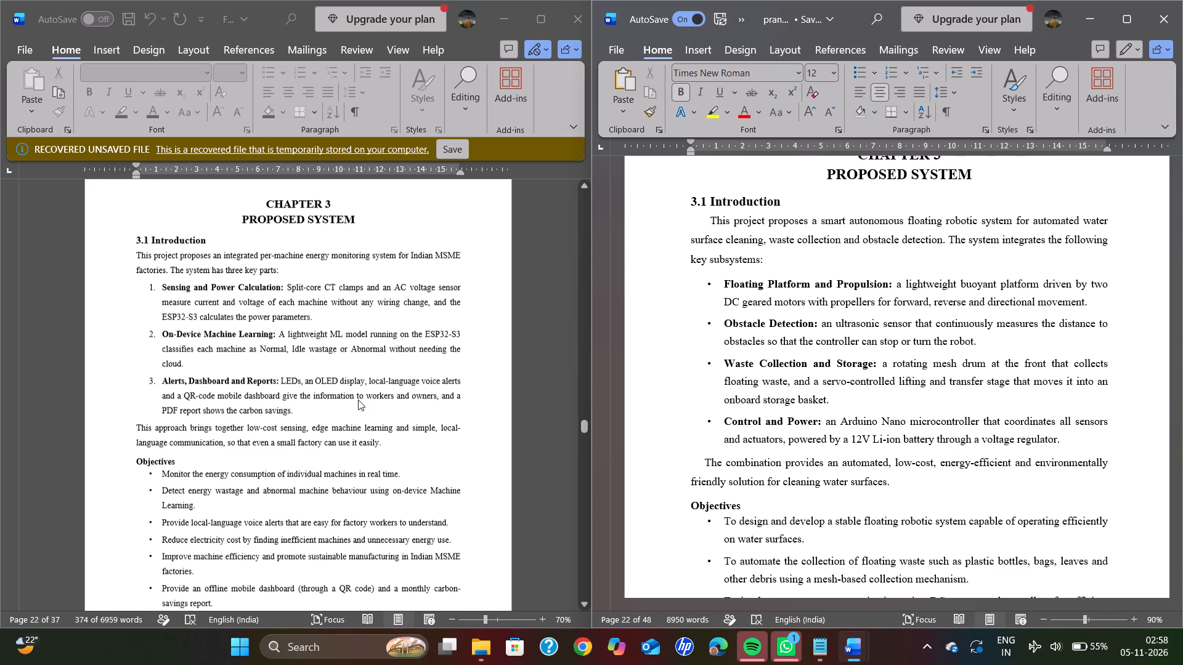
scroll(358, 400, up, 1)
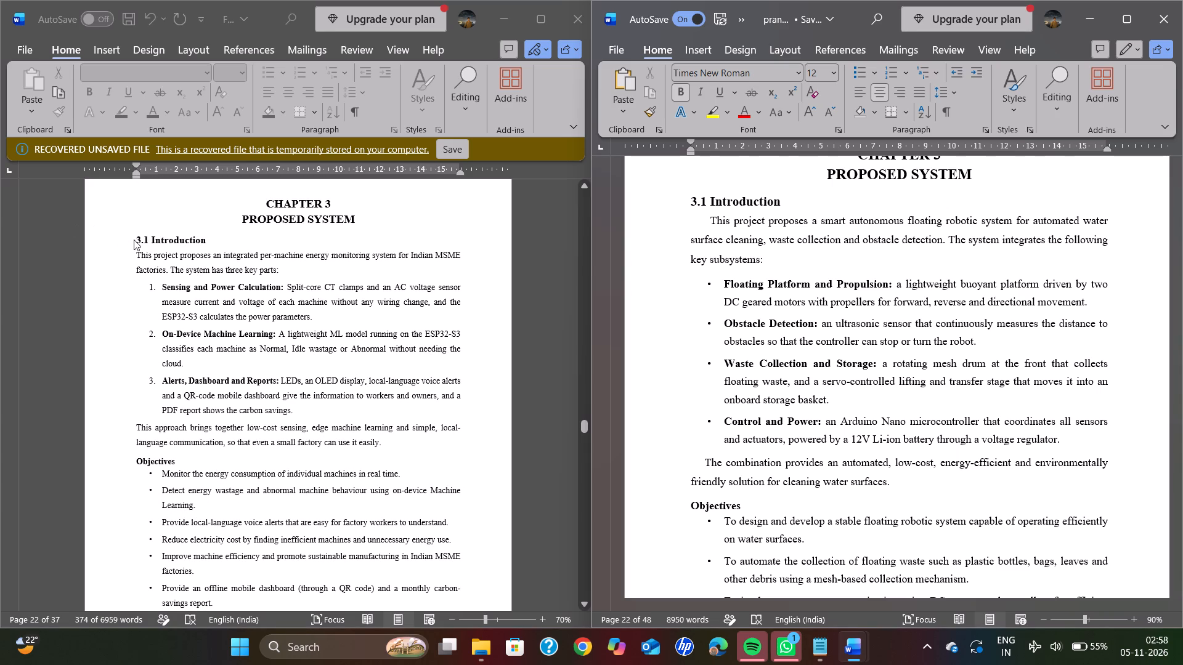
click(134, 240)
drag(134, 240, 319, 510)
scroll(240, 349, up, 1)
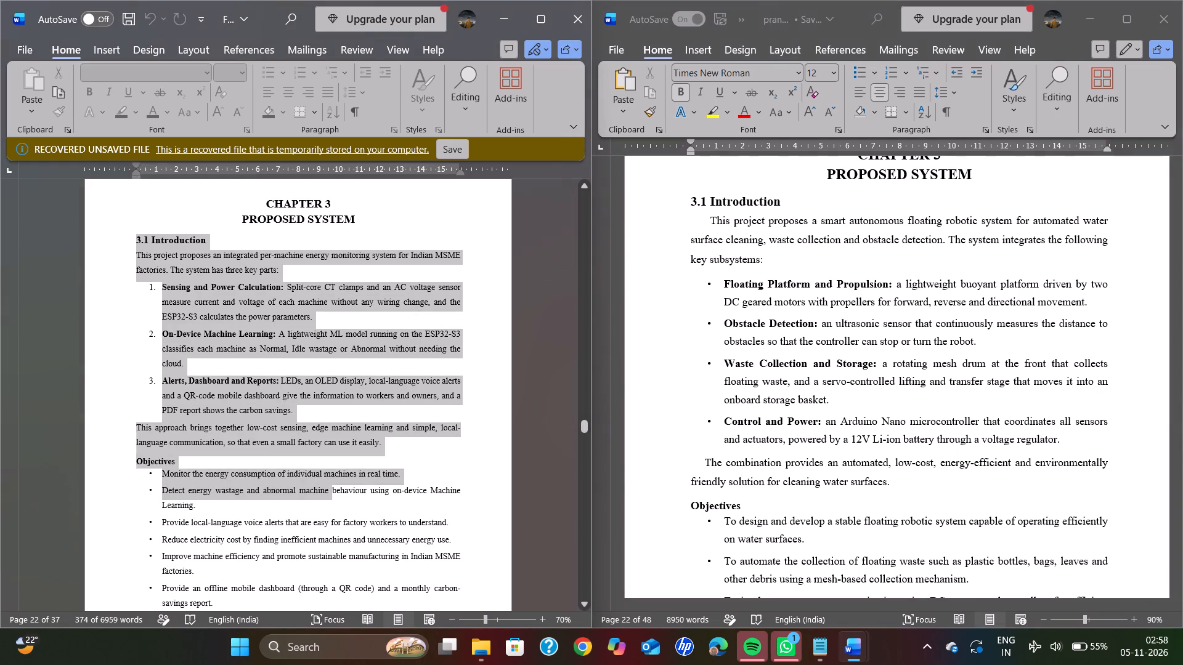
scroll(319, 510, up, 1)
drag(319, 510, 385, 621)
scroll(370, 594, up, 1)
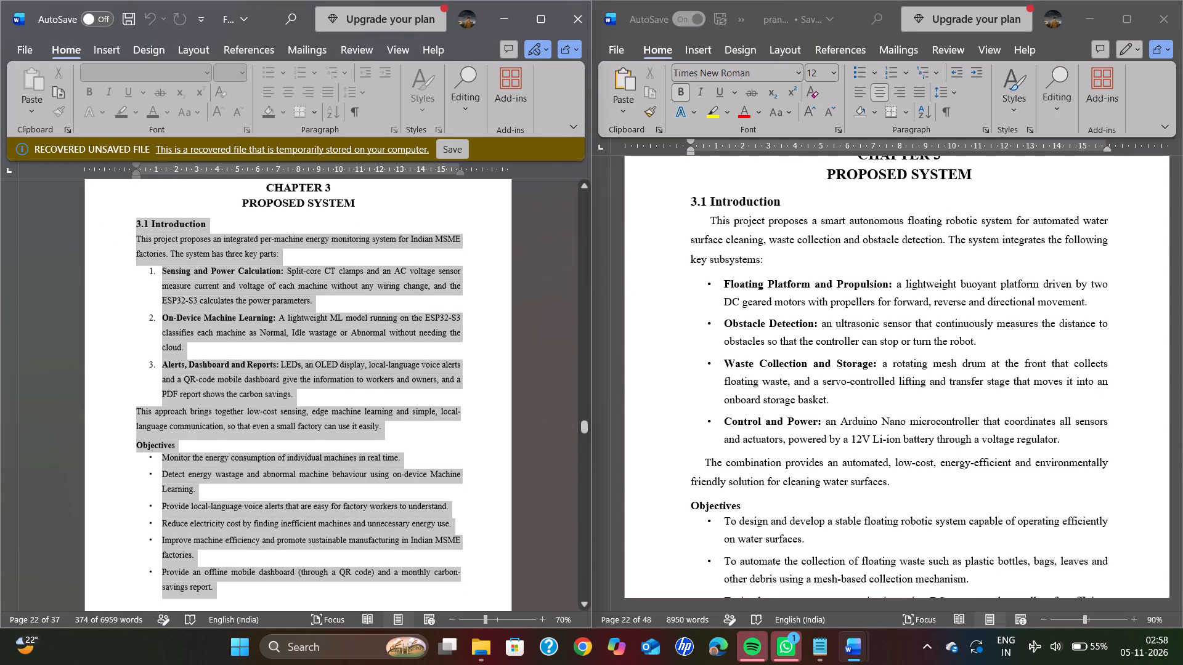
scroll(385, 621, up, 1)
drag(385, 621, 388, 620)
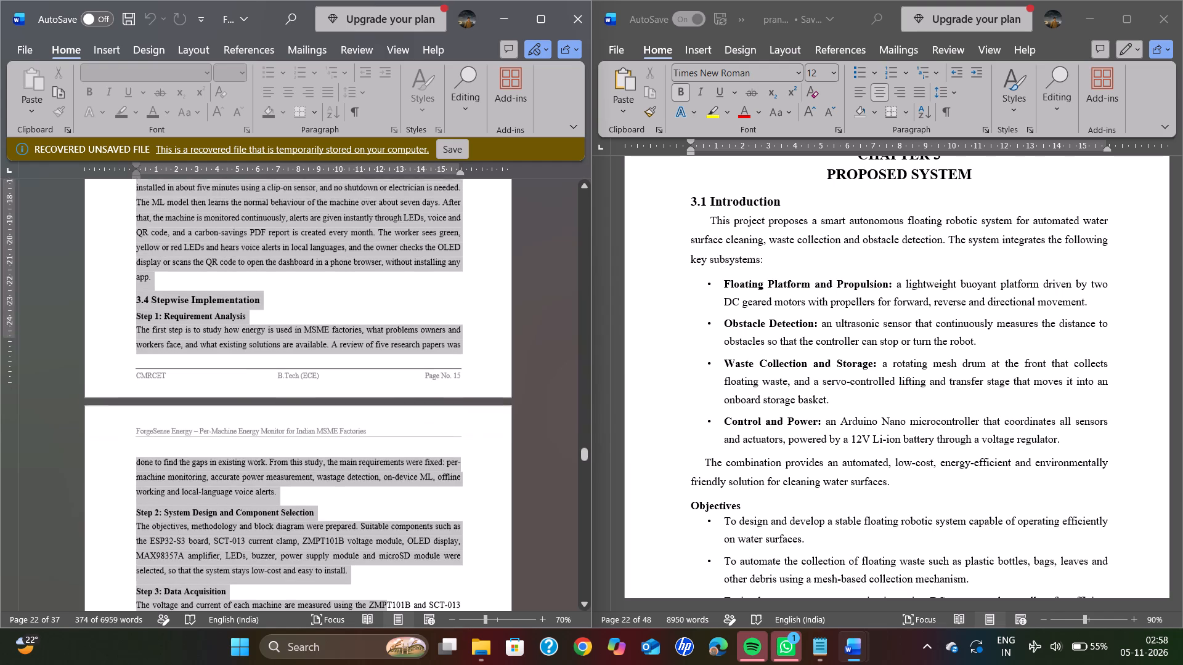
drag(388, 620, 392, 642)
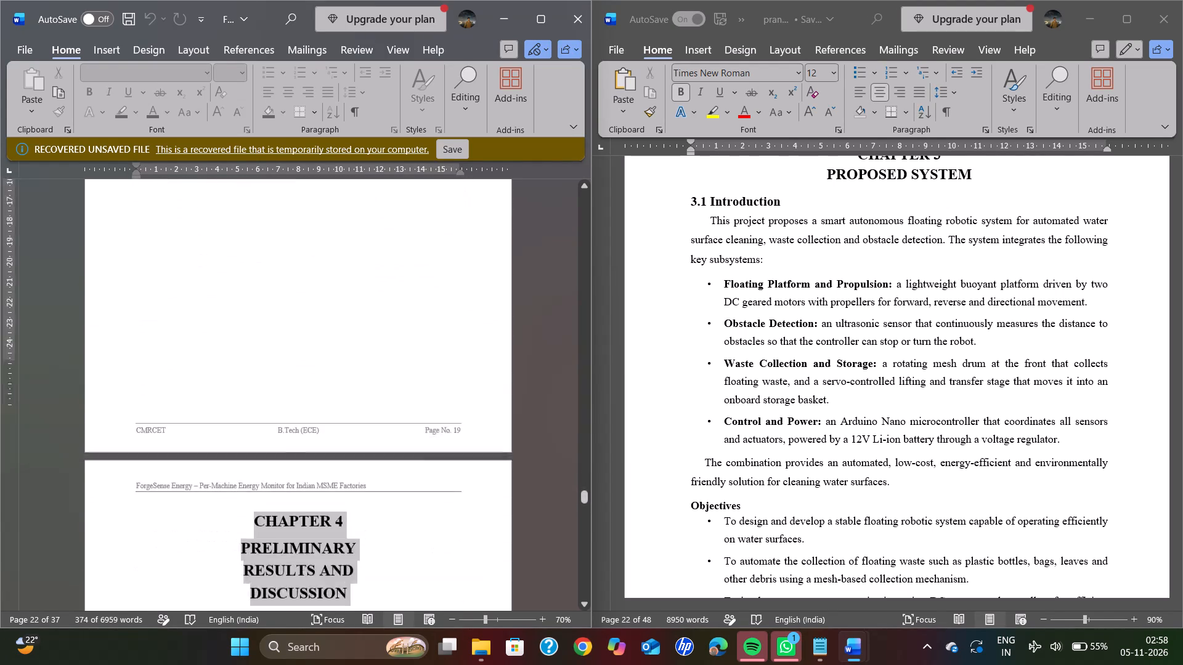
drag(392, 642, 391, 639)
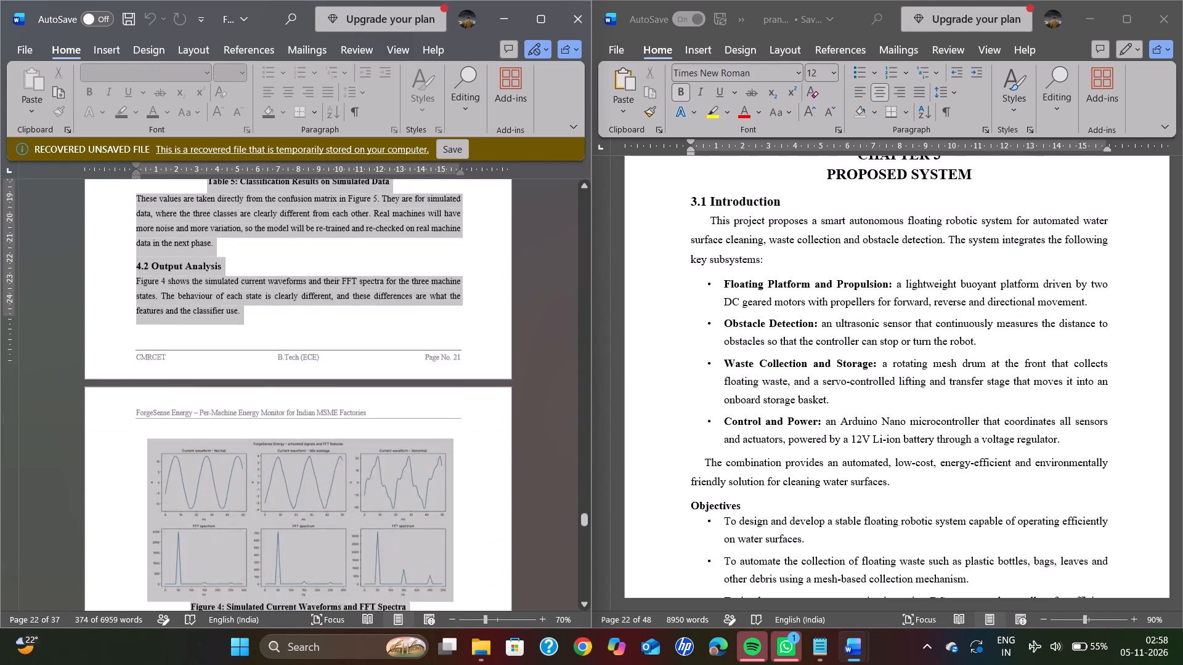
drag(391, 639, 534, 232)
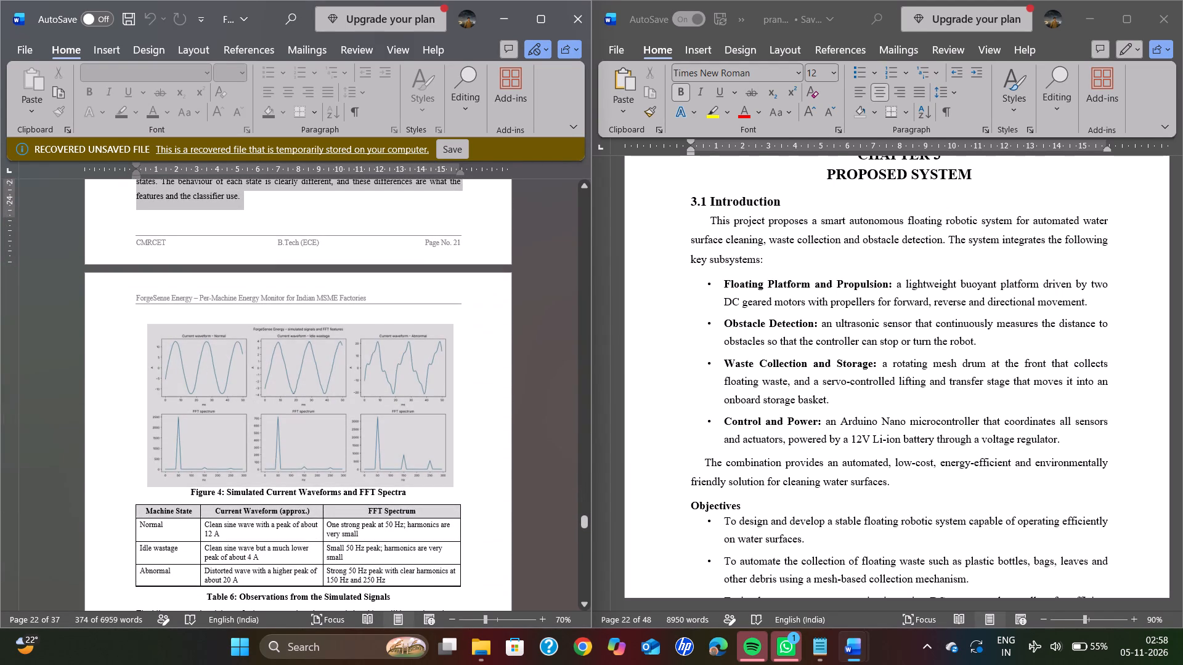
drag(534, 232, 543, 158)
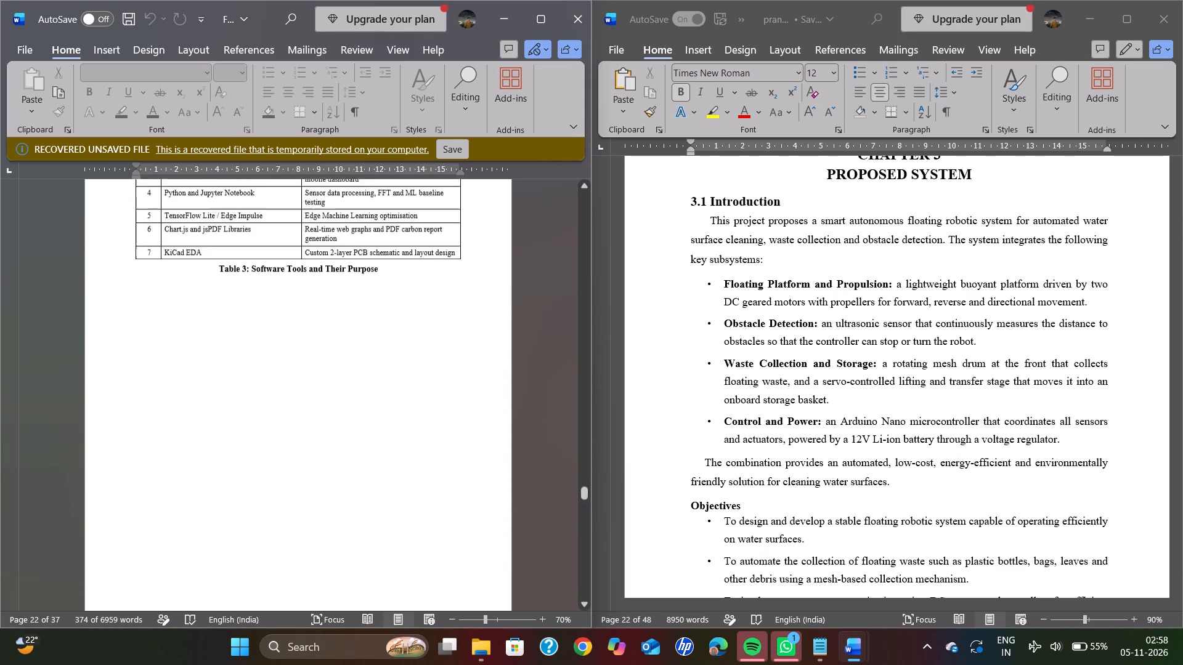
drag(543, 158, 442, 416)
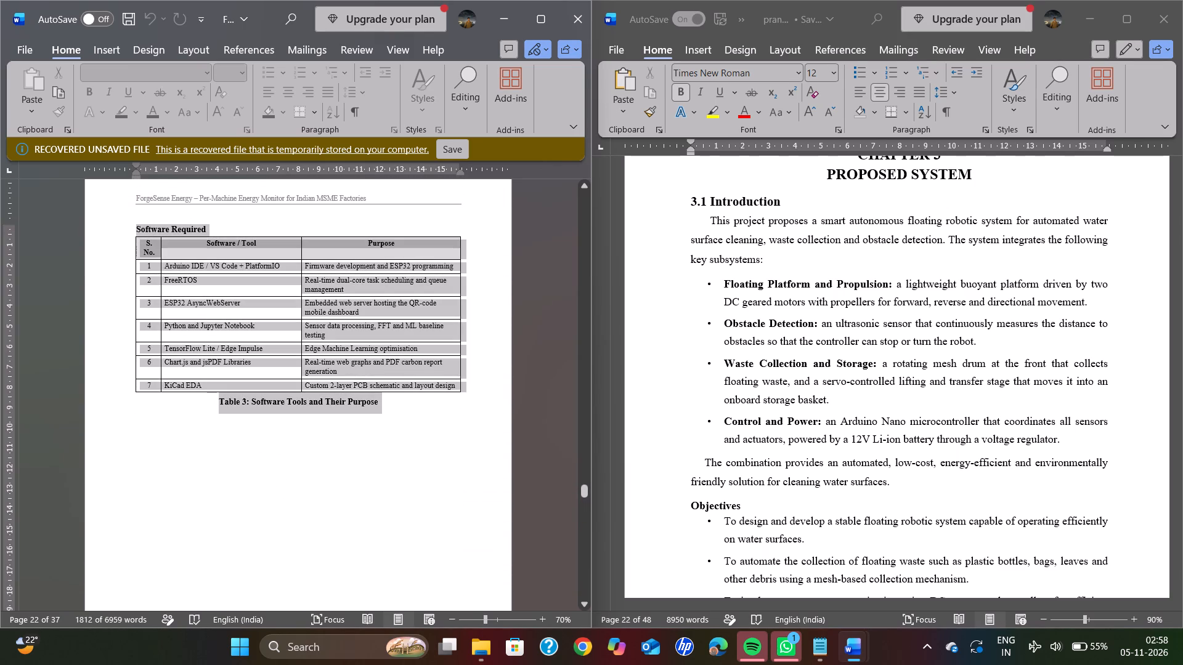
key(ctrl+c)
key(ctrl+c)
key(ctrl+c)
key(ctrl+c)
key(ctrl+c)
Examine the report's existing 3.1 Introduction and Objectives content about the floating cleaning robot.
click(824, 240)
click(789, 206)
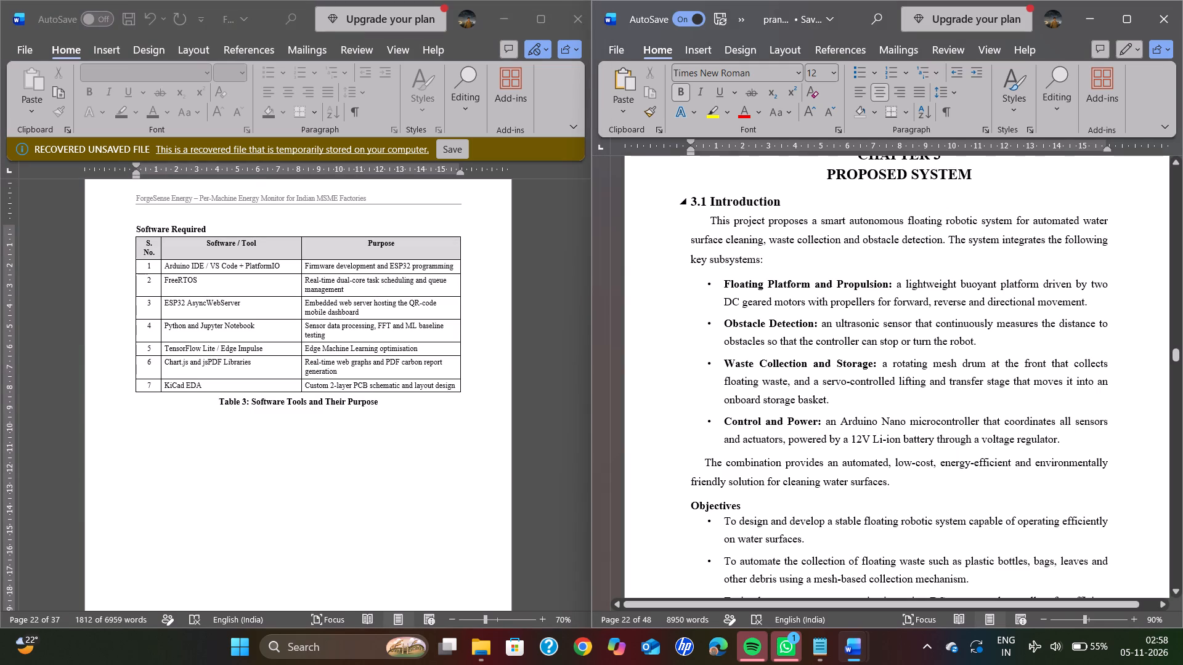
click(794, 216)
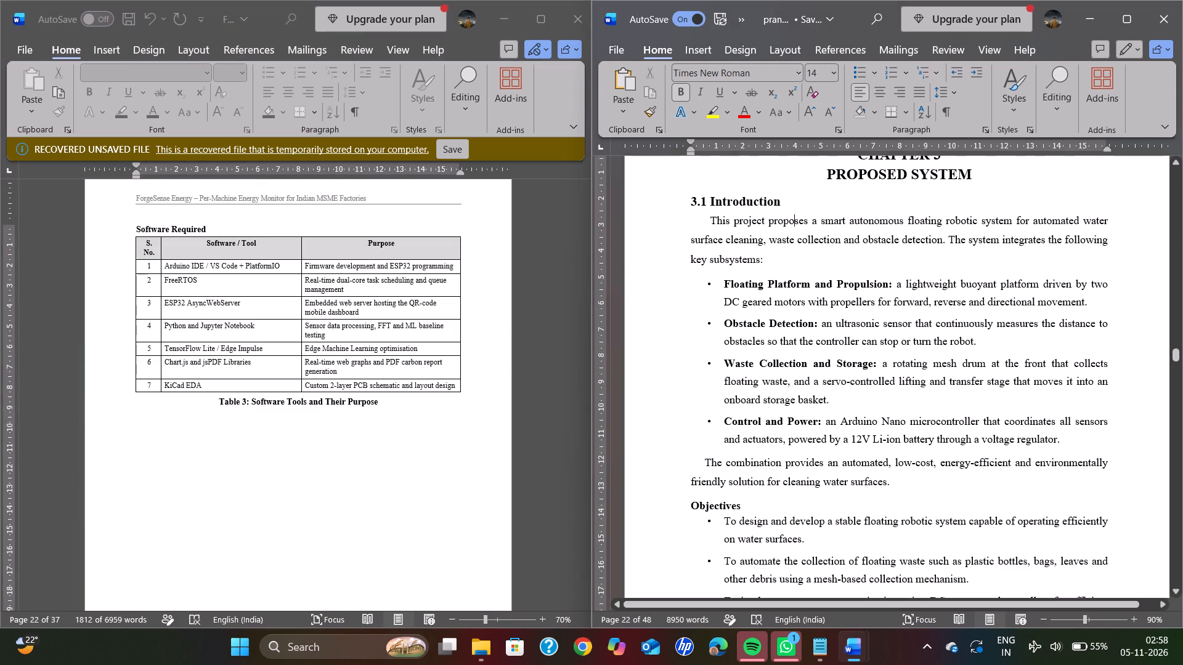
scroll(831, 236, down, 1)
click(828, 224)
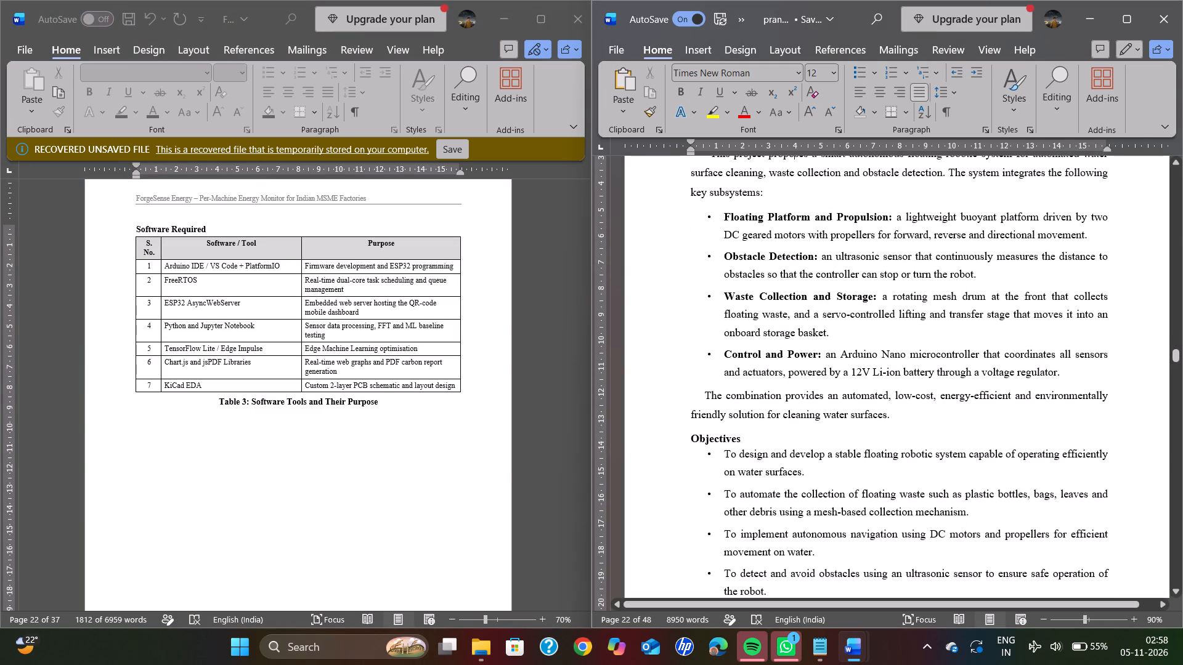
scroll(846, 259, down, 1)
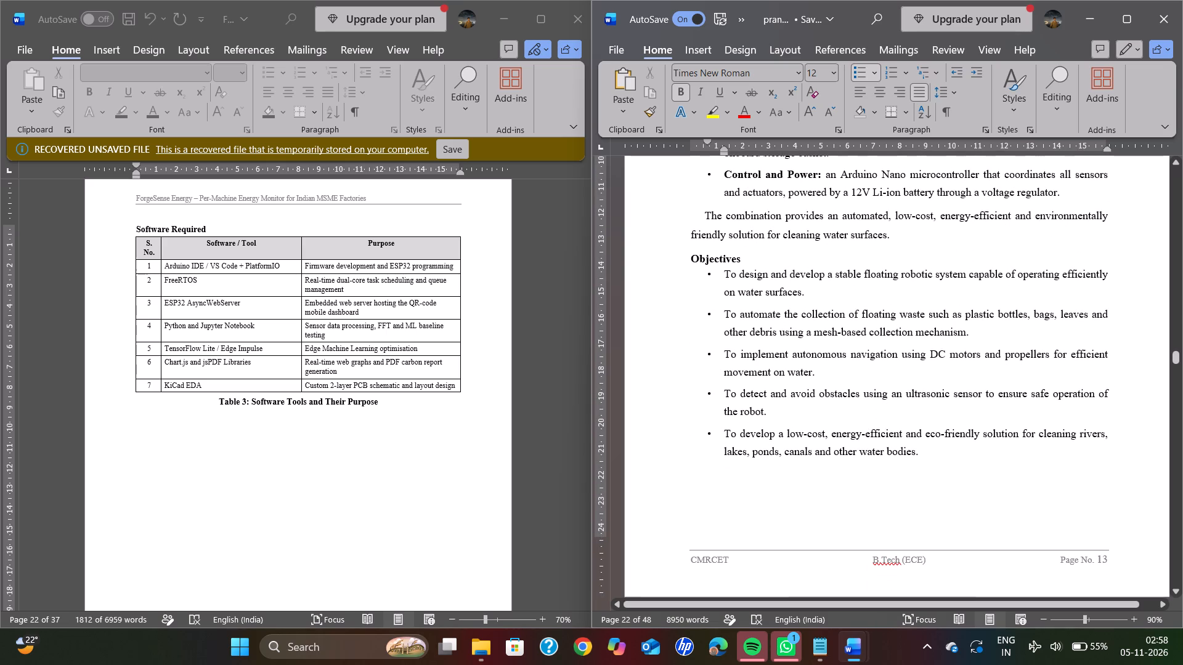
click(763, 265)
scroll(763, 265, up, 1)
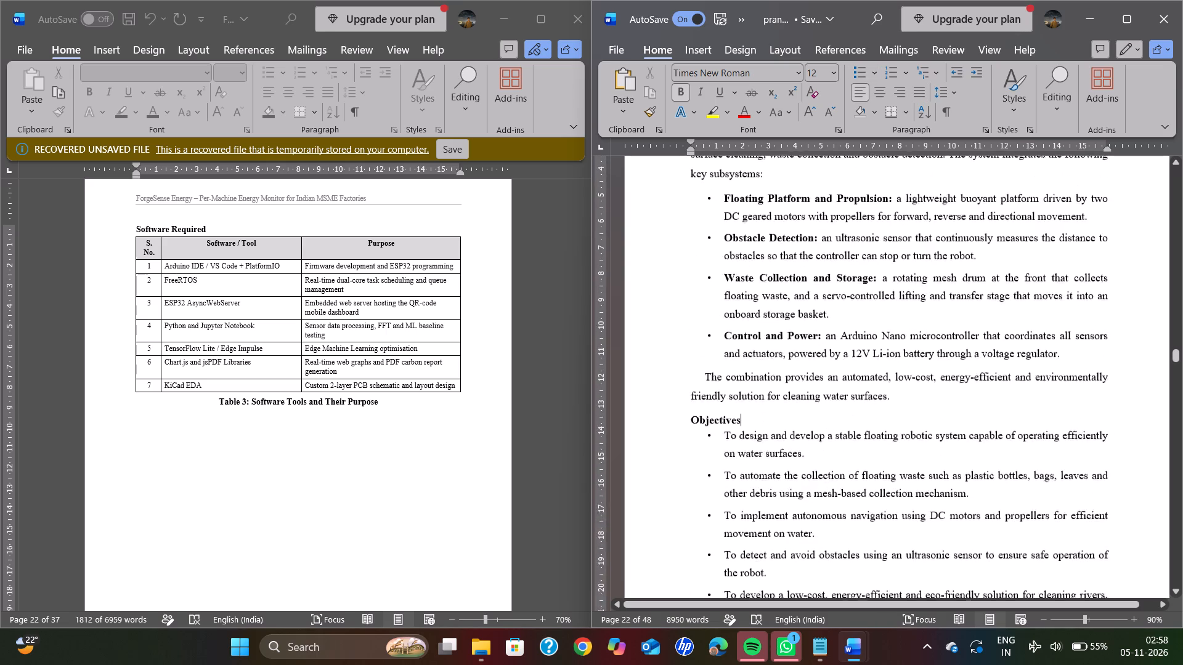
scroll(763, 265, up, 1)
scroll(763, 265, down, 3)
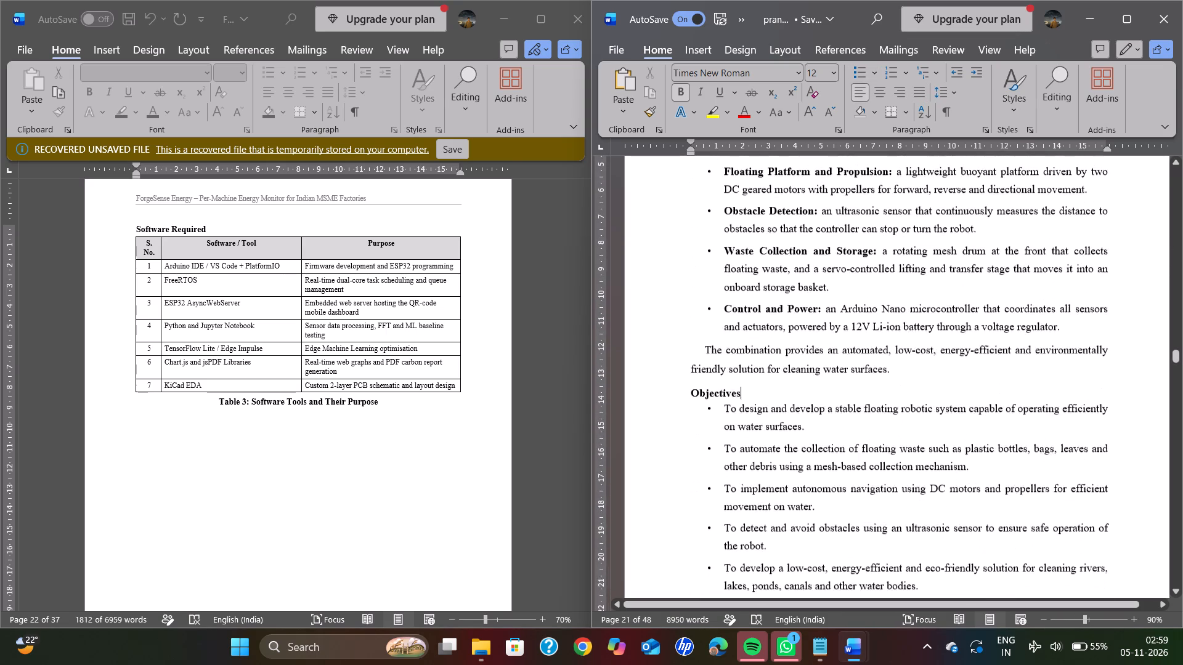
Examine the report's existing 3.2 Block Diagram of Proposed System section, from the diagram through its numbered component descriptions.
scroll(763, 265, down, 4)
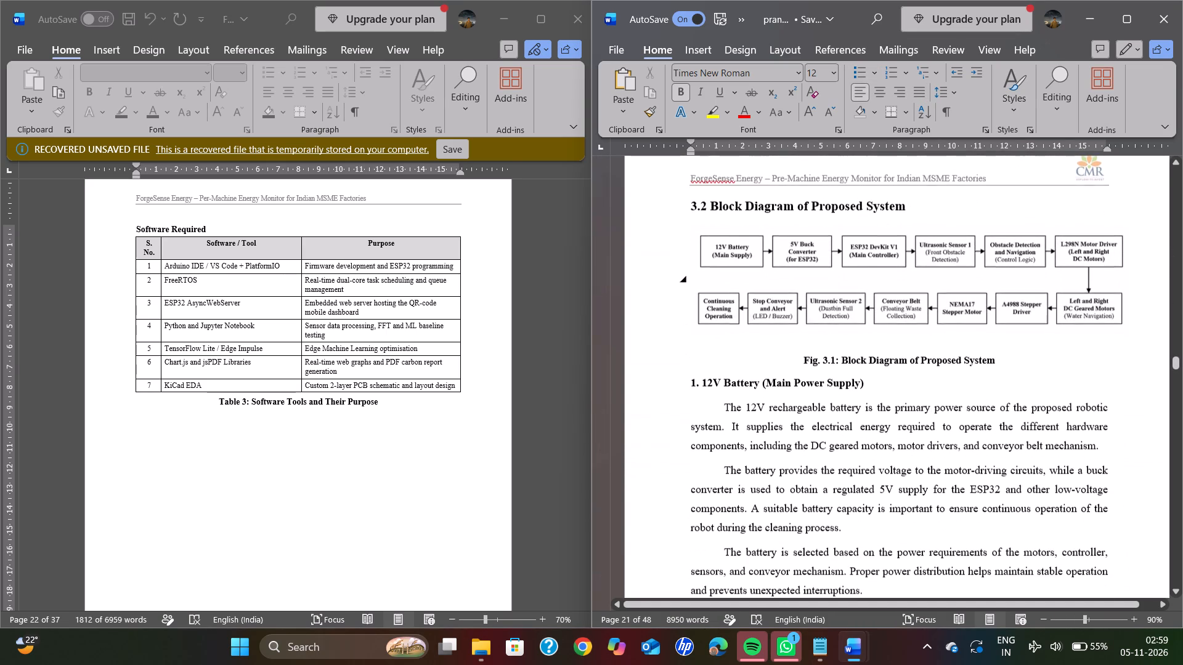
click(804, 203)
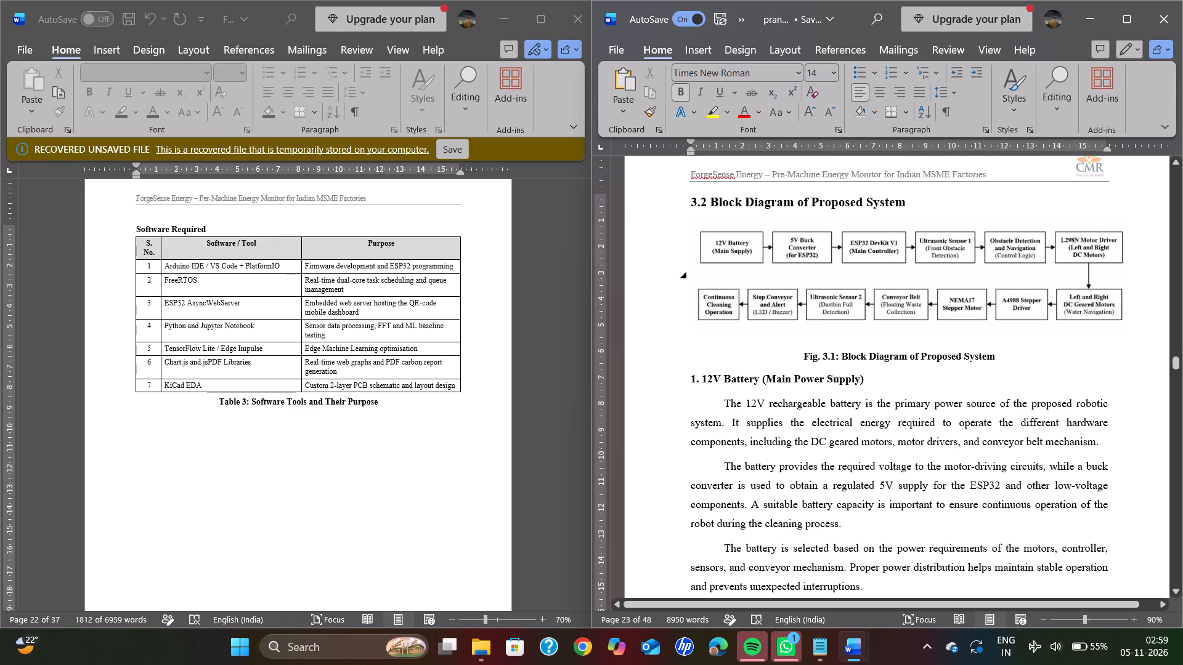
scroll(832, 316, down, 1)
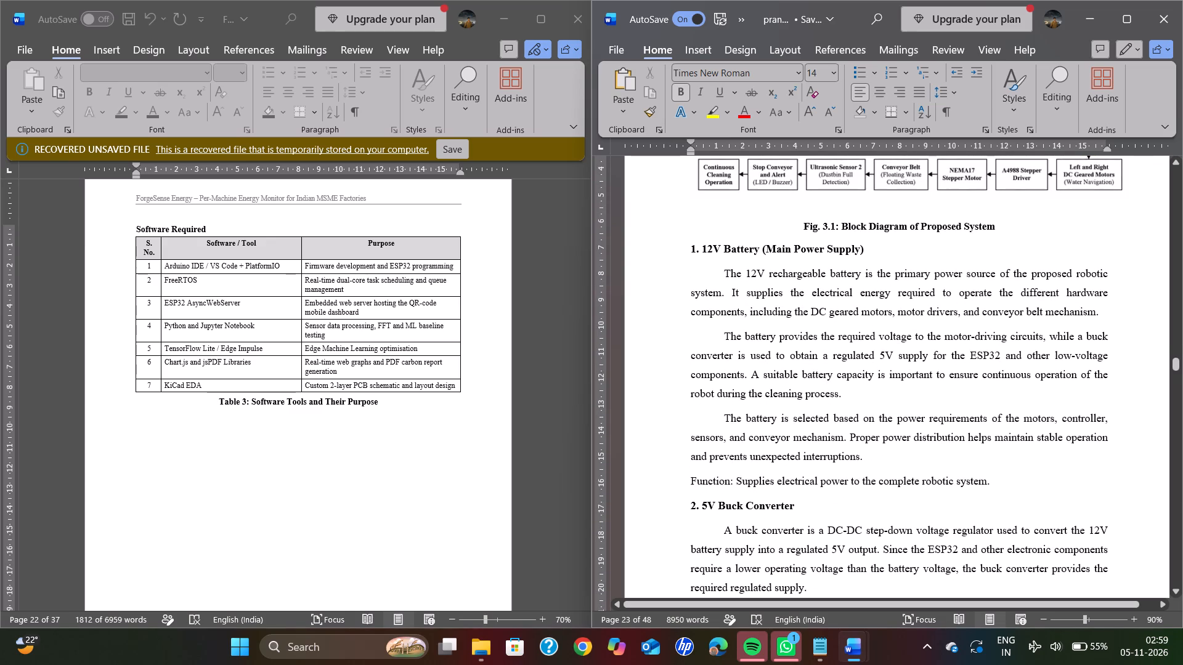
click(868, 250)
scroll(868, 250, up, 1)
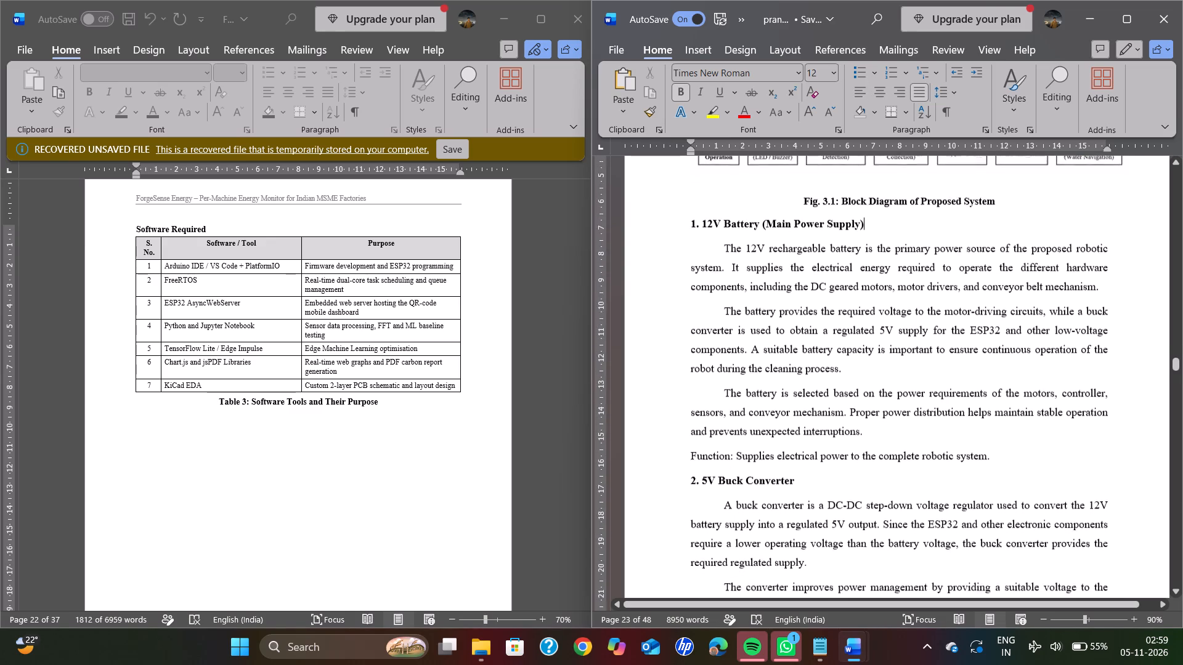
scroll(868, 250, up, 2)
scroll(868, 250, down, 4)
scroll(868, 250, up, 1)
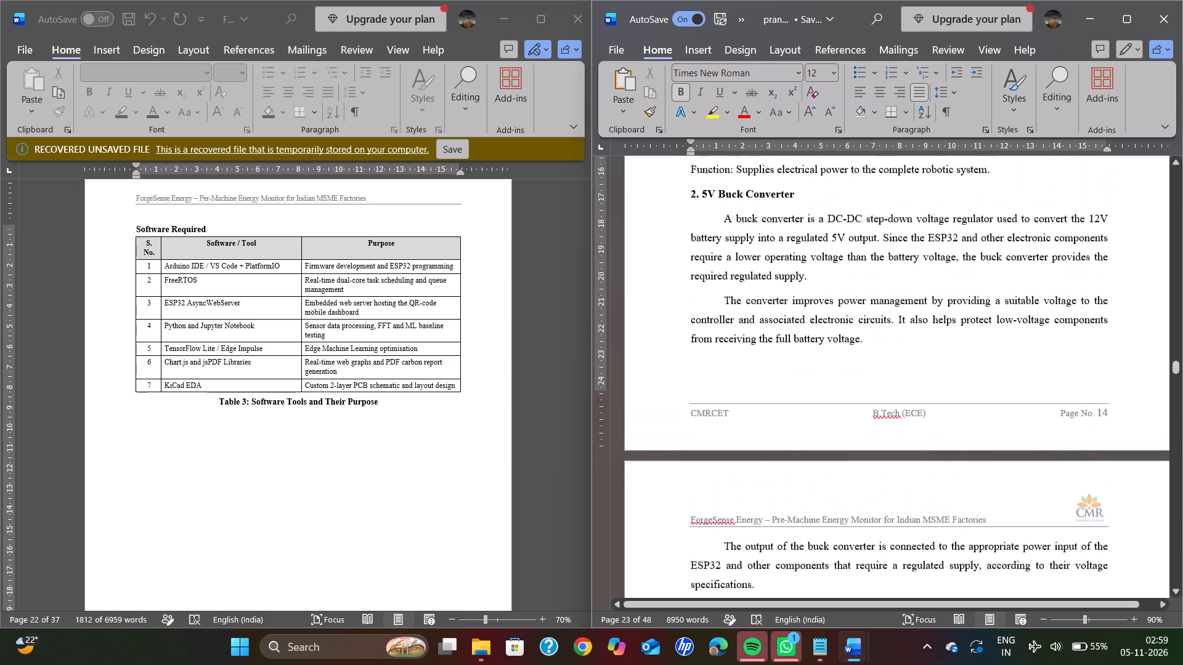
scroll(811, 203, down, 1)
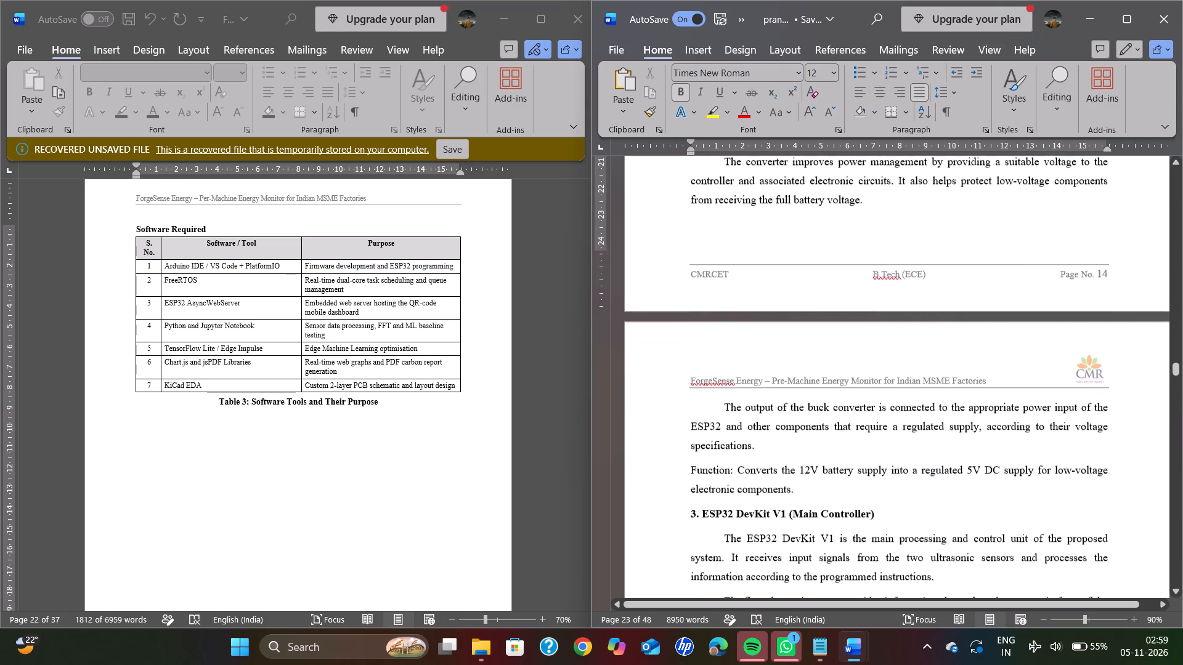
scroll(811, 203, down, 3)
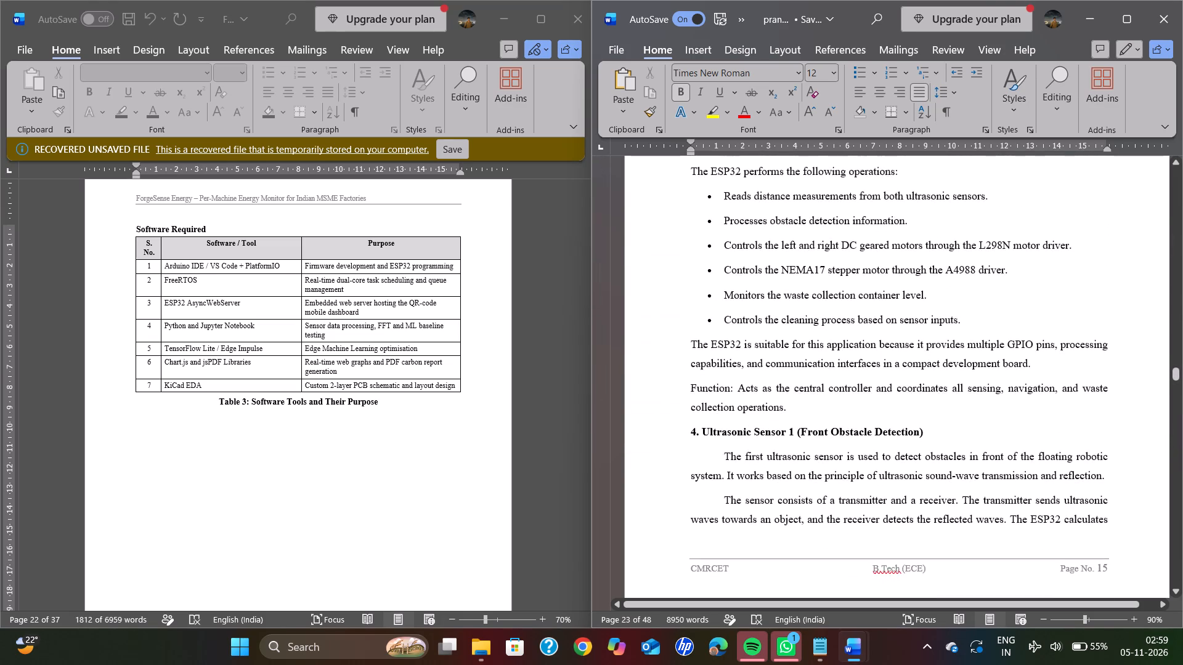
scroll(811, 203, down, 2)
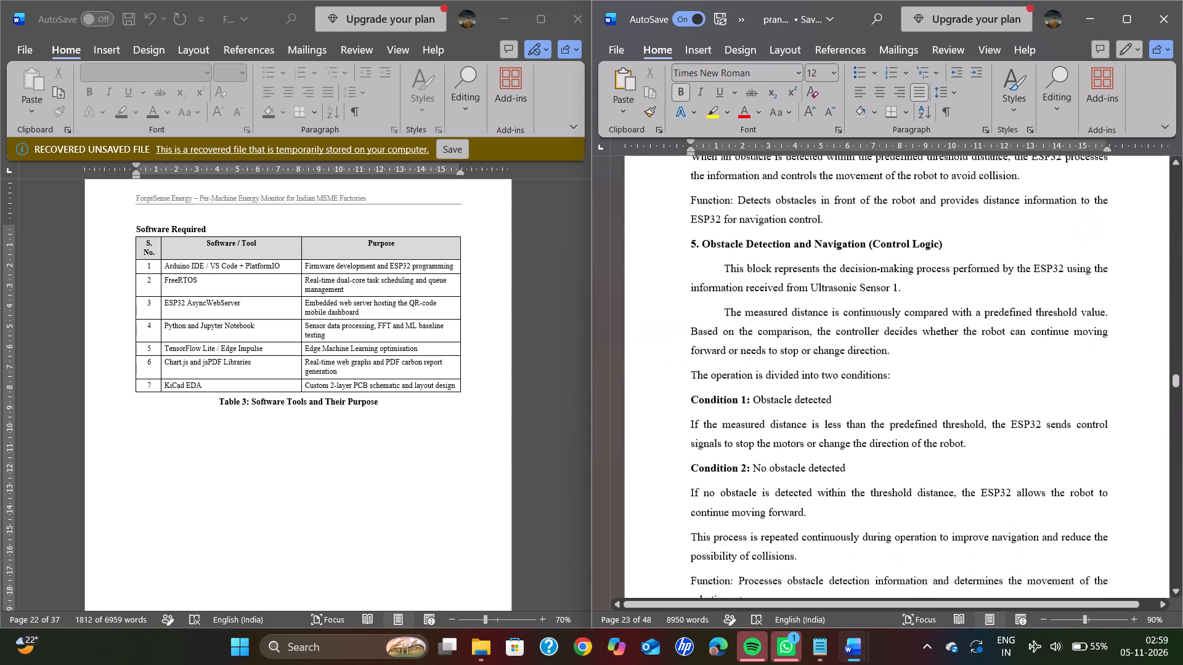
scroll(811, 203, down, 2)
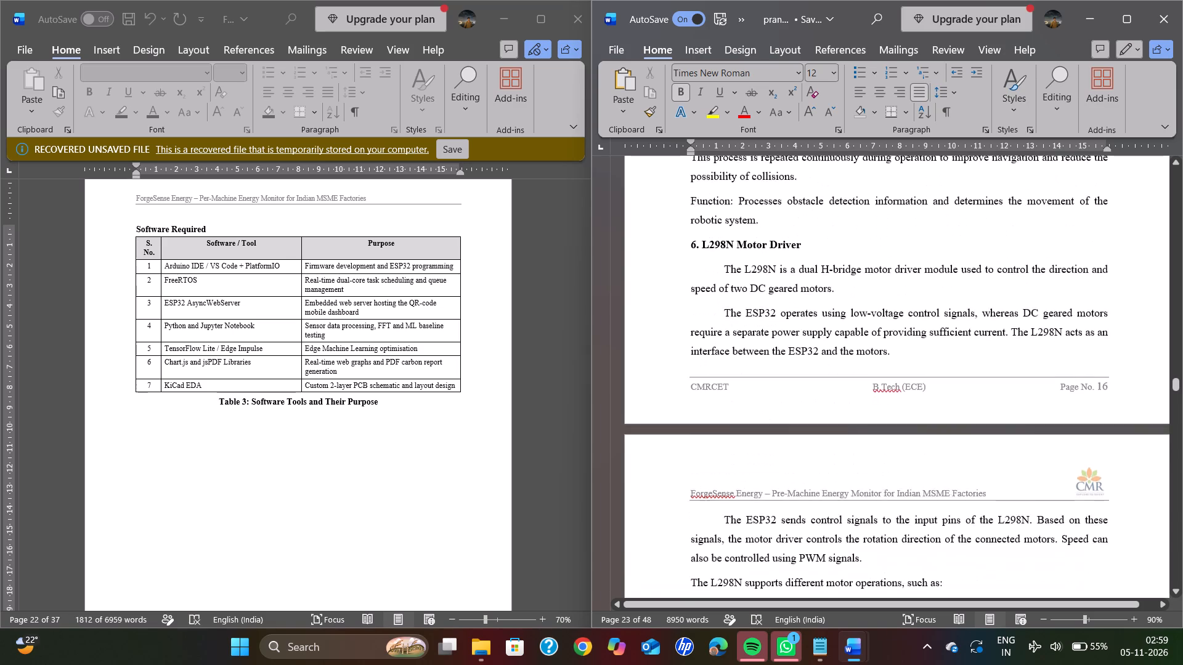
scroll(811, 203, down, 3)
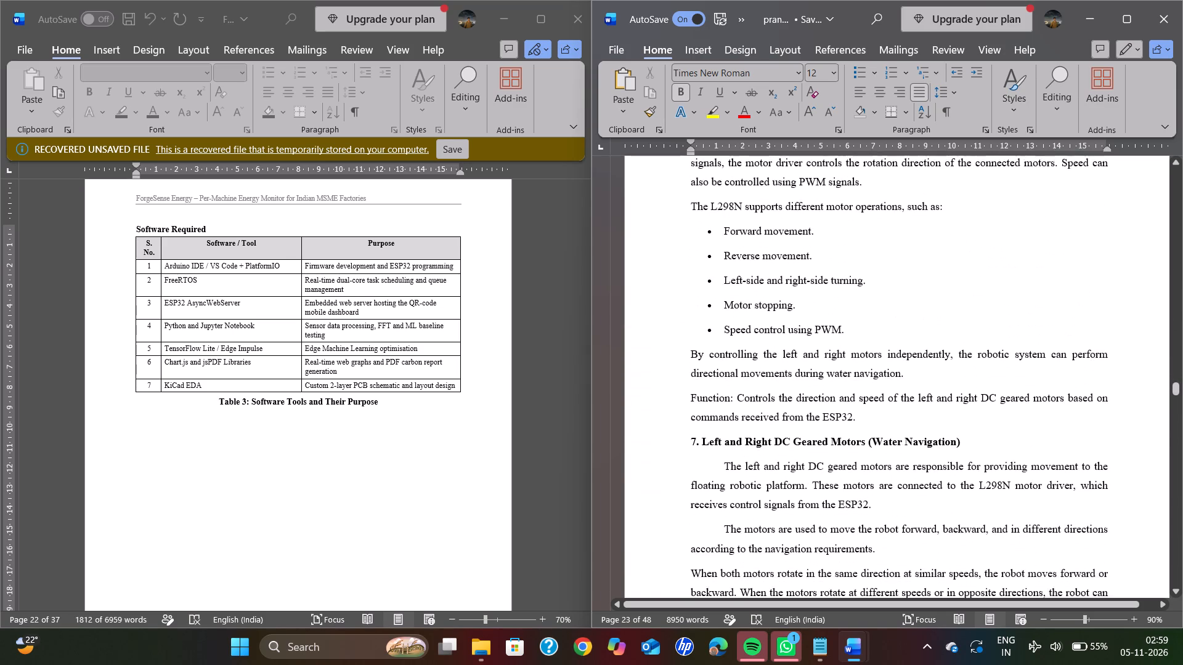
scroll(811, 203, down, 3)
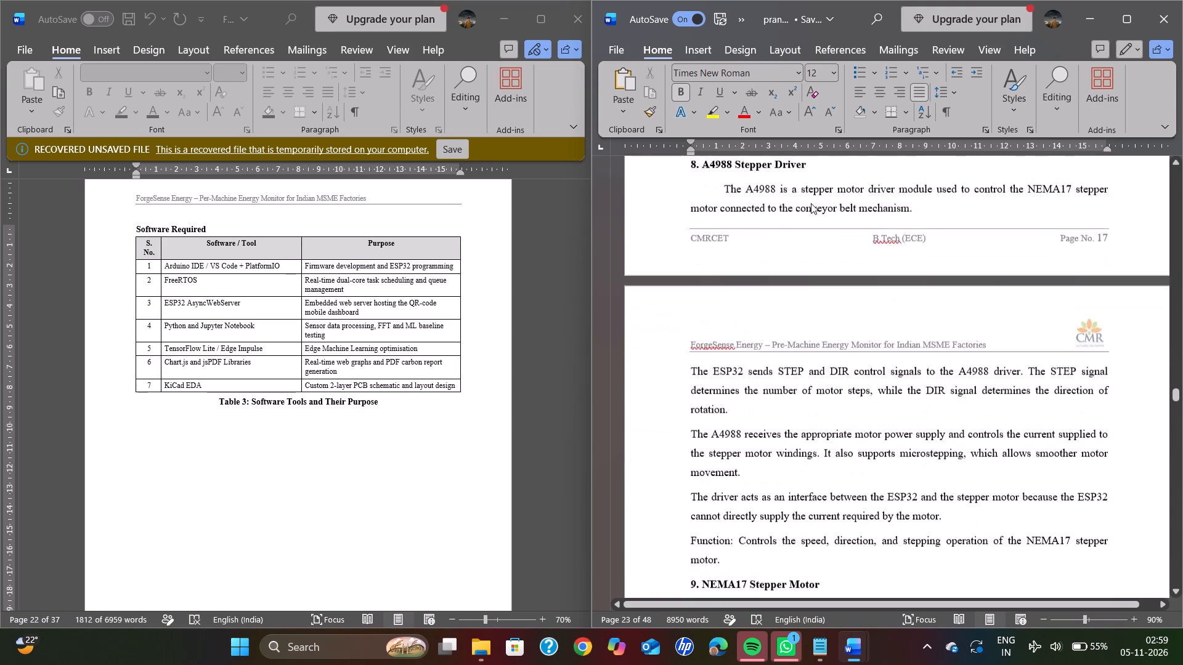
scroll(811, 203, down, 3)
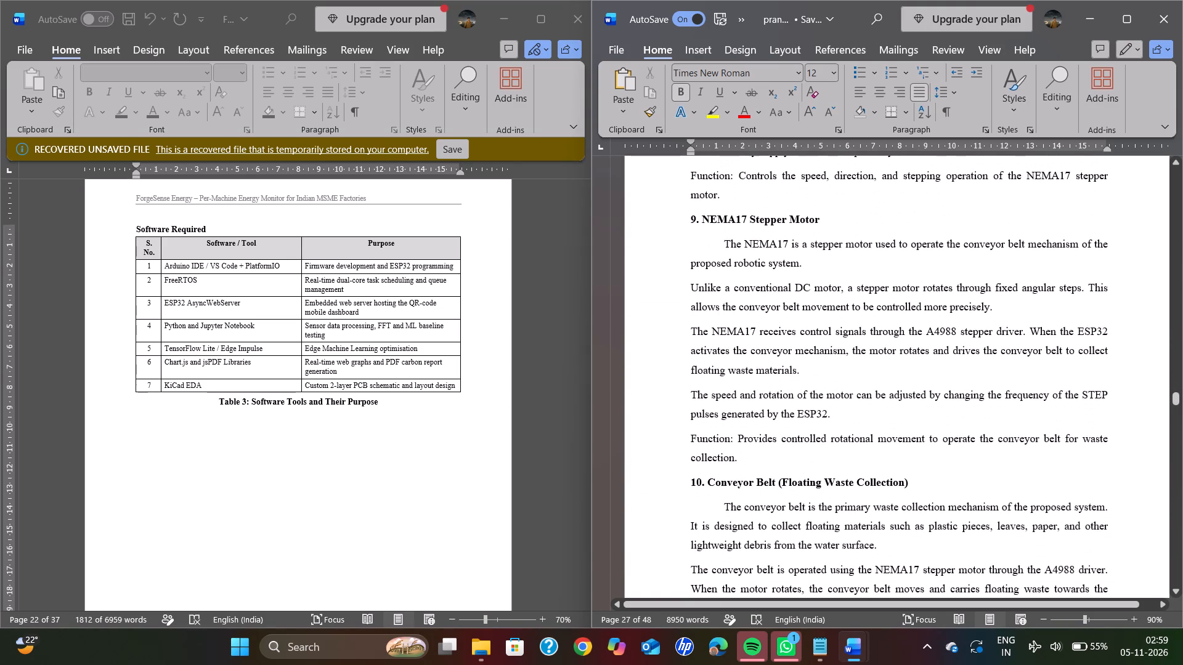
scroll(811, 203, down, 3)
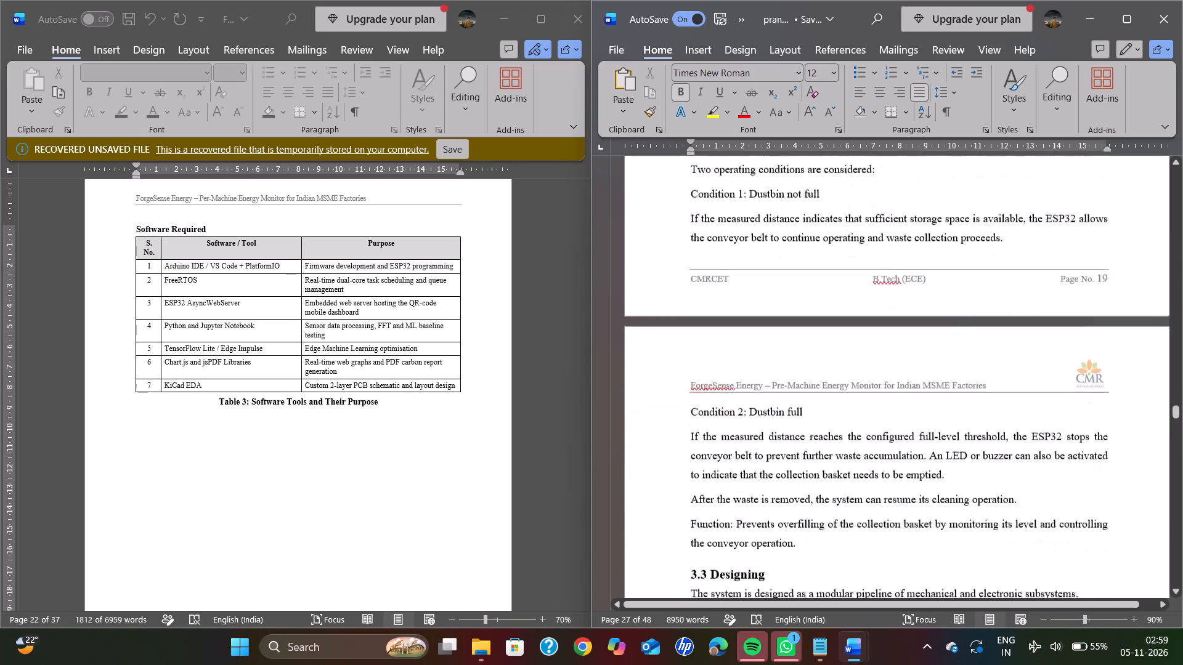
Review the report's old sections 3.3 Designing through 3.7 Hardware and Software Requirements to locate where Chapter 3 ends.
scroll(811, 203, down, 4)
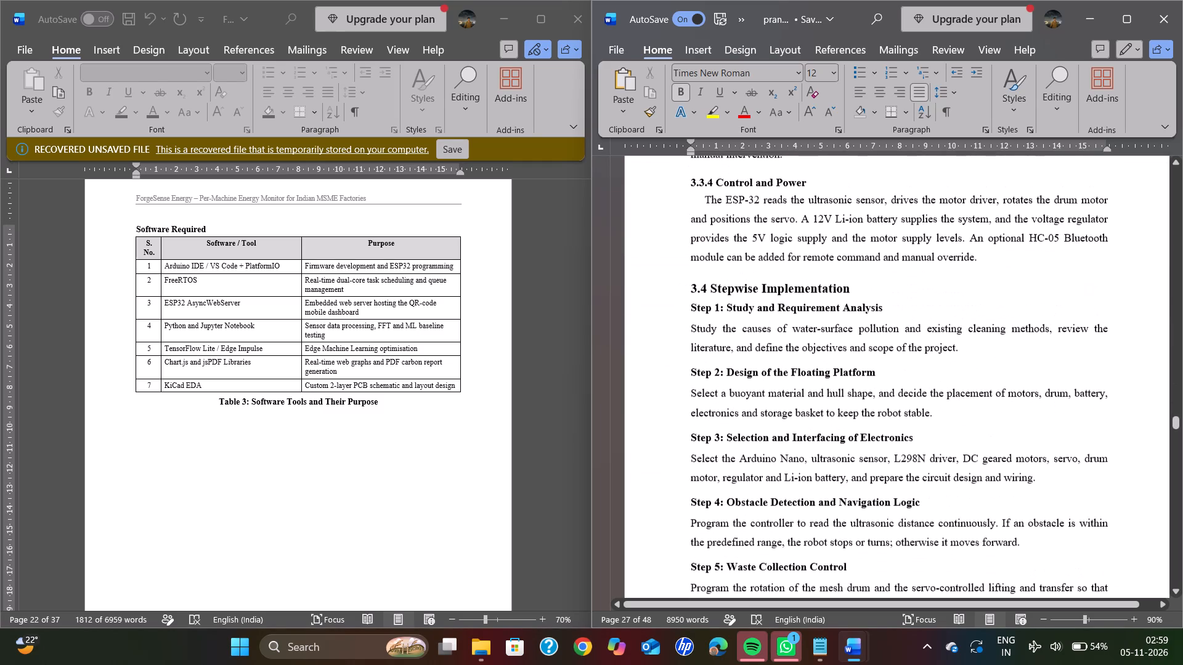
scroll(811, 203, down, 2)
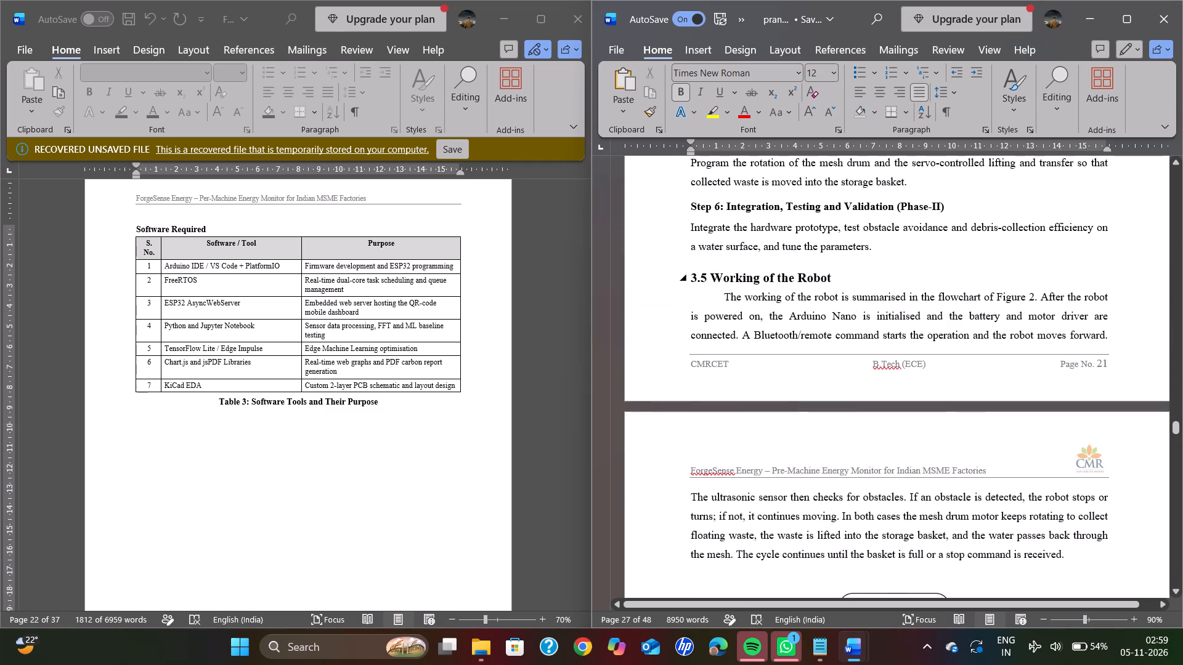
click(832, 278)
scroll(832, 278, down, 2)
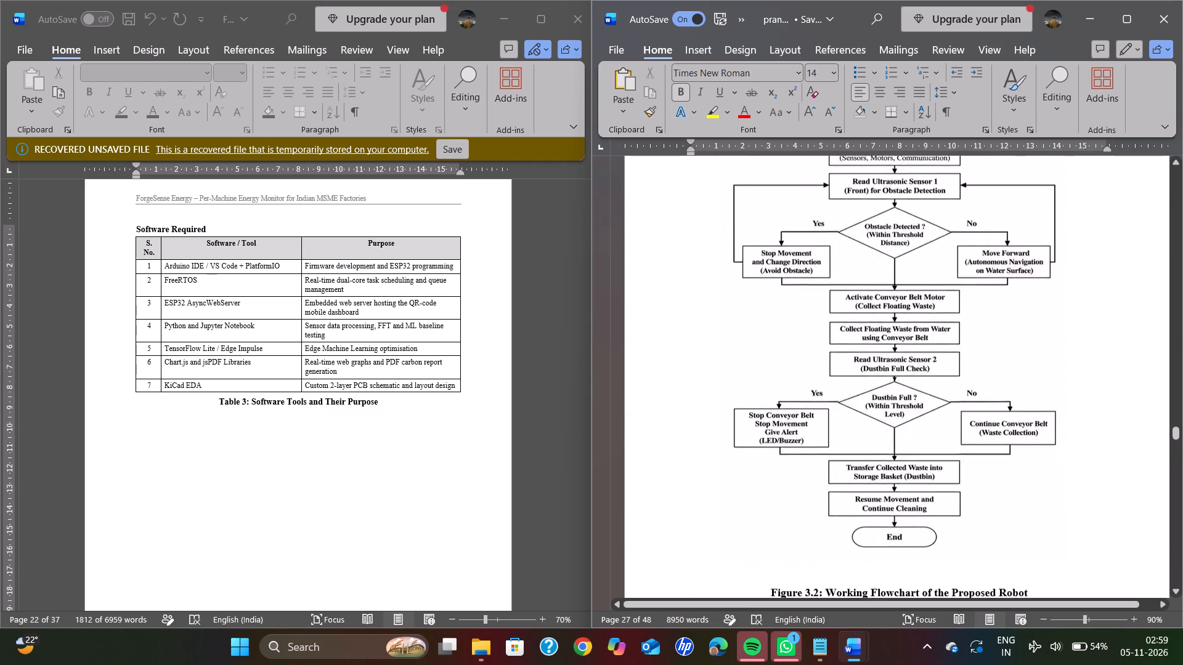
scroll(832, 278, down, 3)
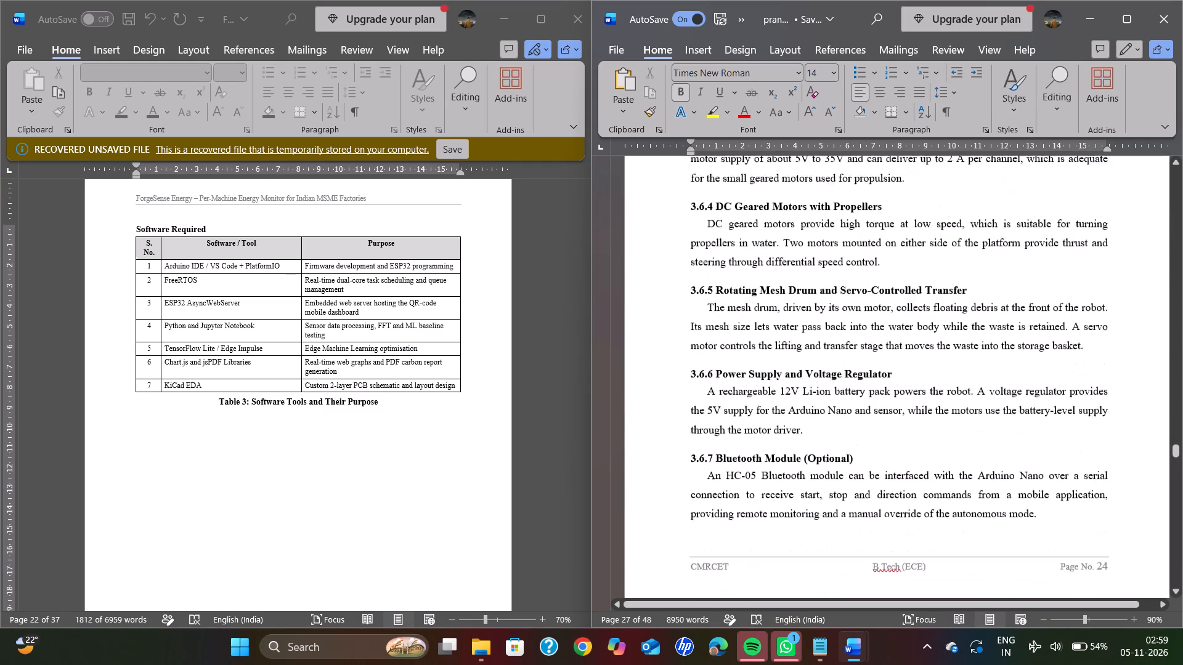
scroll(832, 278, down, 4)
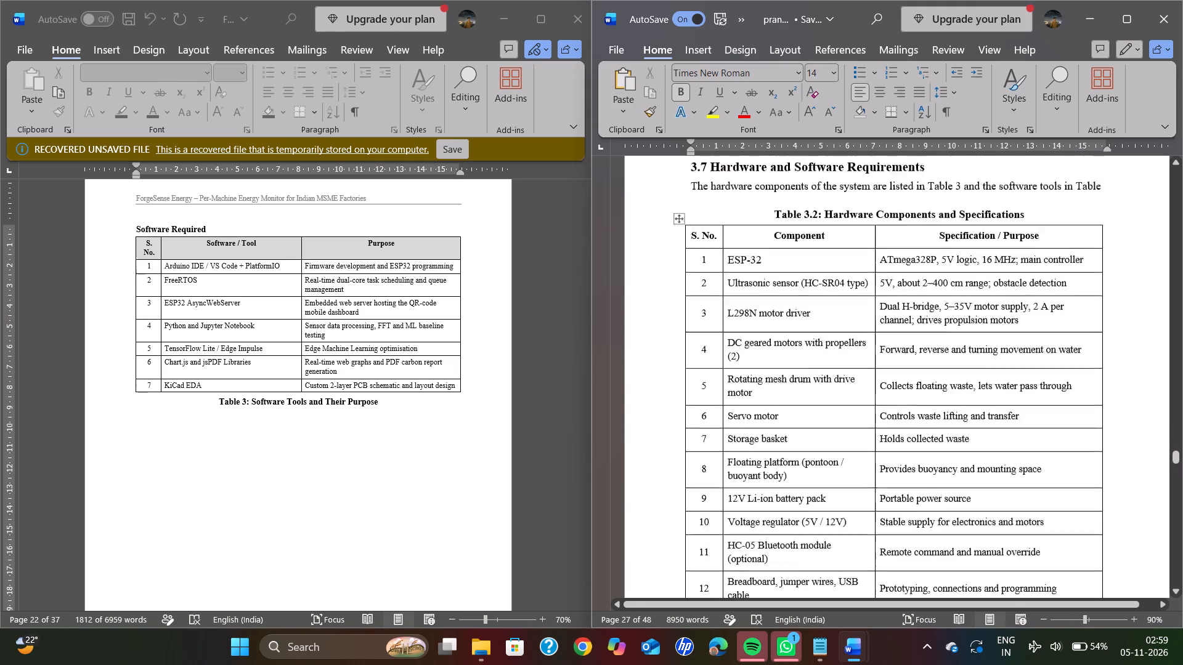
scroll(832, 278, down, 3)
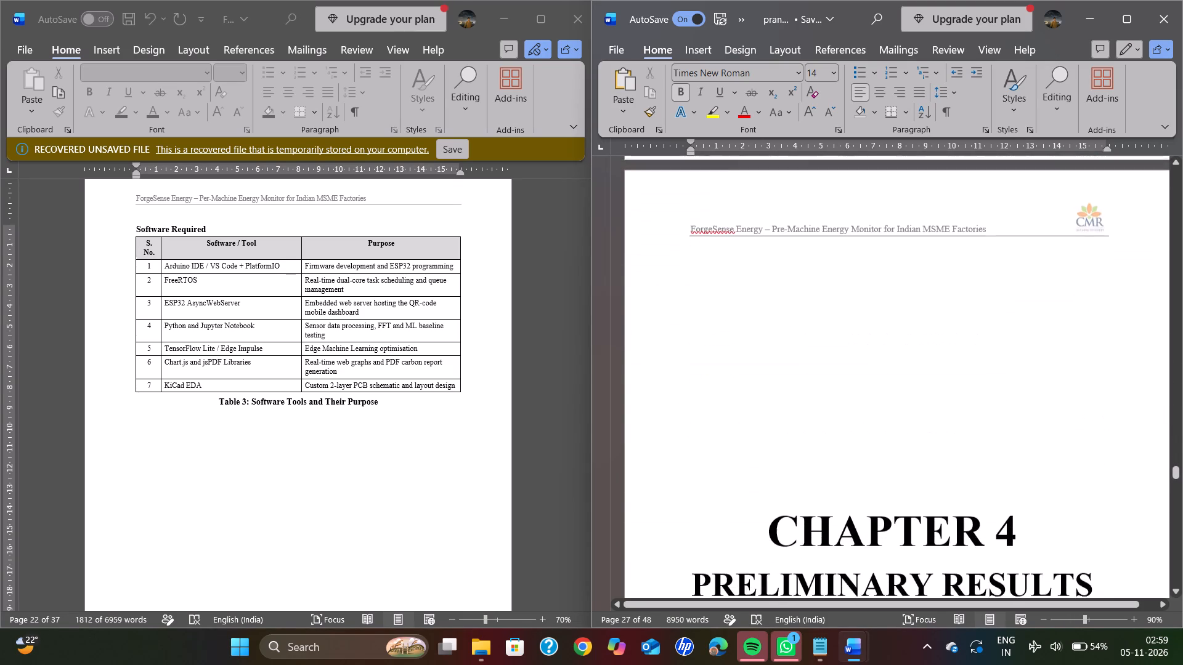
scroll(832, 278, up, 3)
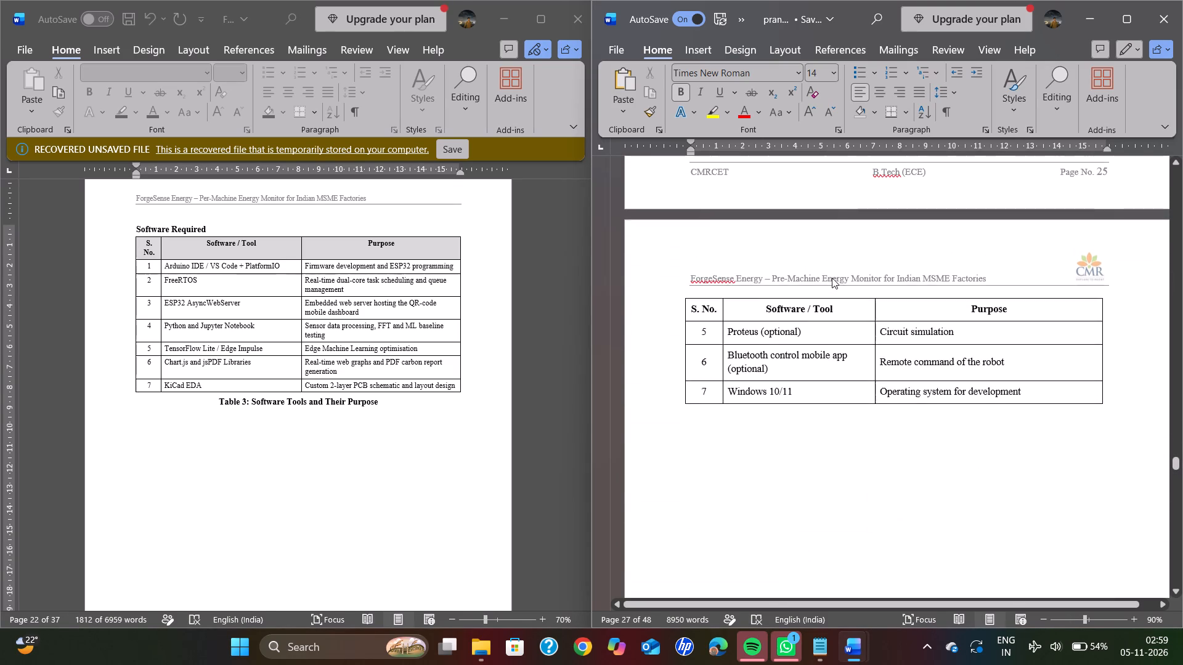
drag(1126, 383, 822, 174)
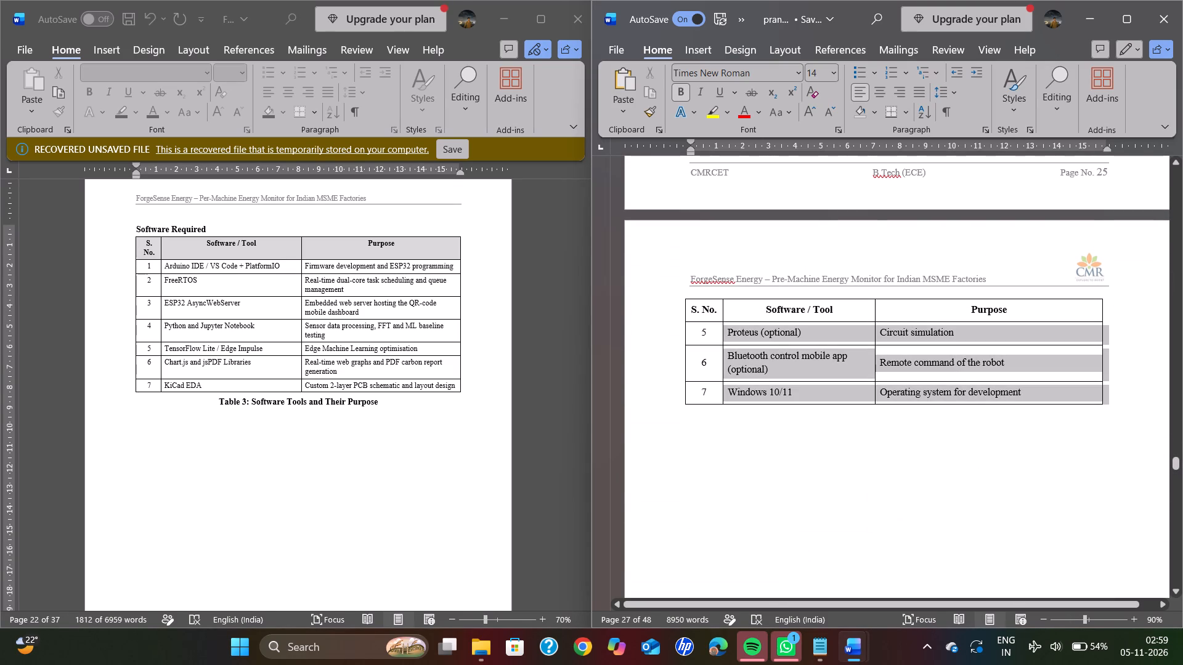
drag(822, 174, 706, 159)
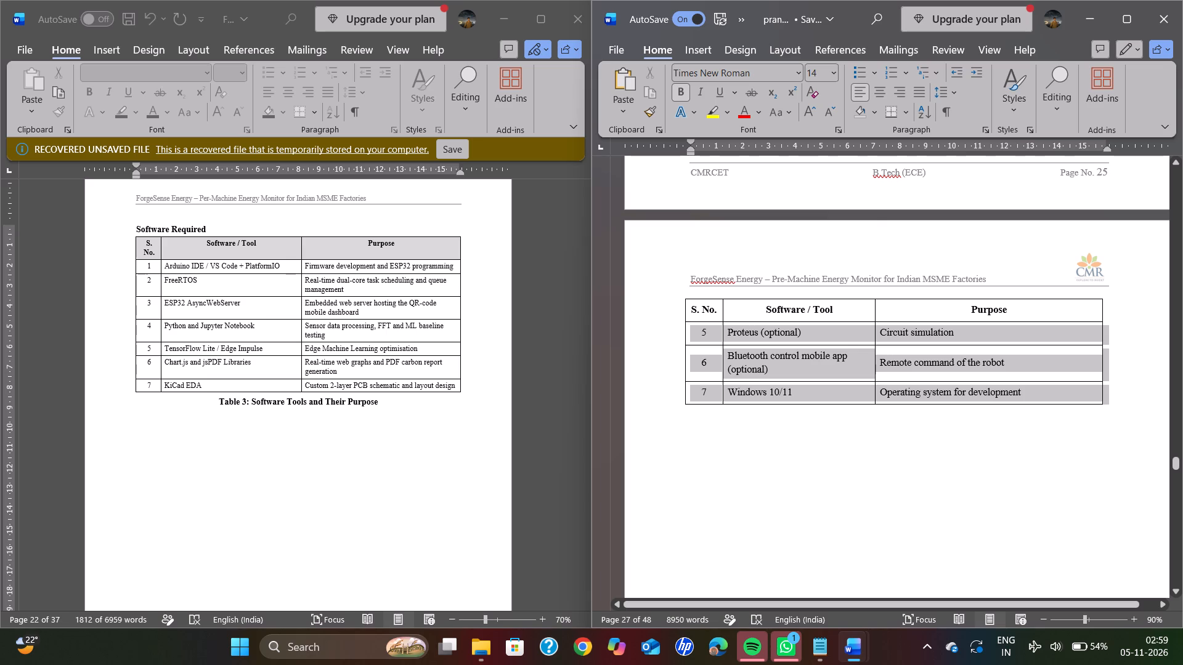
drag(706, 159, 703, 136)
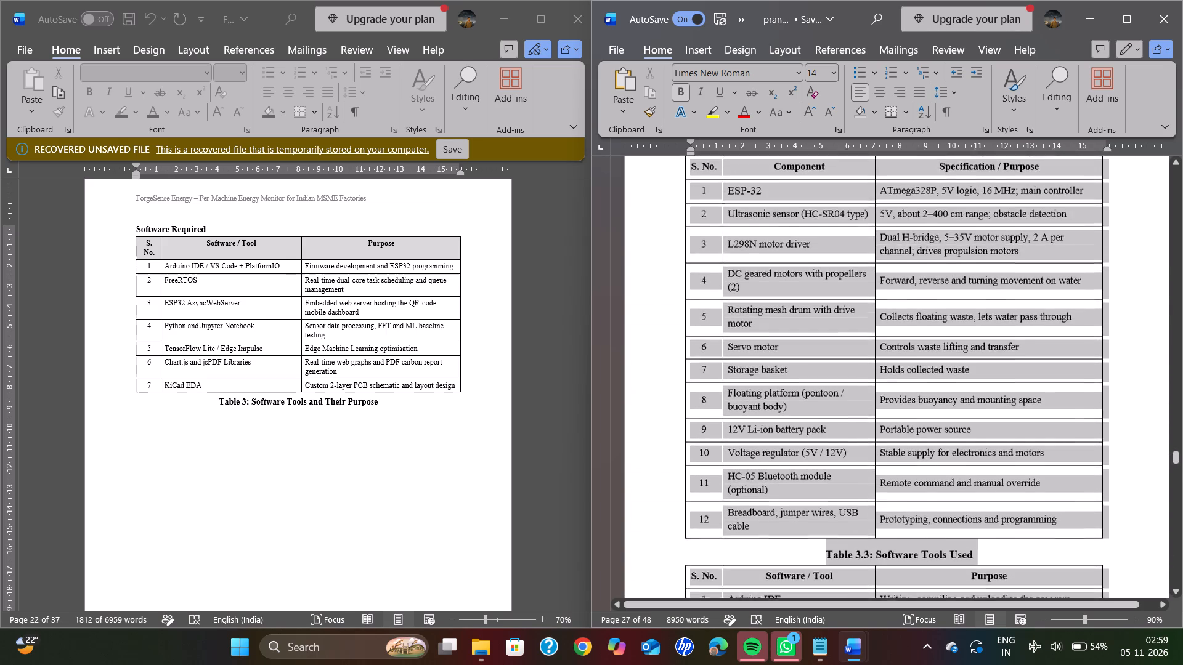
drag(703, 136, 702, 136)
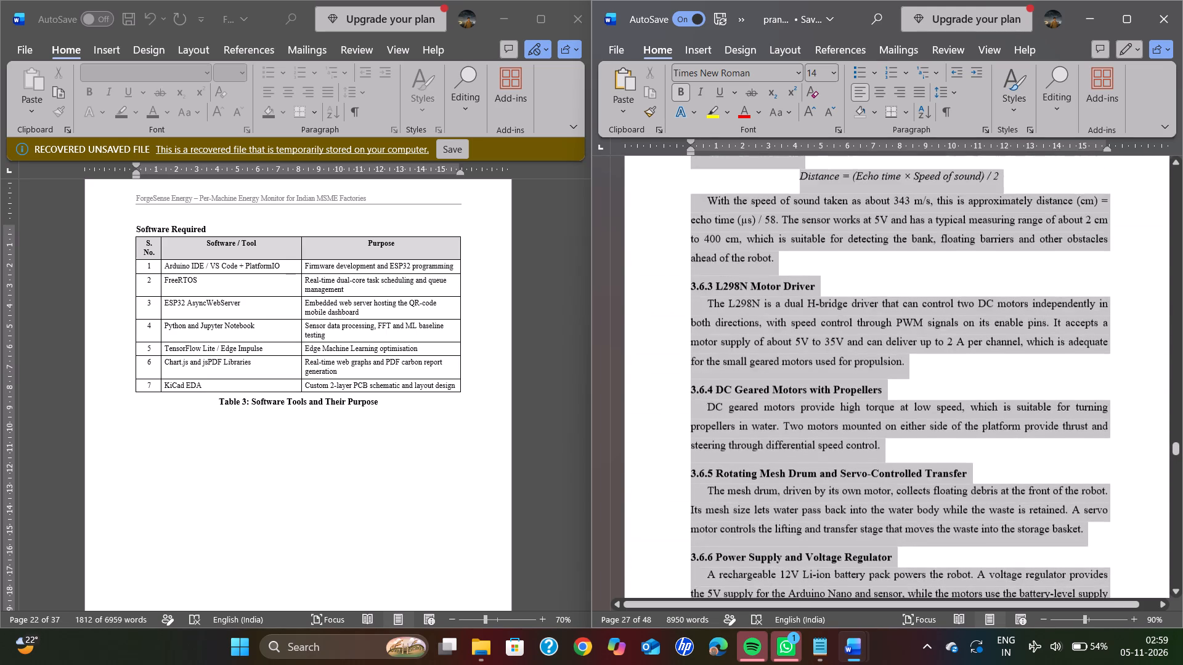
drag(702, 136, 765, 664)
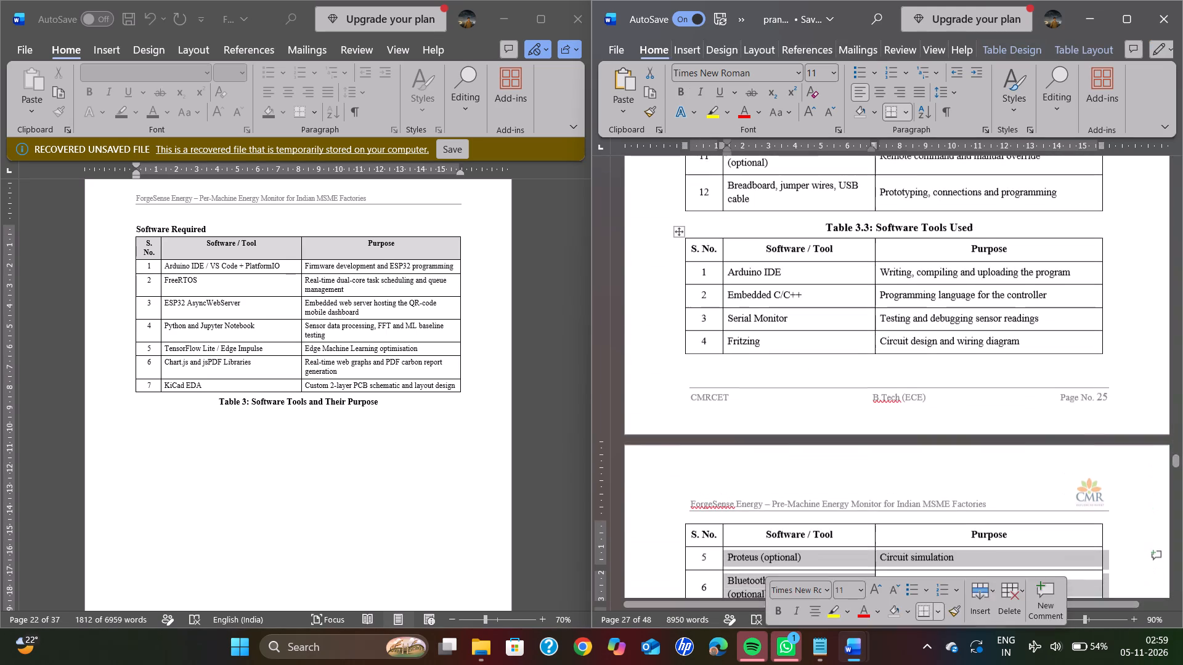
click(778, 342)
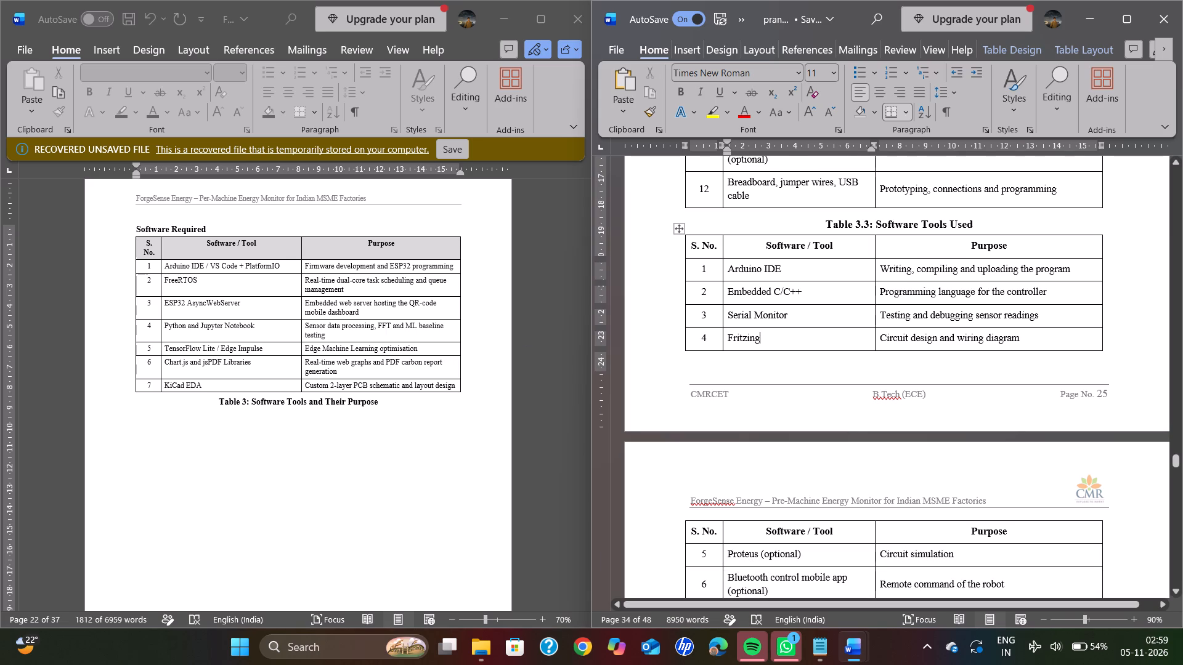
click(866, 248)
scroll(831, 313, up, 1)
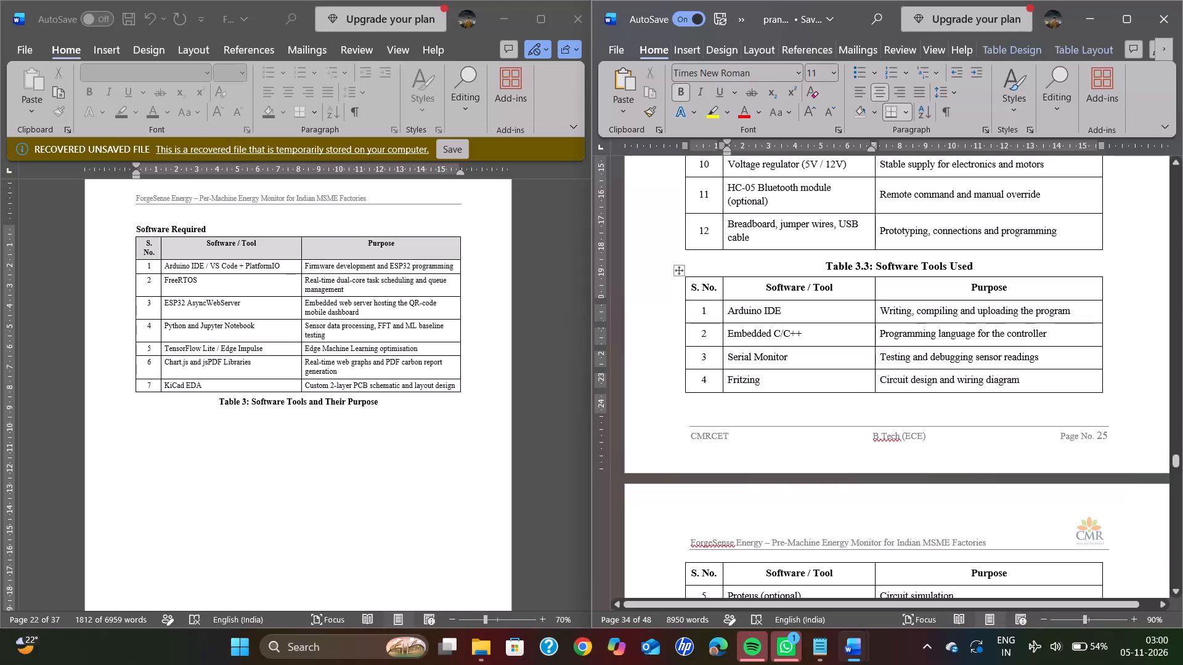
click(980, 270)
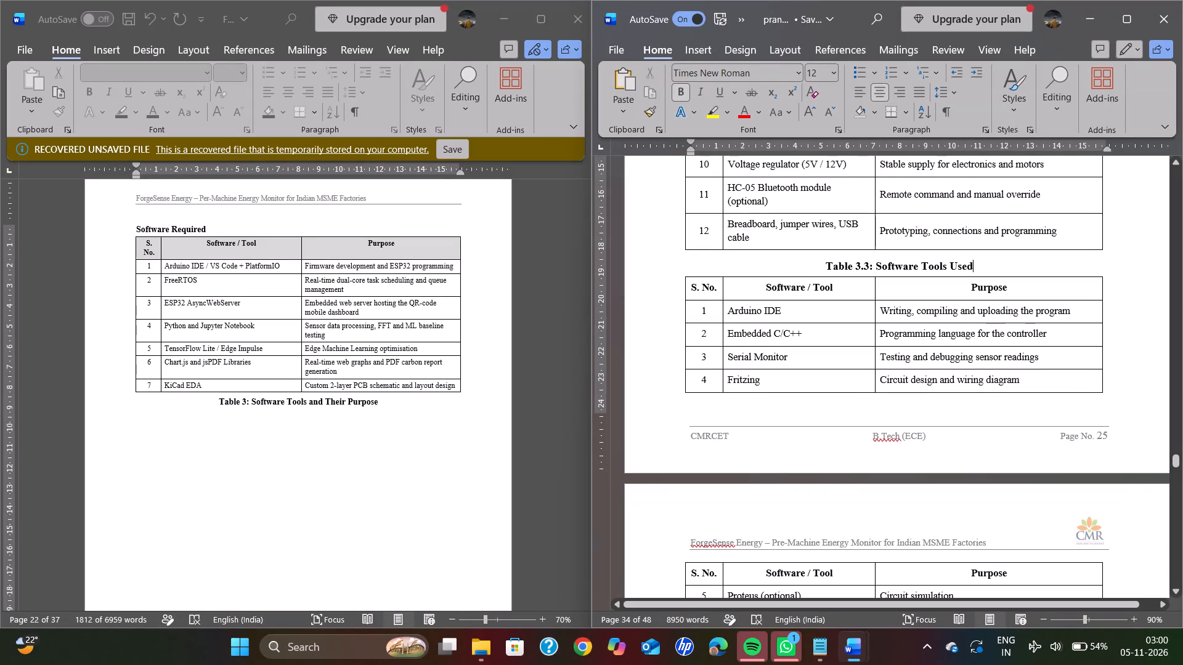
Replace the old Chapter 3 content, from the 3.1 Introduction heading through the end of the software tools table, with the copied ForgeSense Energy content.
scroll(1153, 419, left, 1)
scroll(1153, 419, down, 1)
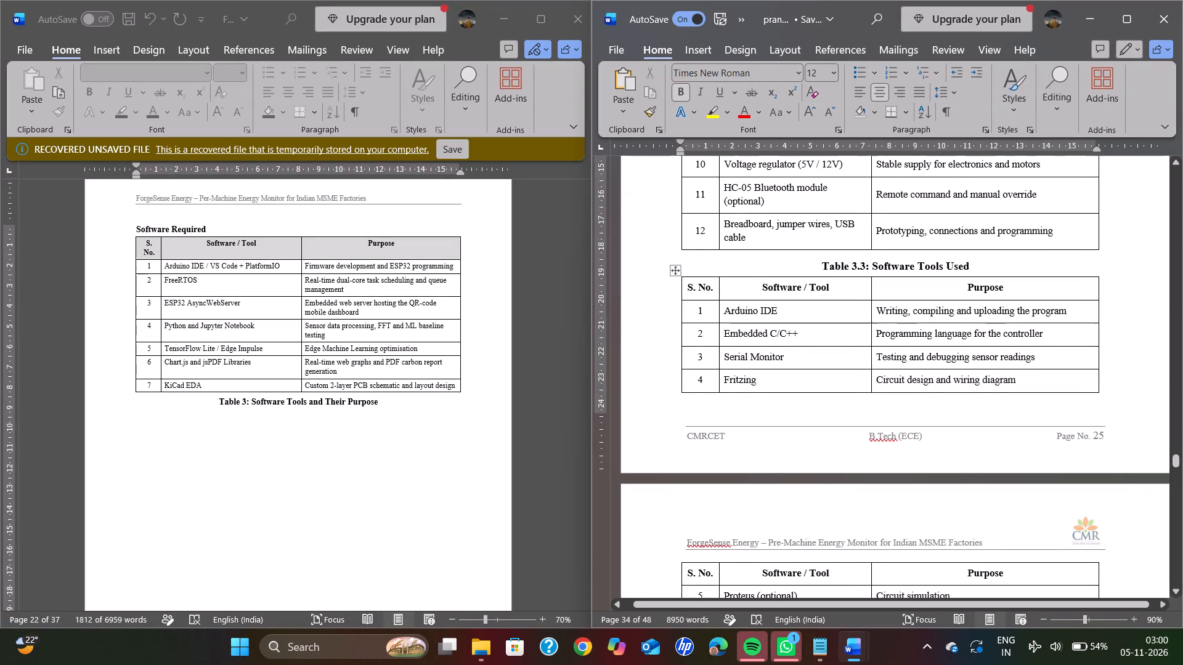
scroll(1153, 419, down, 1)
drag(1120, 264, 787, 90)
scroll(909, 118, up, 1)
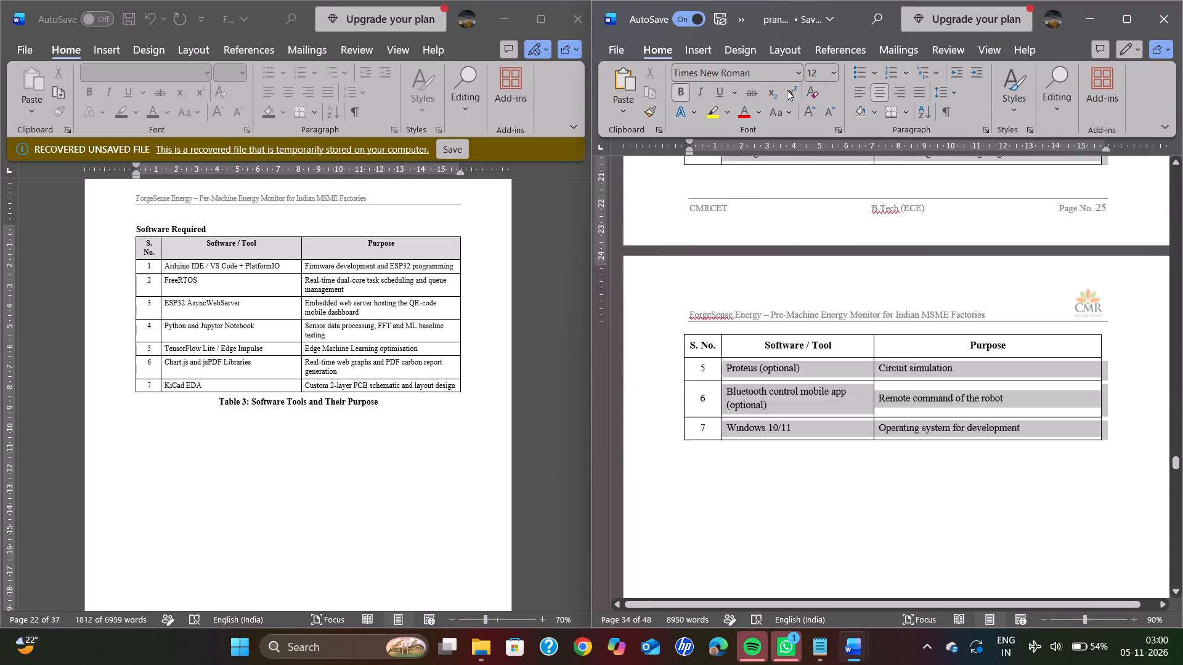
drag(787, 90, 638, 145)
scroll(787, 90, up, 1)
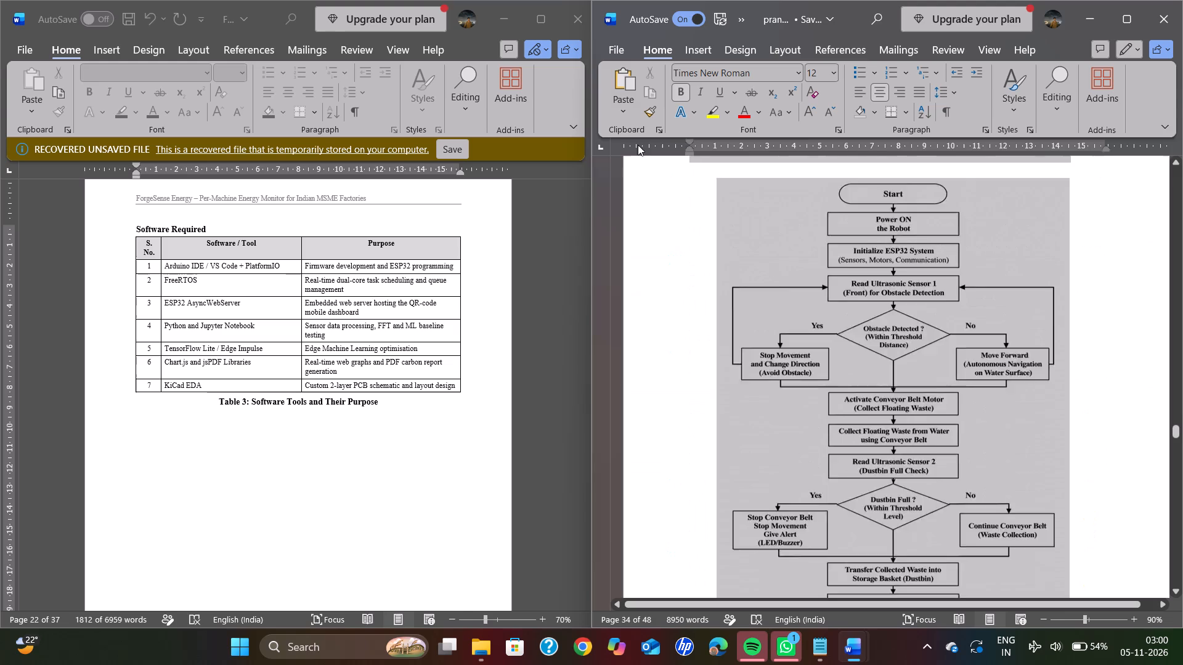
scroll(638, 145, up, 1)
drag(638, 145, 654, 7)
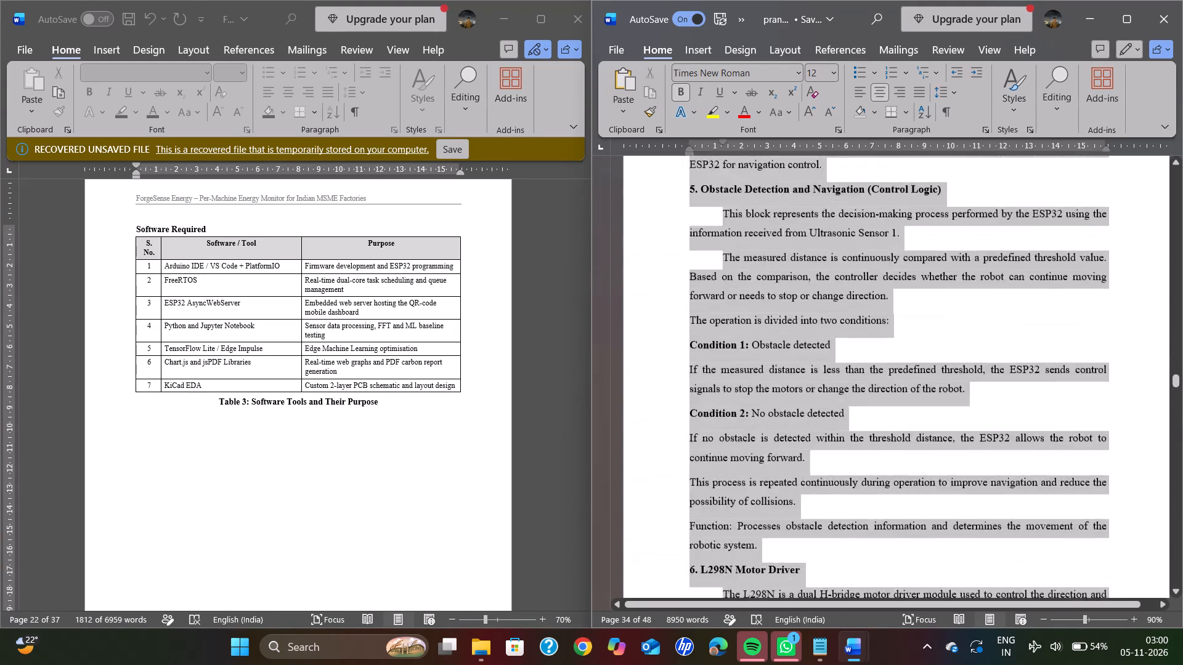
drag(654, 7, 655, 12)
scroll(654, 7, up, 2)
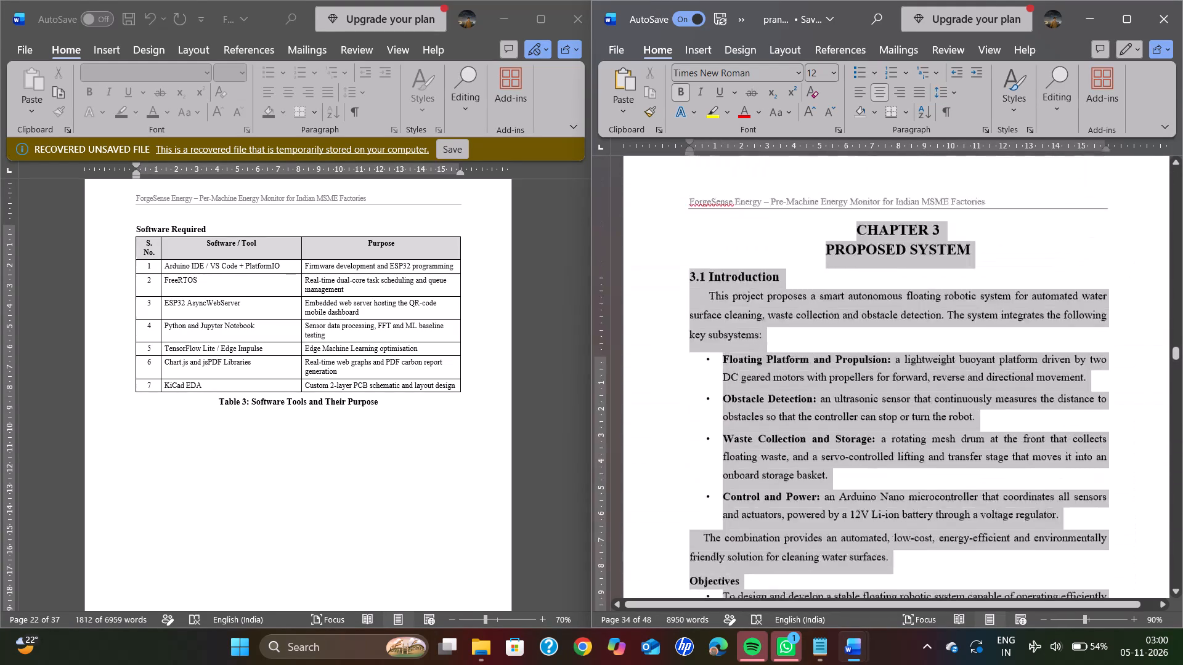
scroll(655, 12, up, 1)
drag(655, 12, 744, 616)
scroll(728, 502, up, 1)
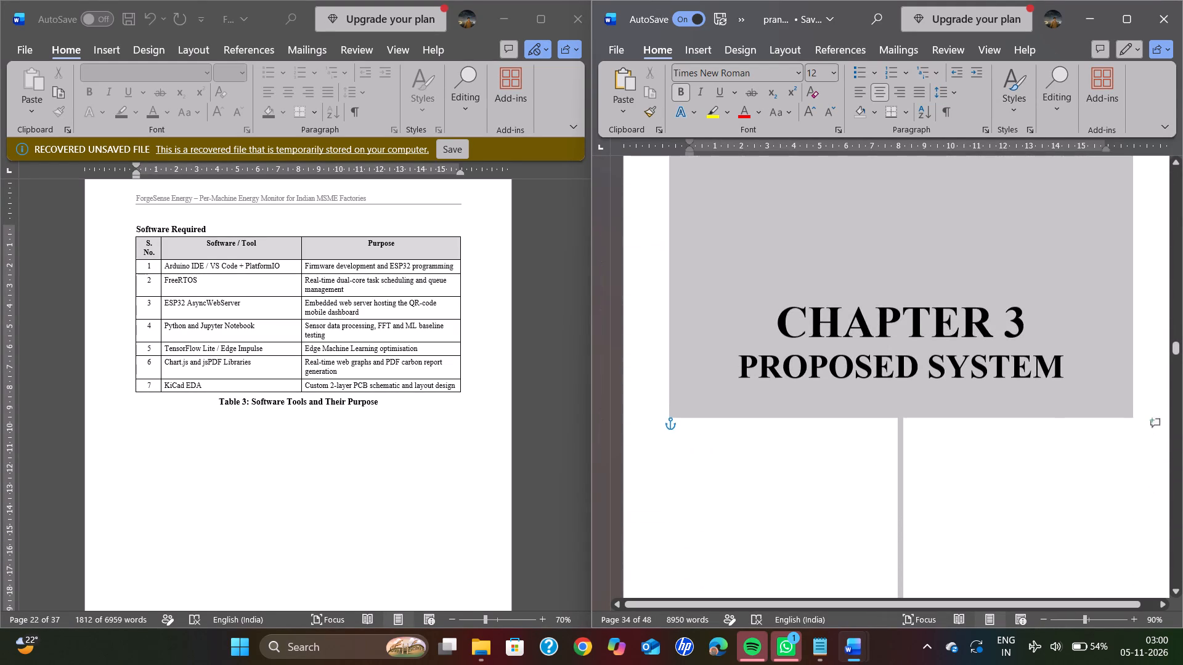
drag(744, 616, 691, 520)
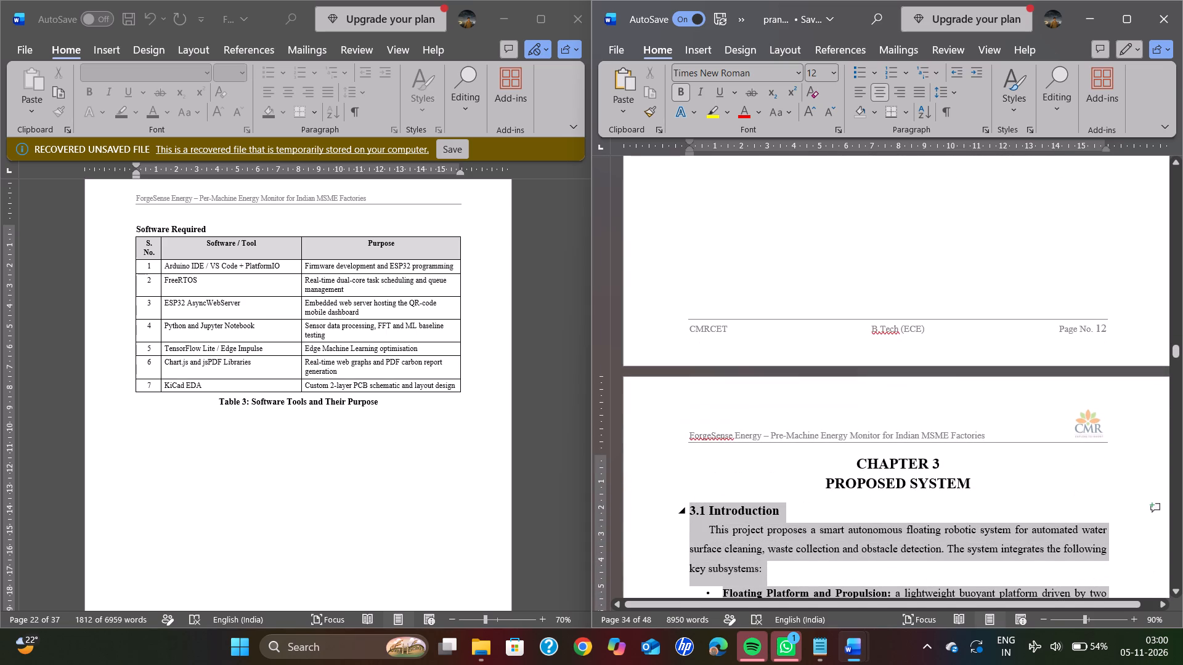
drag(691, 520, 691, 520)
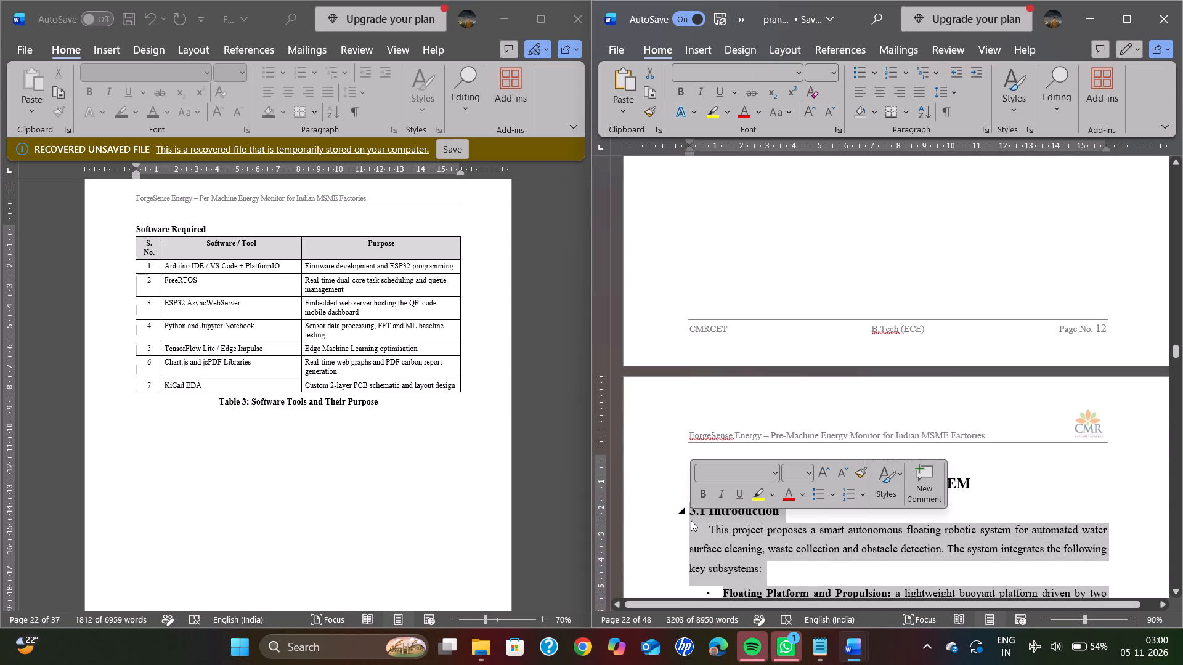
key(ctrl+v)
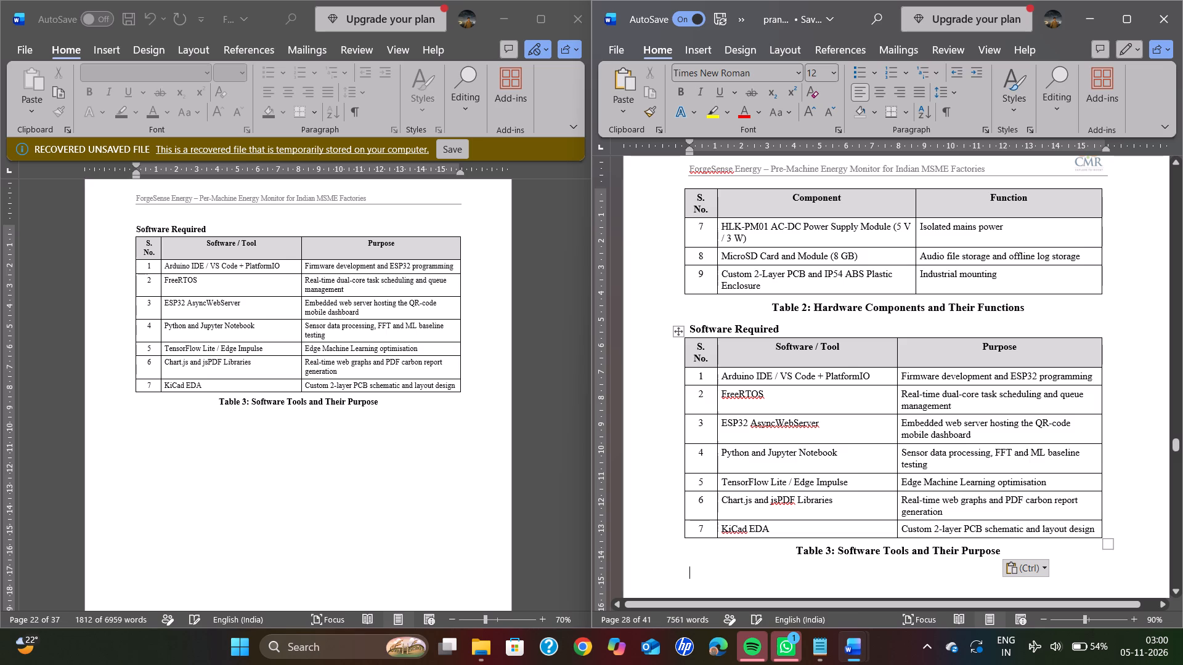
Review the pasted Chapter 3 content between the Chapter 3 title page and the Chapter 4 title page.
scroll(821, 361, down, 4)
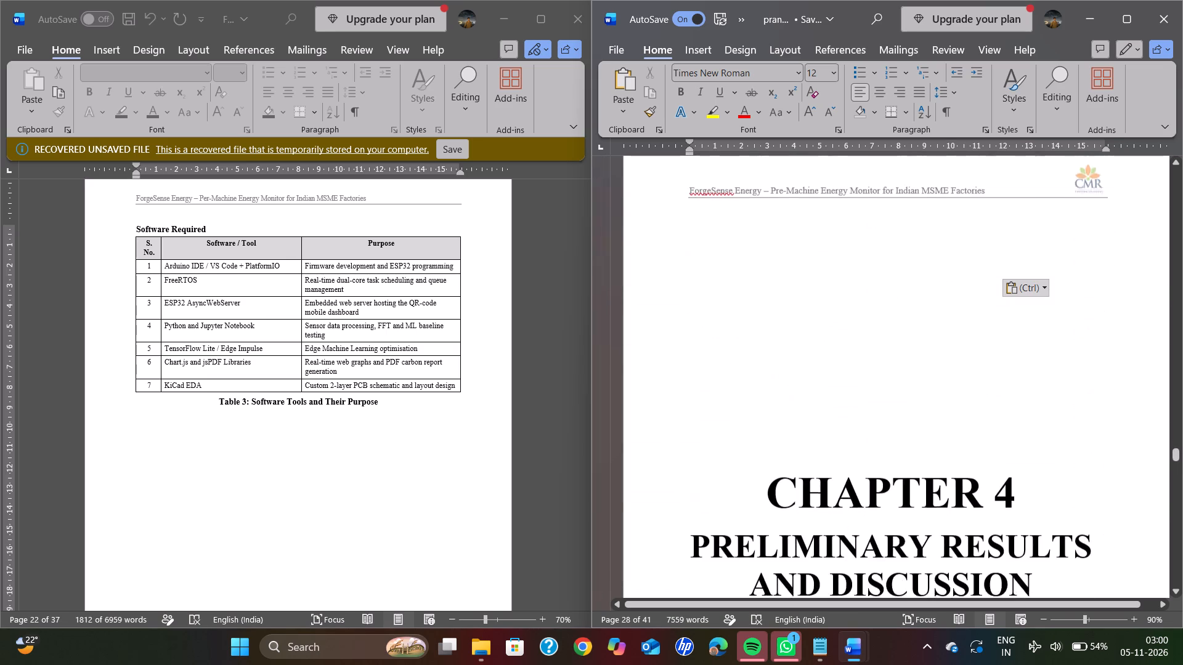
scroll(821, 361, up, 4)
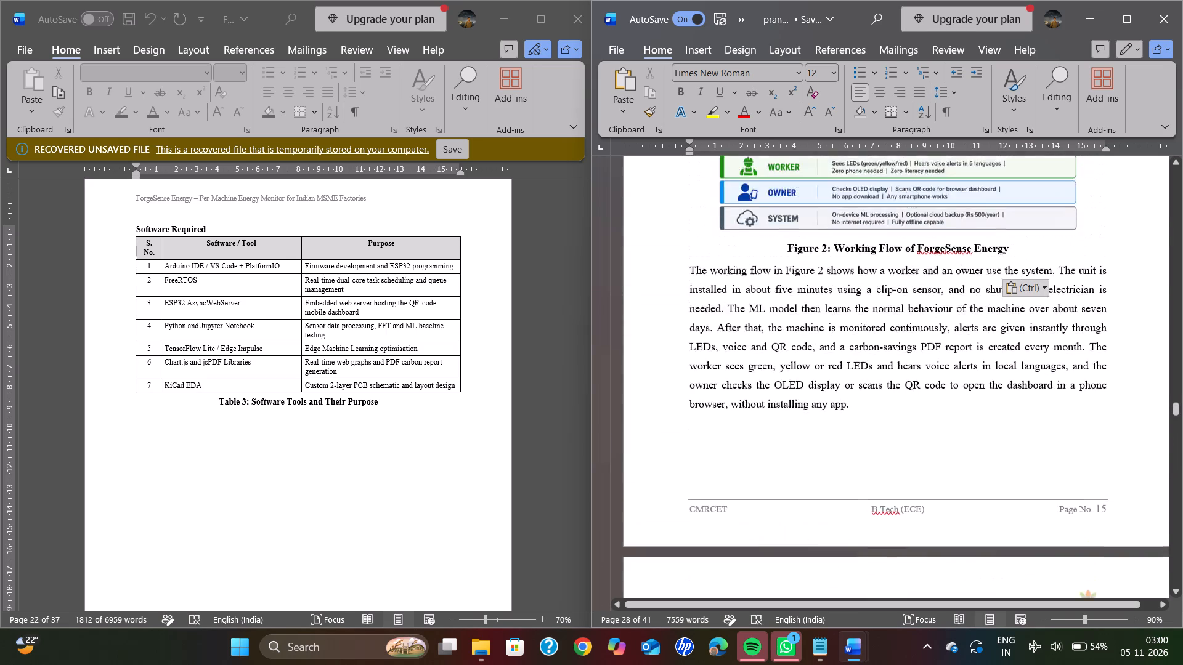
scroll(821, 361, up, 4)
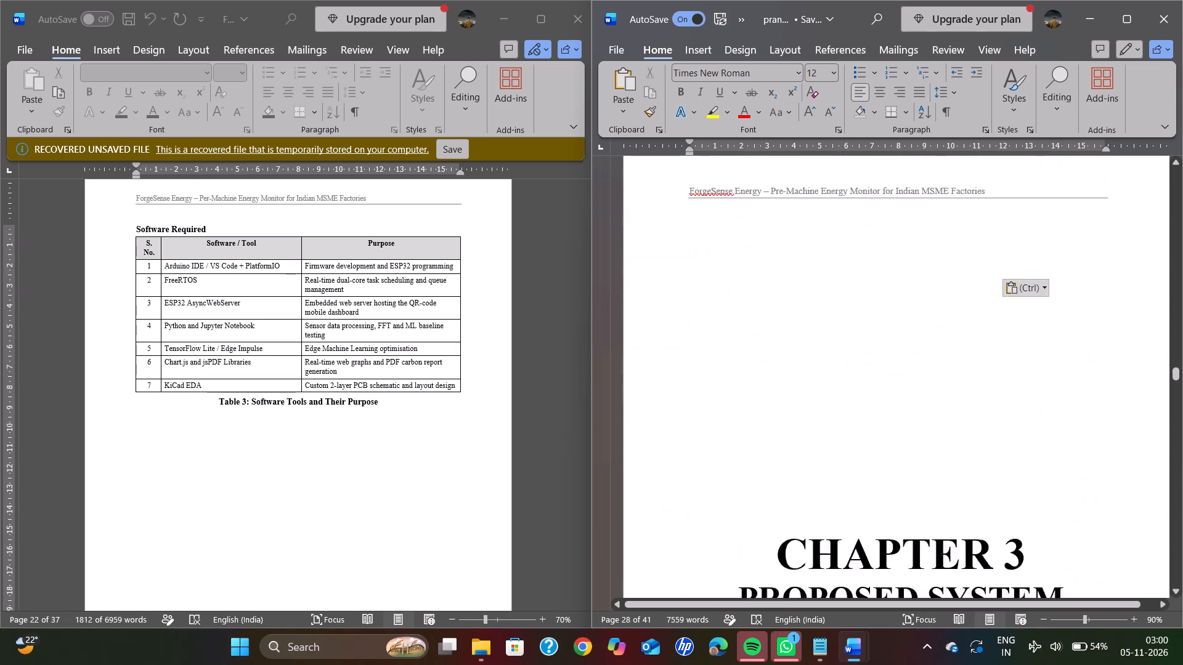
scroll(821, 361, down, 6)
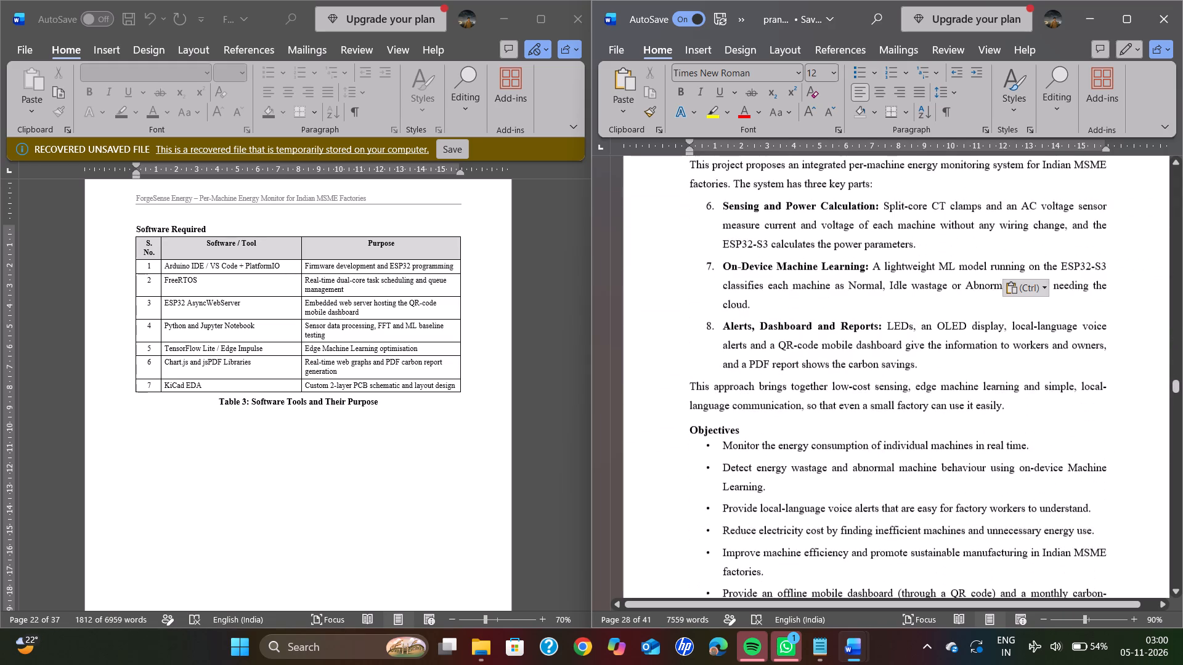
scroll(821, 361, up, 2)
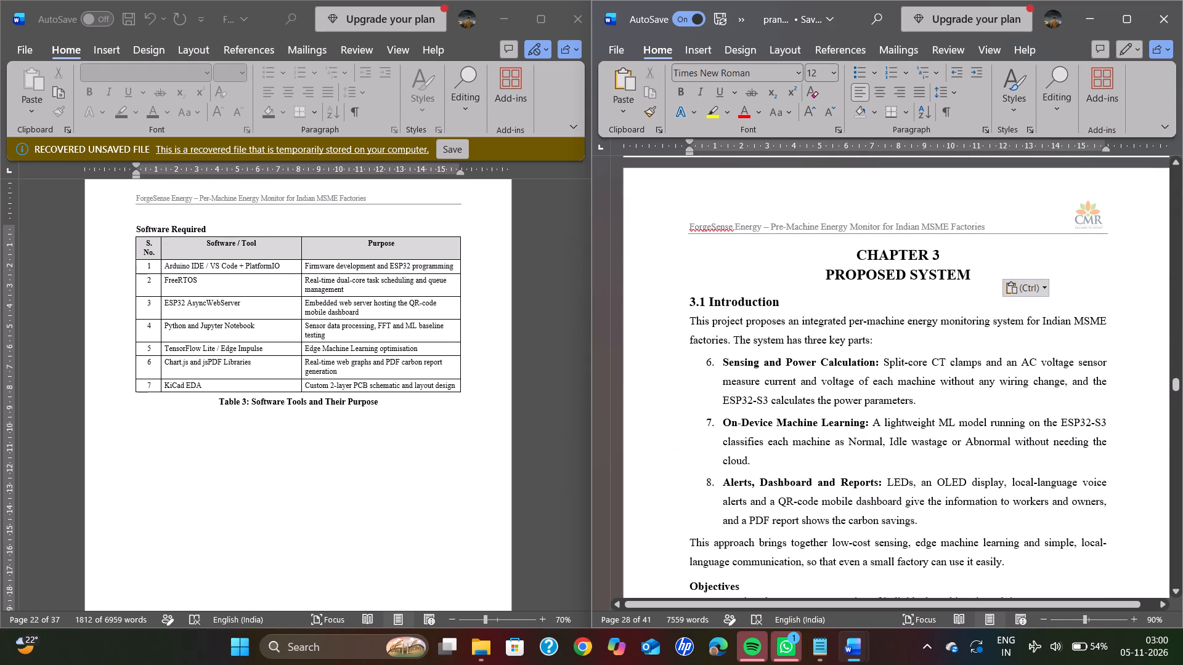
Set line spacing to 1.5 for the Chapter 3 text from the first 3.1 Introduction paragraph through the end of section 3.5.5.
click(789, 304)
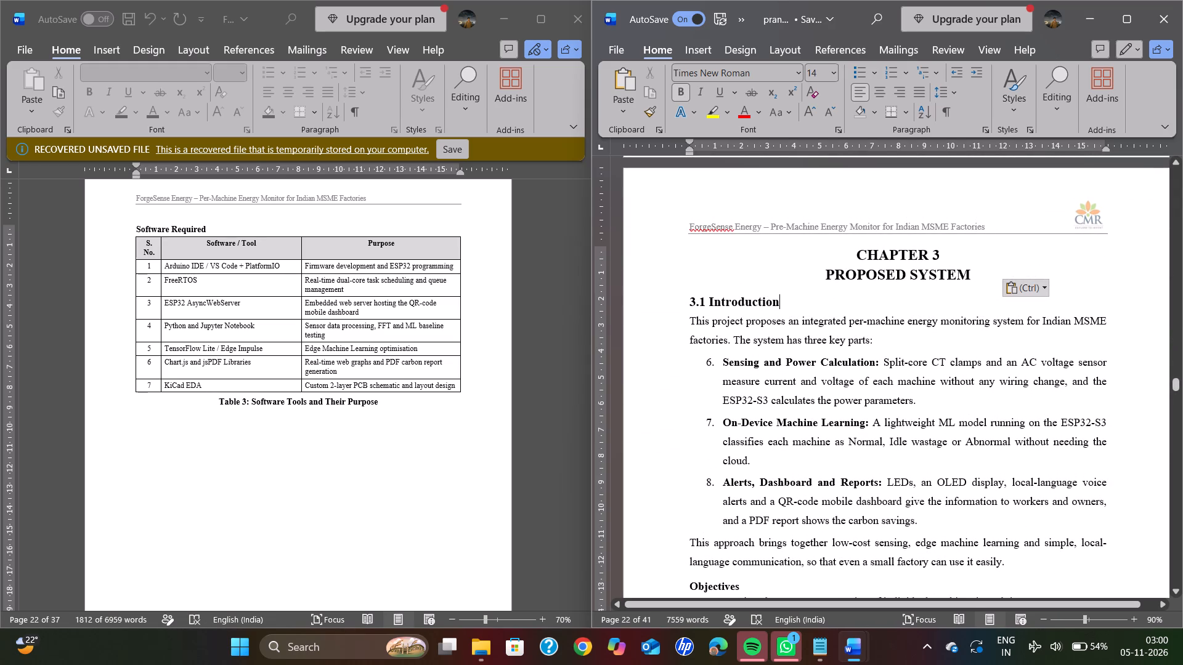
click(799, 322)
drag(686, 318, 874, 358)
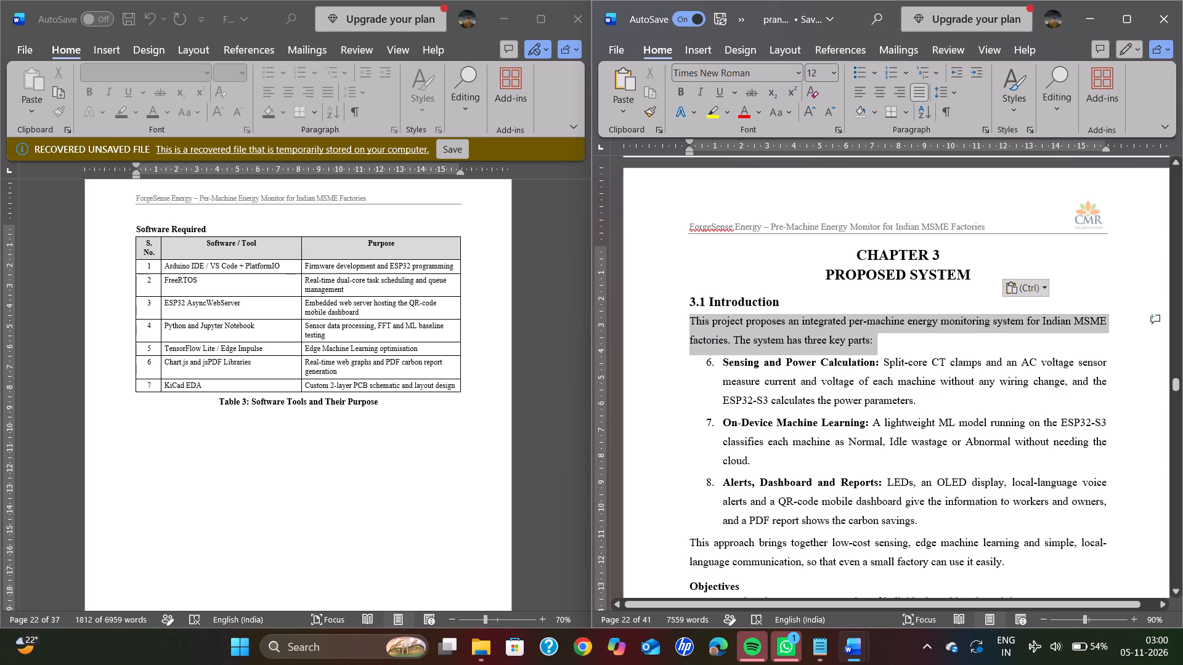
scroll(868, 390, up, 3)
drag(874, 358, 959, 655)
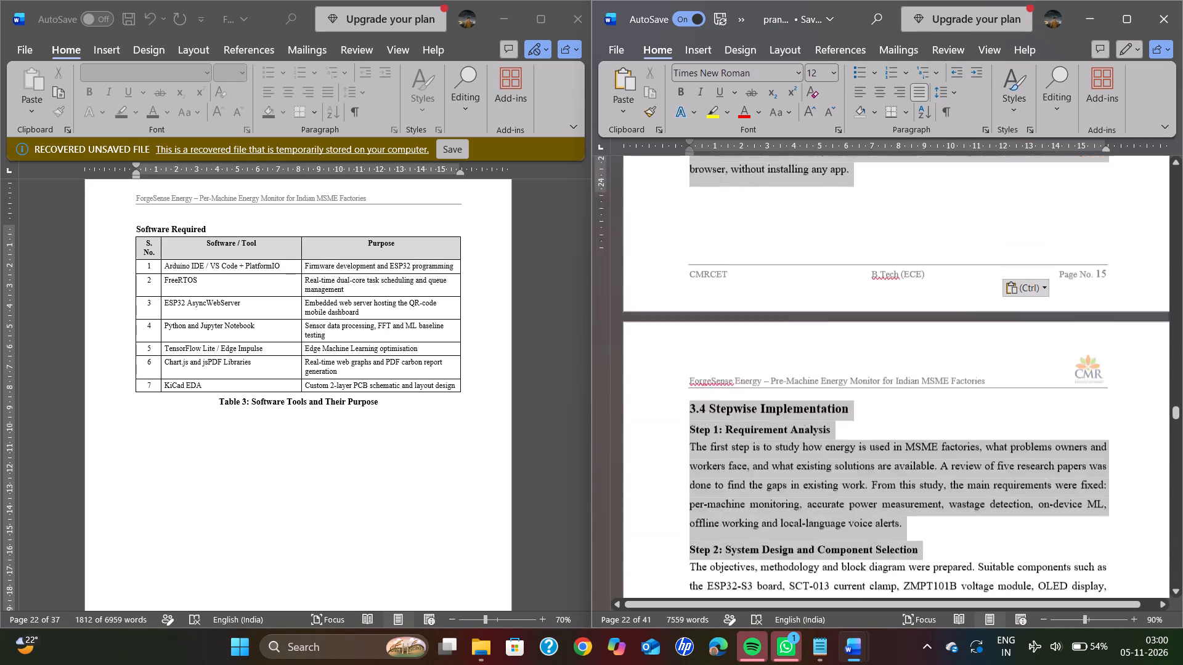
drag(959, 655, 958, 653)
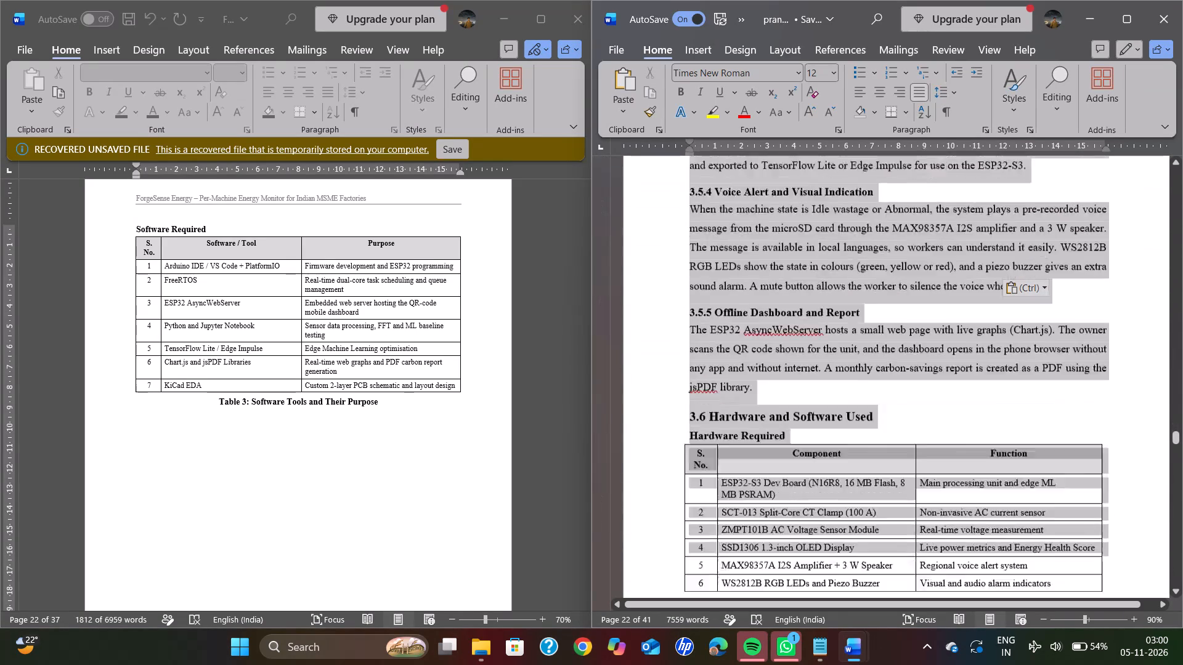
drag(958, 653, 877, 249)
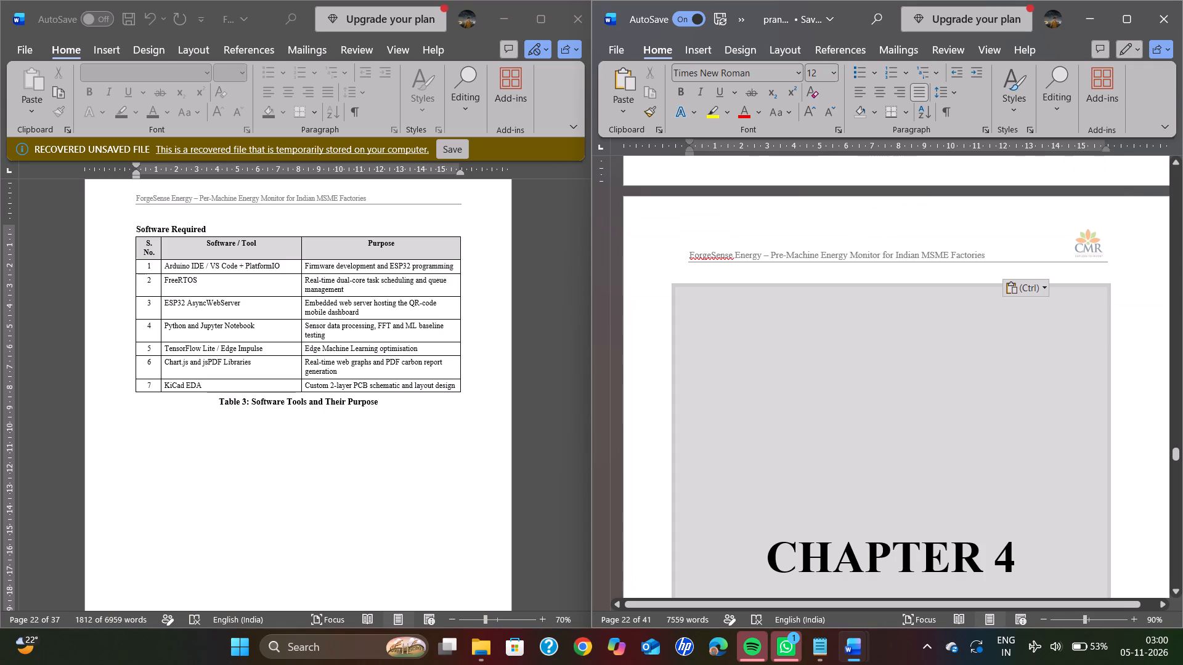
drag(877, 249, 890, 182)
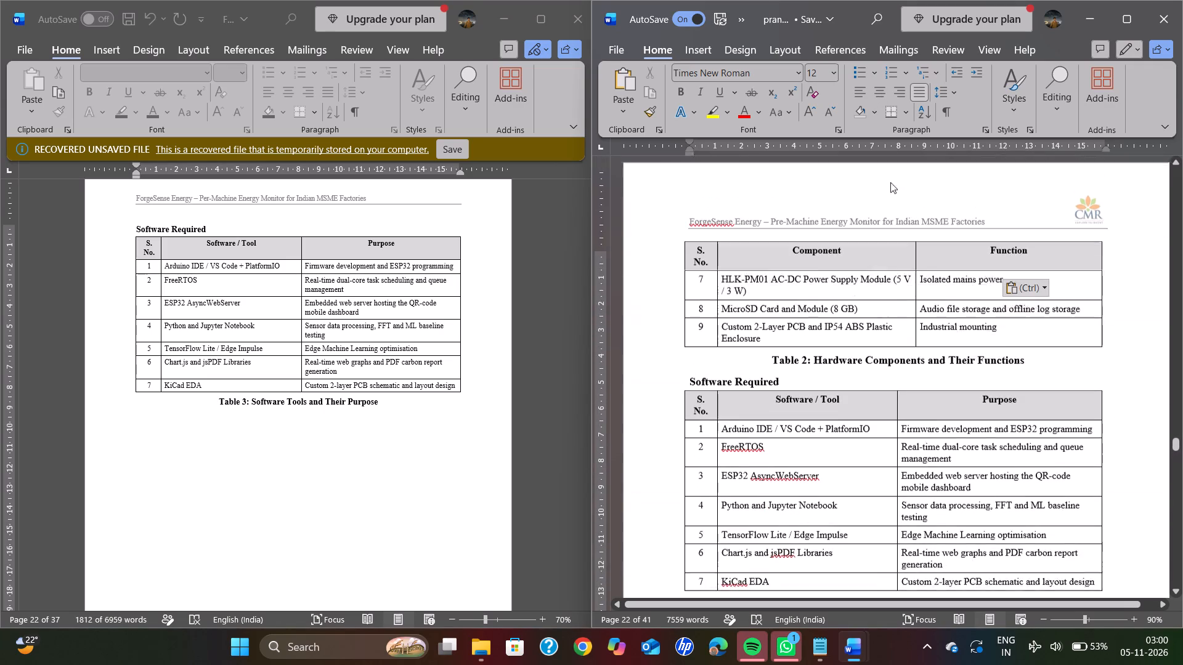
drag(890, 182, 856, 89)
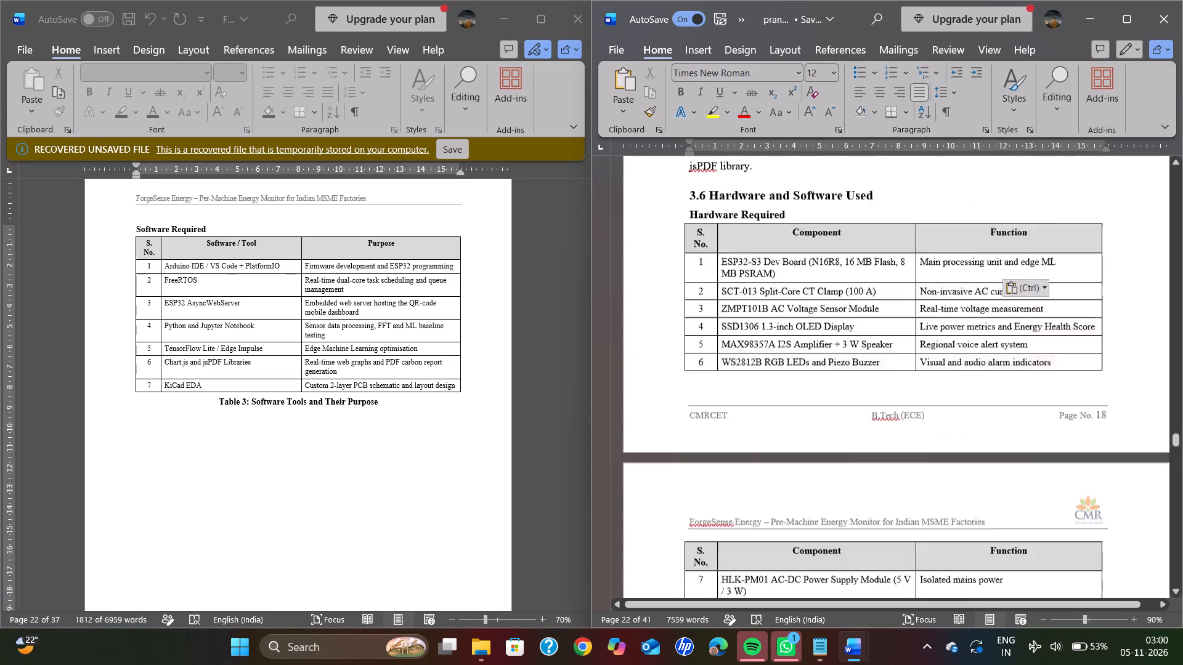
drag(856, 89, 892, 546)
scroll(870, 403, up, 1)
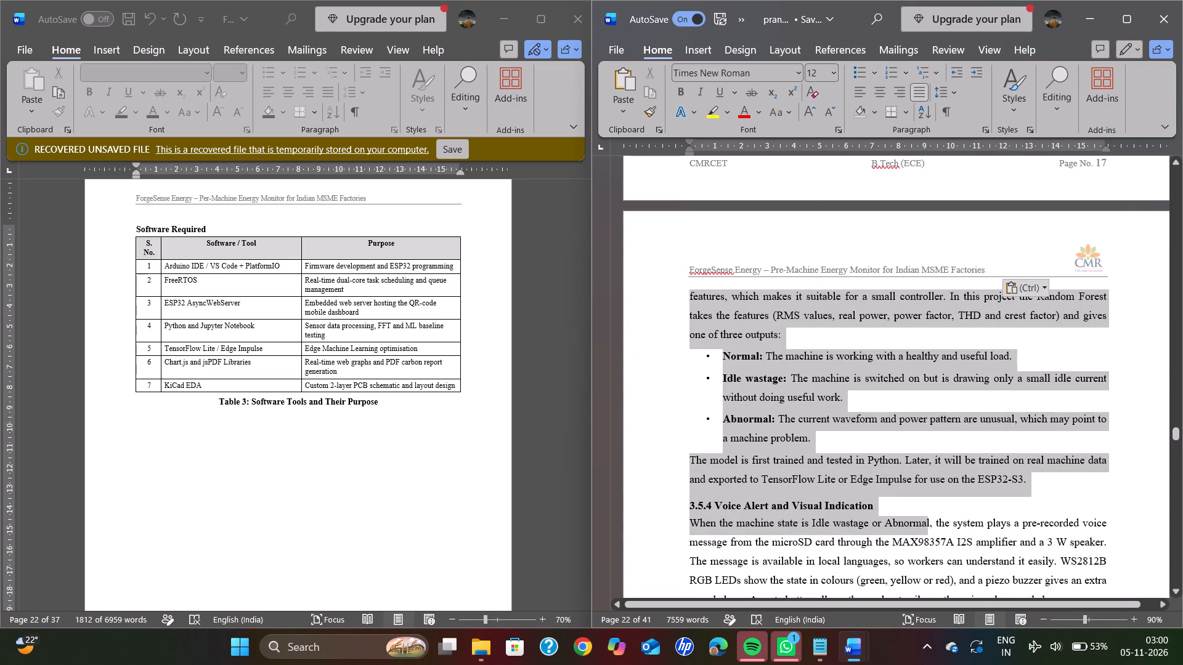
drag(892, 546, 985, 510)
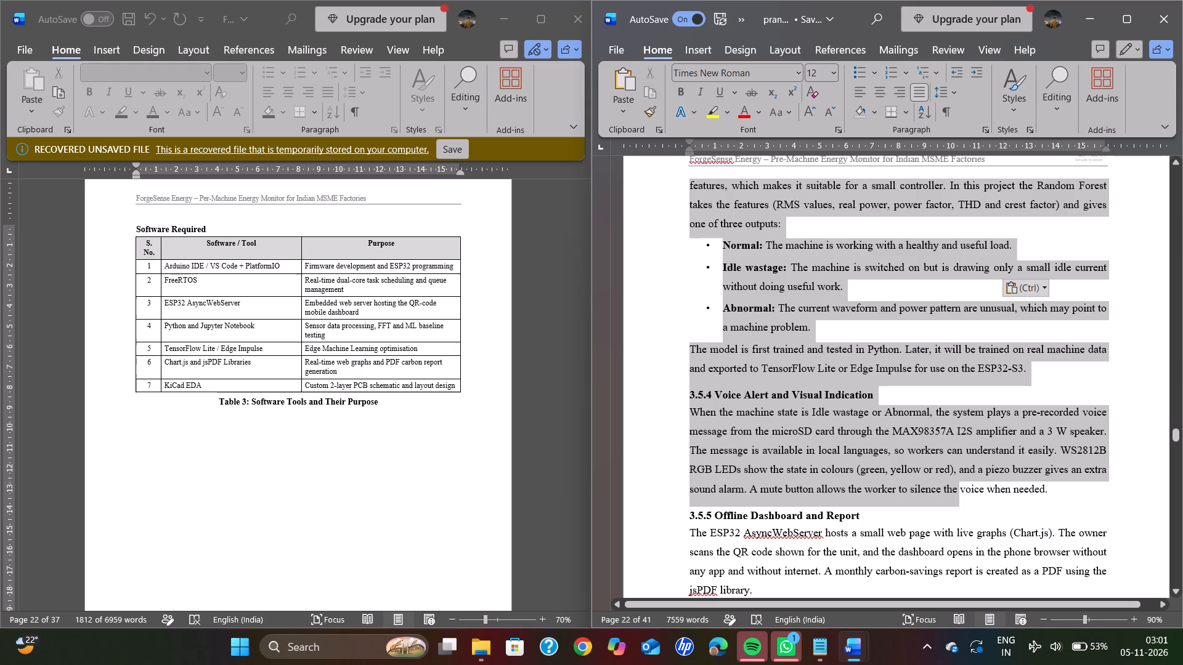
drag(985, 510, 805, 533)
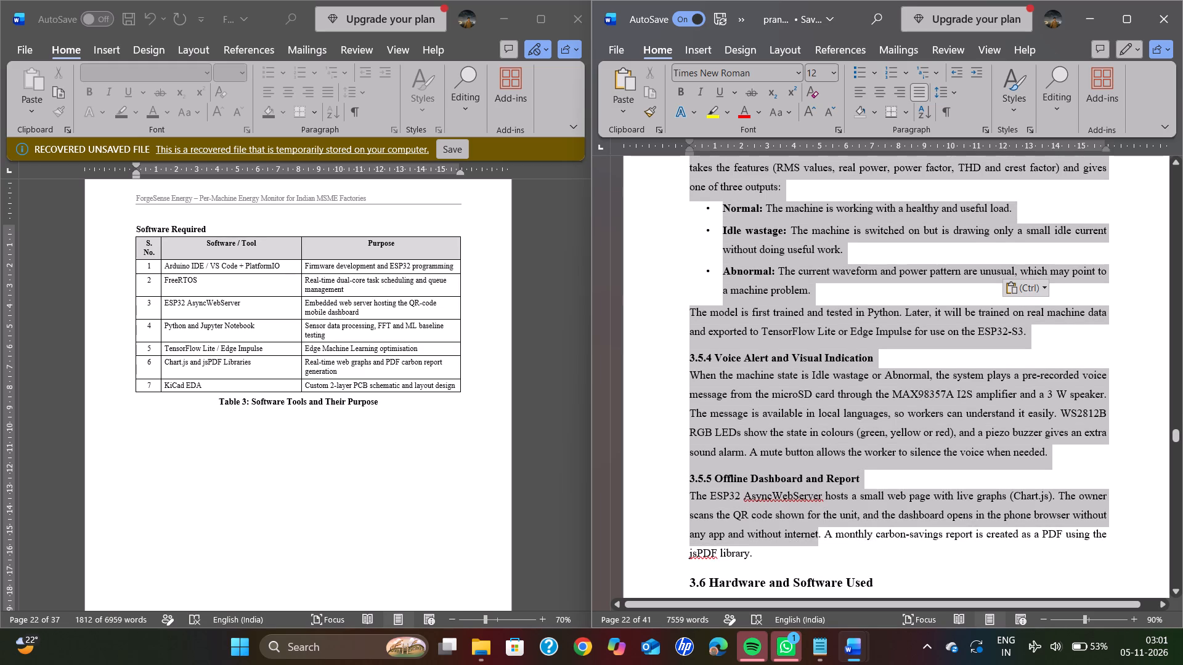
drag(805, 533, 753, 550)
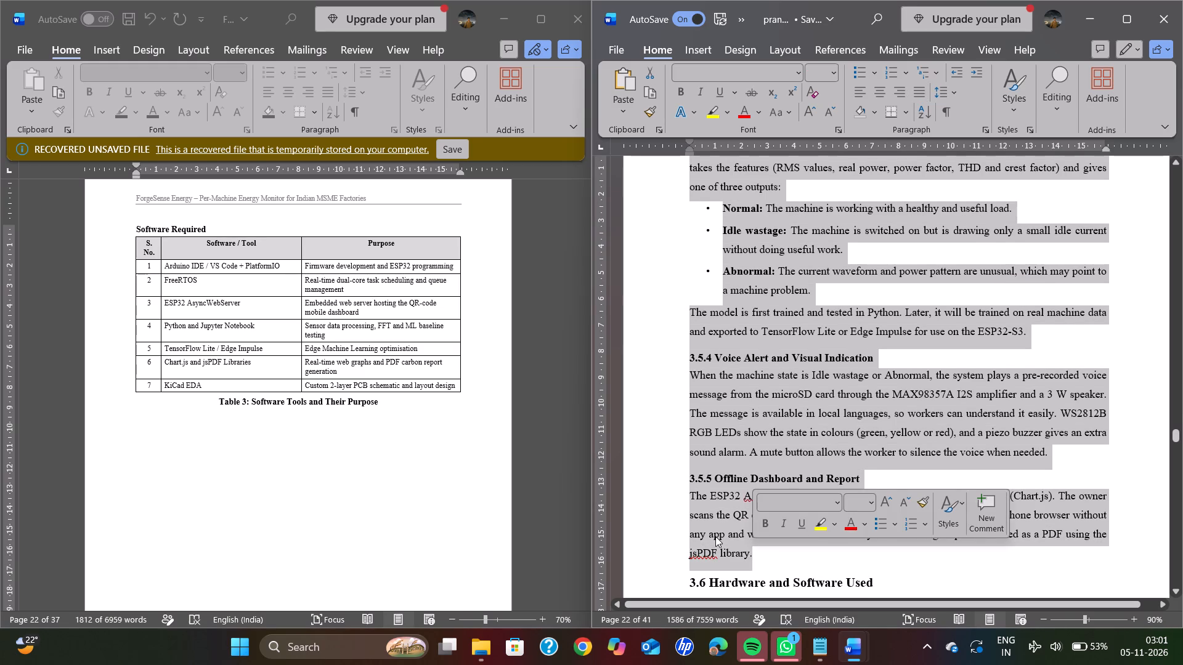
click(953, 87)
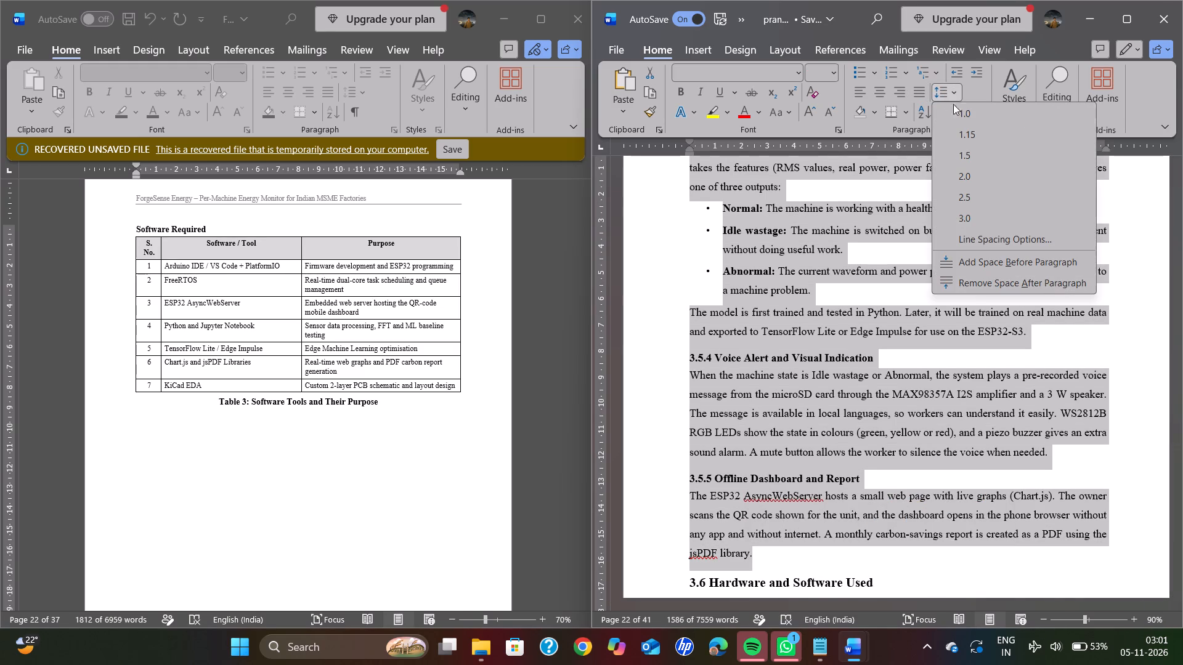
double_click(960, 148)
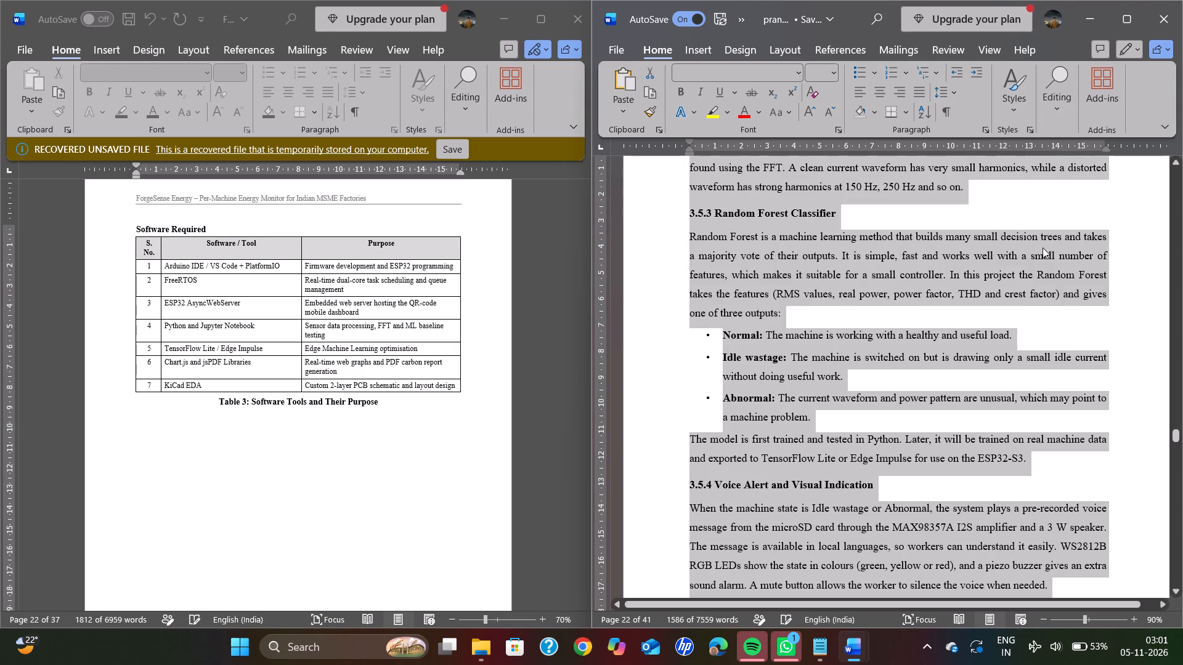
click(1123, 234)
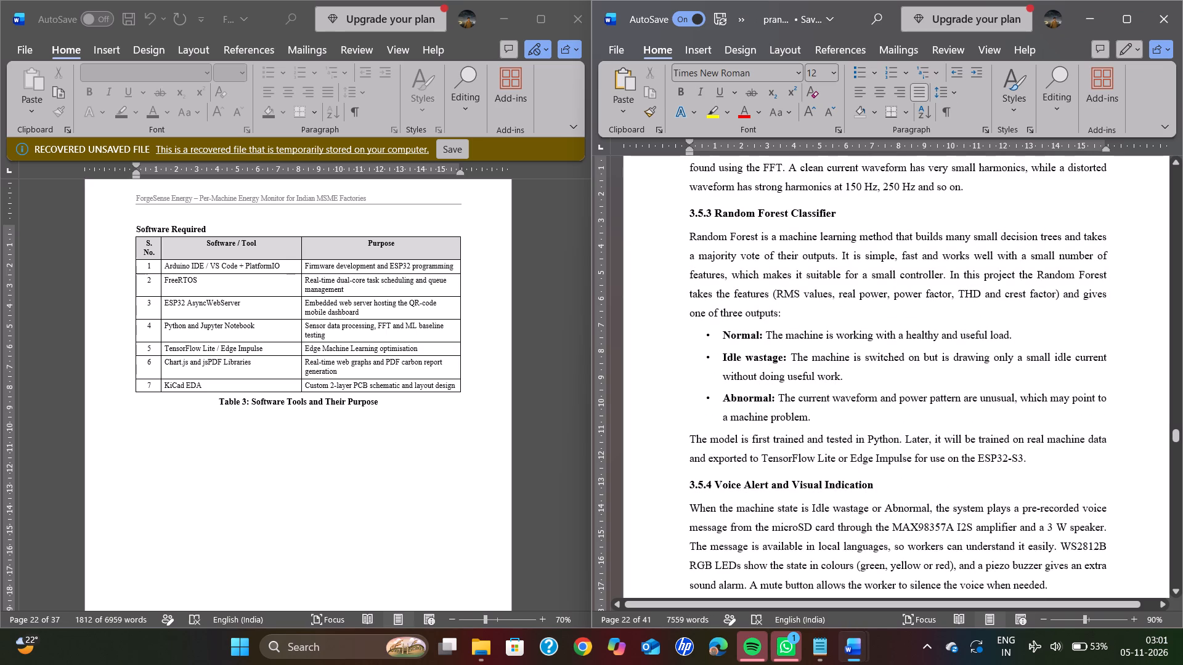
Check the spacing of the Chapter 3 text from section 3.5.3 back to the opening paragraph of 3.1 Introduction.
scroll(1081, 246, up, 5)
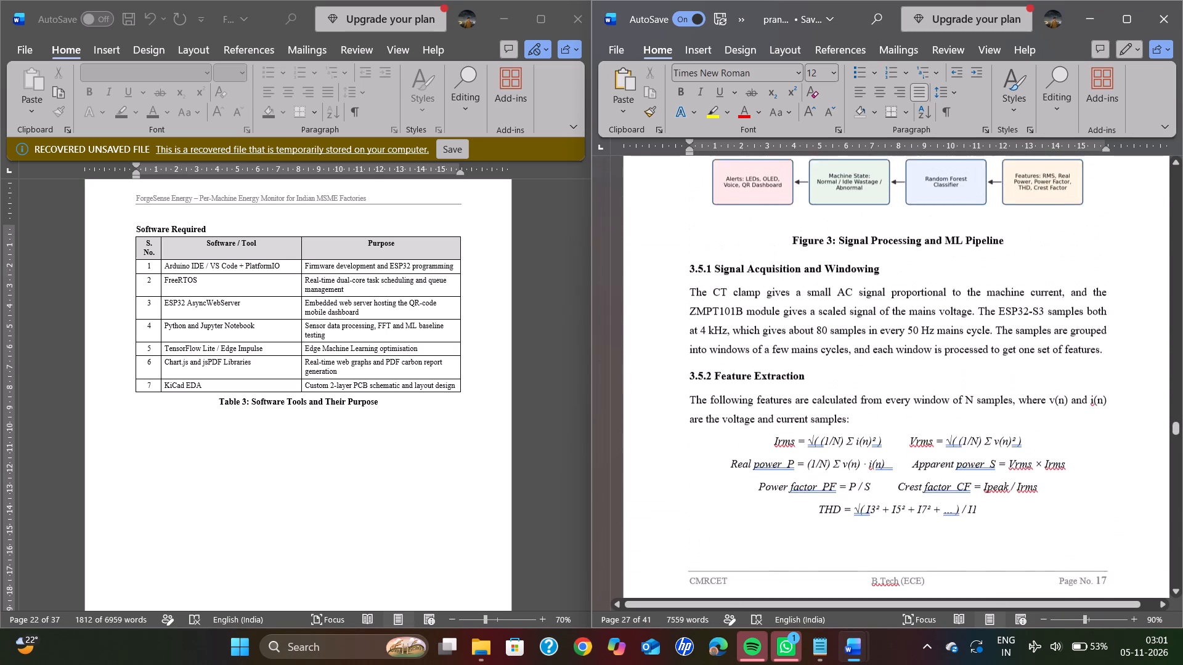
scroll(1081, 246, up, 5)
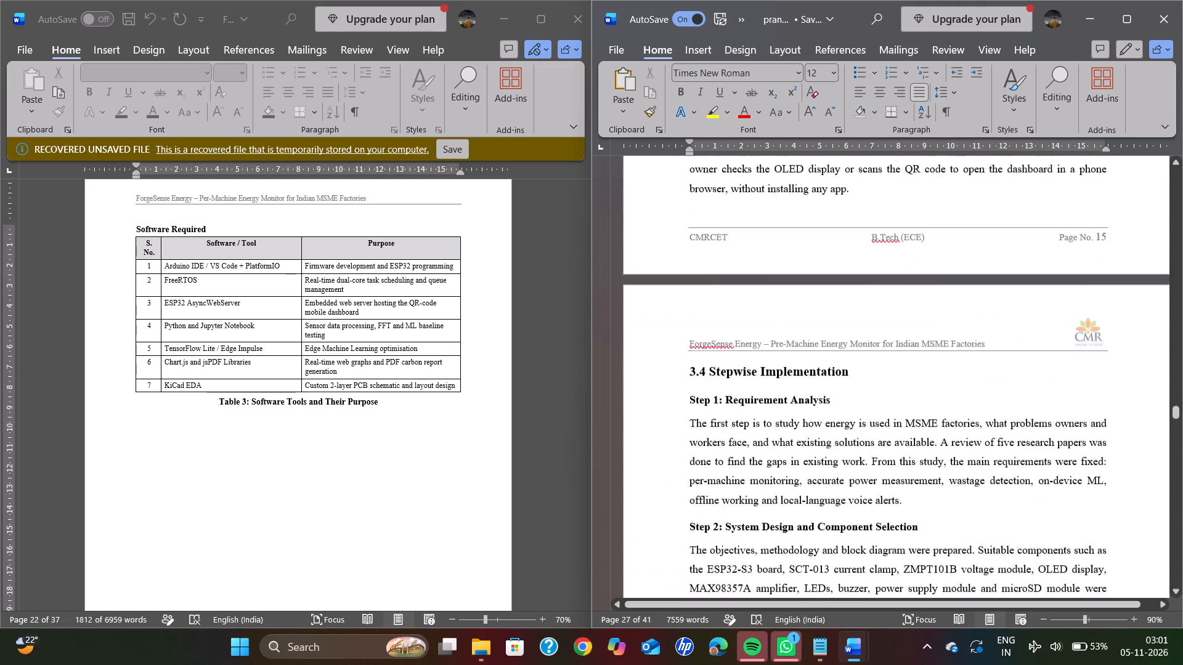
scroll(1081, 246, up, 5)
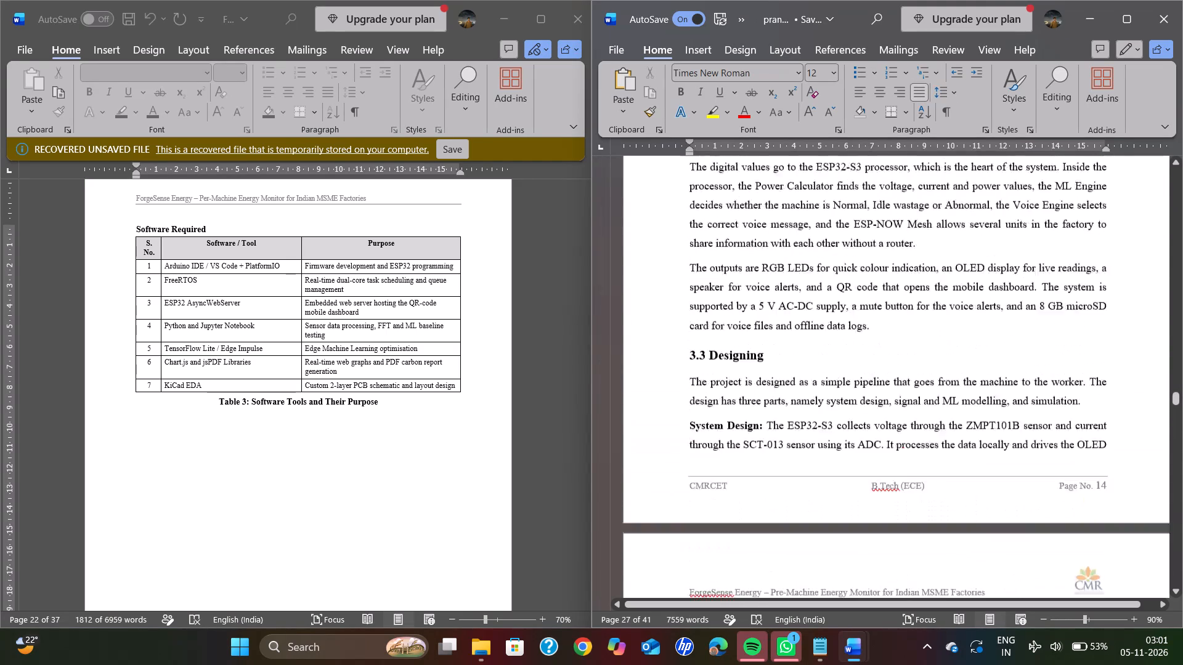
scroll(1081, 246, up, 4)
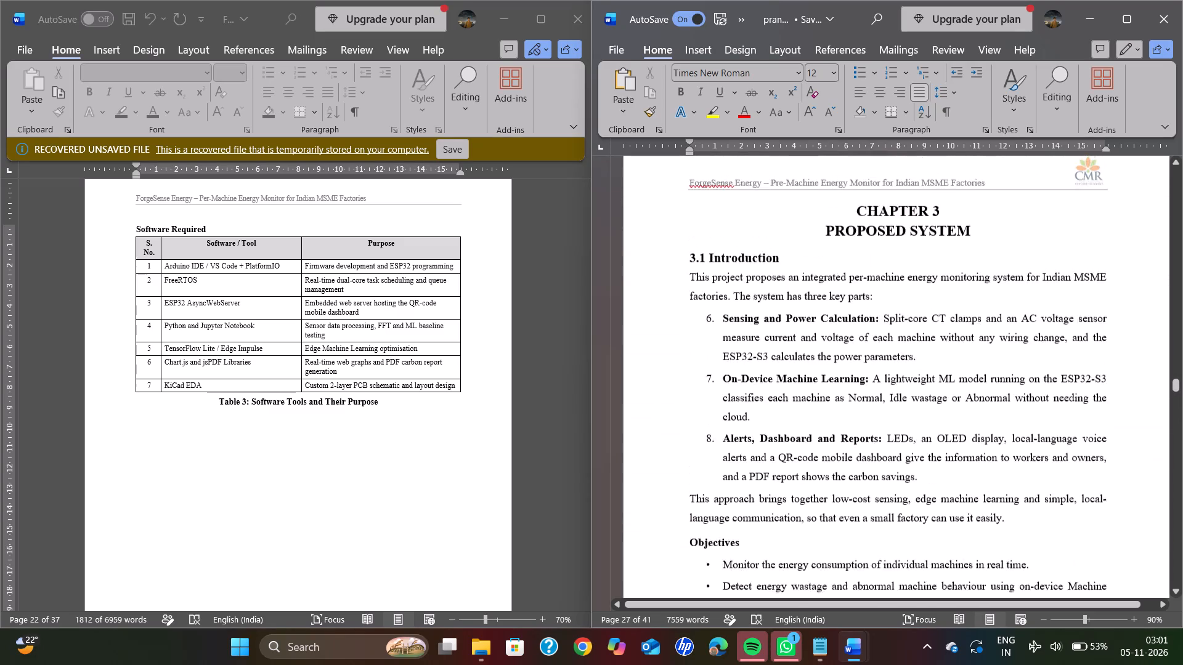
scroll(1081, 246, up, 1)
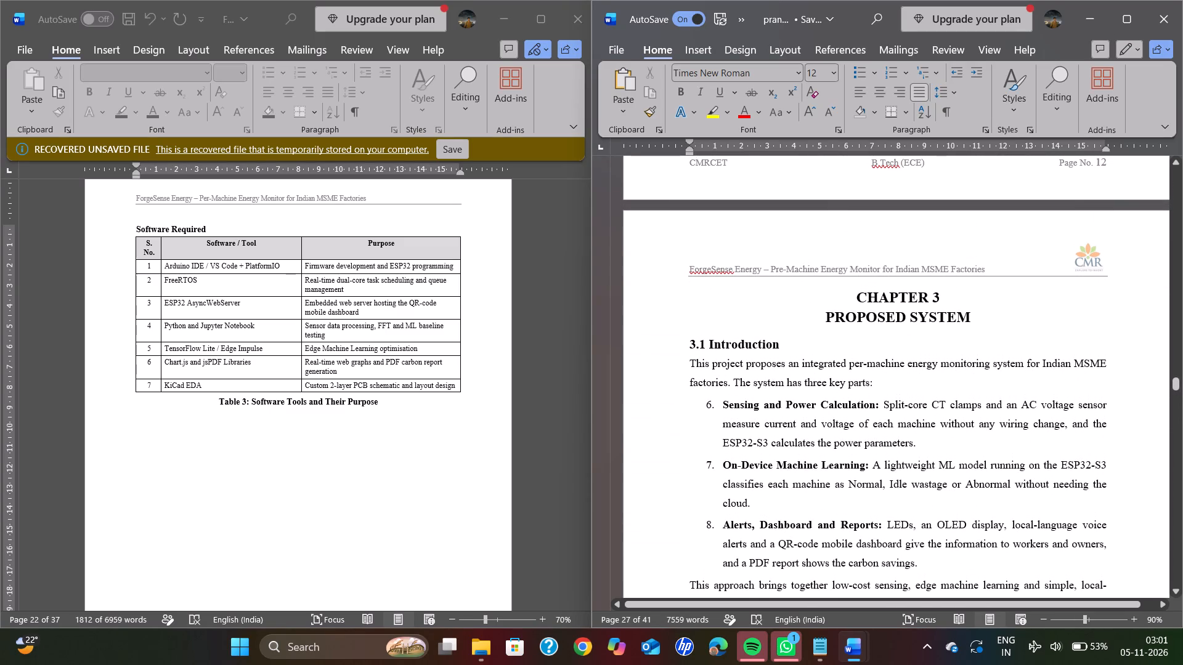
click(880, 381)
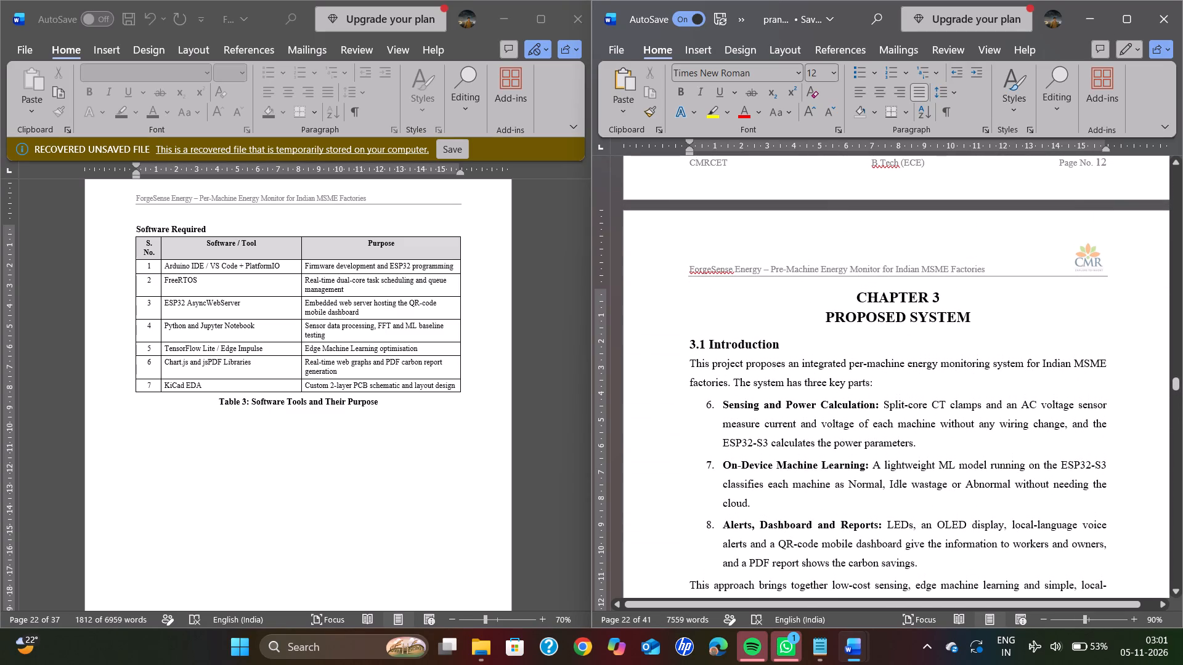
Set the line spacing of the opening paragraph under 3.1 Introduction to 1.5.
click(845, 382)
drag(689, 360, 874, 385)
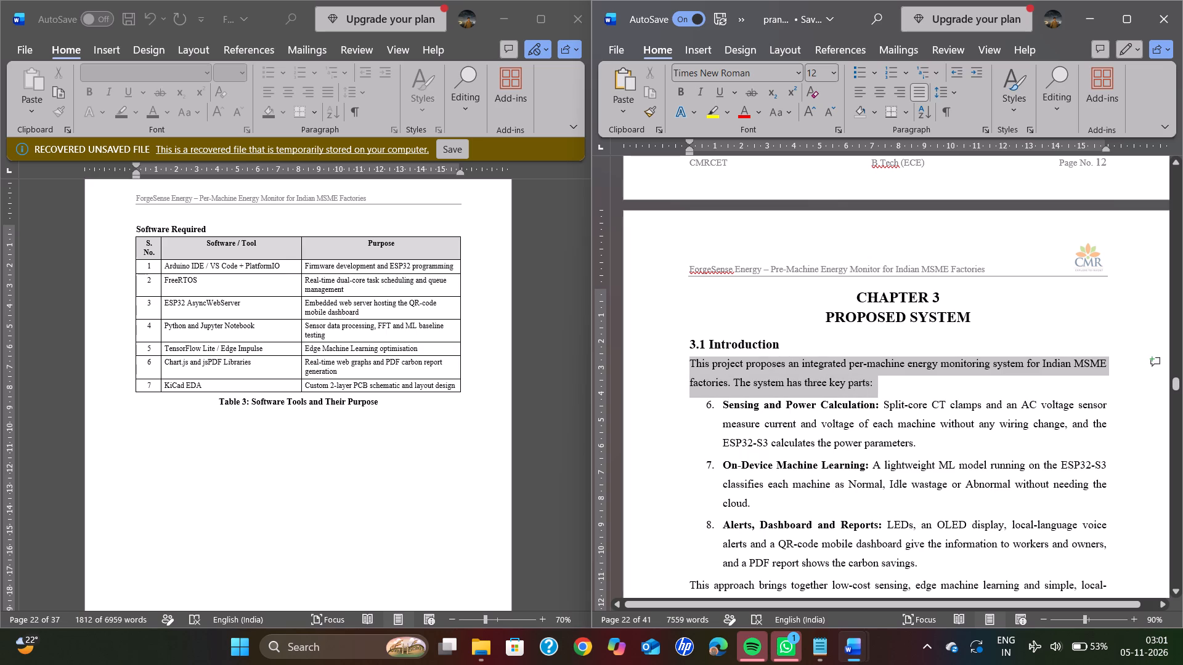
drag(874, 385, 874, 385)
click(949, 91)
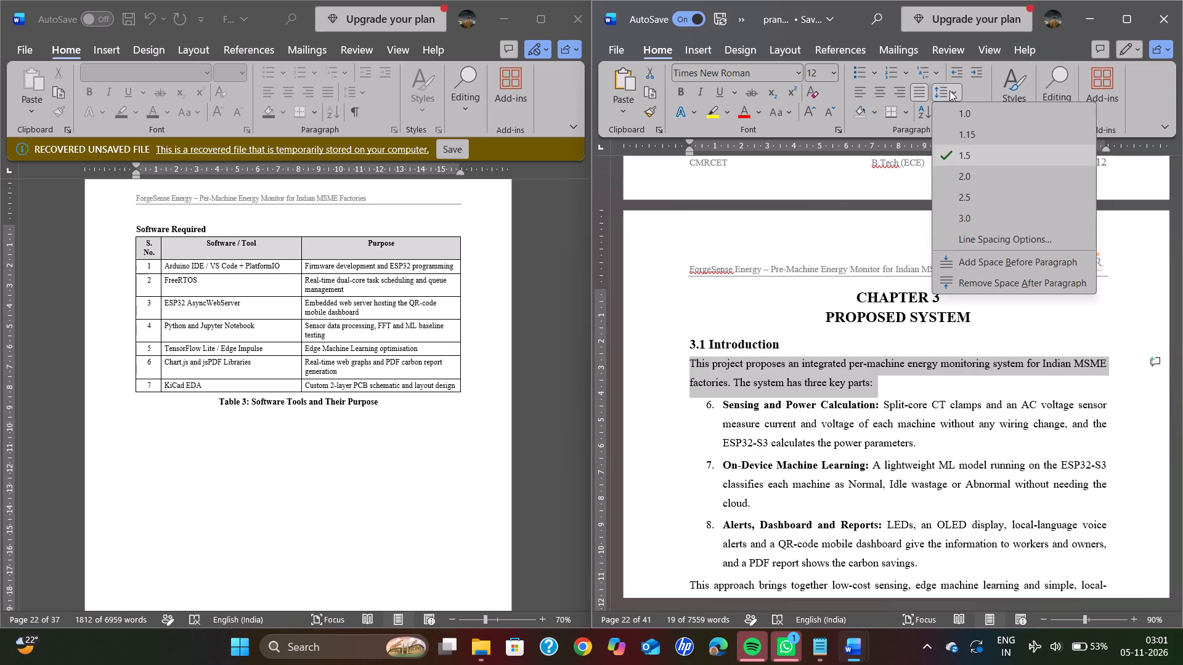
click(970, 160)
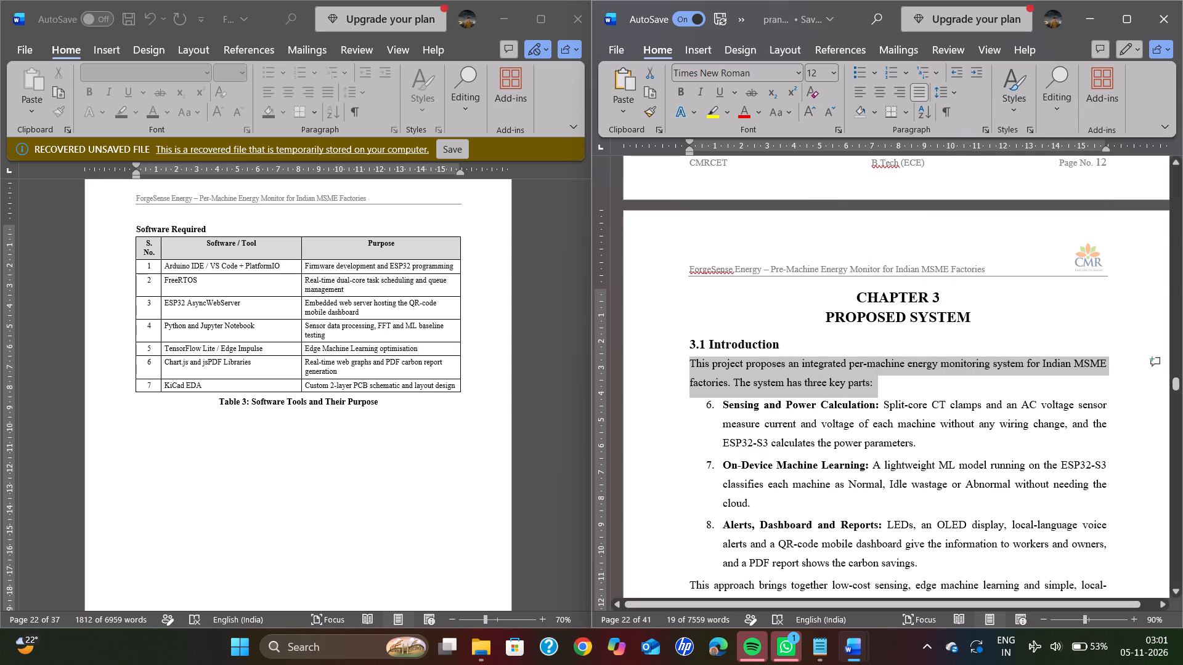
click(994, 304)
Review the opening page of the pasted Chapter 3, from its title through the key parts list and the objectives.
scroll(904, 428, down, 1)
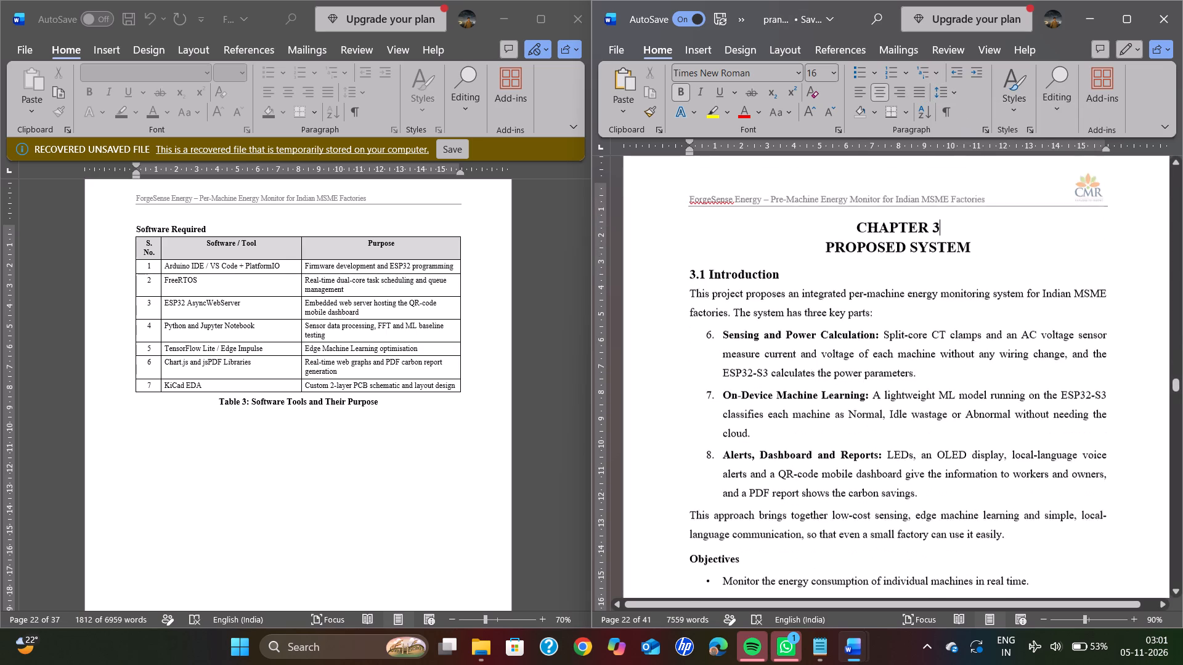
scroll(904, 428, down, 1)
click(781, 231)
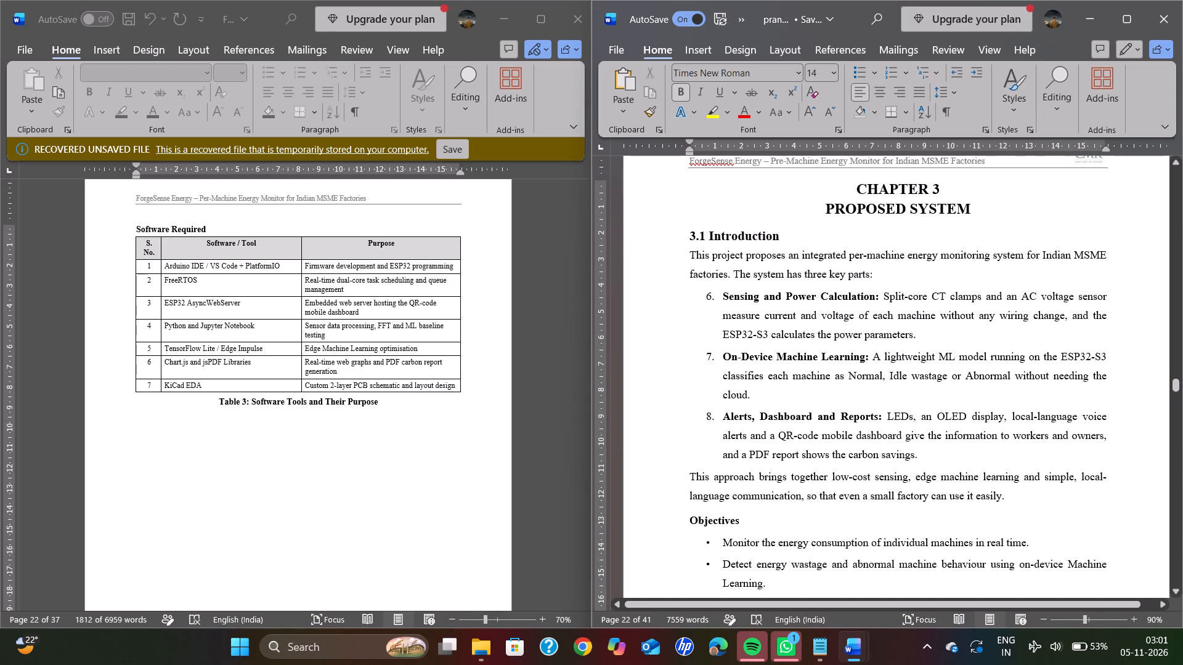
click(866, 357)
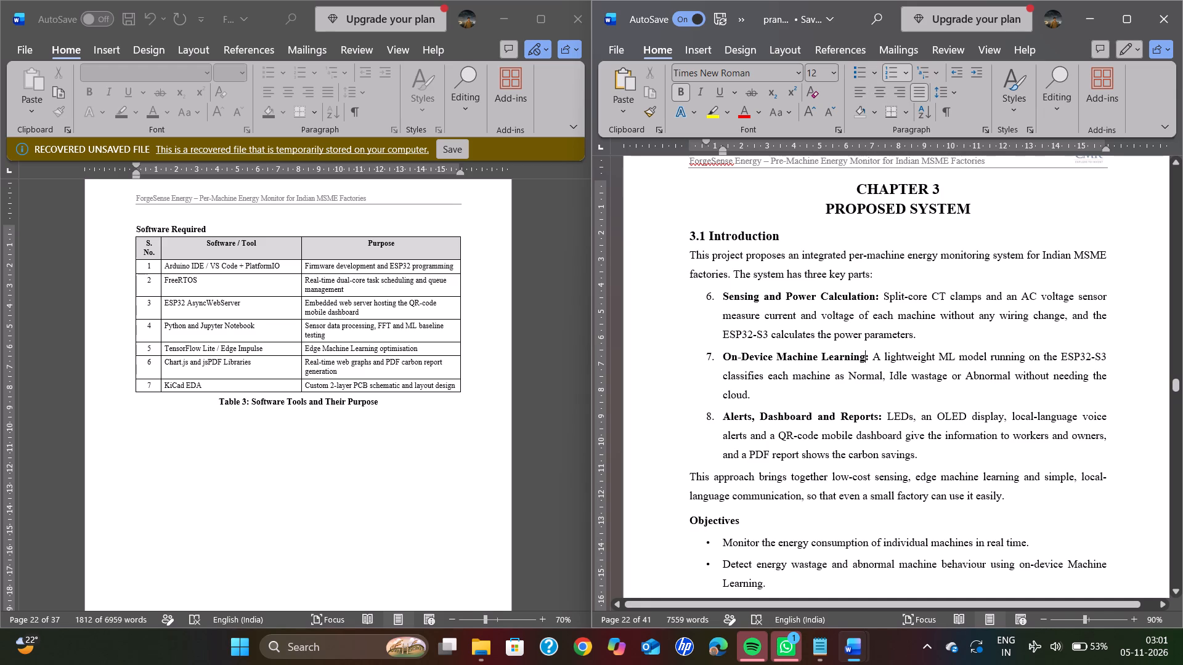
click(969, 208)
click(830, 348)
scroll(830, 348, down, 1)
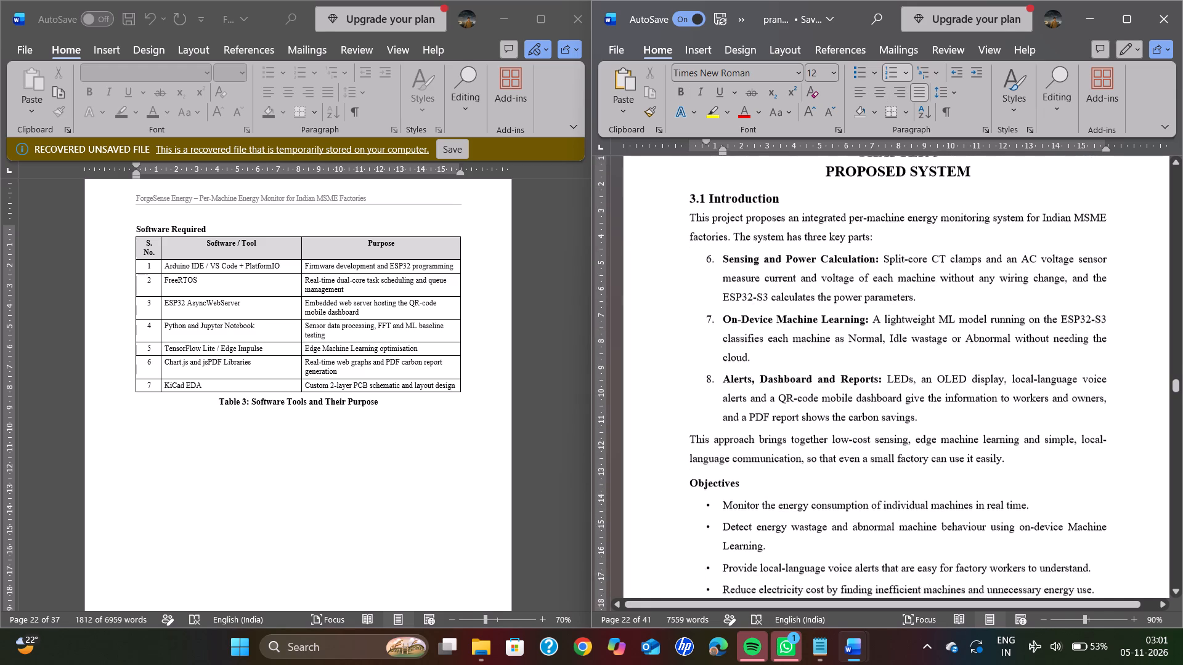
scroll(830, 348, down, 1)
scroll(830, 348, up, 3)
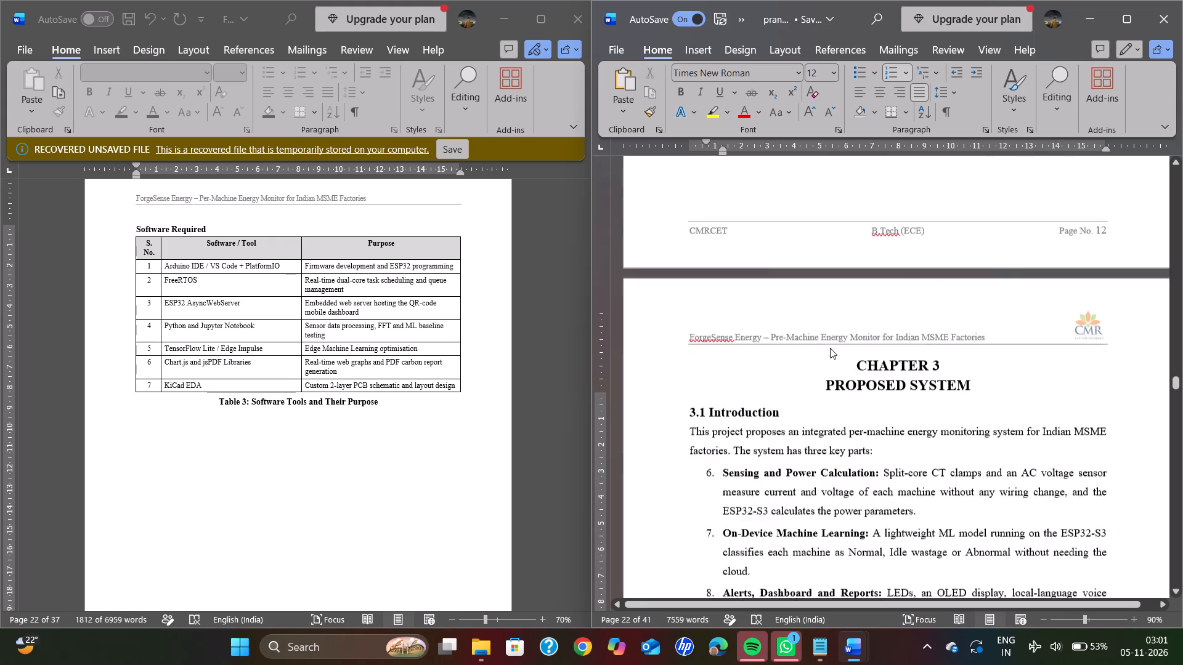
scroll(830, 348, up, 1)
scroll(830, 348, down, 2)
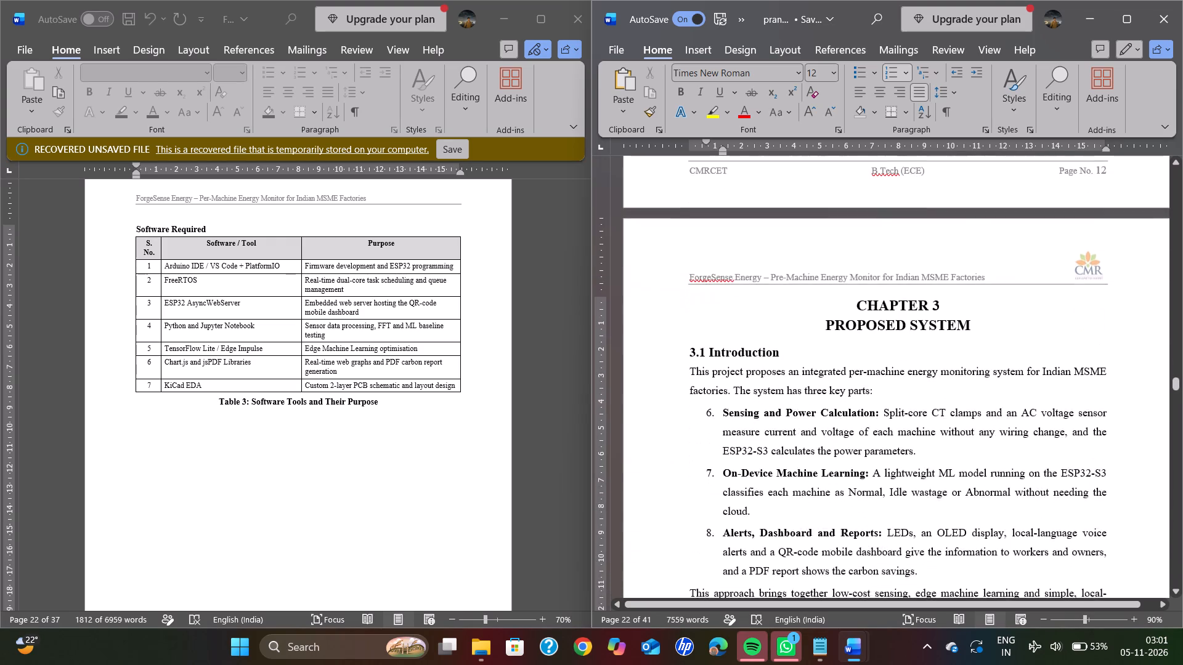
scroll(830, 348, down, 1)
Examine the Chapter 3 opening page in the recovered document, checking its list numbering and layout against the report.
scroll(431, 392, up, 3)
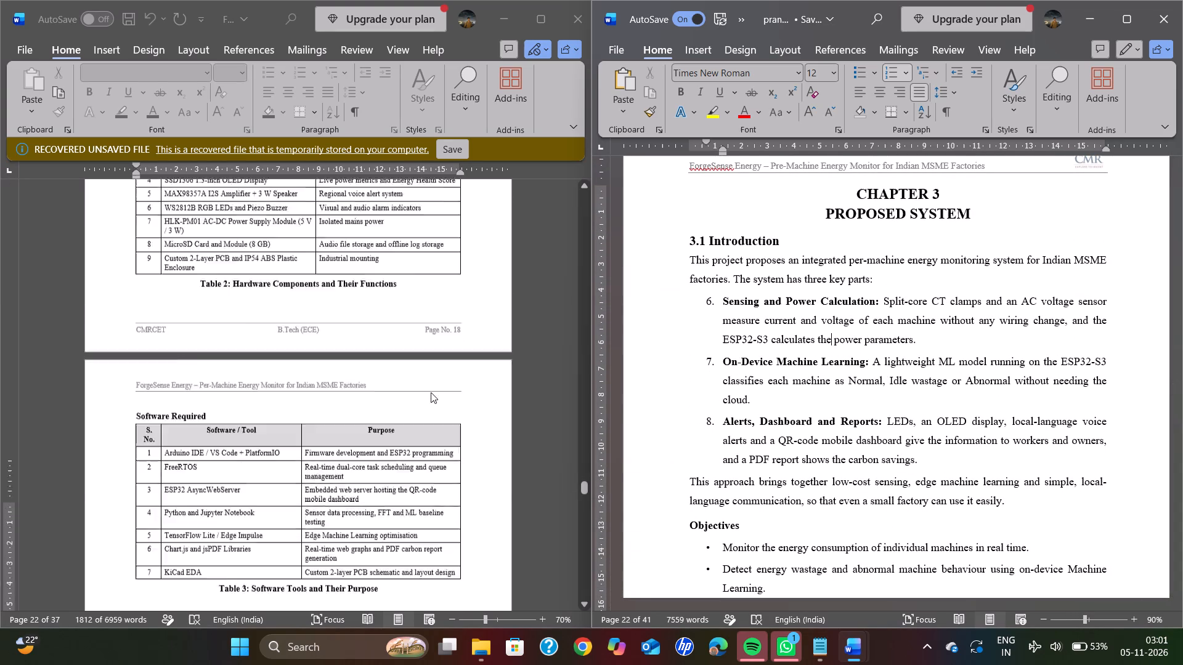
scroll(431, 392, right, 1)
scroll(431, 392, up, 9)
scroll(431, 392, down, 1)
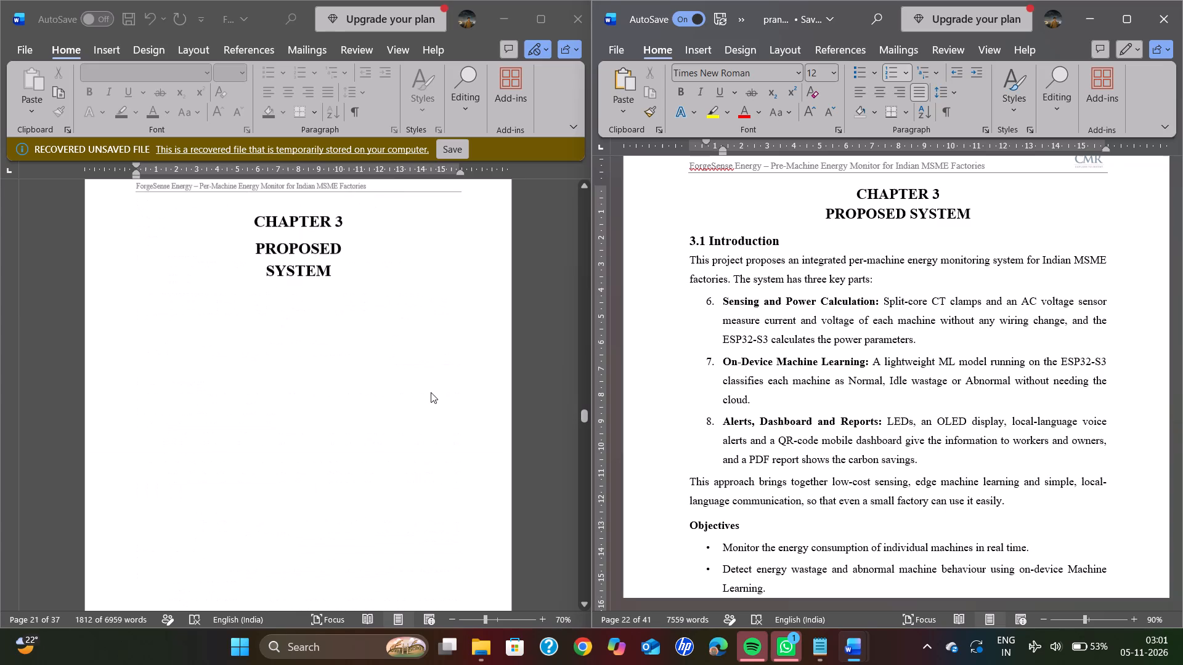
scroll(431, 392, down, 5)
scroll(431, 392, up, 1)
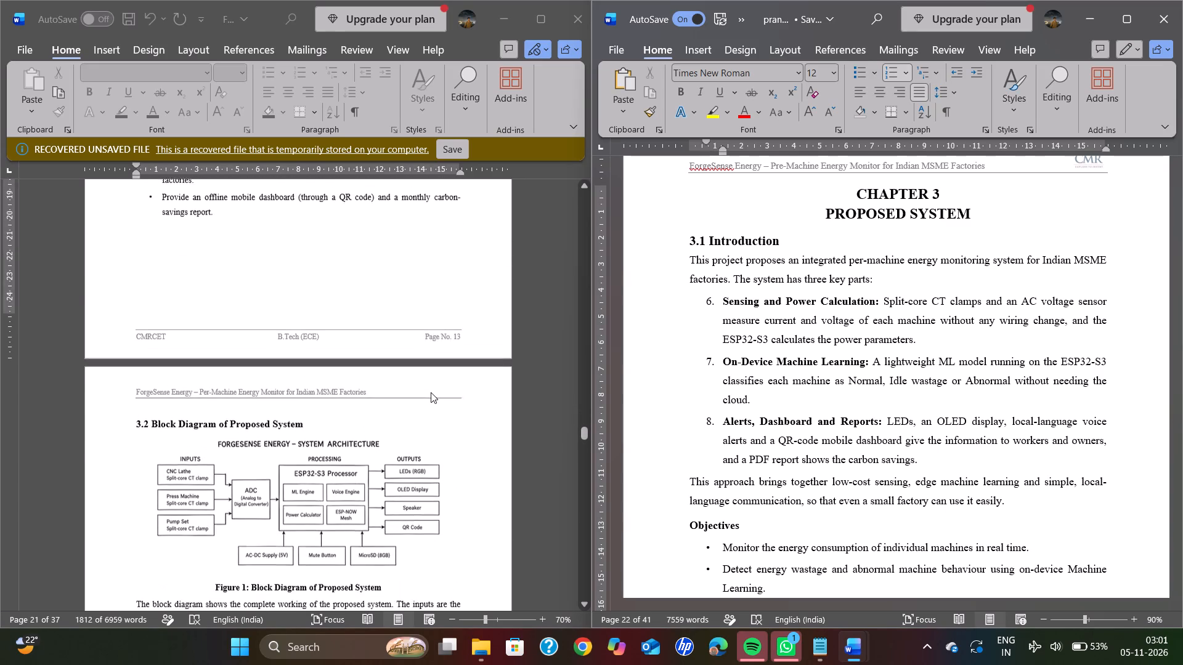
scroll(431, 392, up, 5)
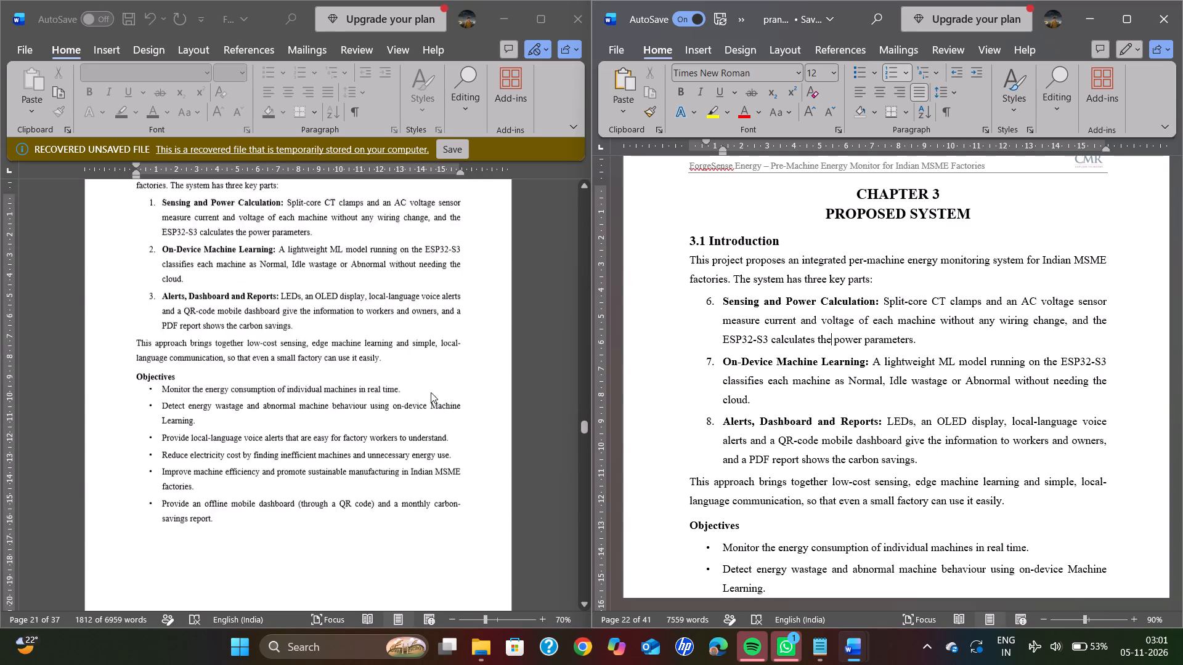
scroll(431, 392, up, 1)
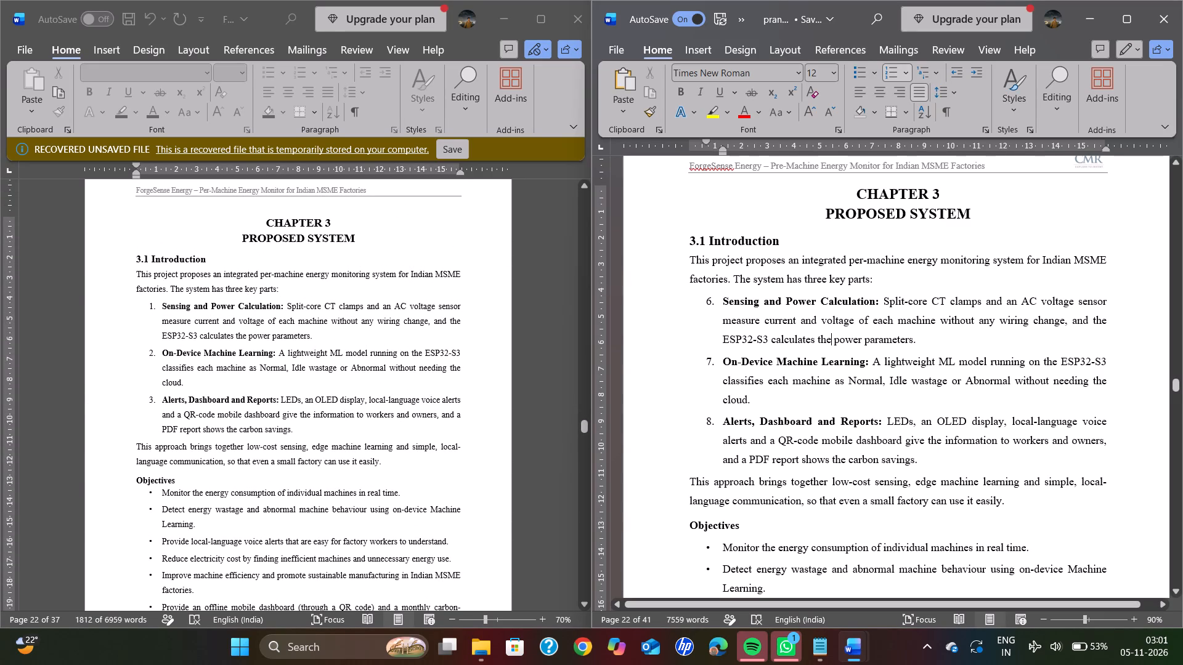
Check the report's pages from section 2.7 Research Gap to 3.2 Block Diagram of Proposed System.
scroll(723, 299, up, 8)
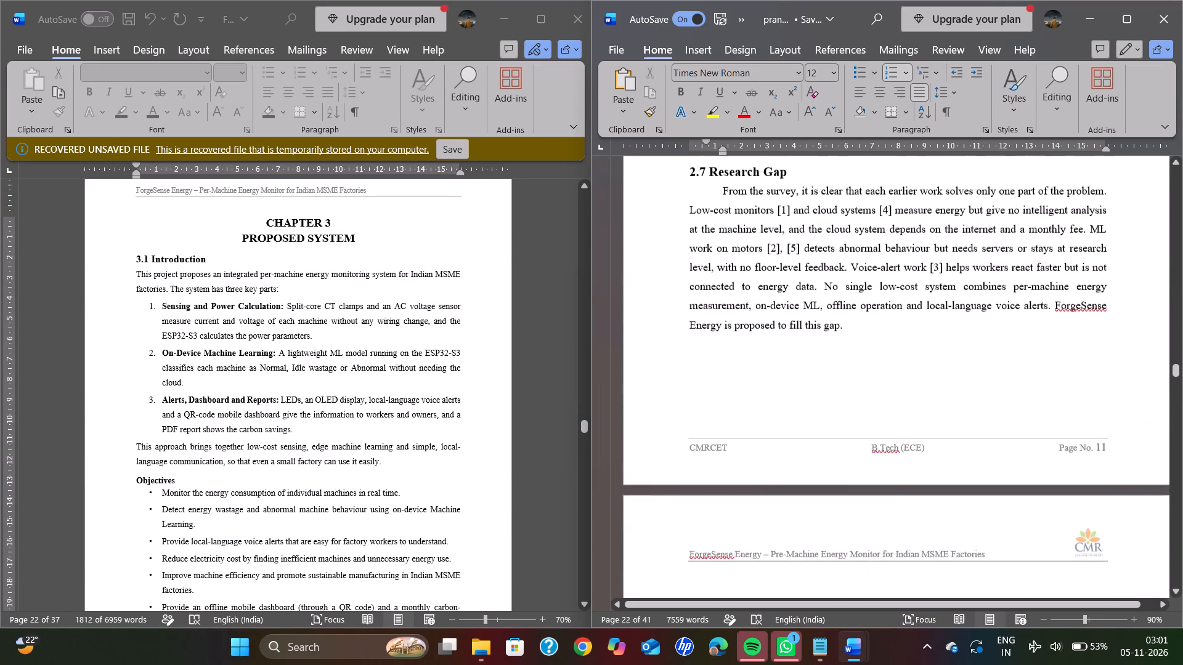
scroll(723, 299, up, 5)
scroll(723, 299, down, 5)
scroll(723, 299, up, 2)
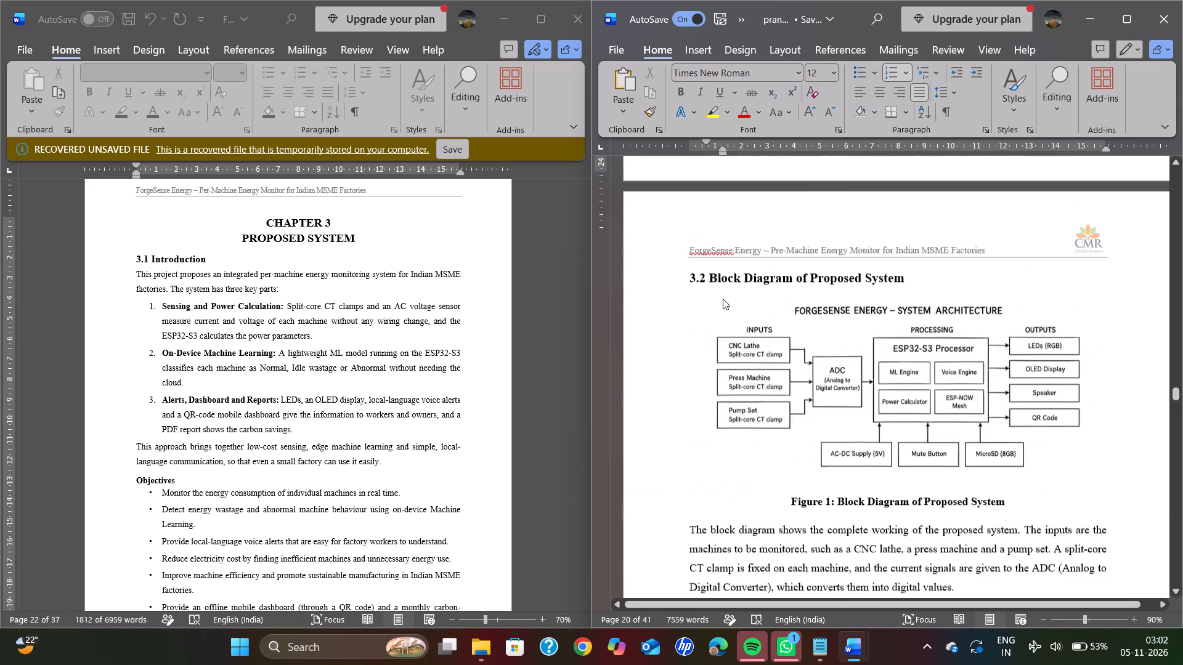
Remove the numbering and indent from the three key parts in 3.1 Introduction and reapply a numbered list running 1 to 3.
scroll(723, 299, up, 1)
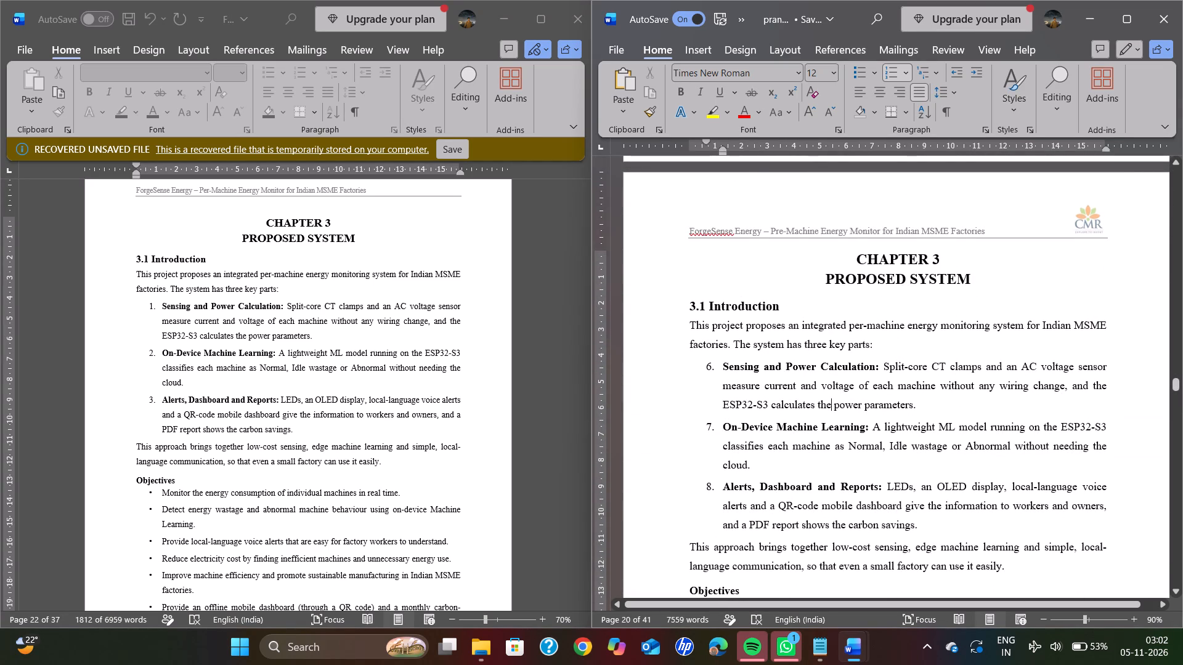
click(715, 361)
key(BackSpace)
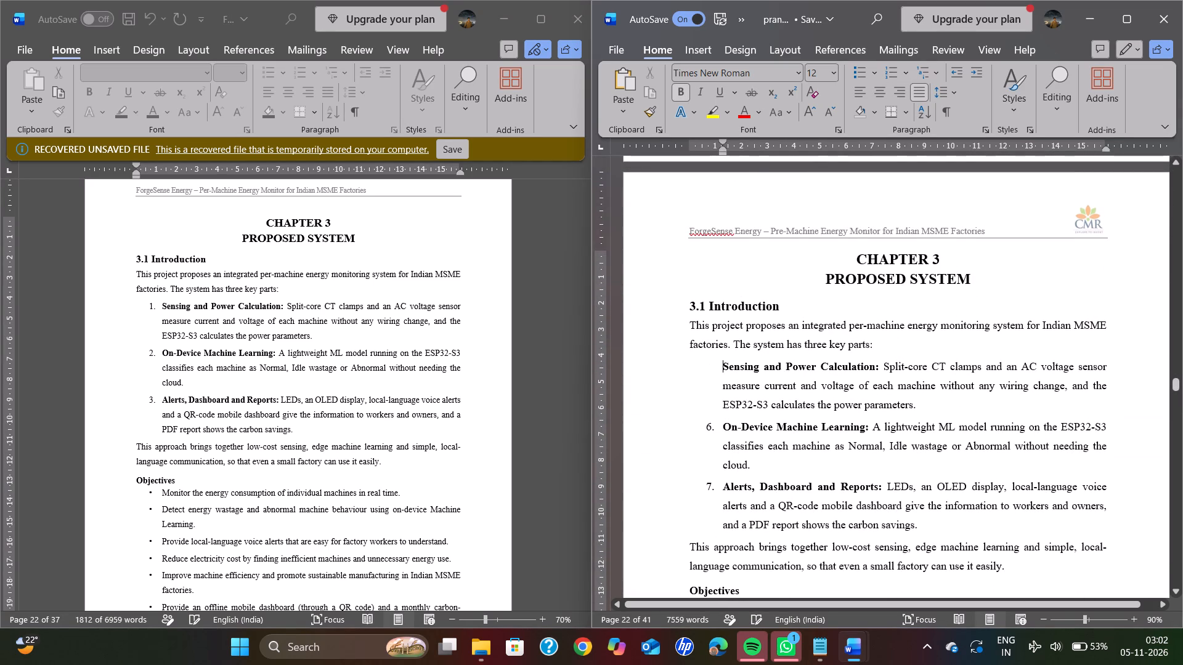
key(BackSpace)
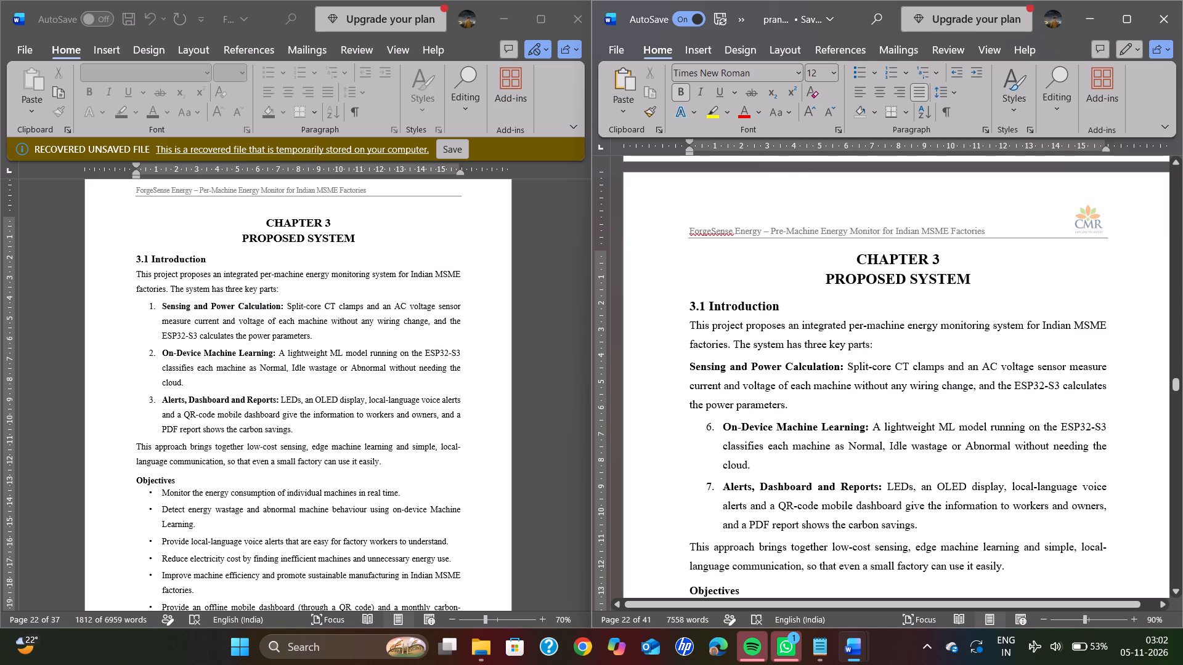
click(724, 425)
key(BackSpace)
key(BackSpace)
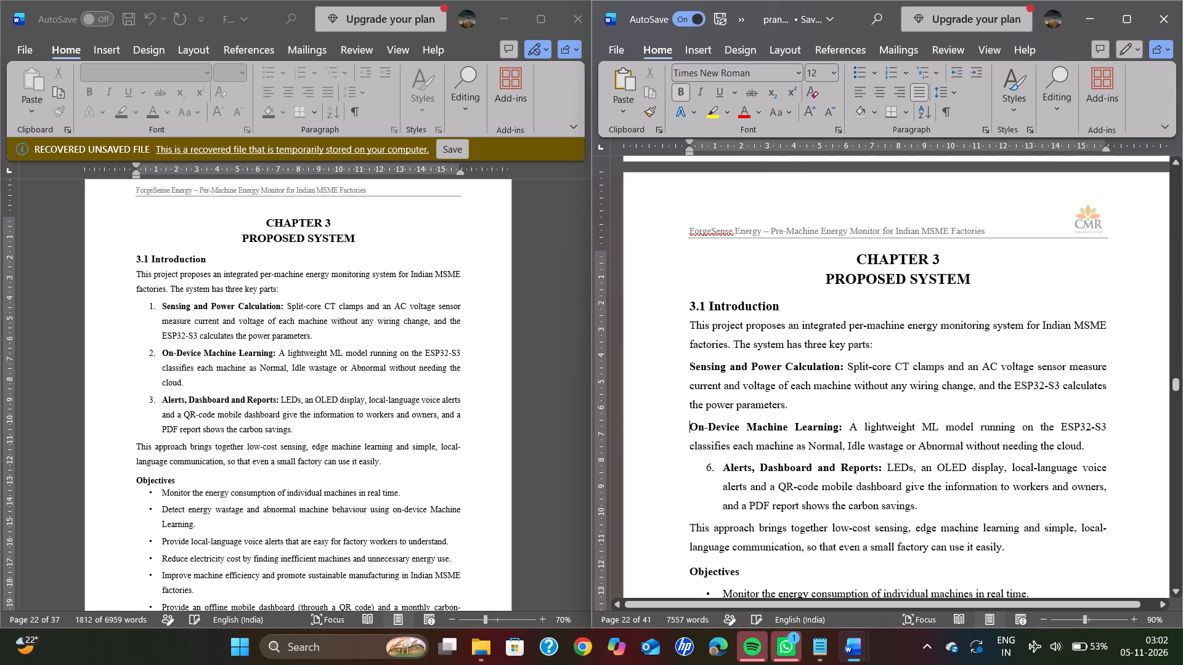
click(721, 470)
key(BackSpace)
key(BackSpace)
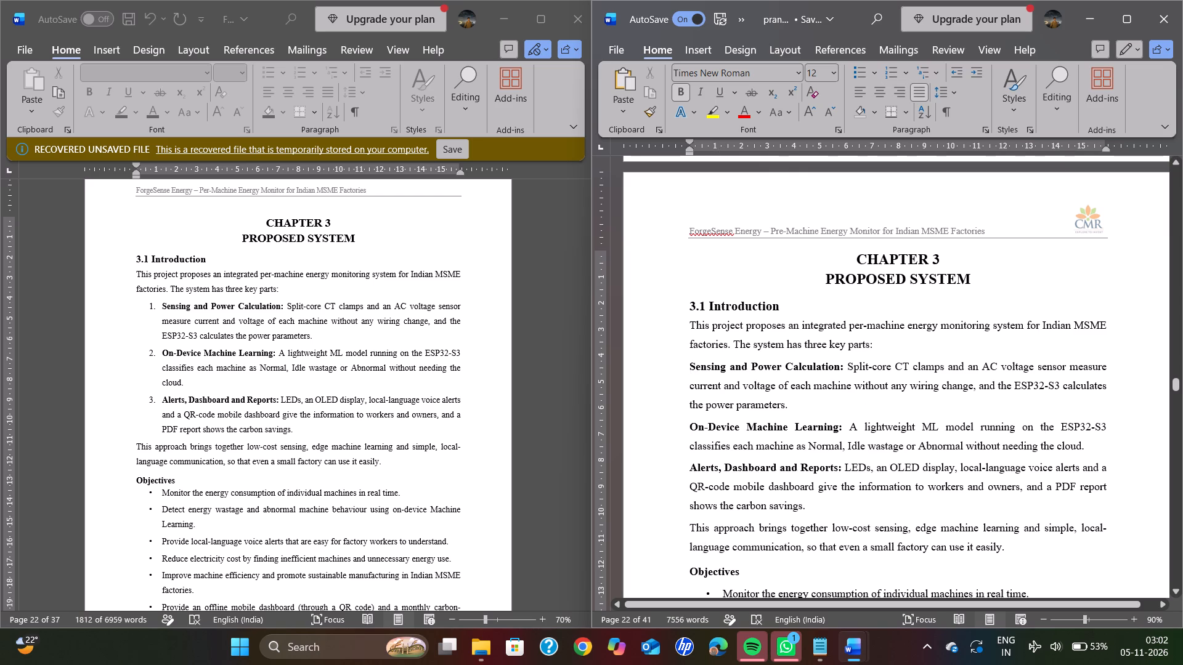
drag(813, 507, 691, 370)
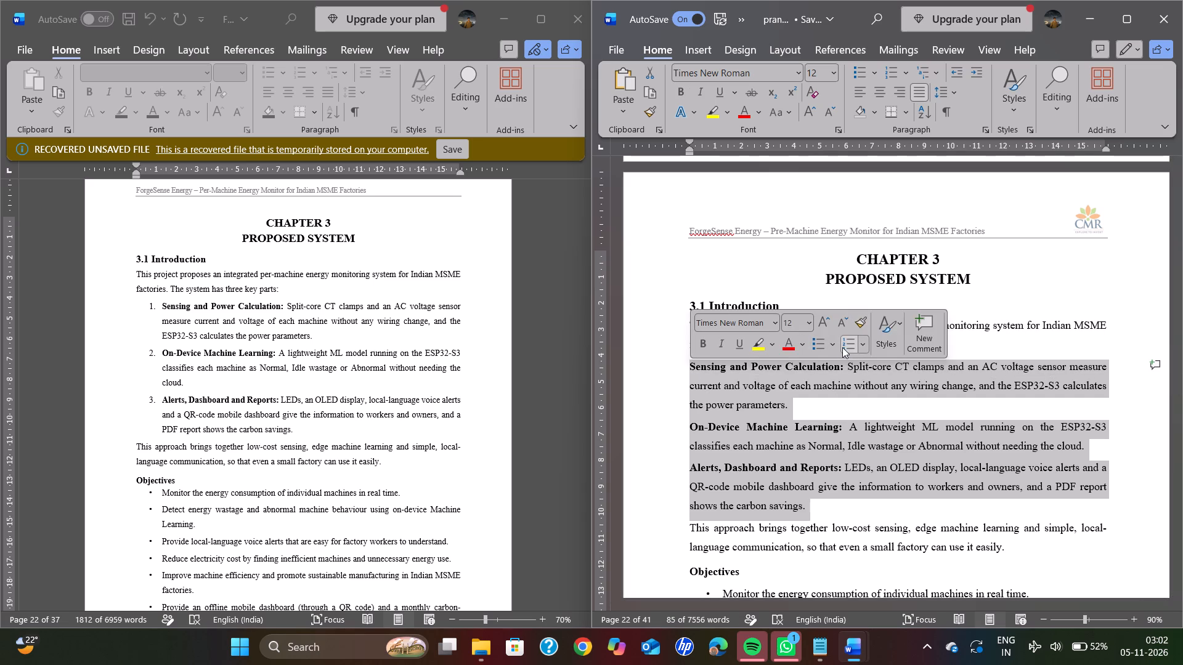
click(845, 347)
click(677, 454)
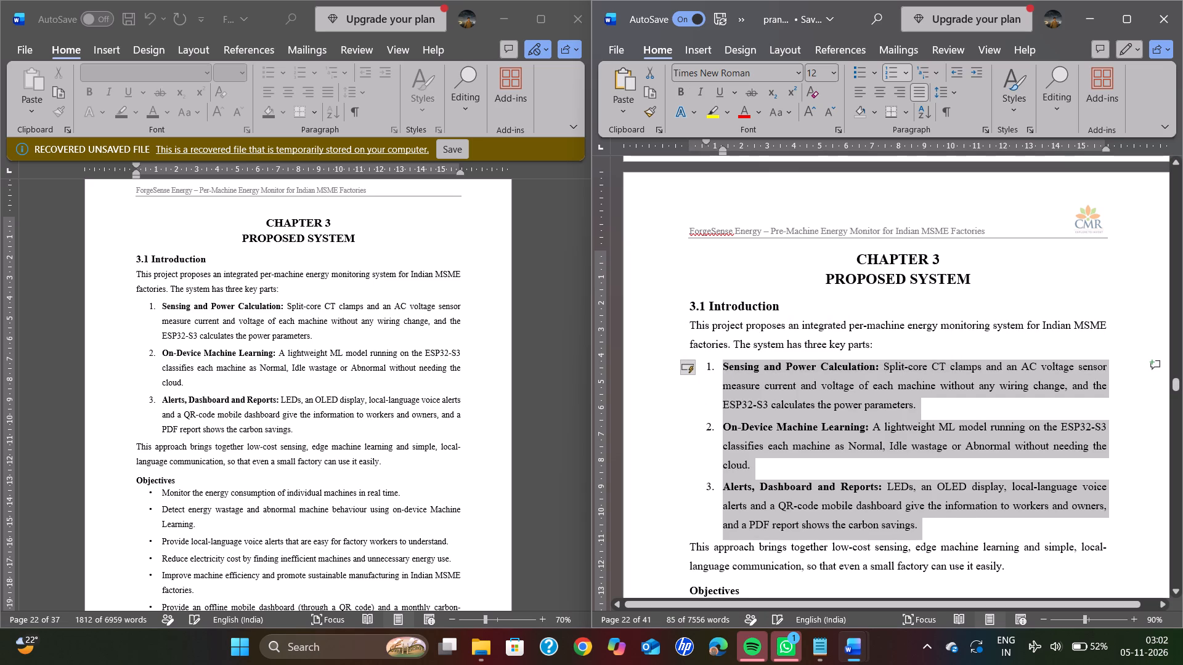
Compare the objectives, block diagram and 3.3 Designing pages in the recovered document with the same Chapter 3 pages in the report.
scroll(866, 488, down, 1)
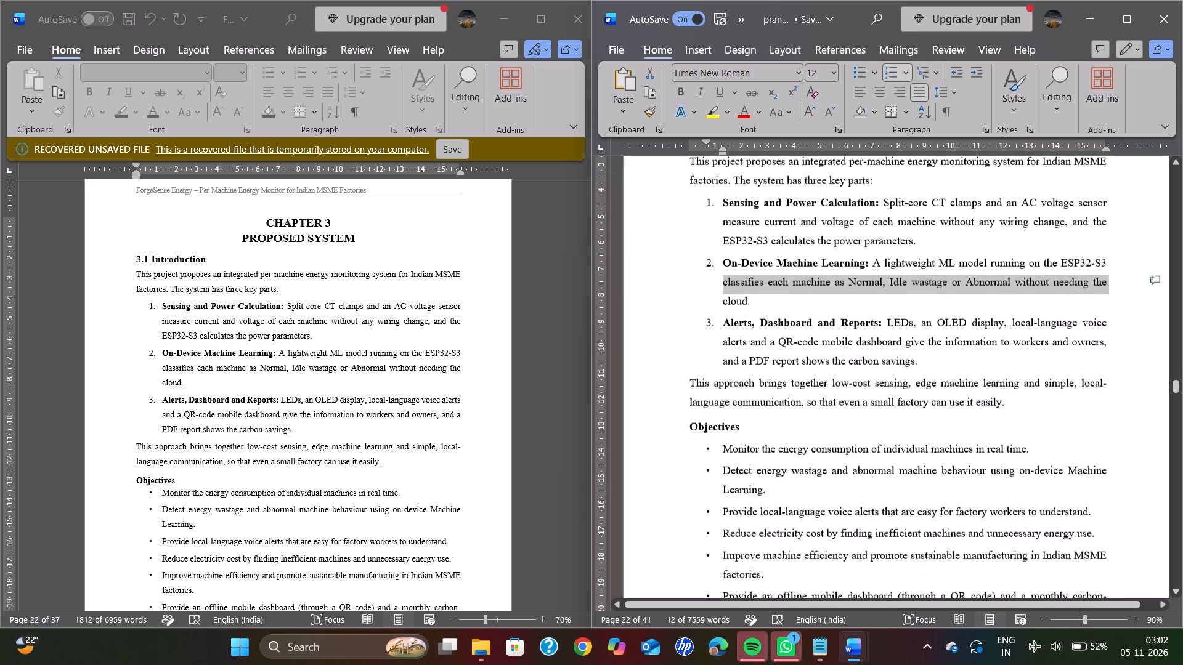
scroll(866, 488, down, 1)
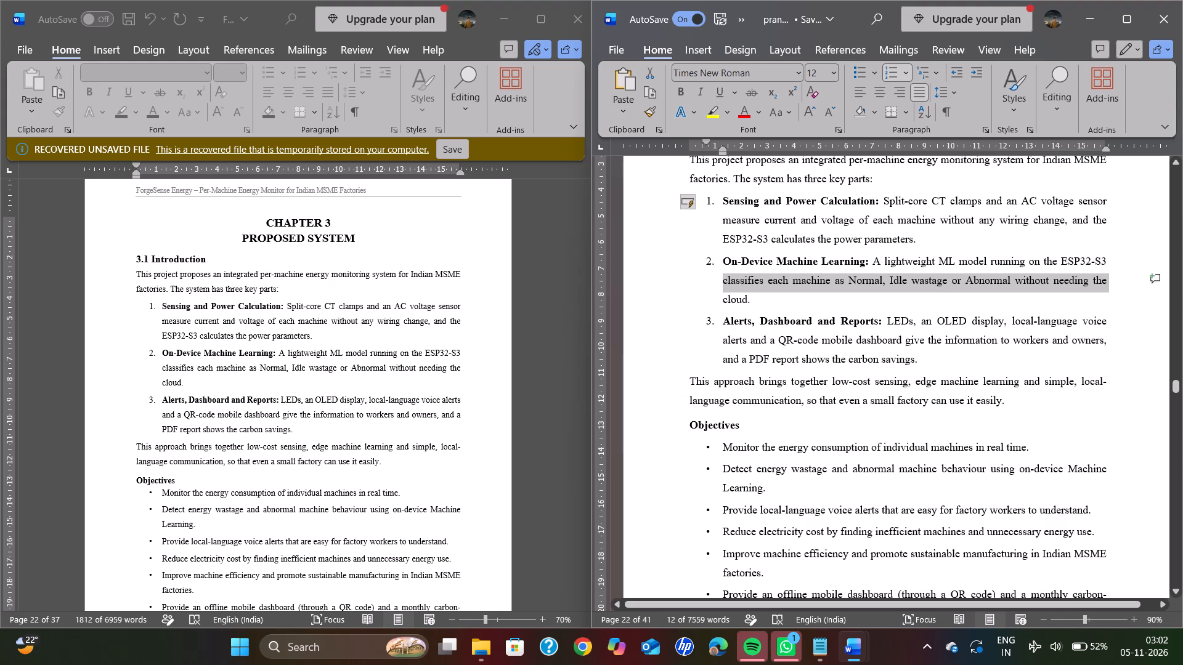
scroll(792, 399, down, 2)
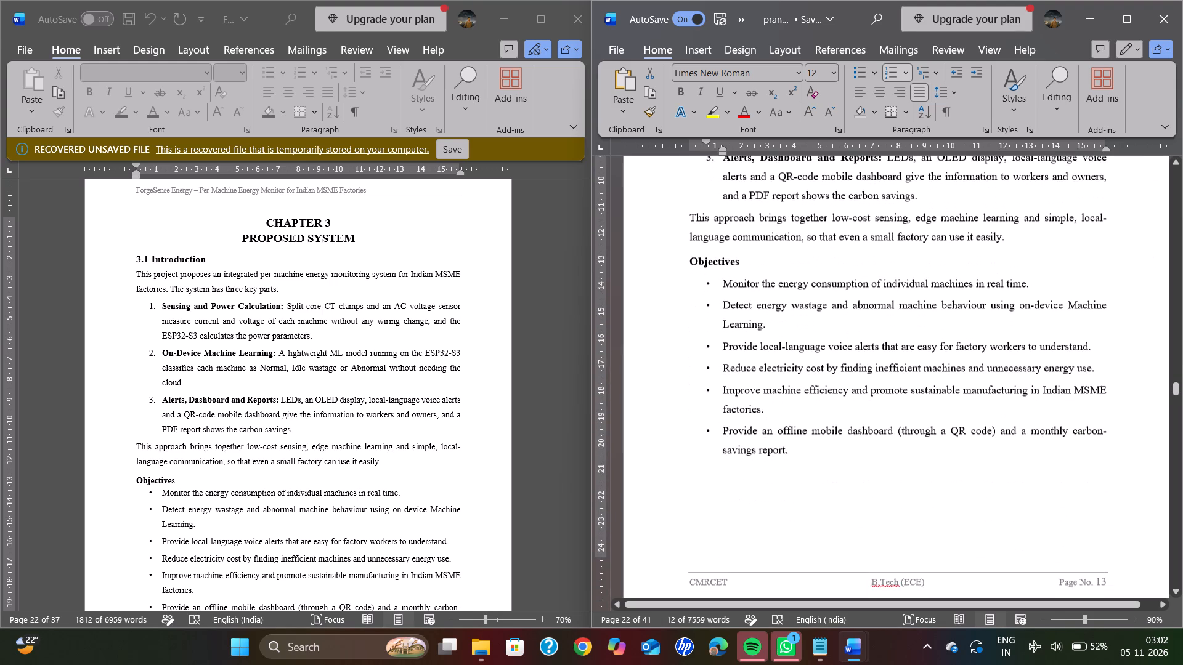
scroll(792, 399, down, 1)
scroll(309, 489, down, 1)
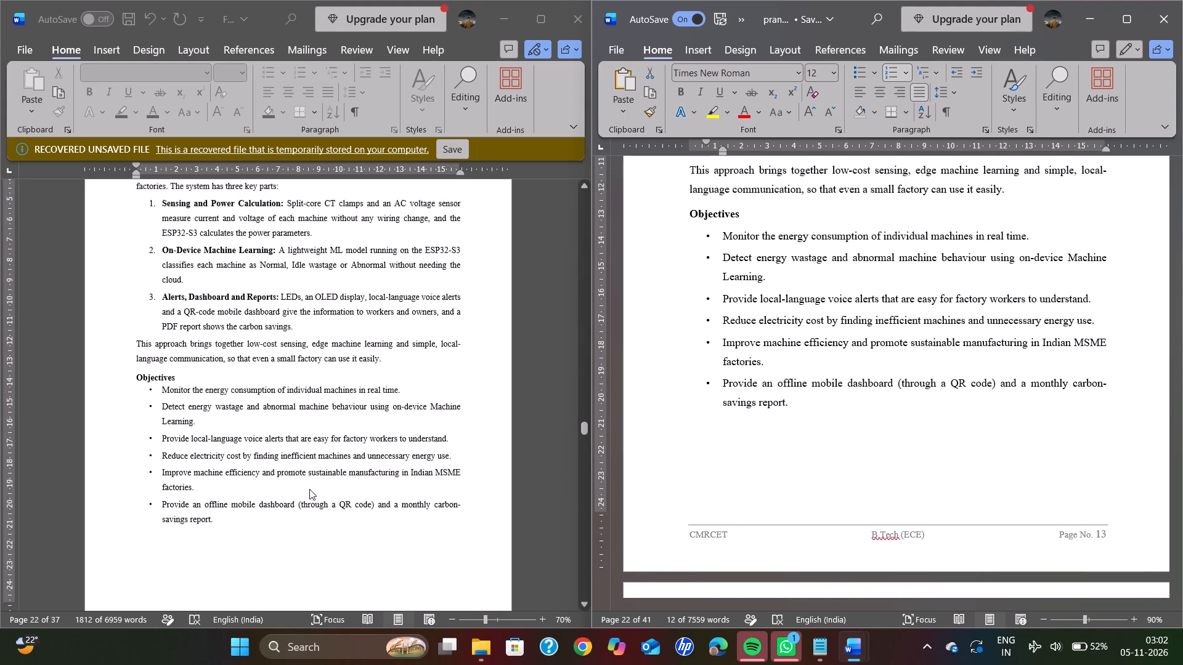
scroll(309, 489, down, 3)
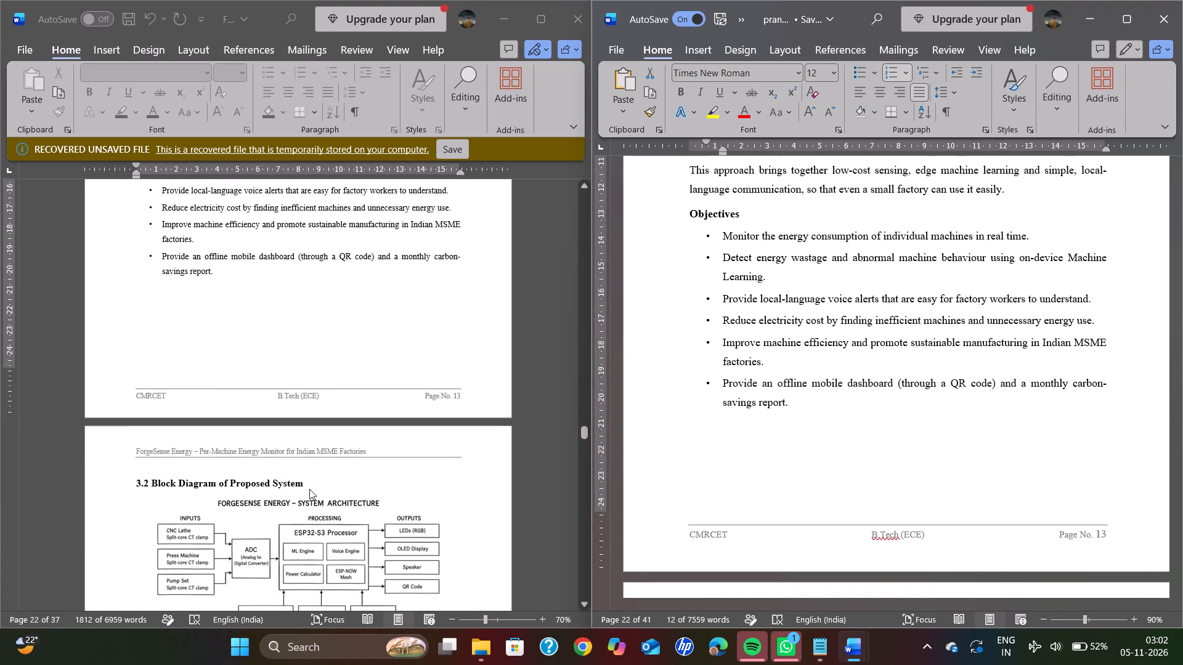
scroll(309, 489, down, 1)
scroll(711, 364, up, 2)
scroll(711, 364, down, 1)
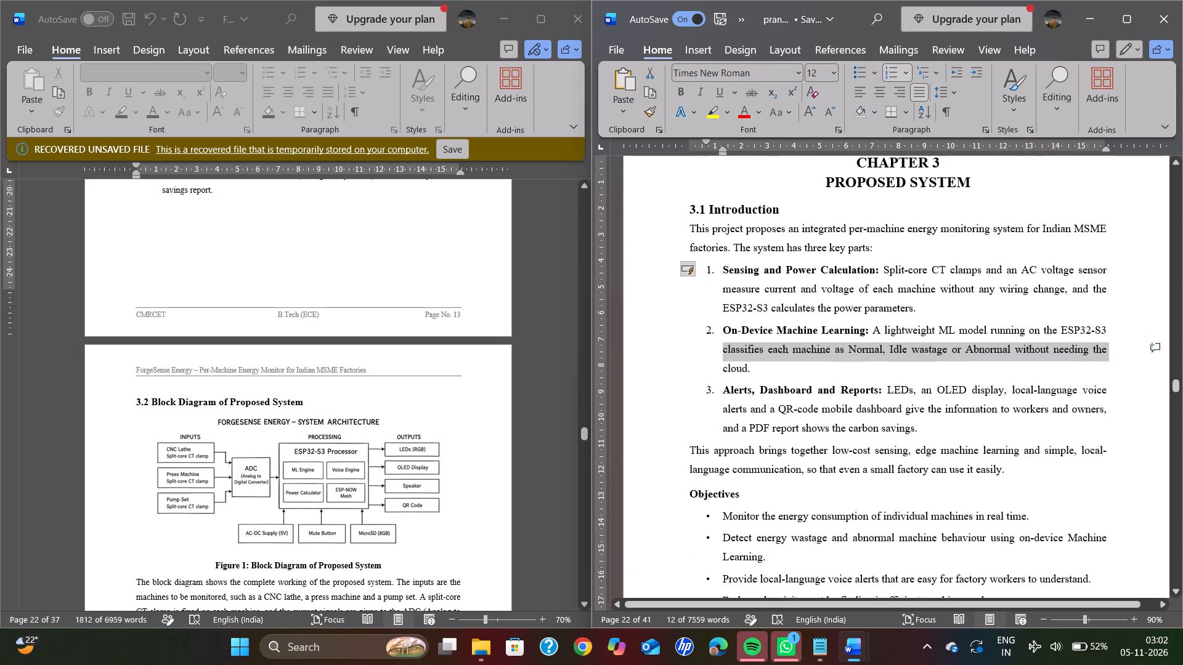
scroll(711, 364, down, 1)
scroll(802, 335, up, 2)
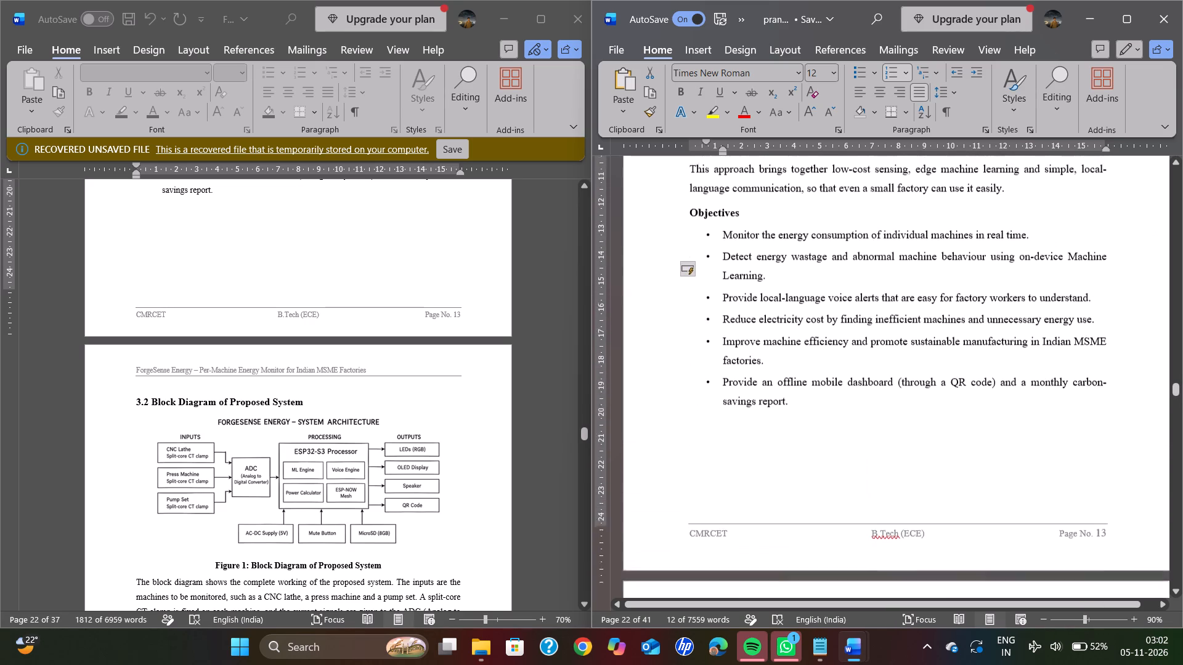
scroll(802, 335, up, 2)
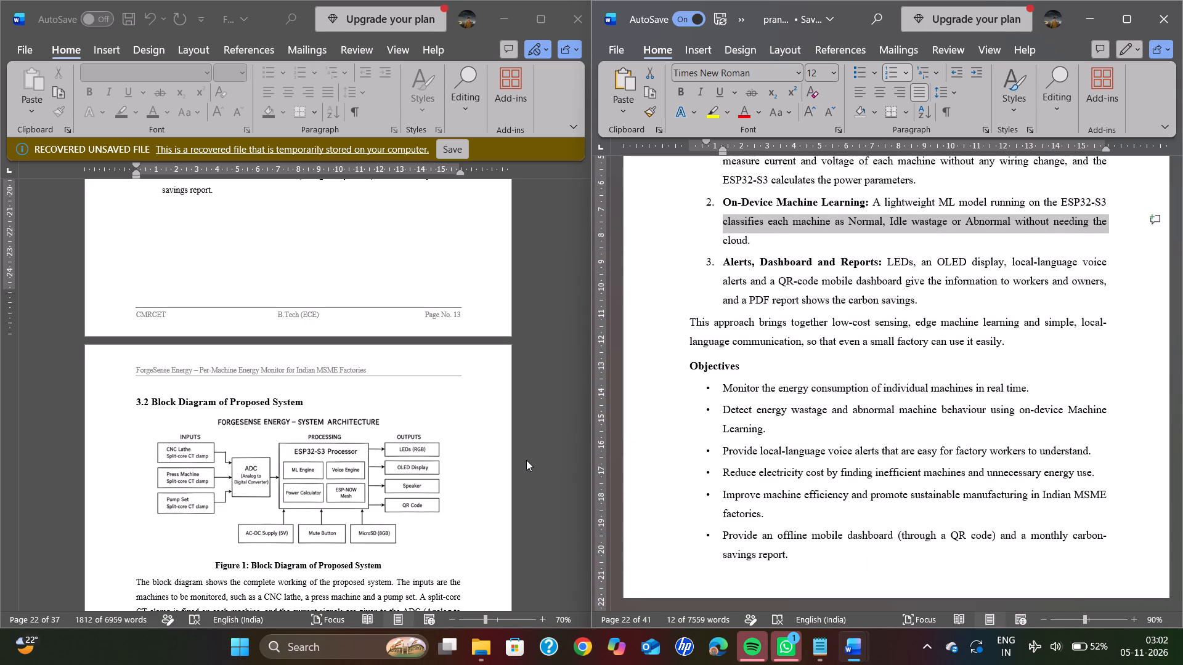
scroll(526, 460, down, 1)
click(748, 390)
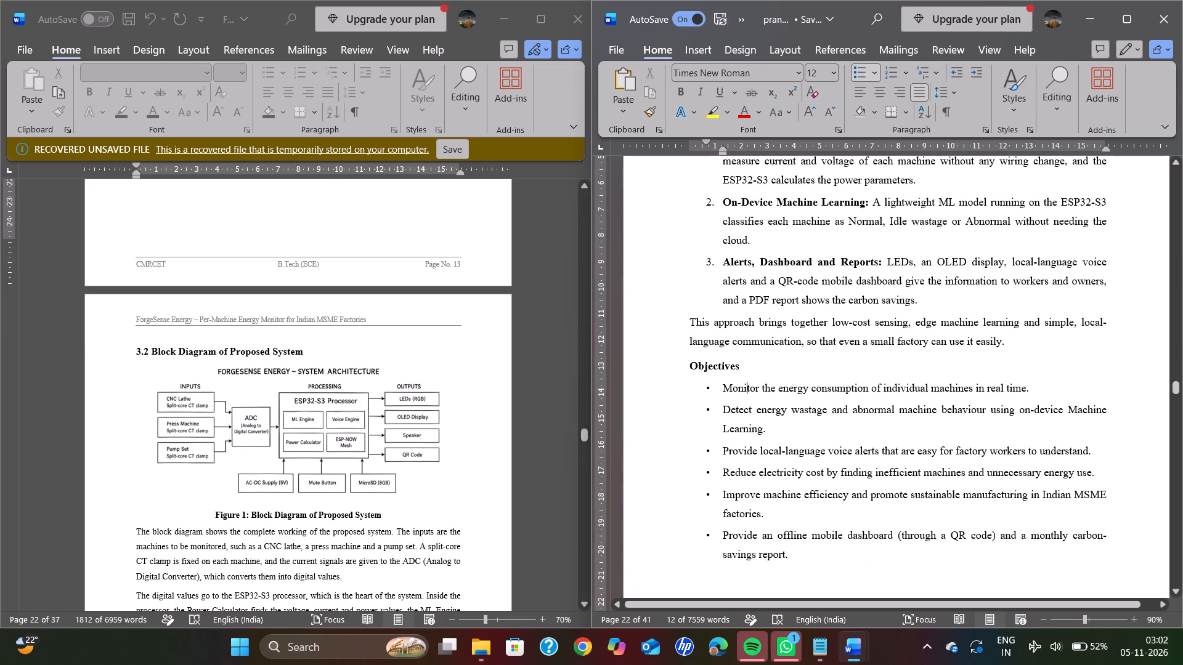
scroll(417, 461, down, 2)
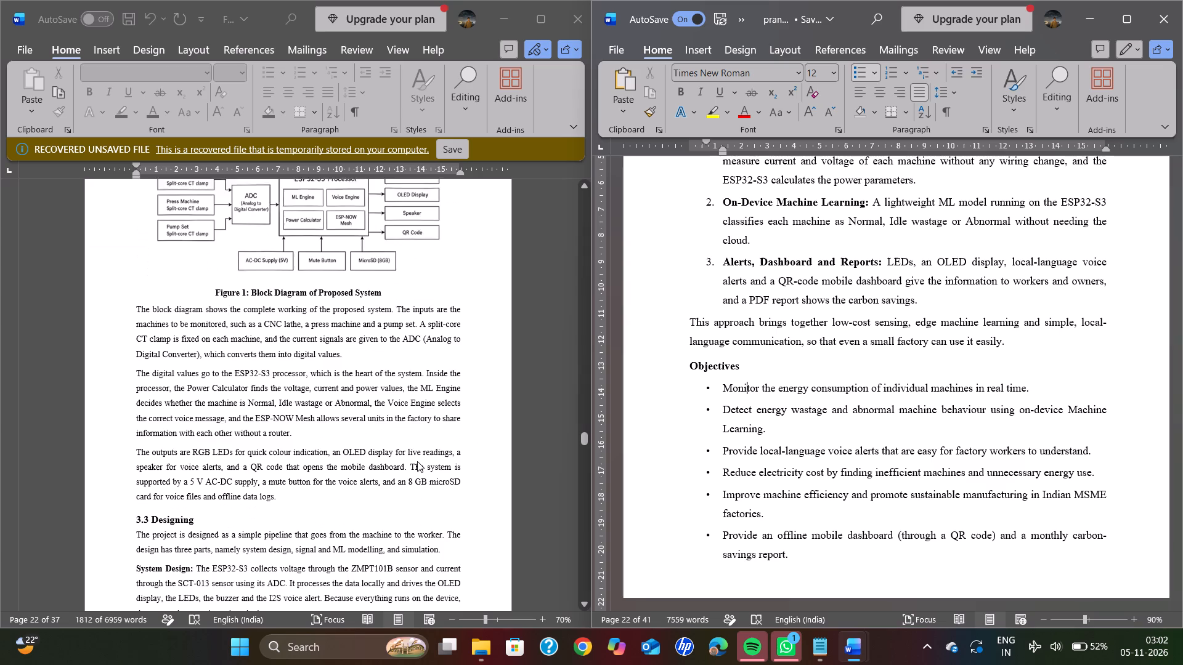
scroll(417, 461, down, 1)
scroll(727, 397, down, 4)
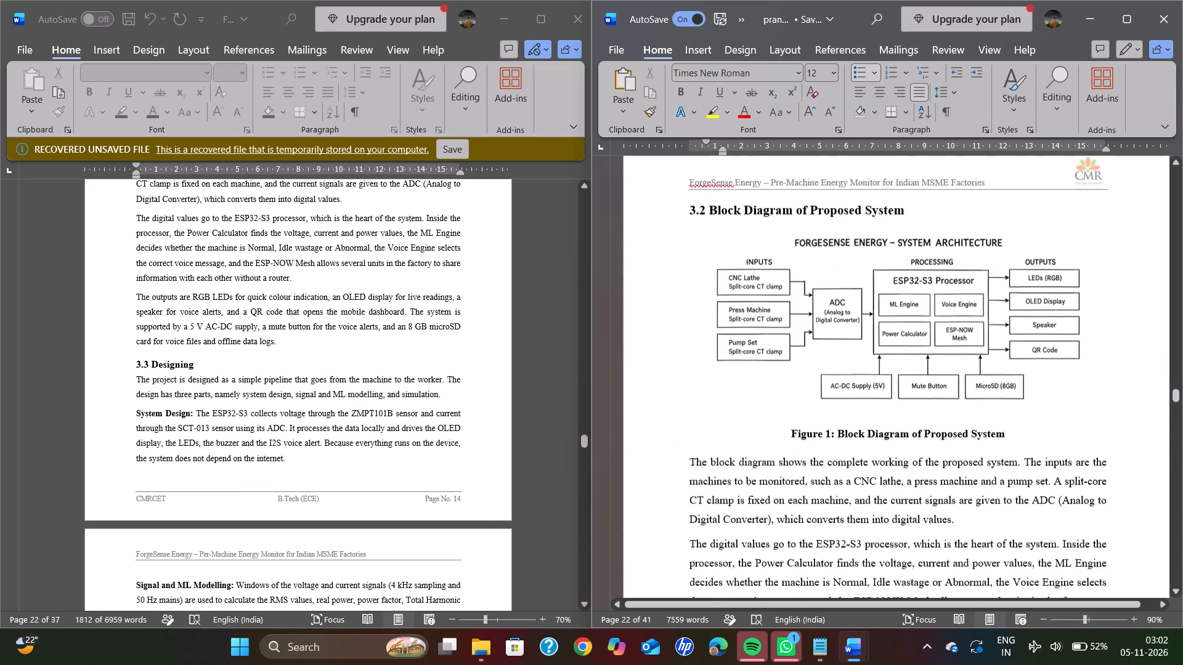
scroll(727, 397, up, 2)
scroll(727, 397, down, 1)
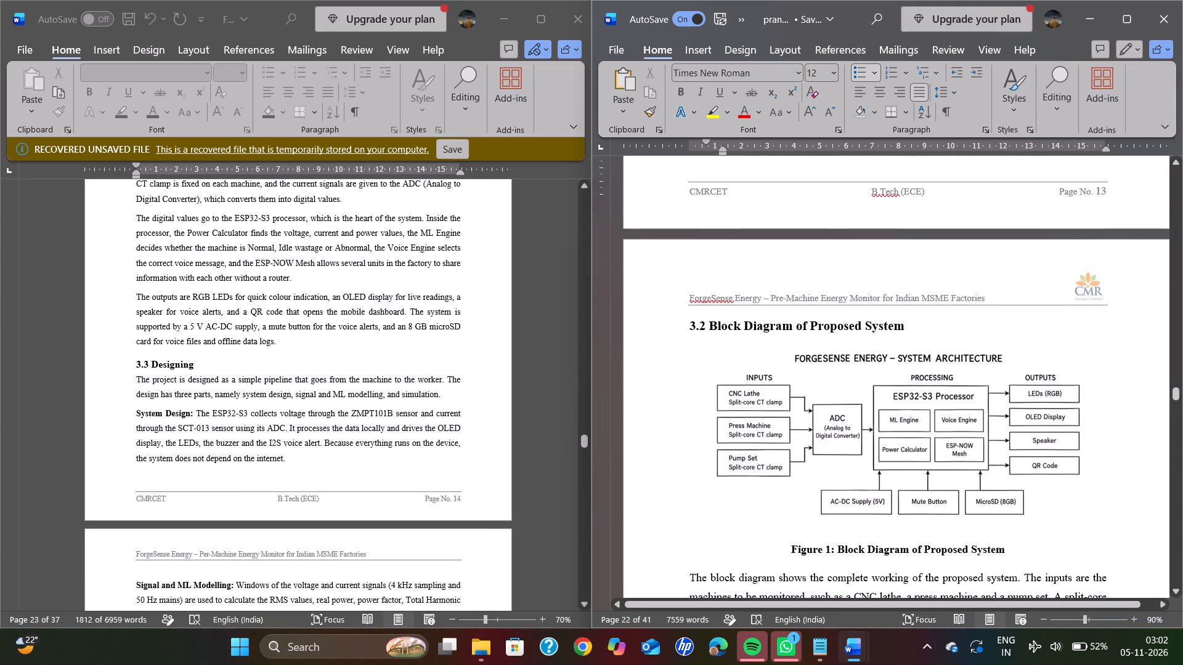
scroll(727, 397, down, 1)
click(905, 281)
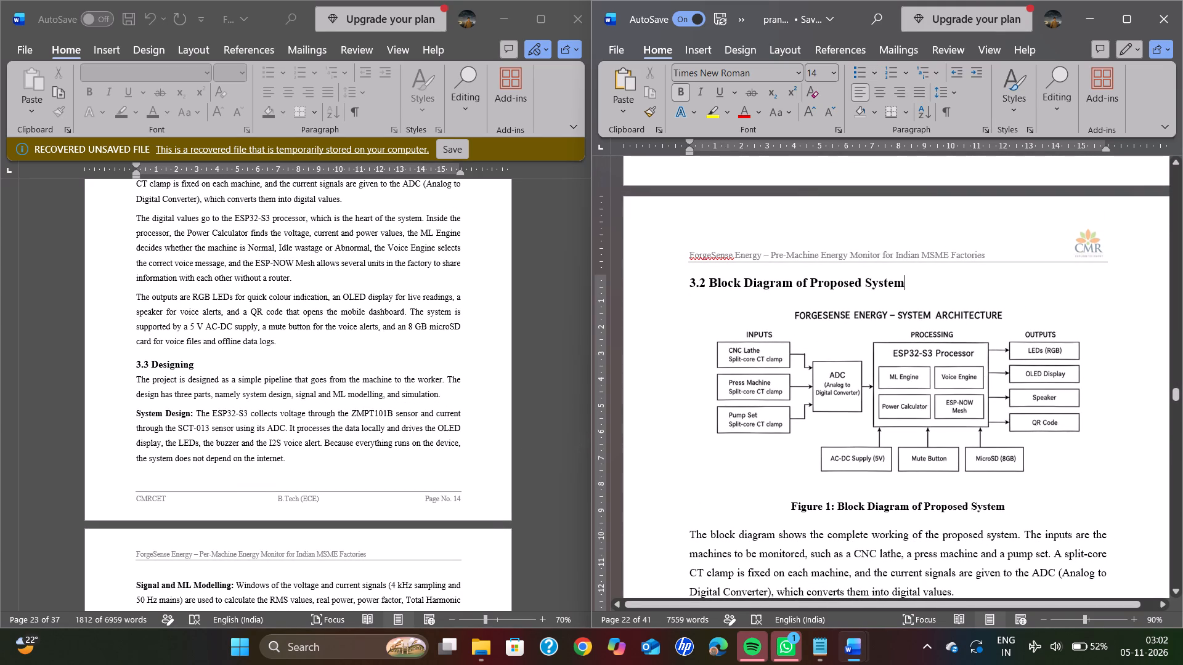
Indent the first line of the paragraph below the Figure 1 caption that starts "The block diagram shows the complete working".
scroll(905, 281, down, 1)
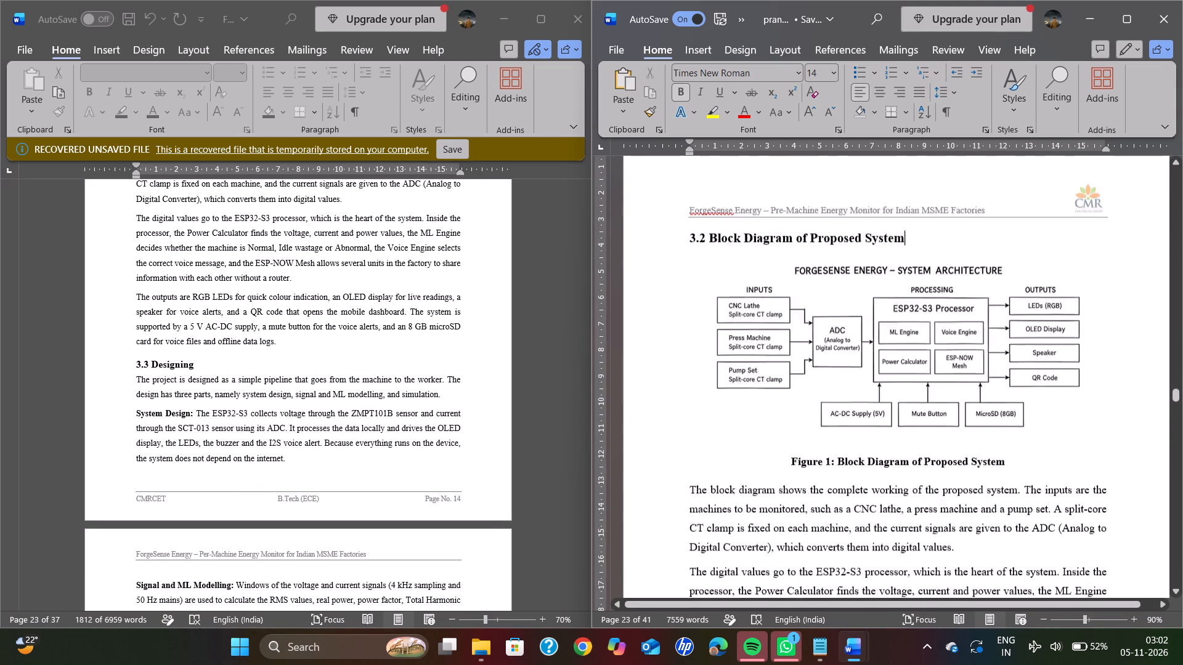
scroll(905, 281, down, 2)
scroll(905, 281, up, 3)
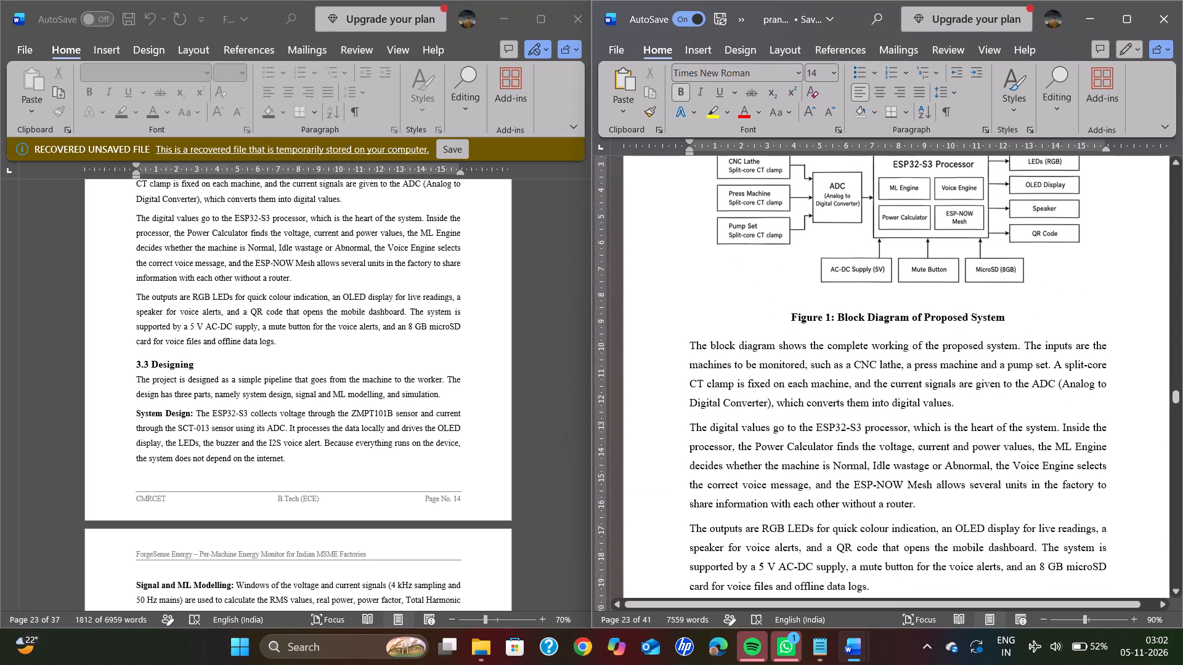
click(690, 350)
key(Tab)
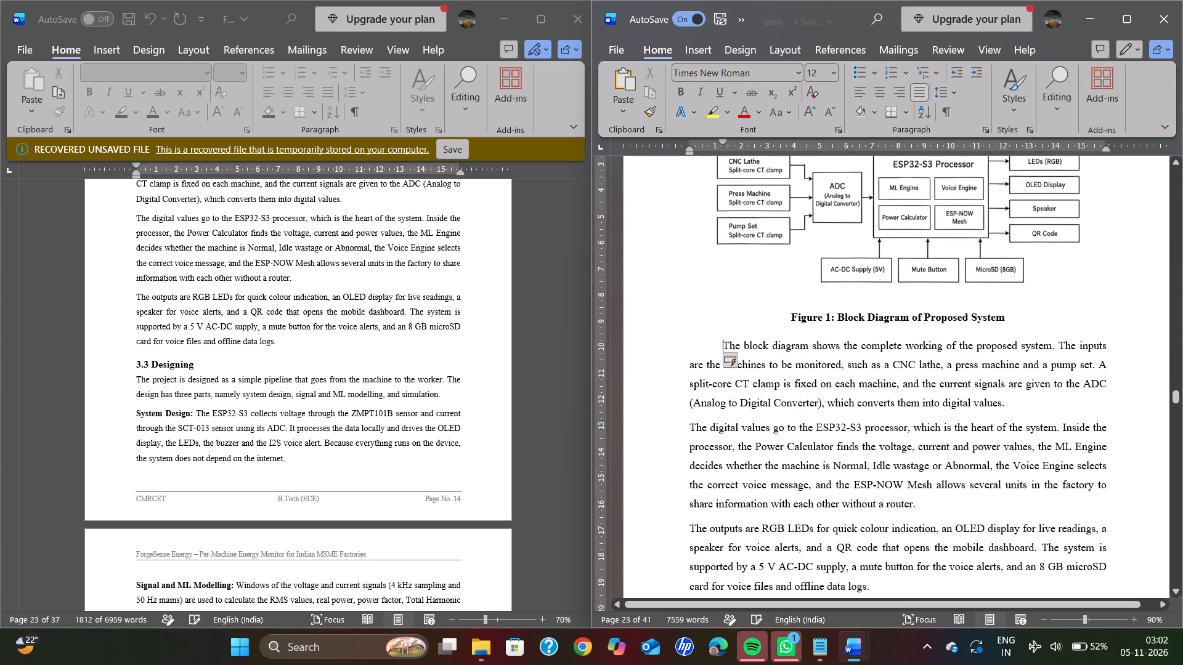
Indent the first line of the opening paragraph under the 3.3 Designing heading.
scroll(690, 350, up, 5)
scroll(690, 350, down, 2)
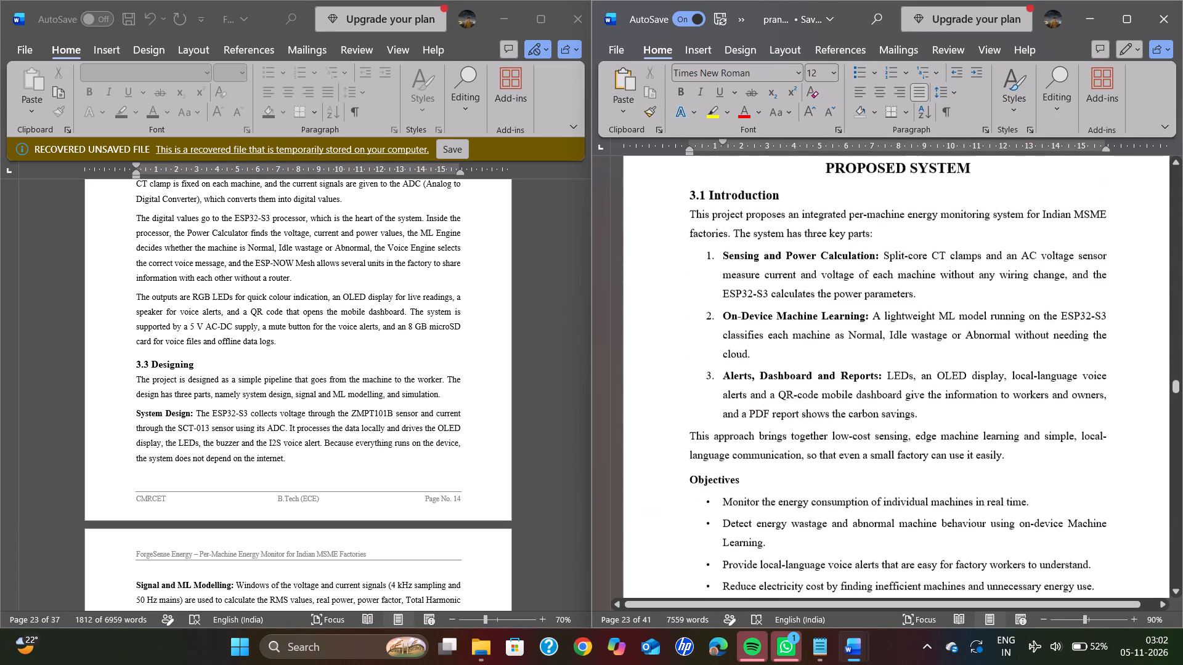
scroll(690, 350, up, 2)
scroll(690, 350, down, 3)
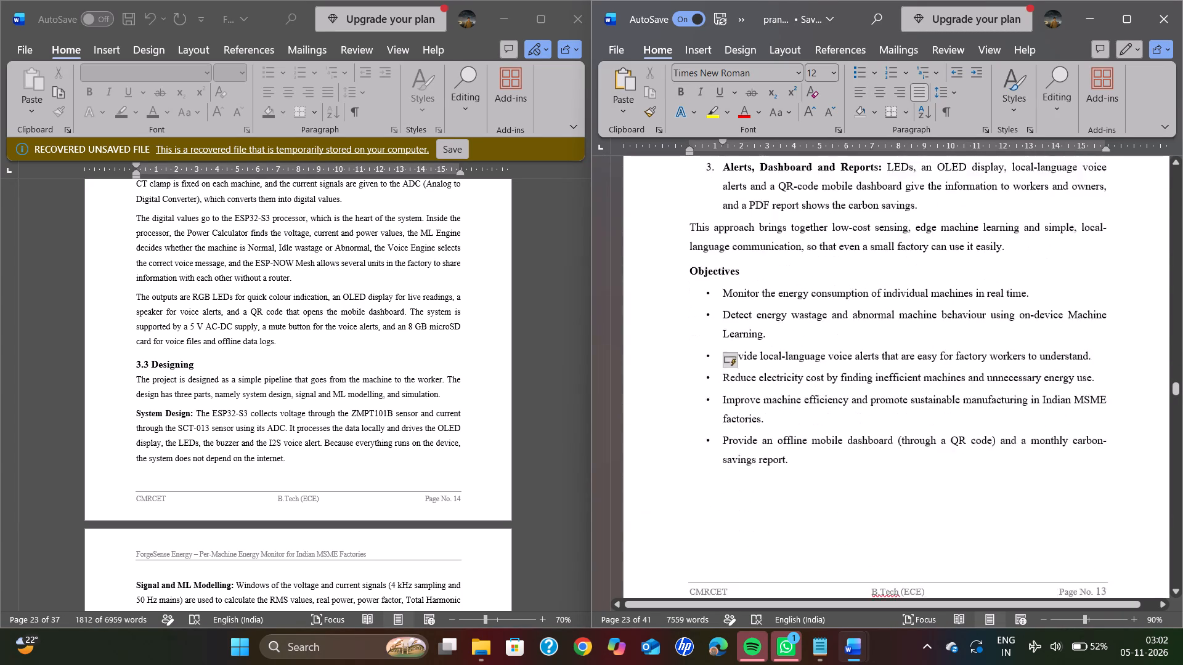
scroll(690, 350, down, 3)
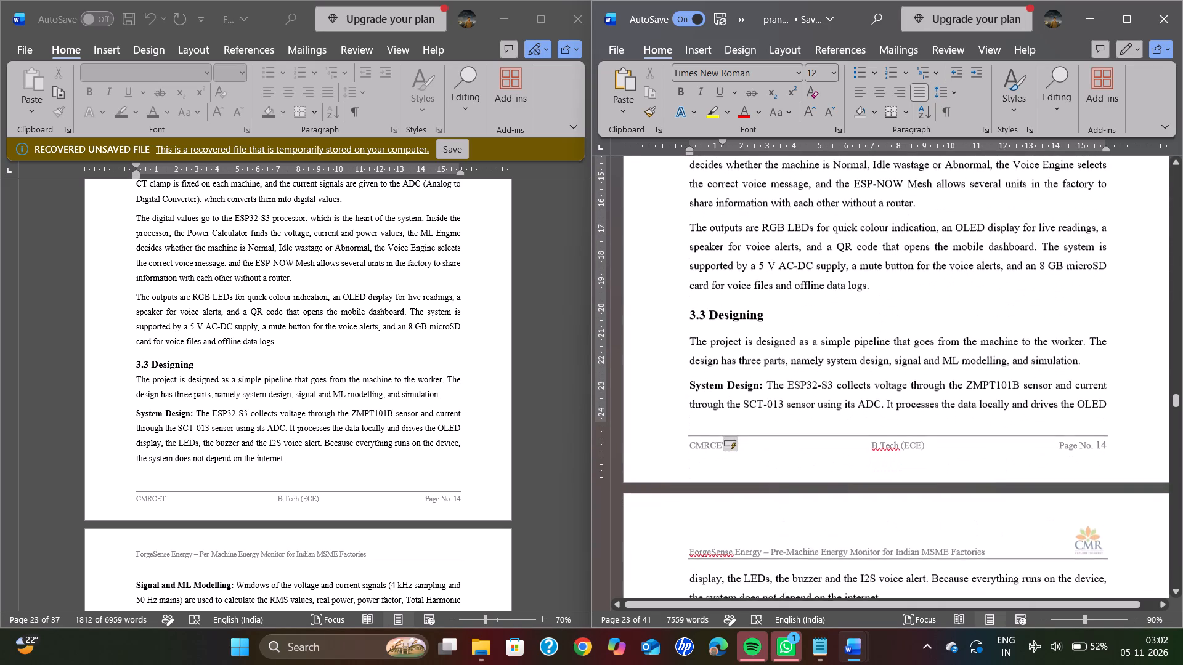
click(690, 344)
key(Tab)
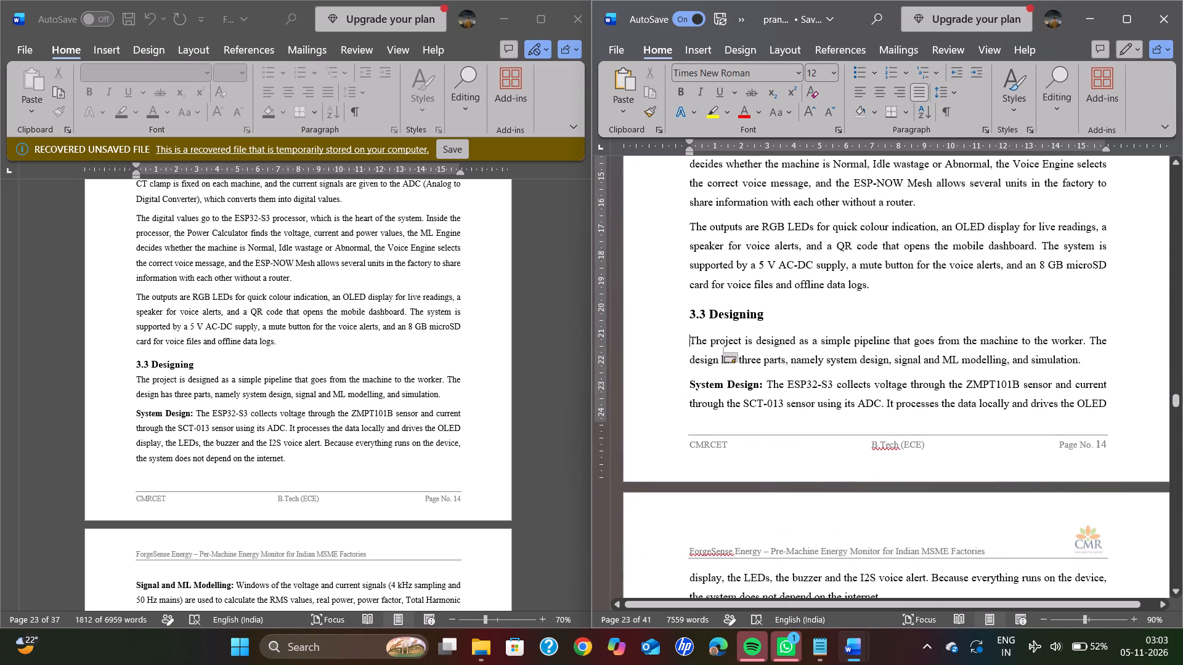
Indent the first line of the paragraph below the Figure 2 caption that starts "The working flow in Figure 2".
scroll(690, 344, down, 1)
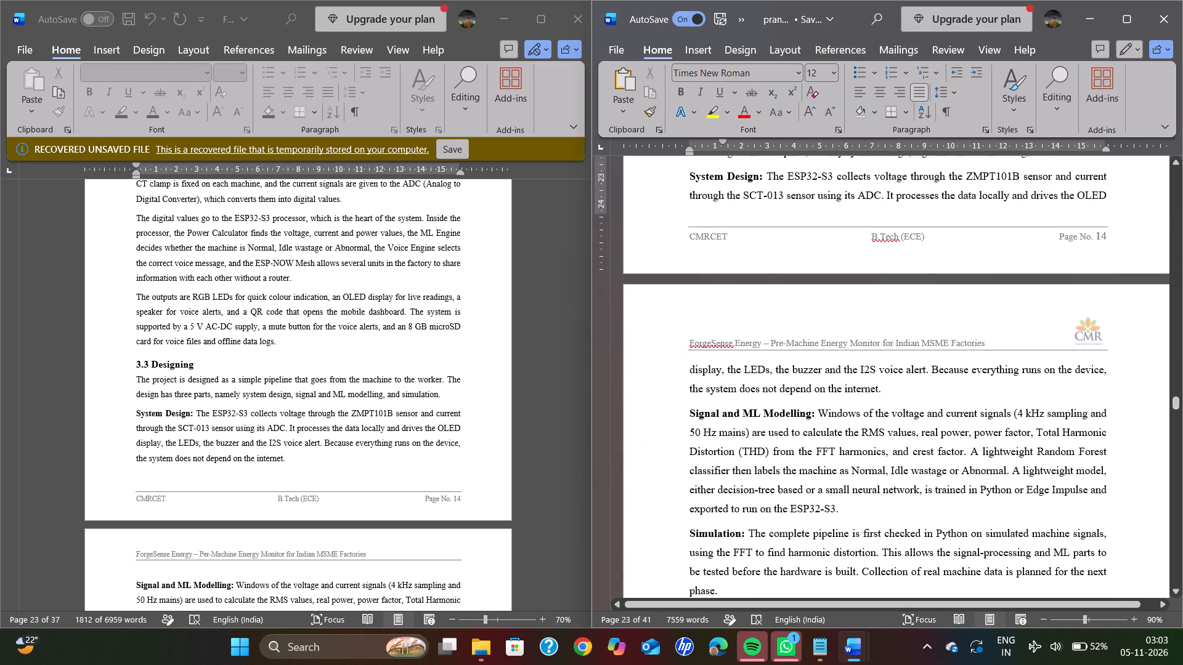
scroll(701, 400, down, 1)
scroll(701, 400, up, 2)
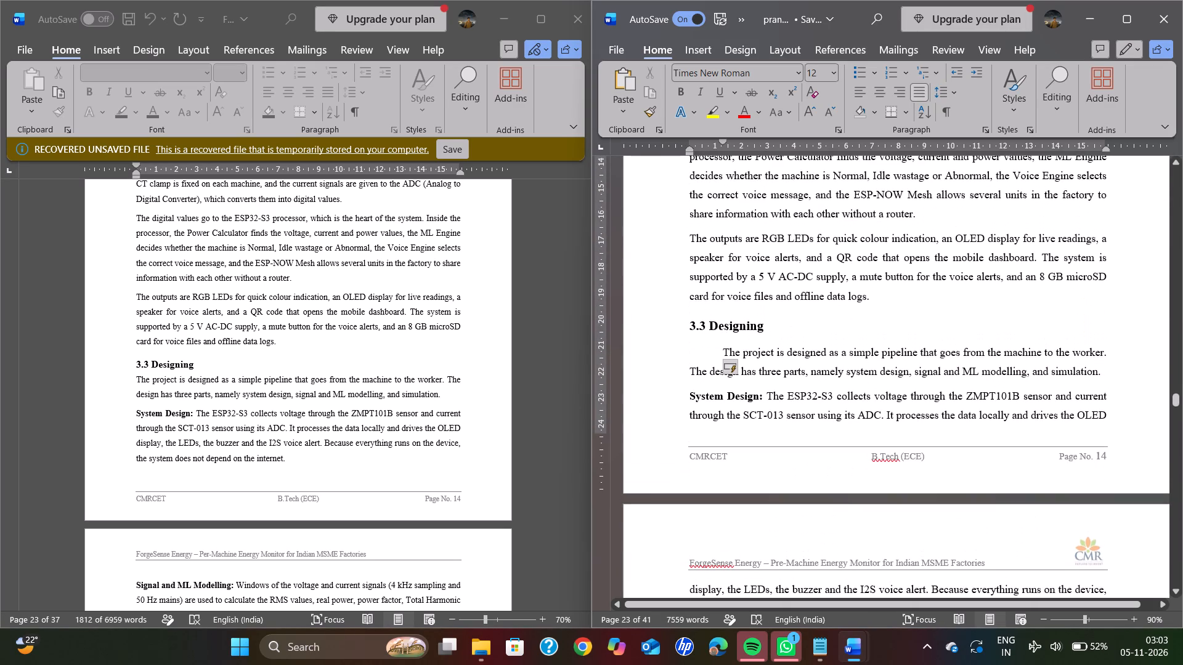
scroll(701, 400, down, 3)
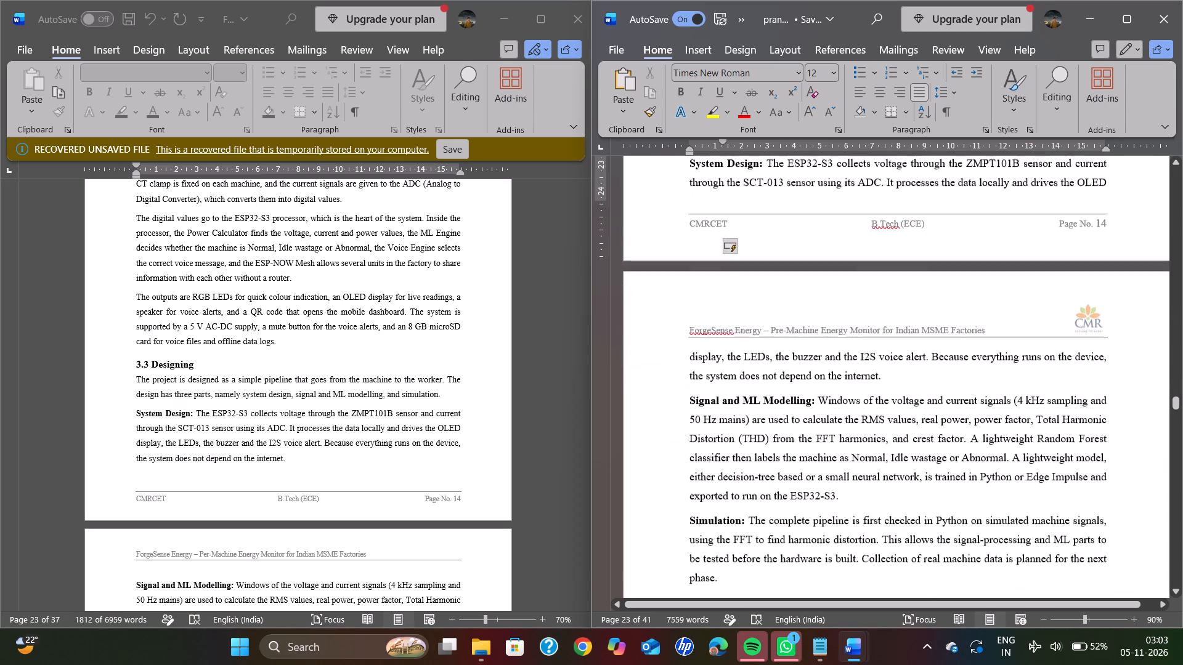
scroll(701, 400, down, 3)
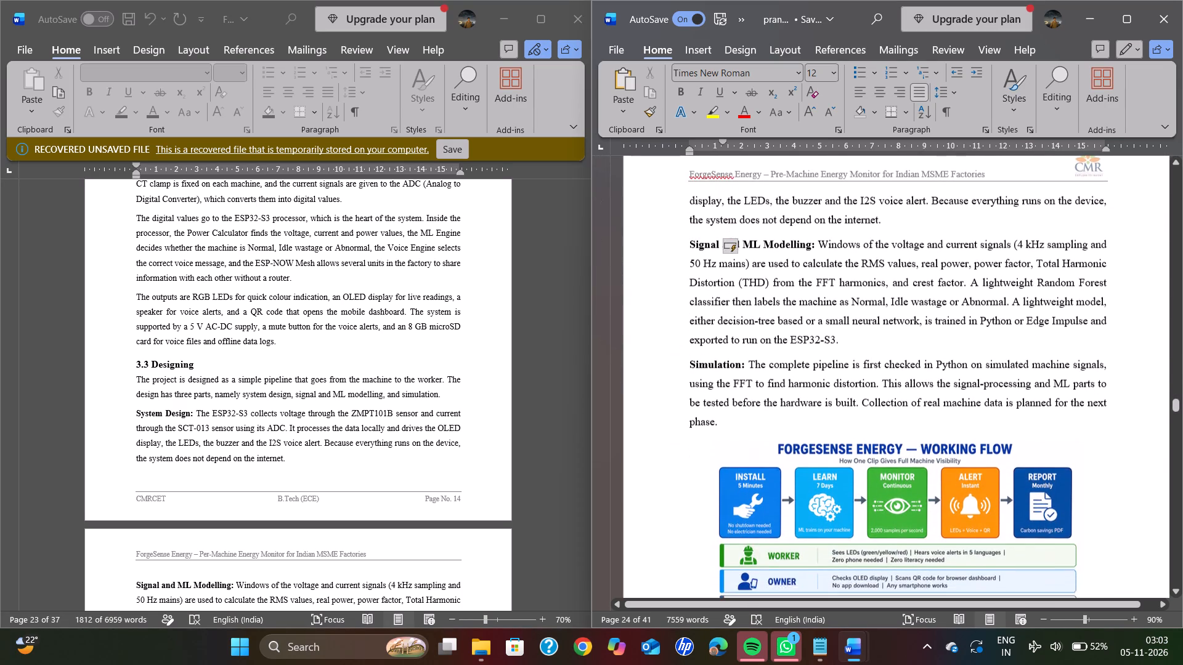
scroll(701, 400, down, 3)
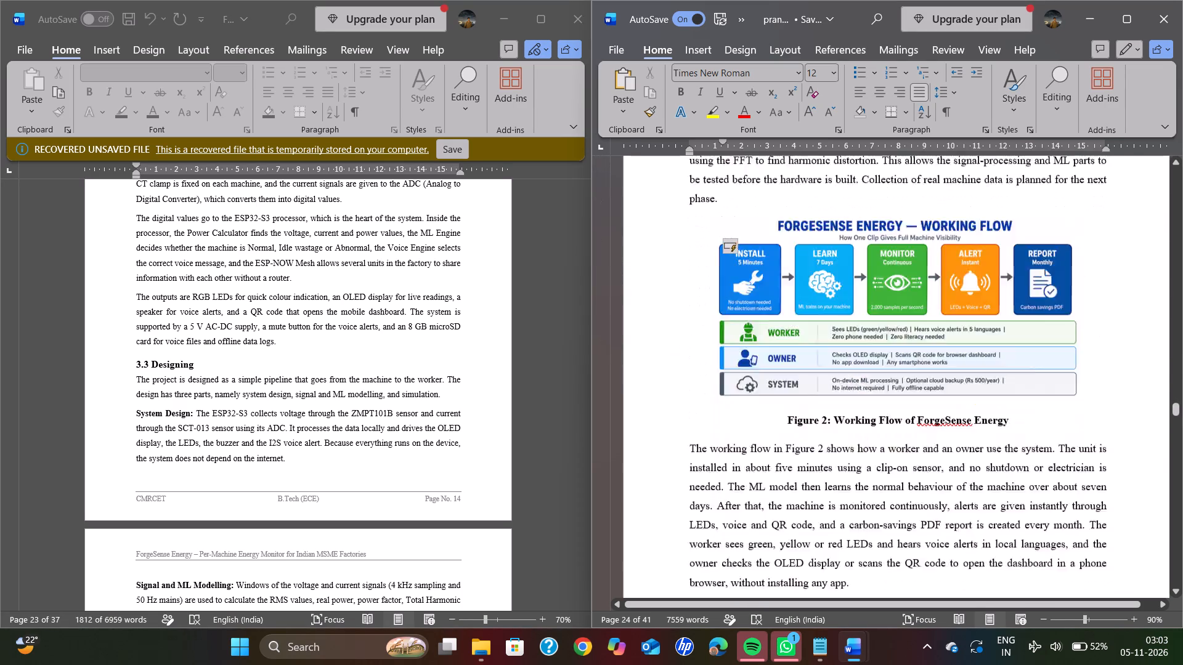
scroll(701, 400, down, 1)
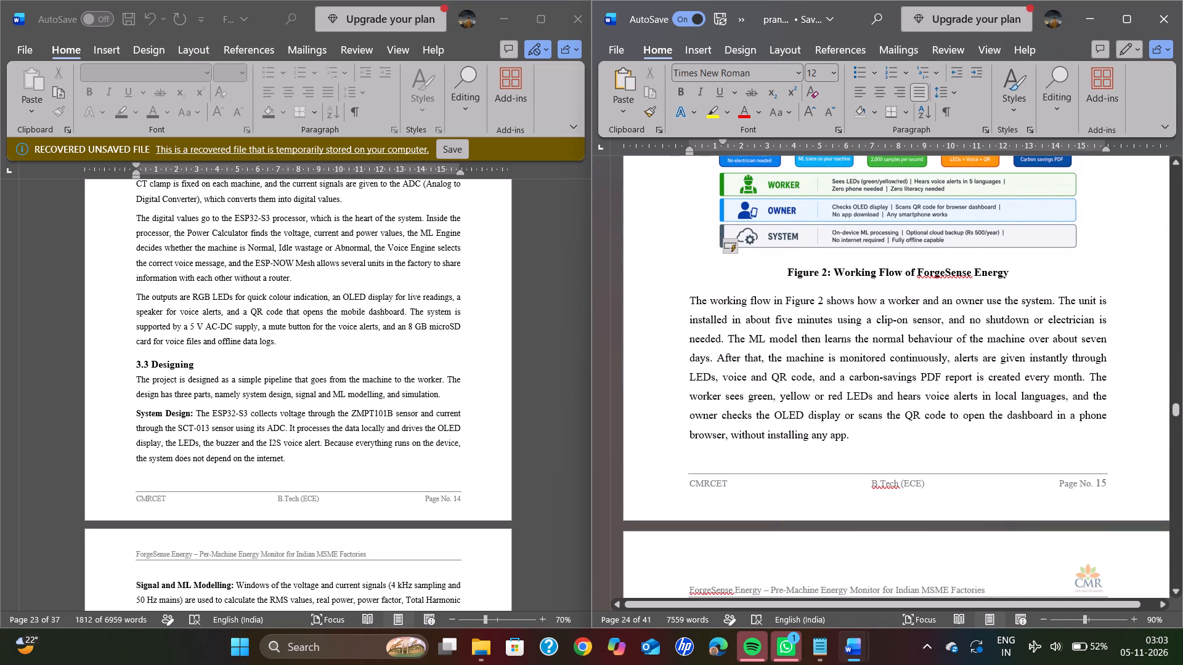
click(692, 304)
key(Tab)
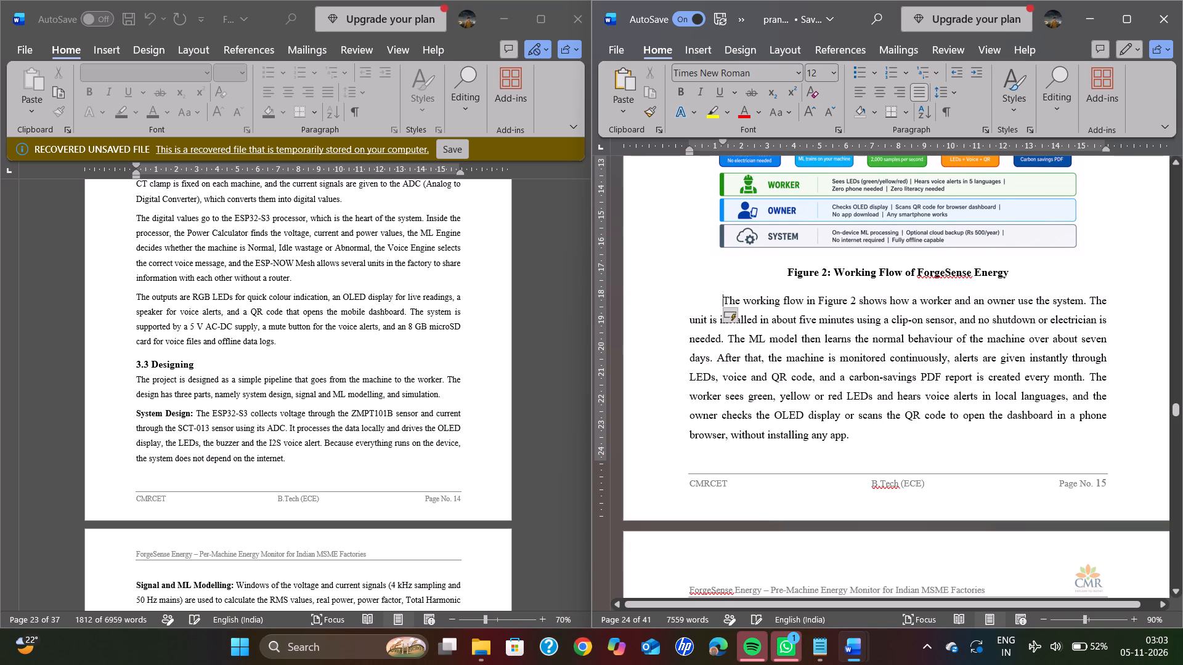
Copy the ForgeSense Energy Working Flow image above the Figure 2 caption.
scroll(692, 304, down, 1)
scroll(692, 304, up, 1)
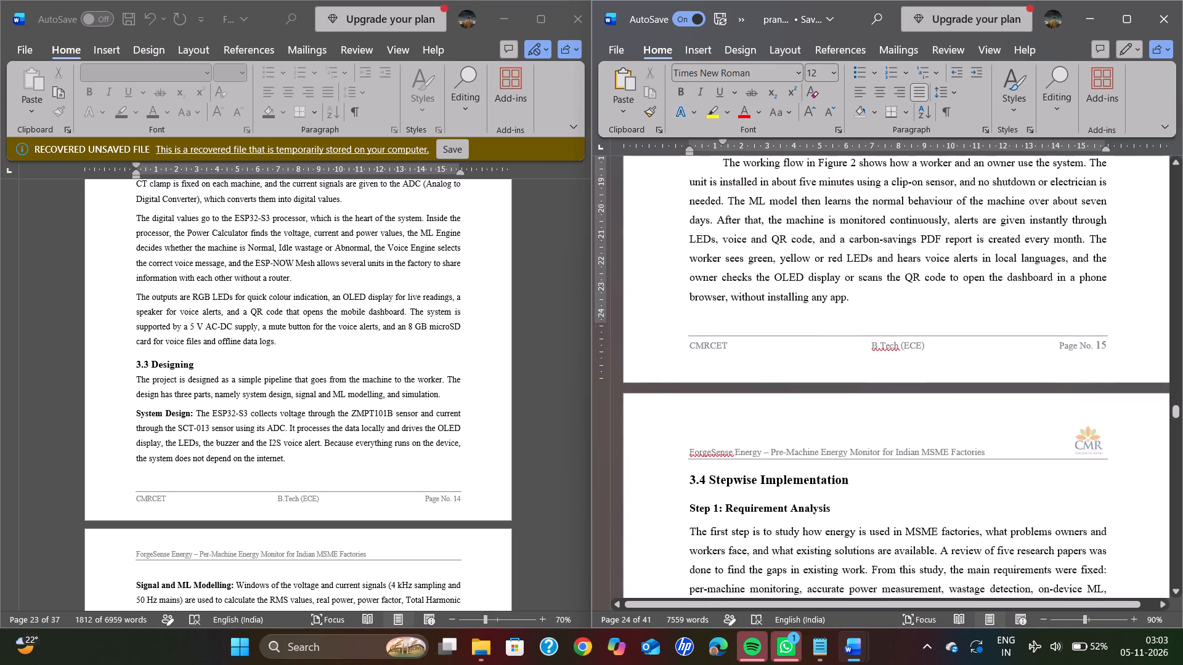
scroll(692, 304, up, 2)
click(815, 288)
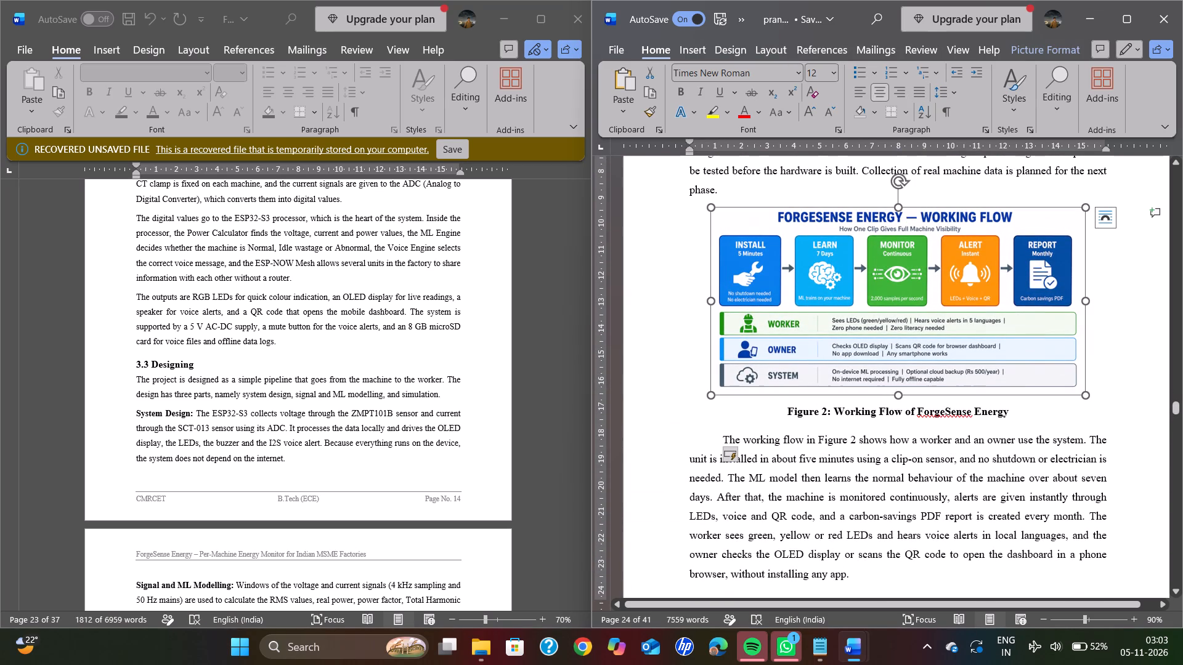
key(ctrl+c)
key(ctrl+c)
key(ctrl+c)
click(582, 648)
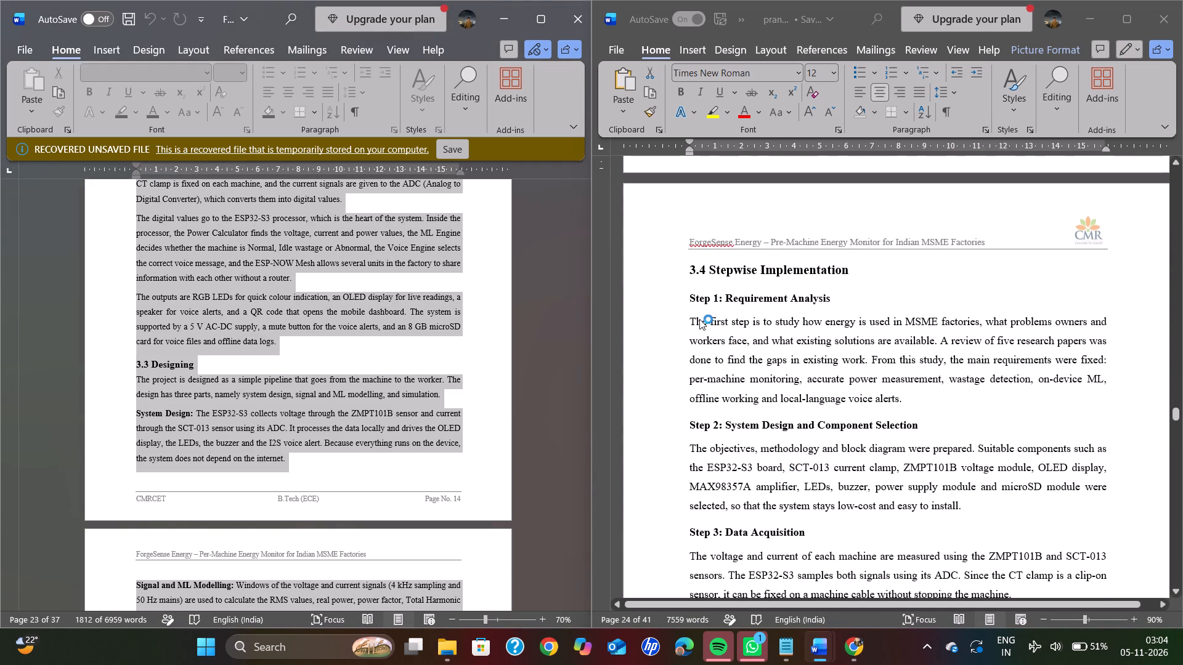
right_click(696, 324)
scroll(696, 324, down, 3)
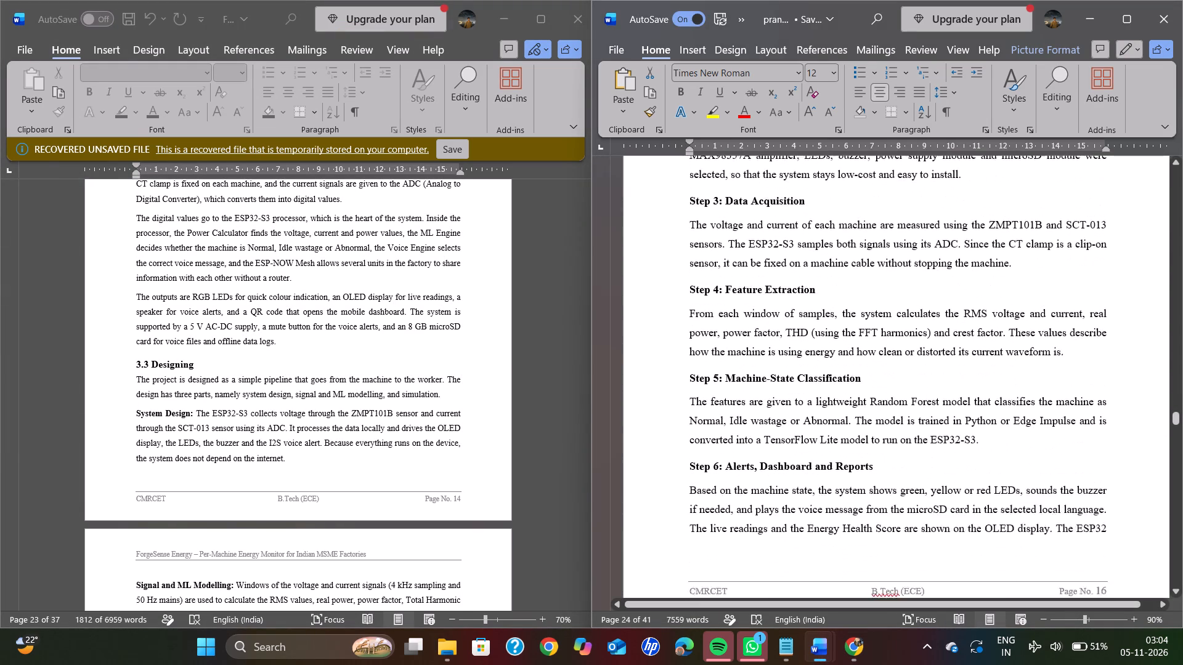
scroll(696, 324, down, 3)
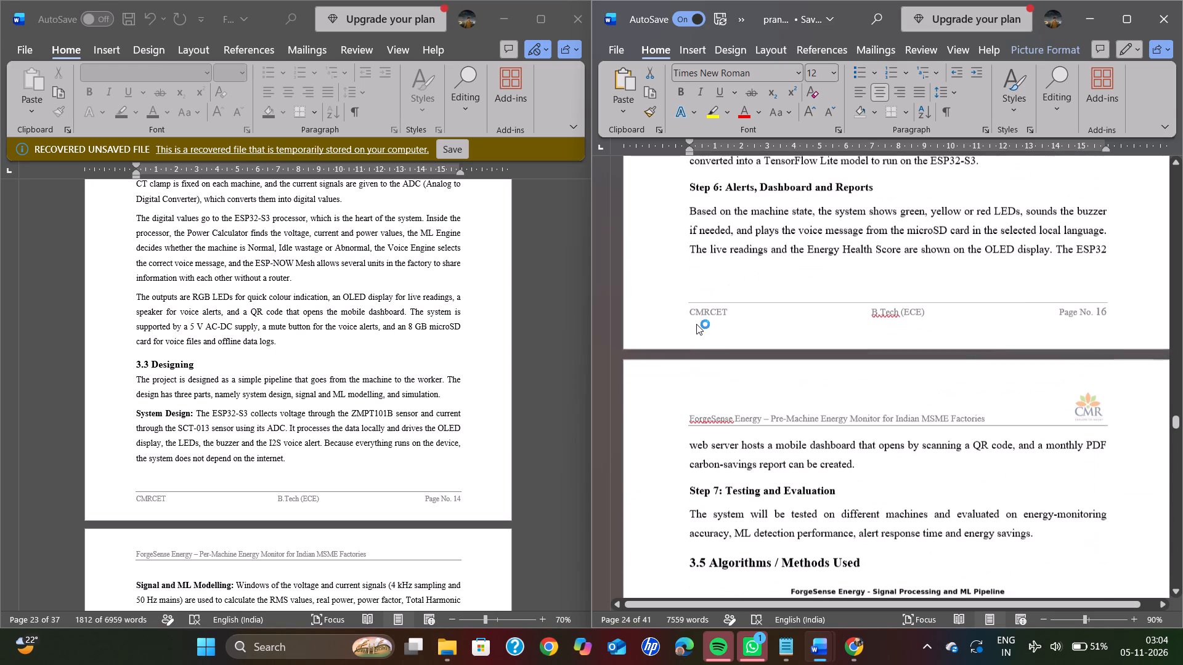
scroll(696, 324, down, 3)
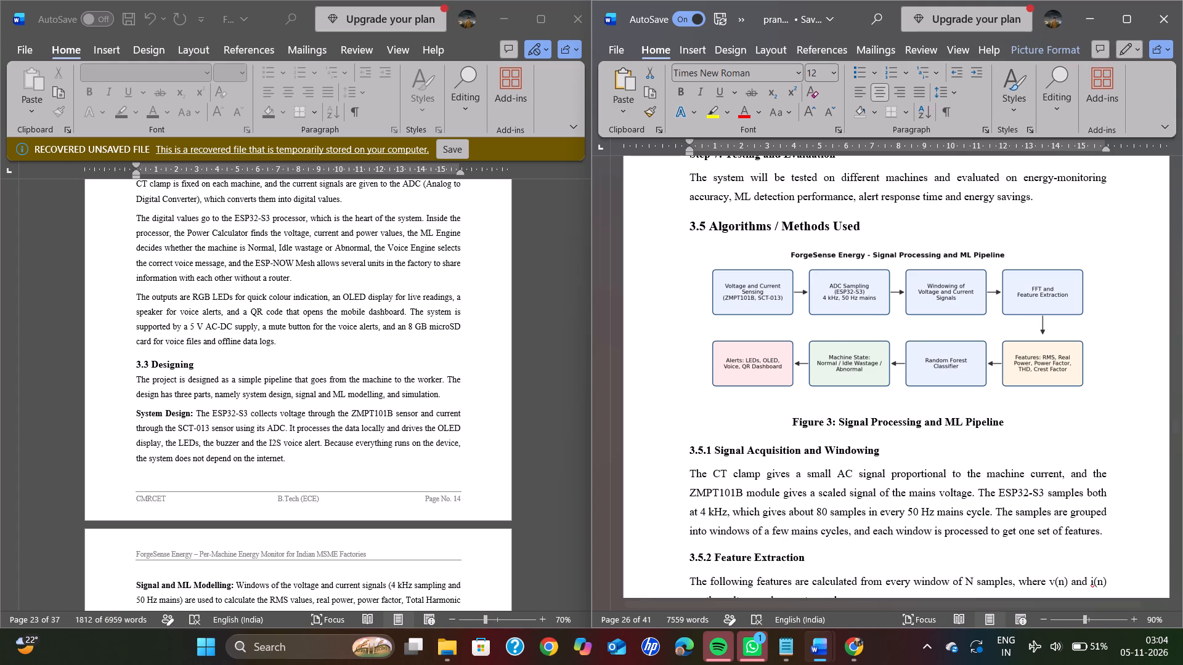
scroll(696, 324, up, 1)
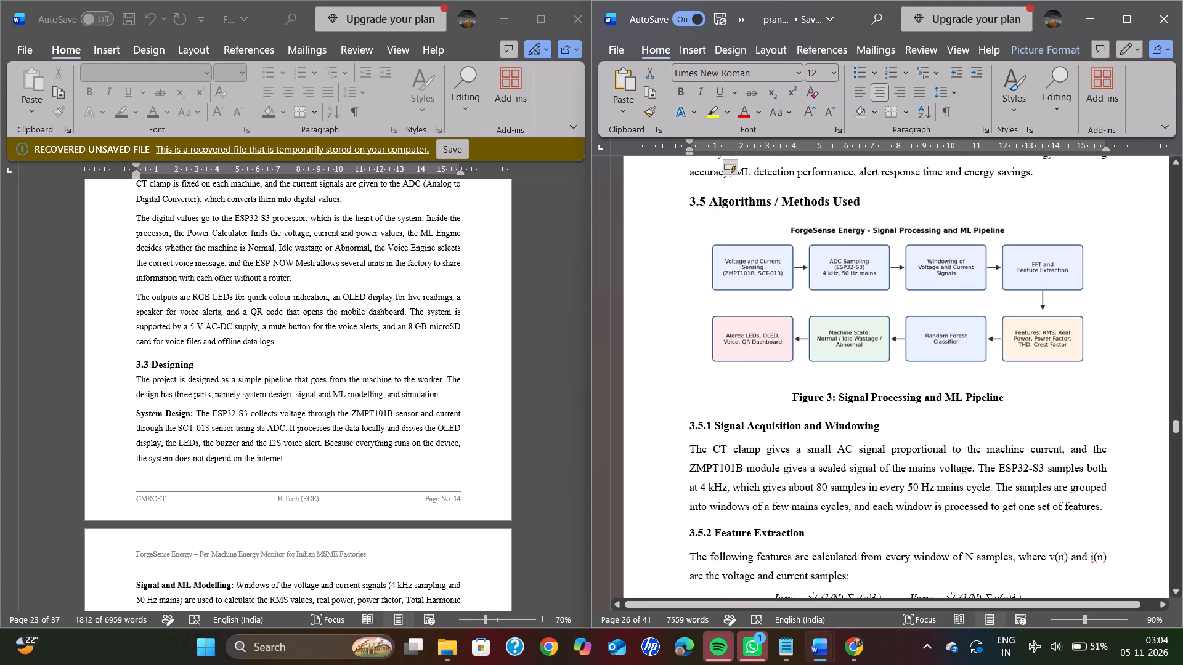
scroll(696, 324, down, 2)
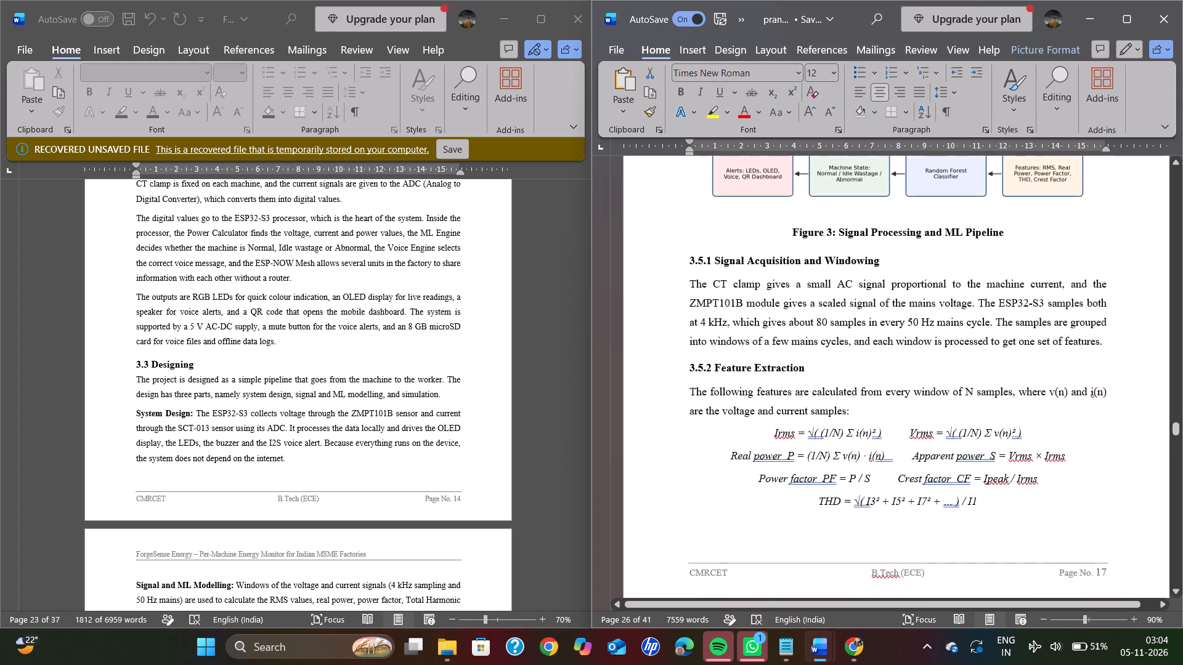
scroll(696, 324, down, 2)
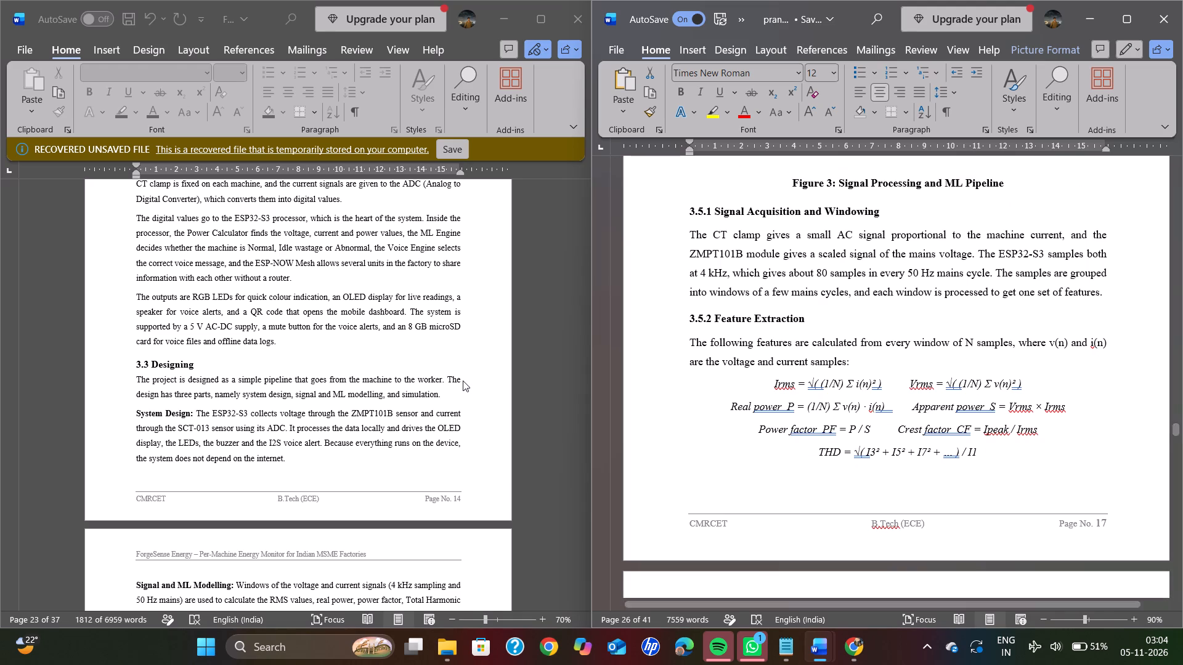
Look through the recovered document's Chapter 3 sections from 3.4 to 3.6 and find 3.5.2 Feature Extraction for comparison with the report.
scroll(393, 435, down, 5)
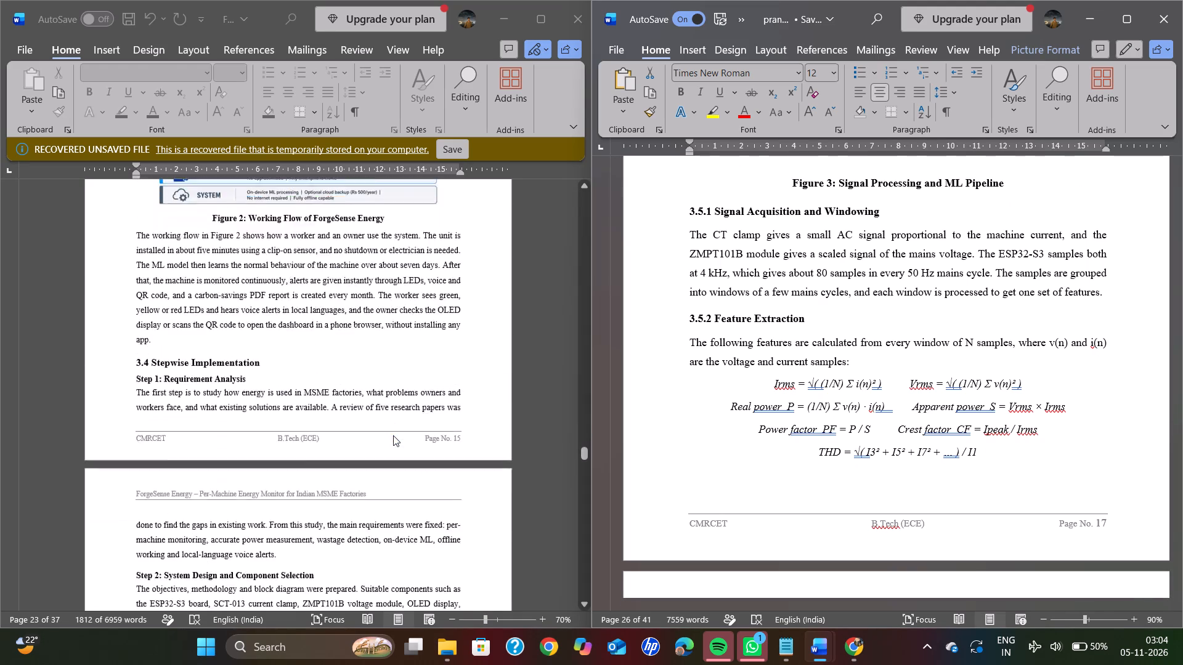
scroll(393, 435, down, 4)
scroll(393, 435, up, 2)
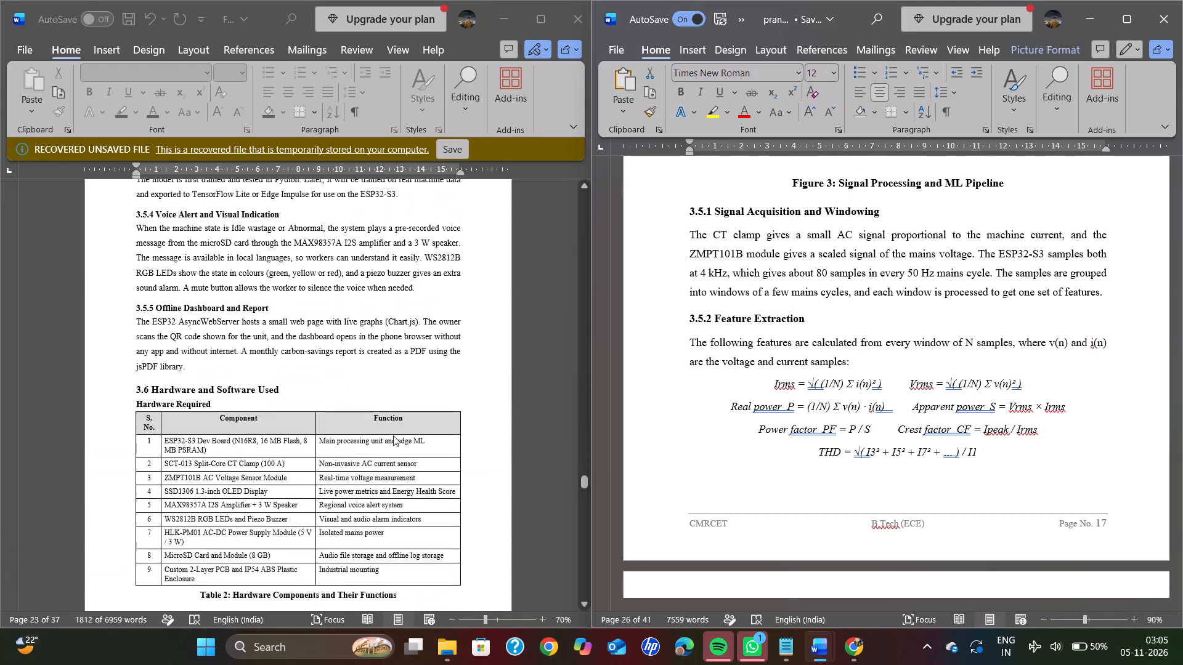
scroll(393, 435, up, 3)
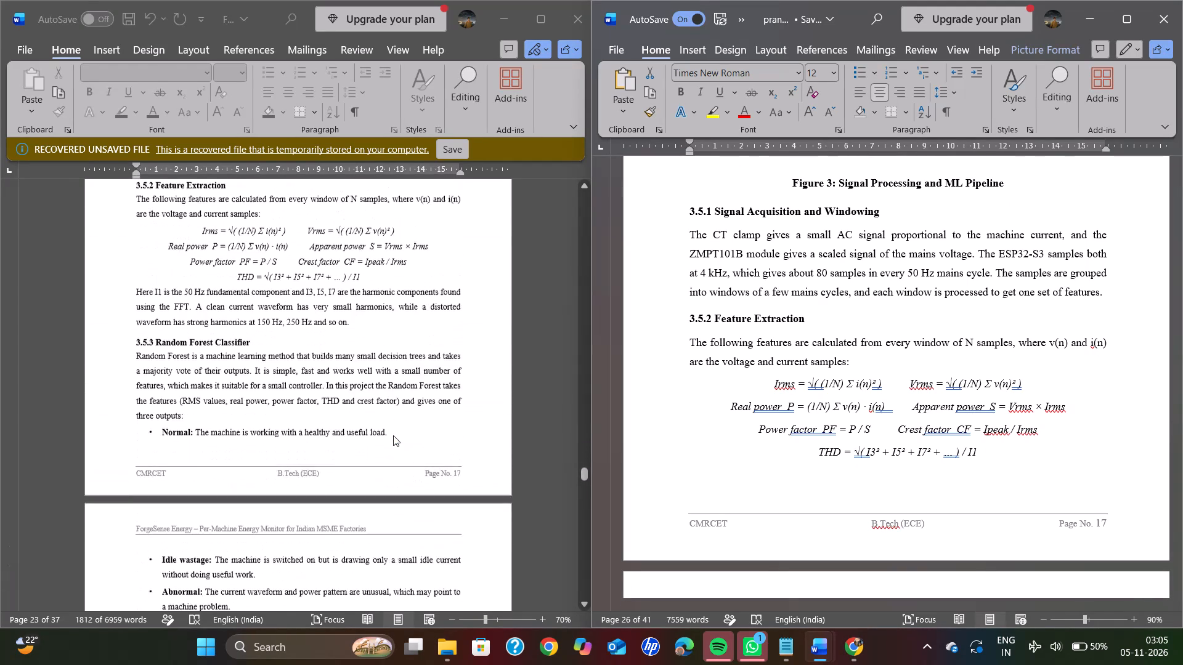
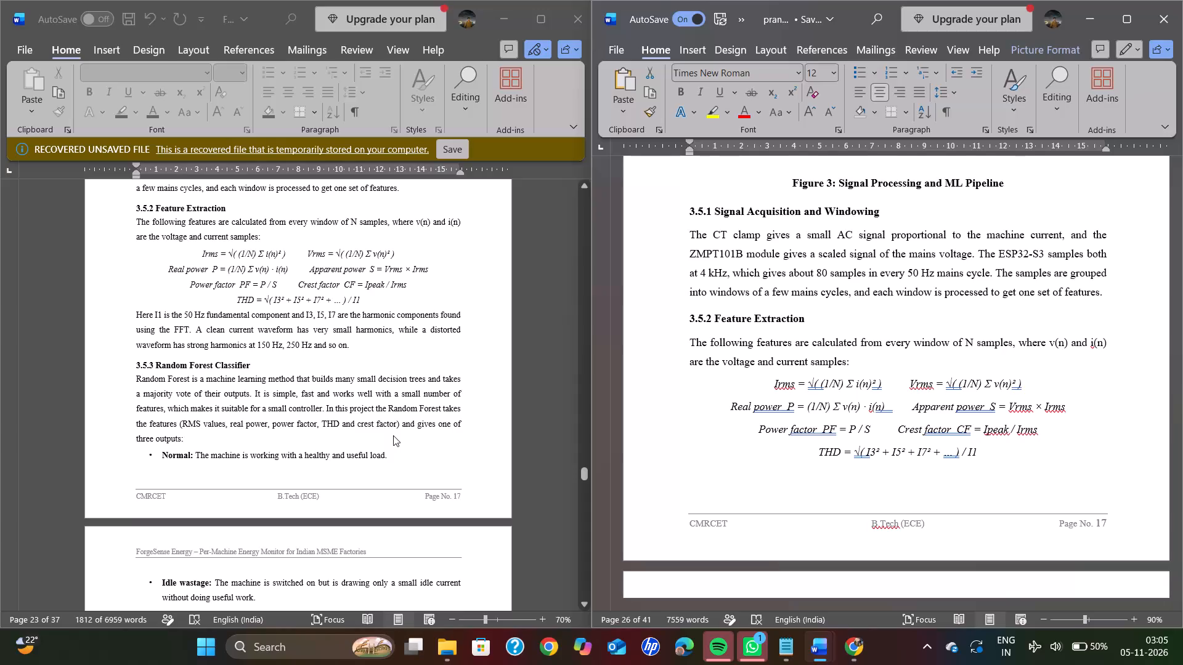
Indent the first line of the opening body paragraphs under headings 3.5.1, 3.5.3, 3.5.4 and 3.5.5 in the report.
scroll(393, 435, down, 1)
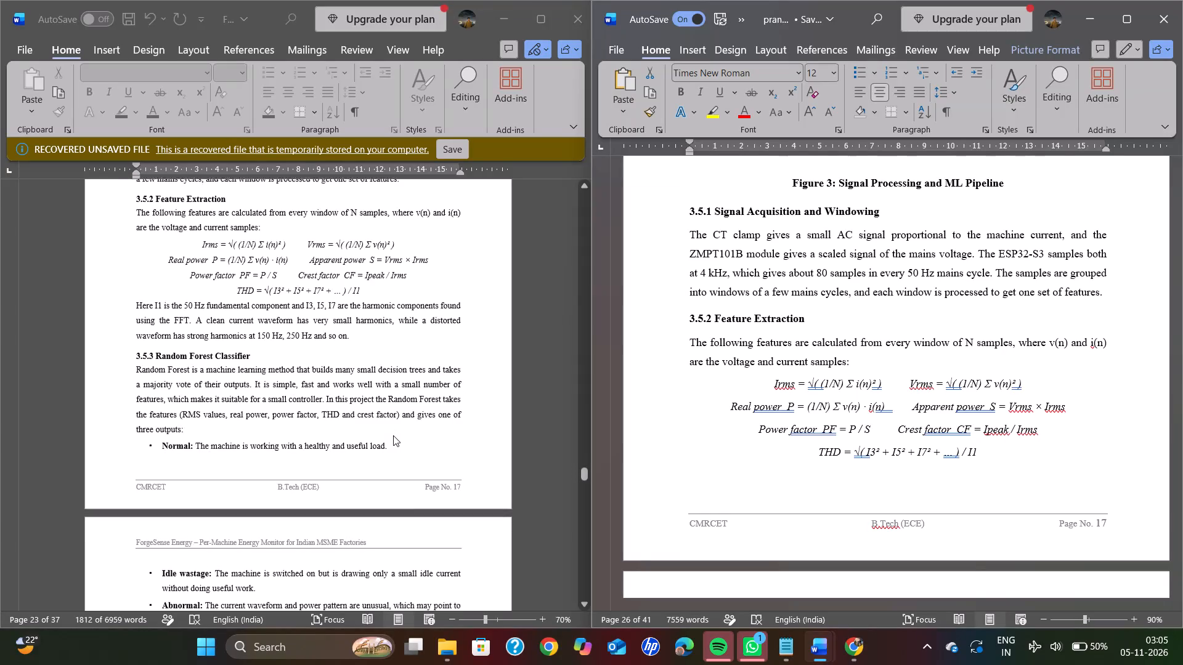
scroll(393, 435, down, 2)
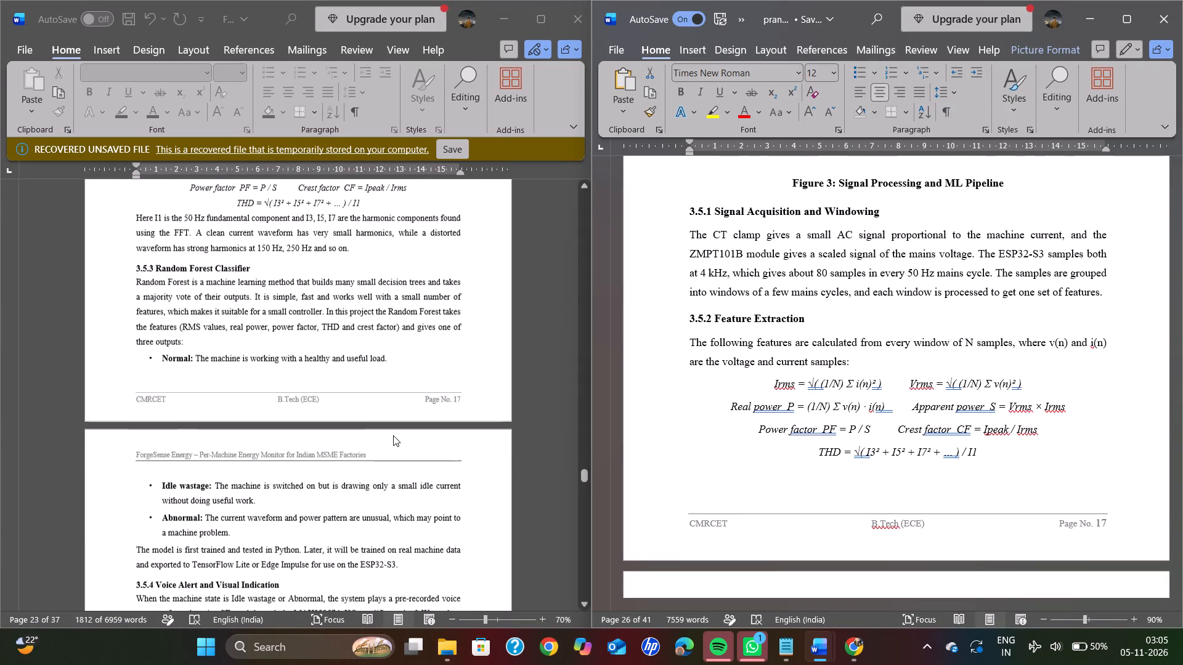
click(690, 229)
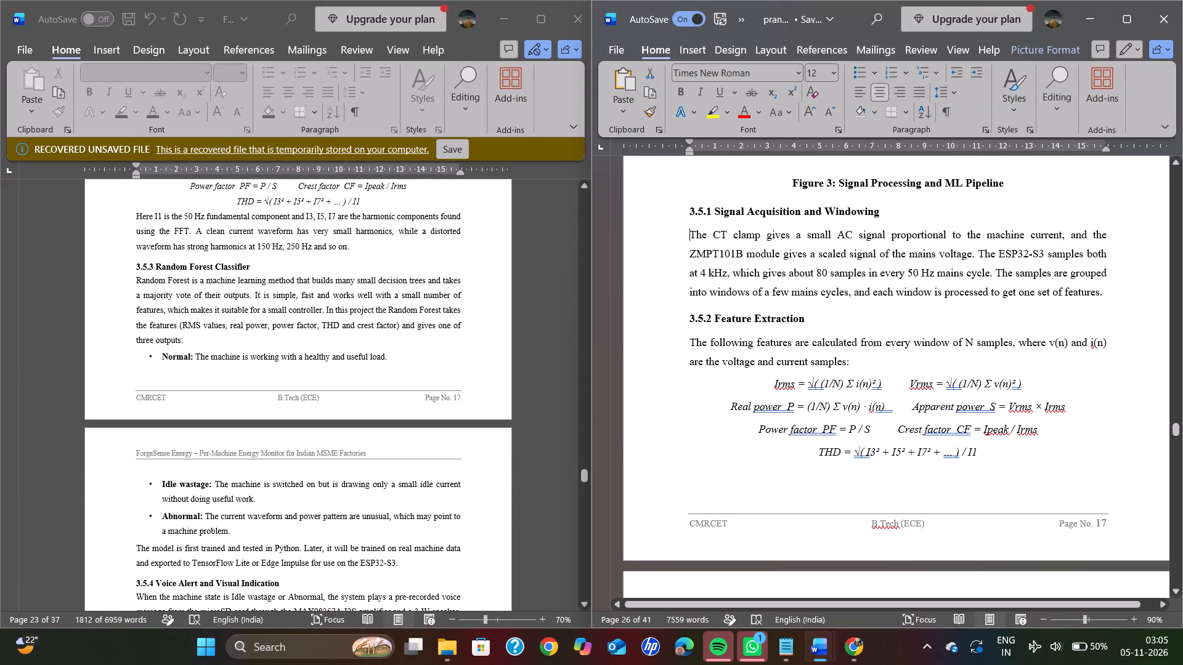
key(Tab)
scroll(690, 229, down, 1)
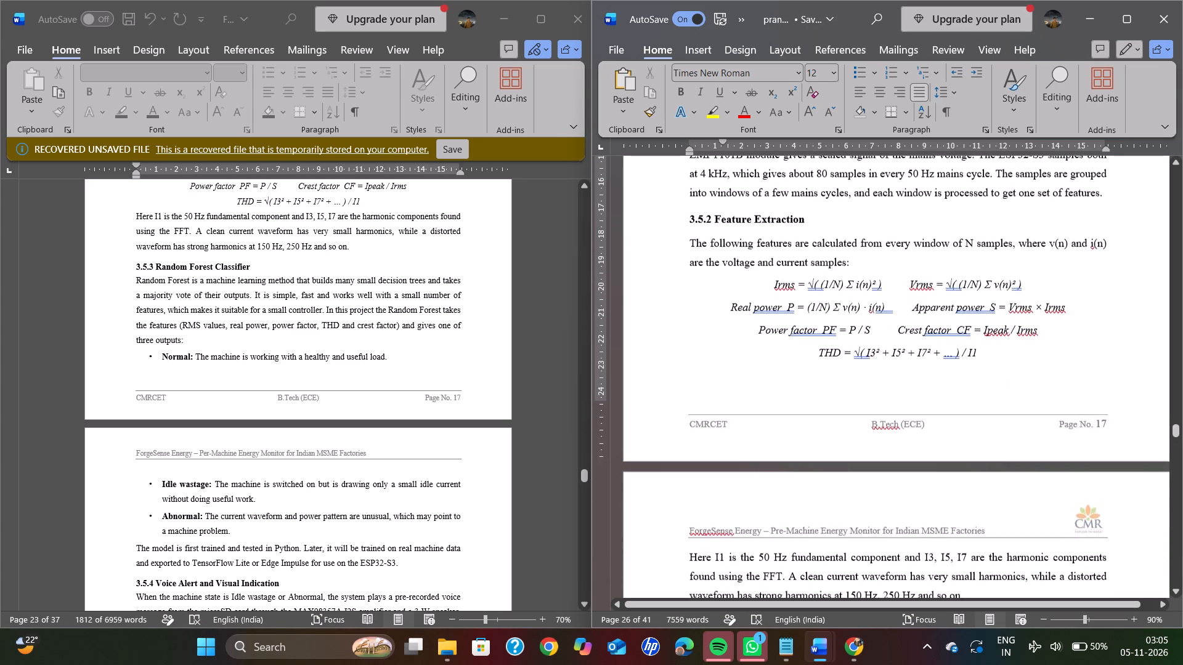
scroll(690, 229, down, 1)
scroll(689, 407, down, 1)
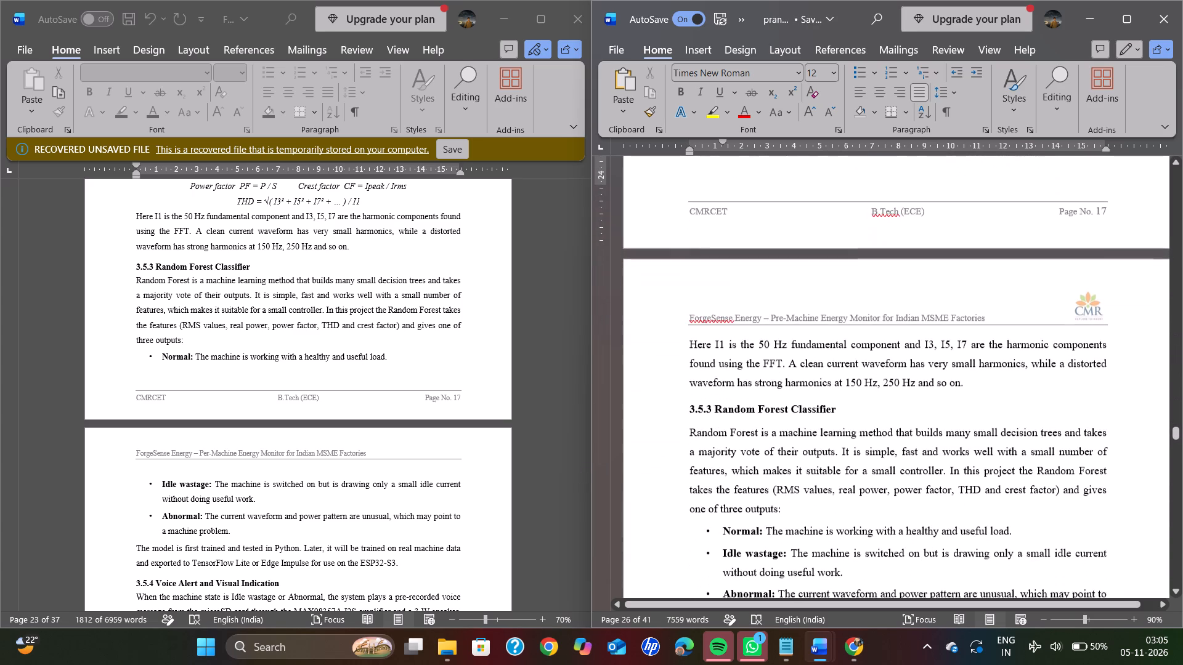
click(689, 424)
key(Tab)
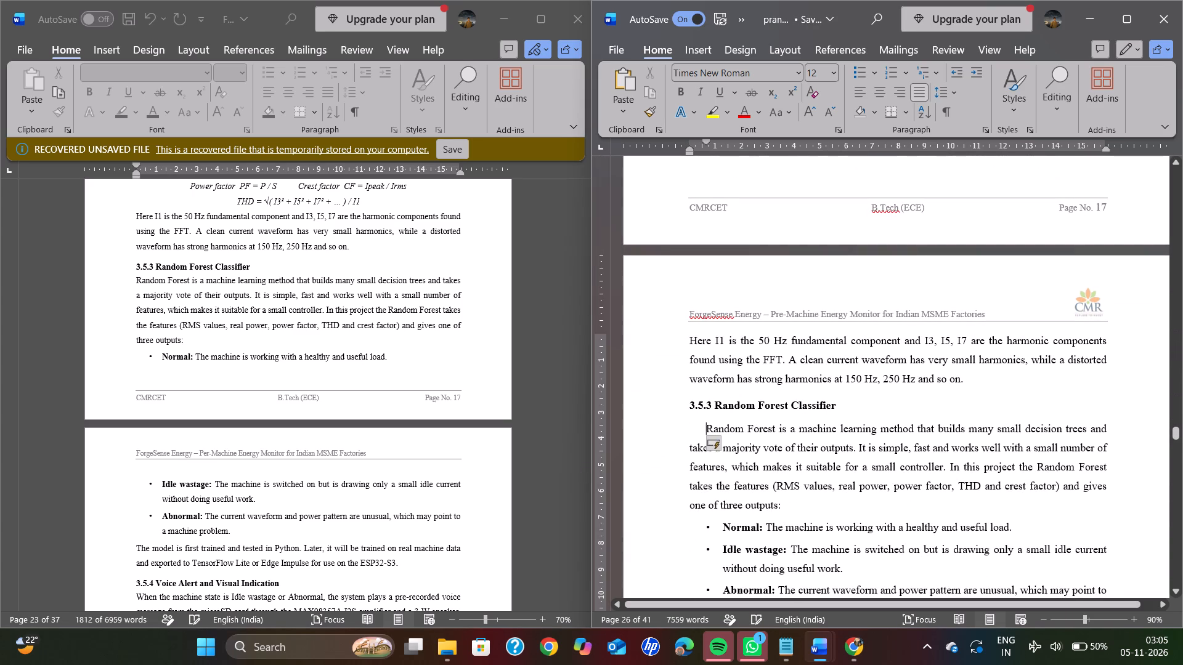
scroll(689, 424, down, 2)
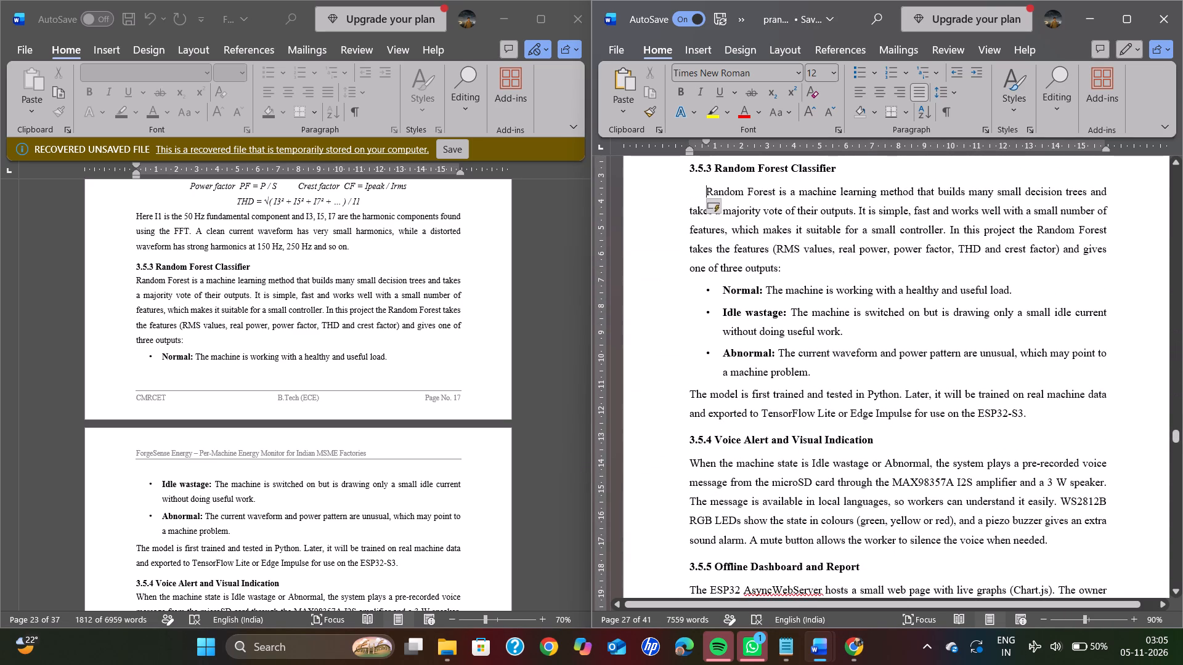
click(691, 459)
key(Tab)
scroll(691, 459, down, 1)
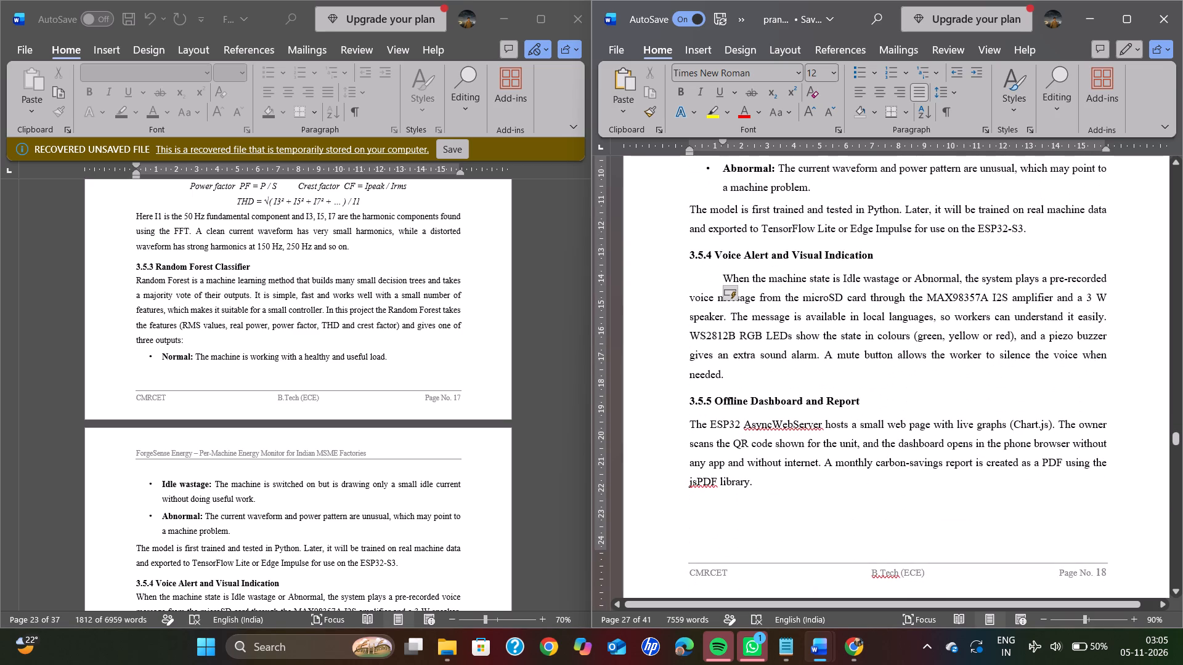
click(689, 429)
key(Tab)
Compare the report's 3.6 Hardware and Software Used section and hardware table with the same section in the recovered document.
scroll(689, 429, down, 4)
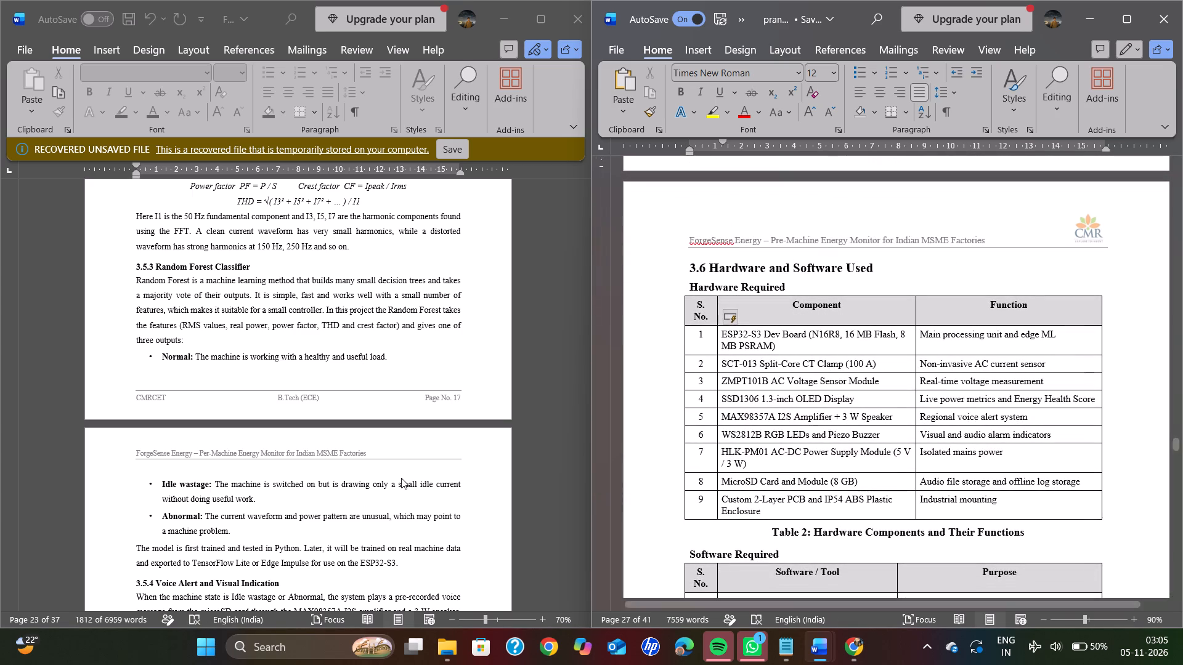
scroll(401, 478, down, 5)
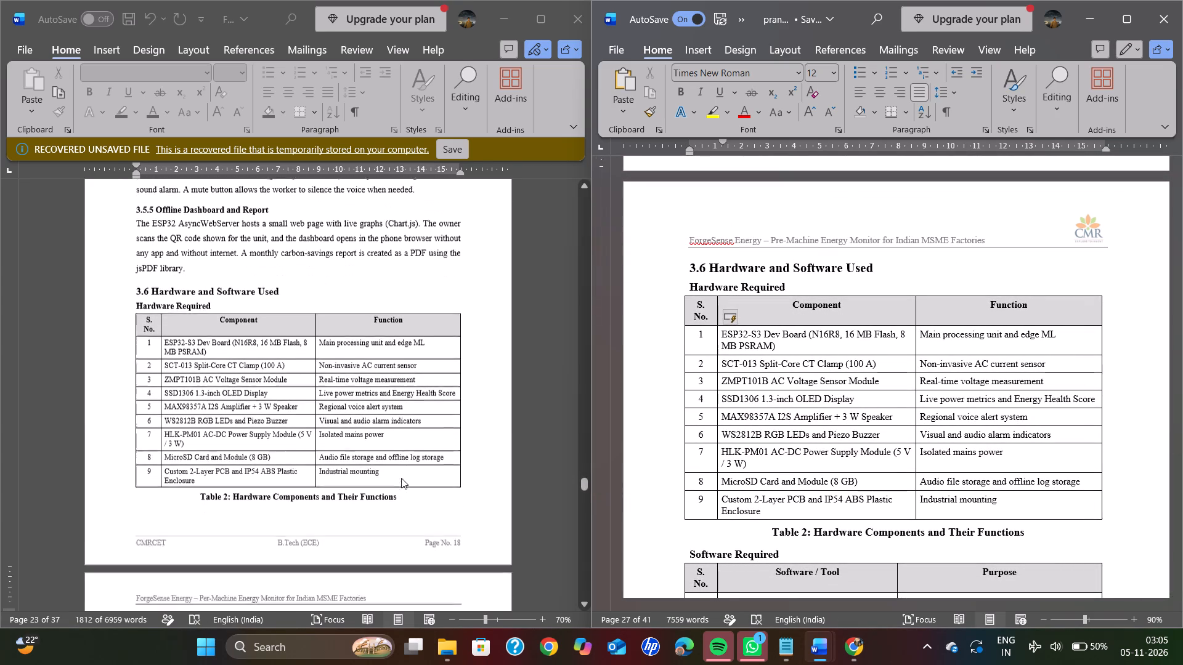
scroll(401, 478, down, 1)
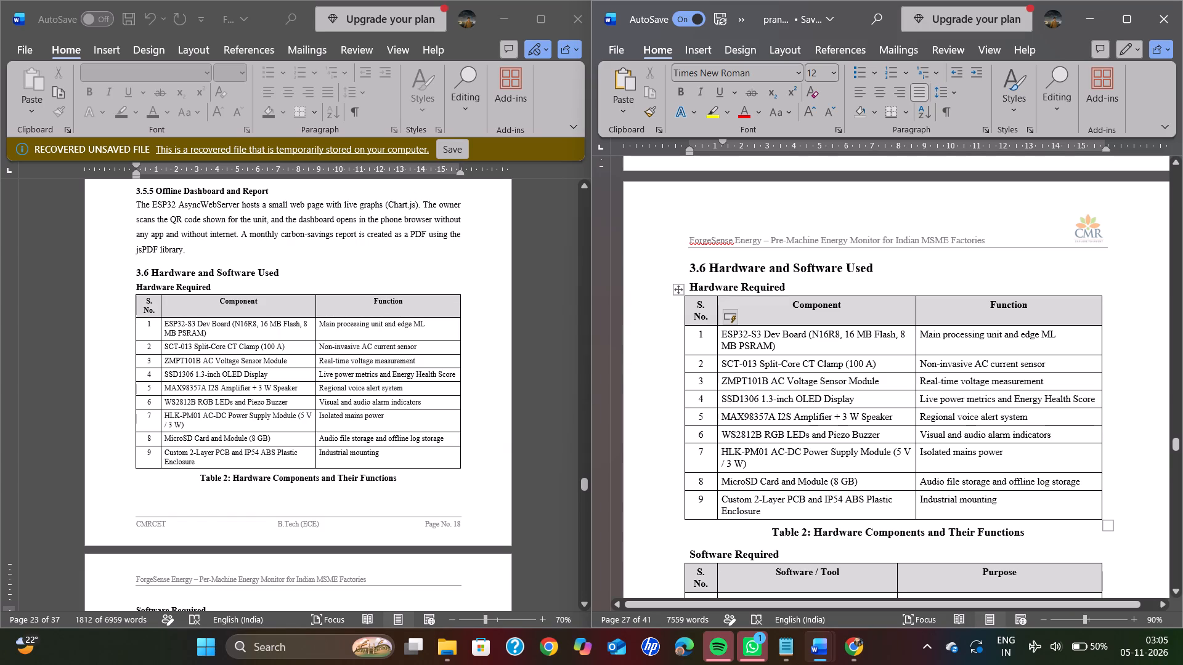
Set all text in the report's Hardware Required table, including the header row, to 11 pt.
click(850, 305)
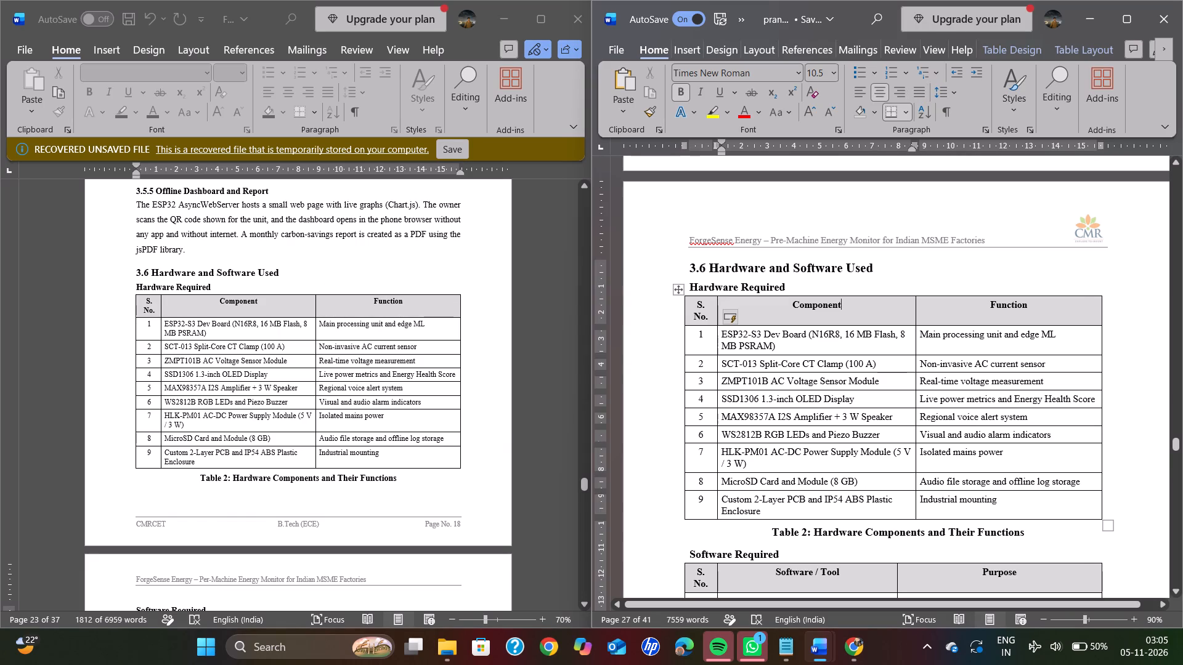
drag(850, 305, 823, 309)
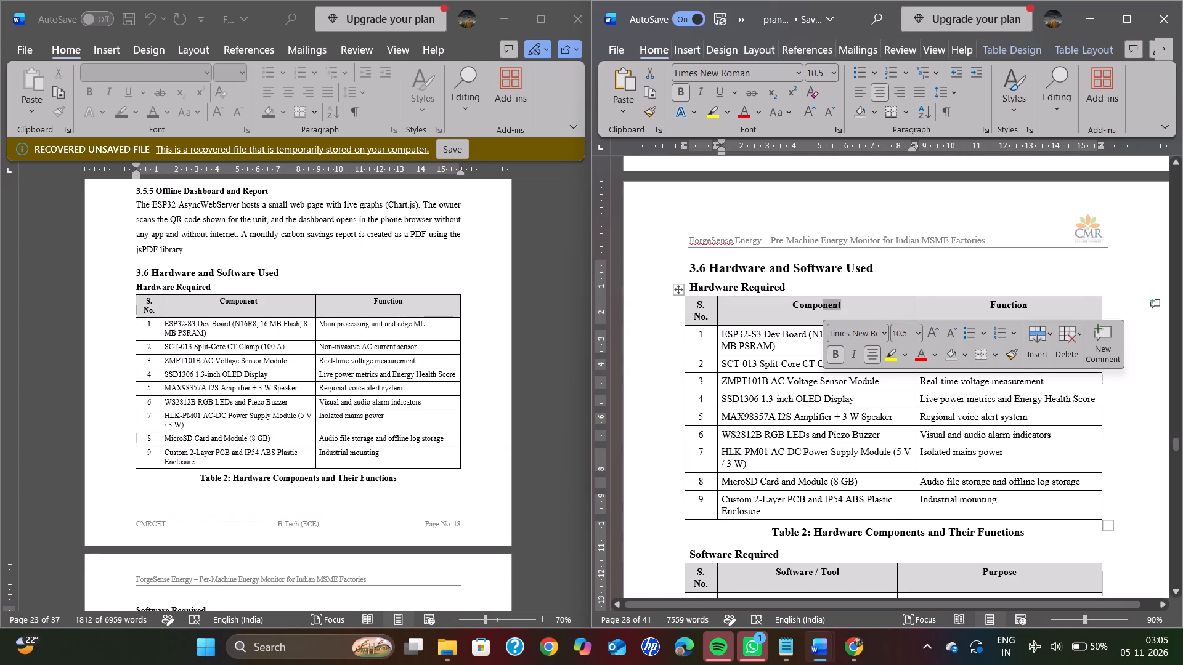
click(937, 381)
click(914, 407)
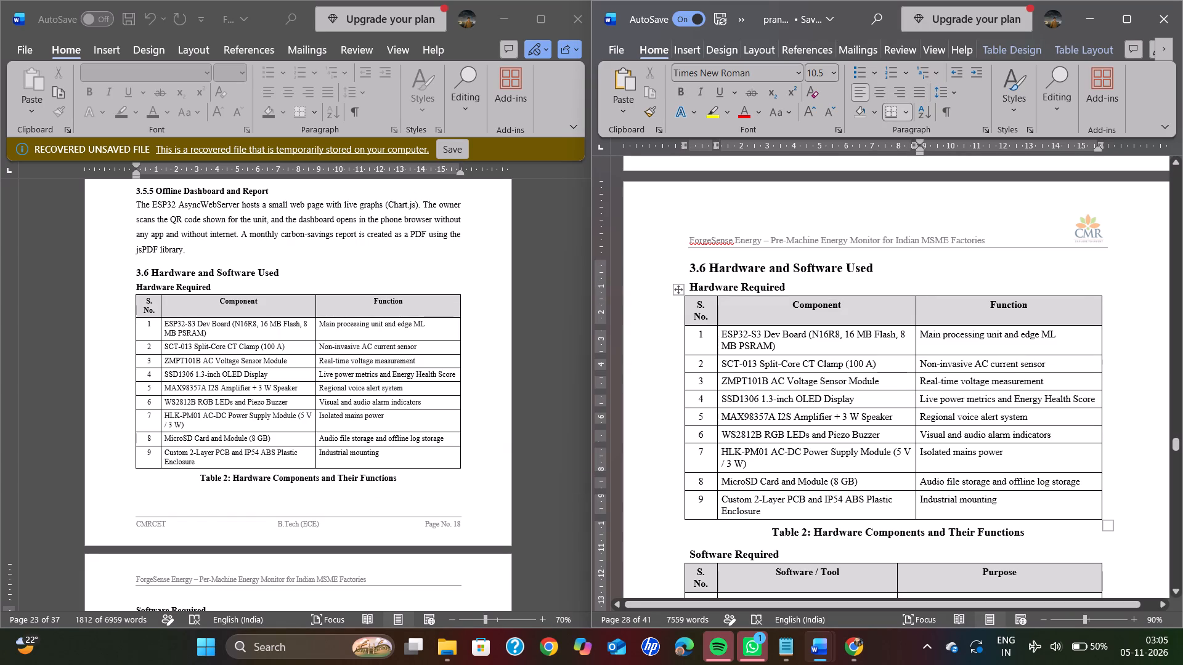
drag(1025, 515, 726, 342)
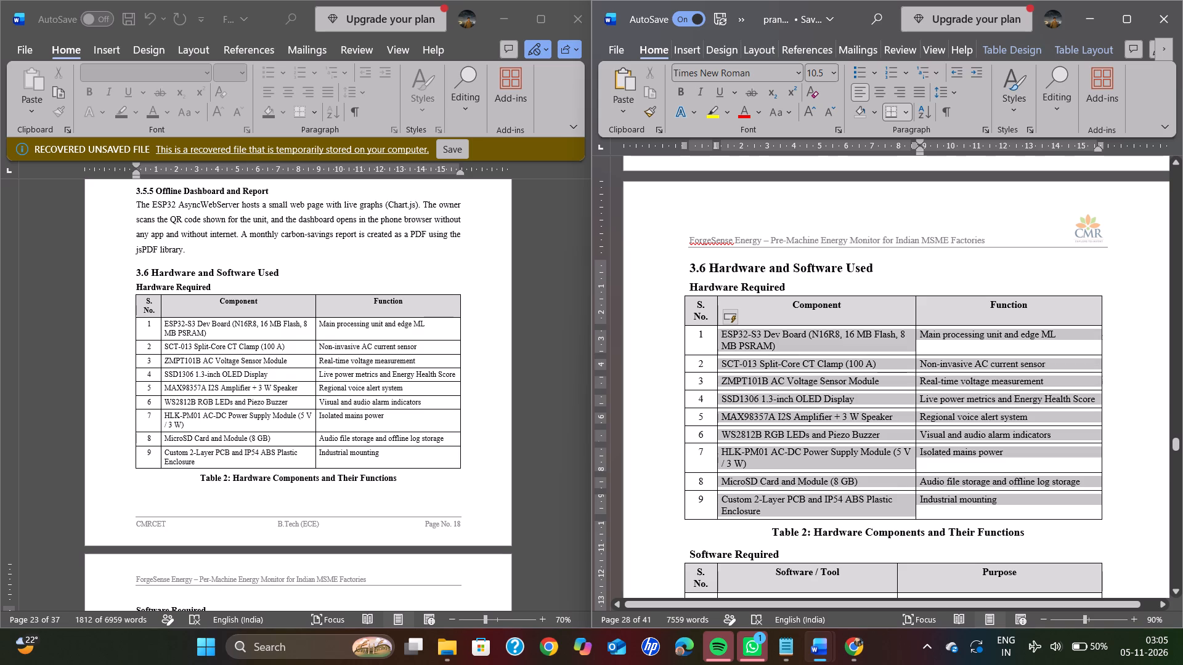
drag(726, 342, 706, 313)
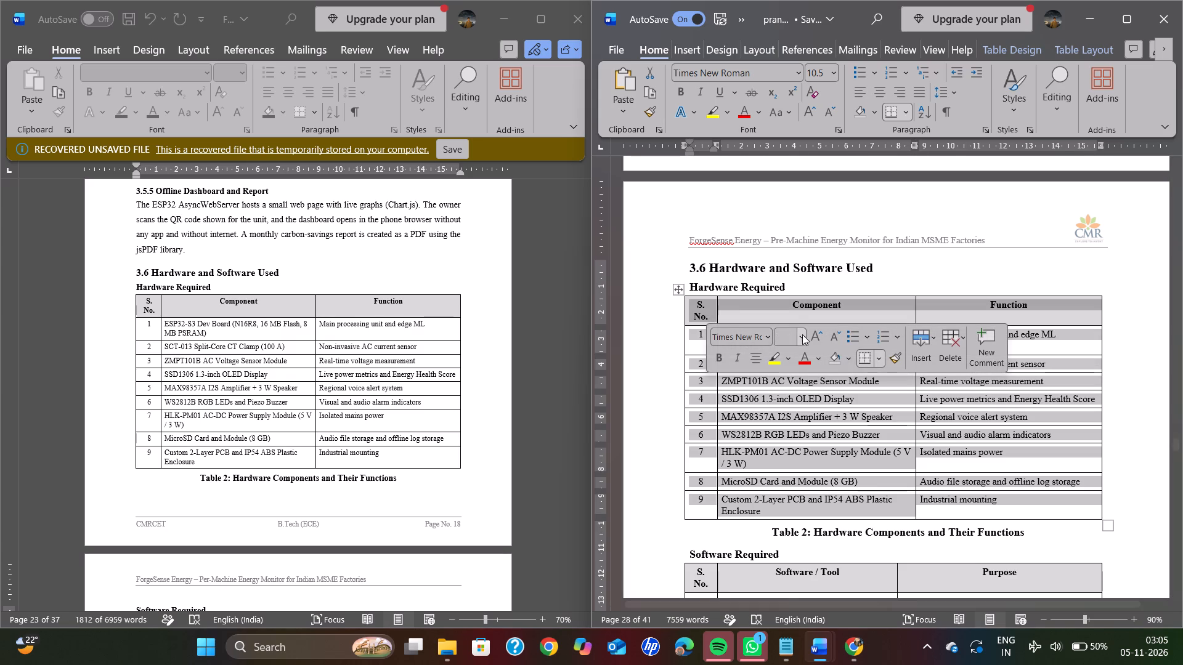
click(789, 334)
text(11)
key(Return)
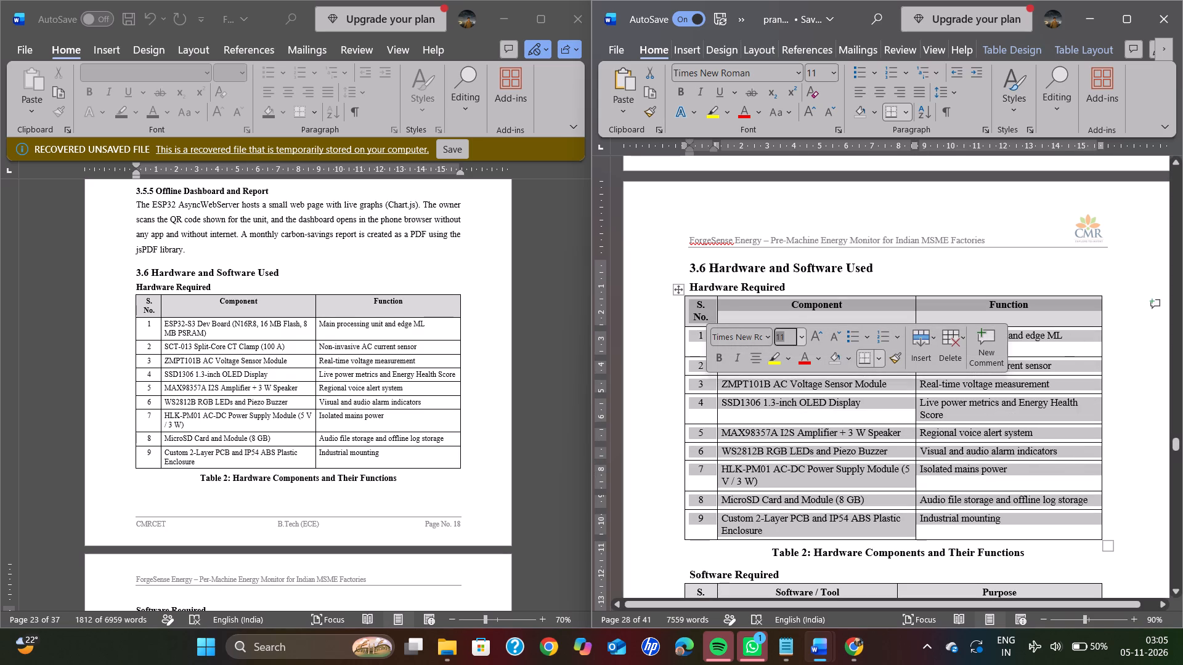
click(1131, 342)
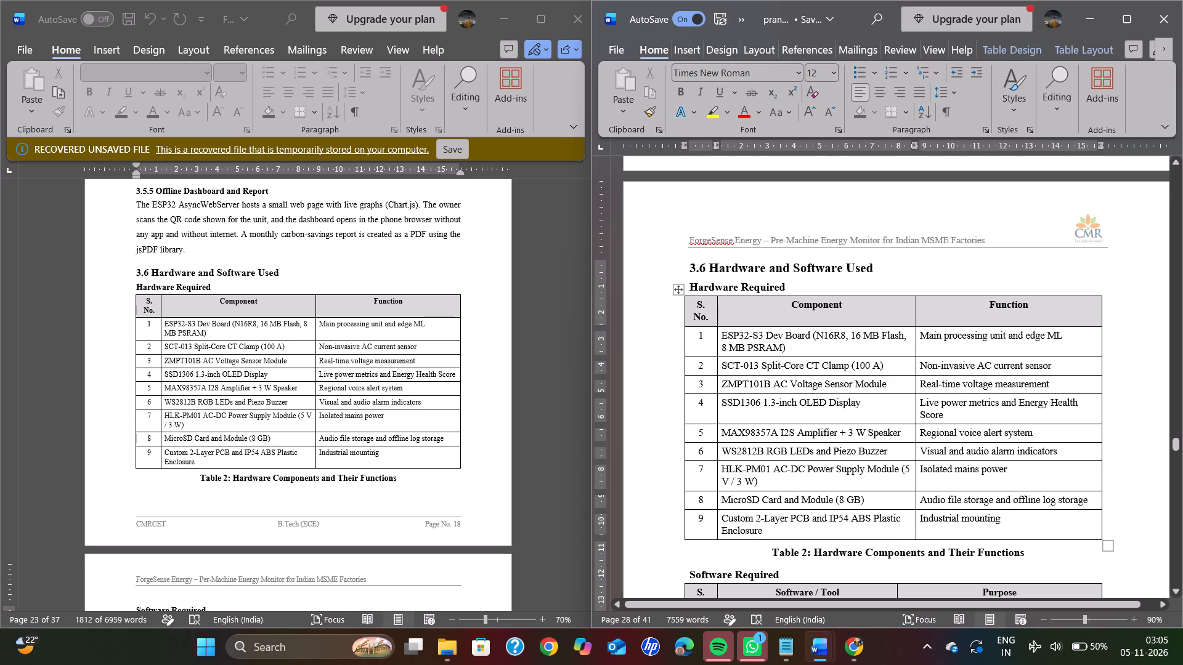
Review both 3.6 tables and check the font size and line spacing of the Table 2 caption.
scroll(998, 451, down, 1)
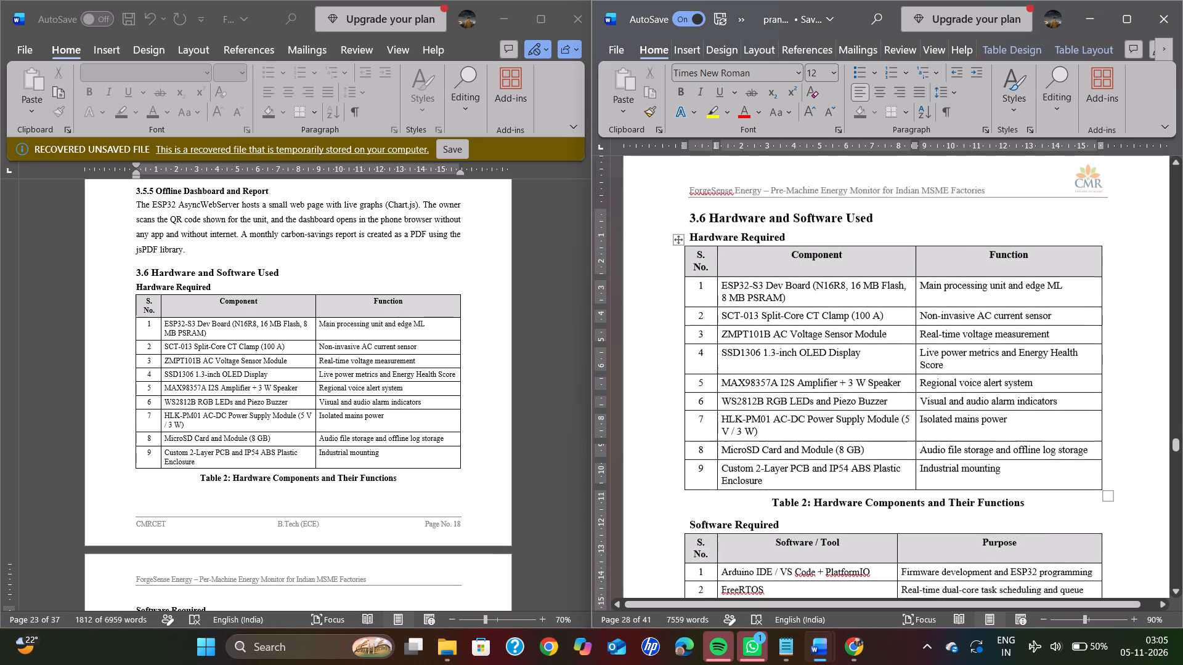
scroll(998, 451, down, 2)
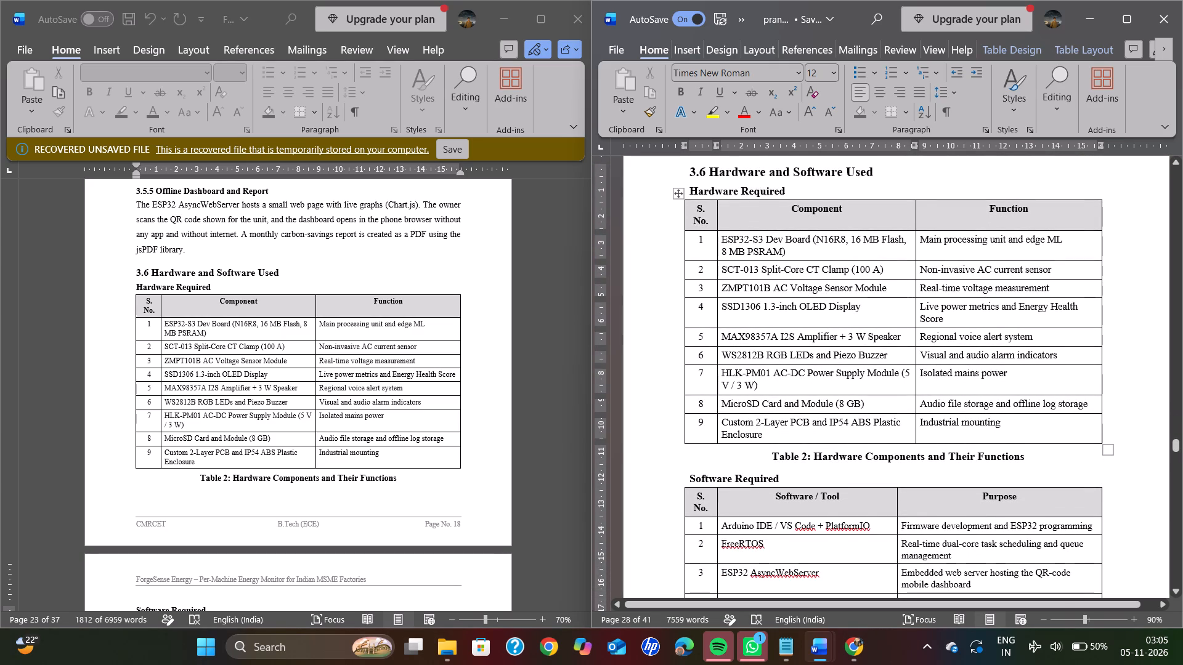
scroll(998, 451, down, 2)
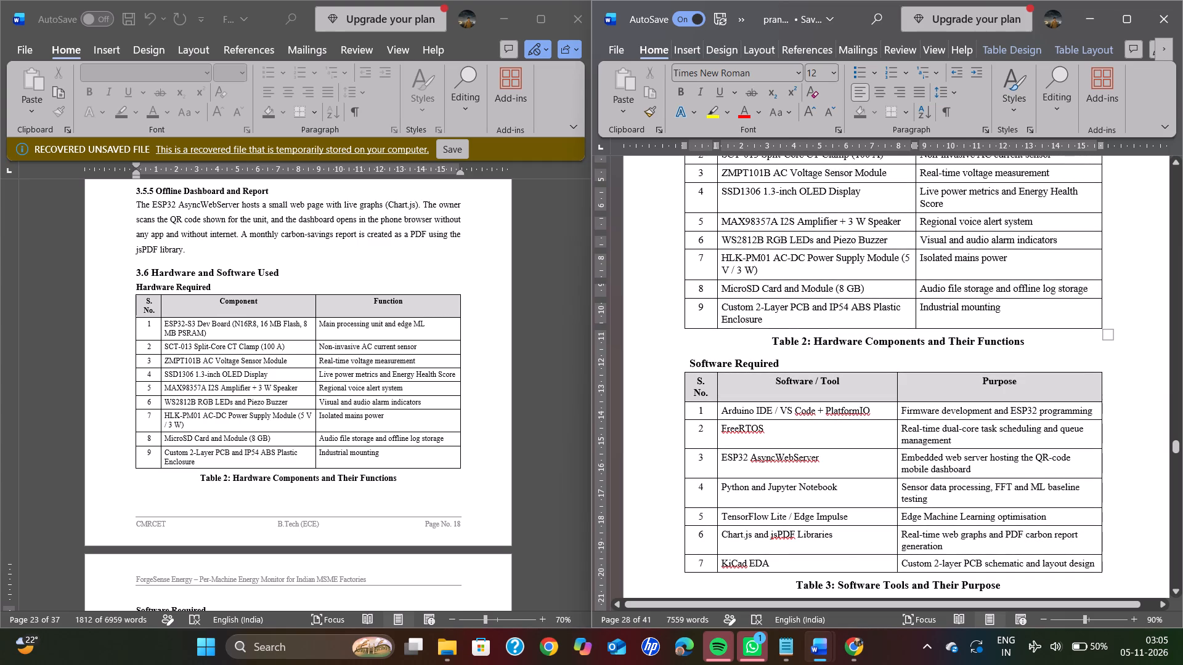
drag(807, 349, 755, 342)
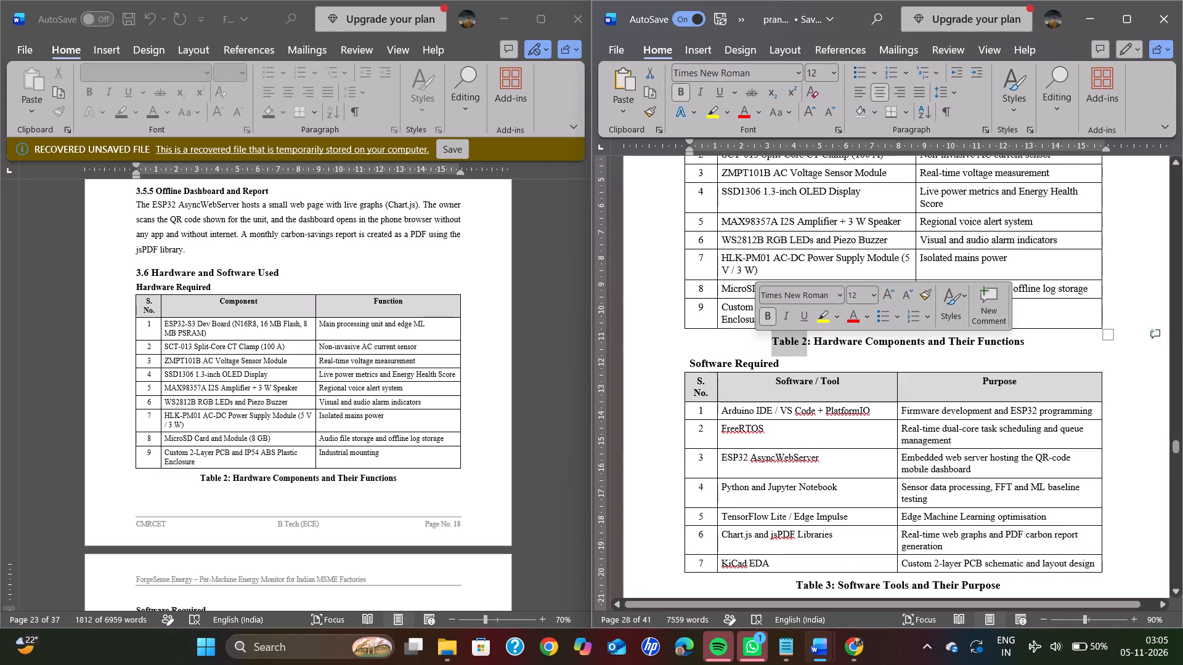
click(1037, 363)
scroll(1037, 363, down, 1)
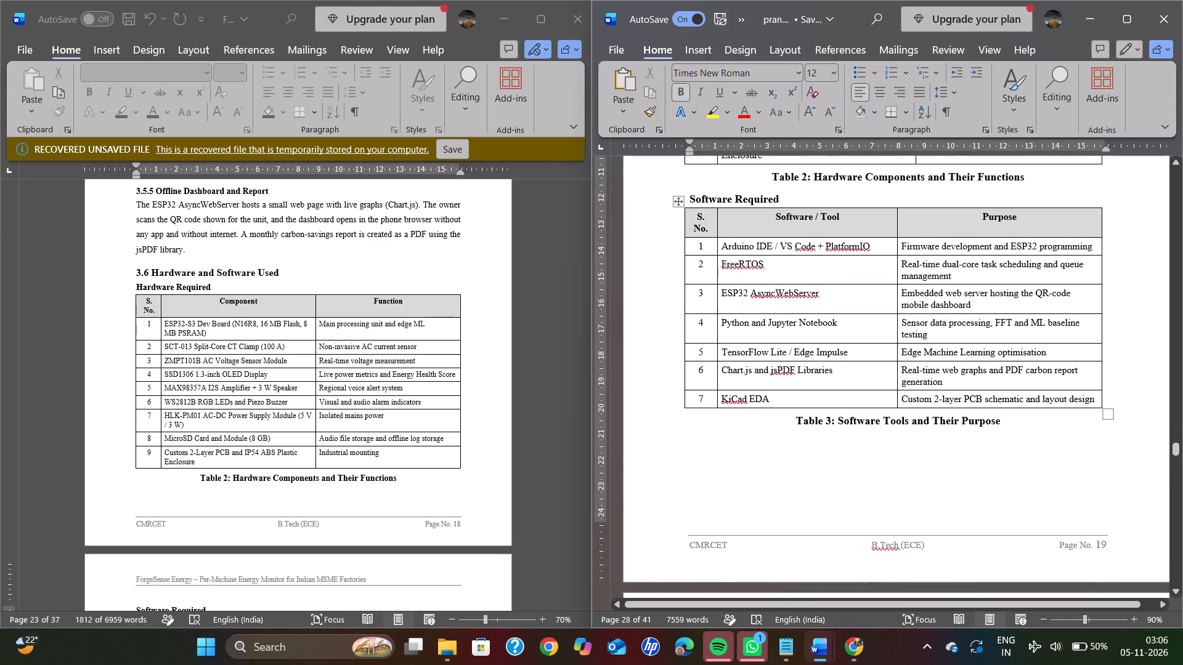
scroll(1001, 396, up, 3)
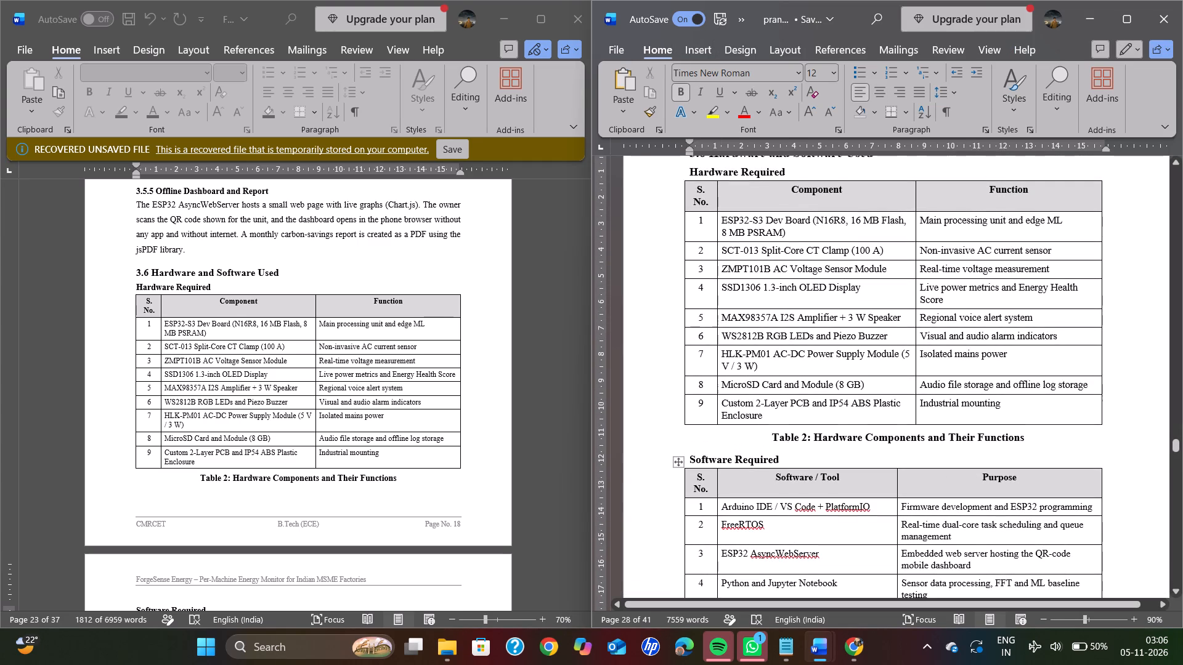
drag(1039, 433, 908, 451)
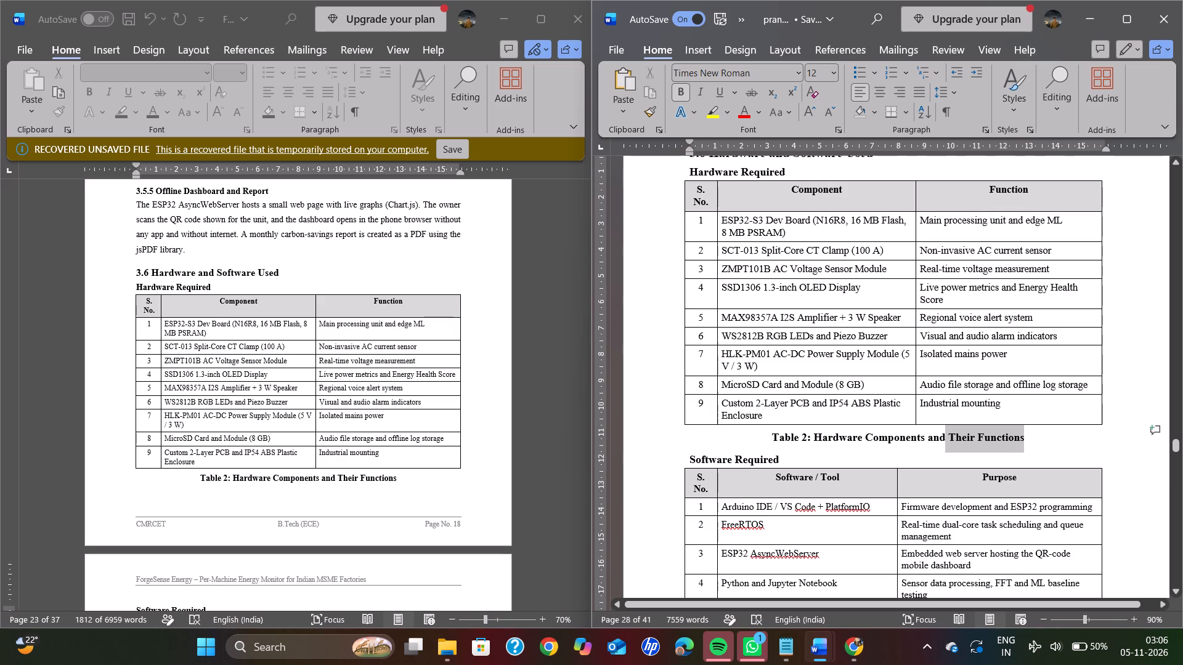
drag(908, 451, 768, 438)
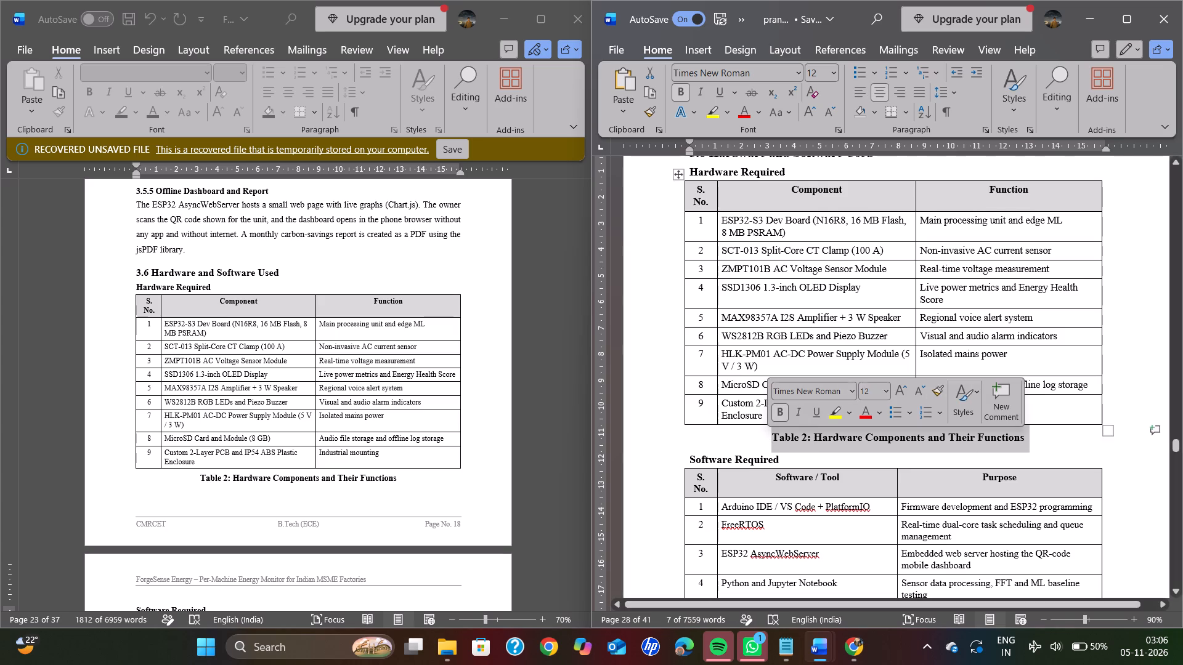
click(946, 94)
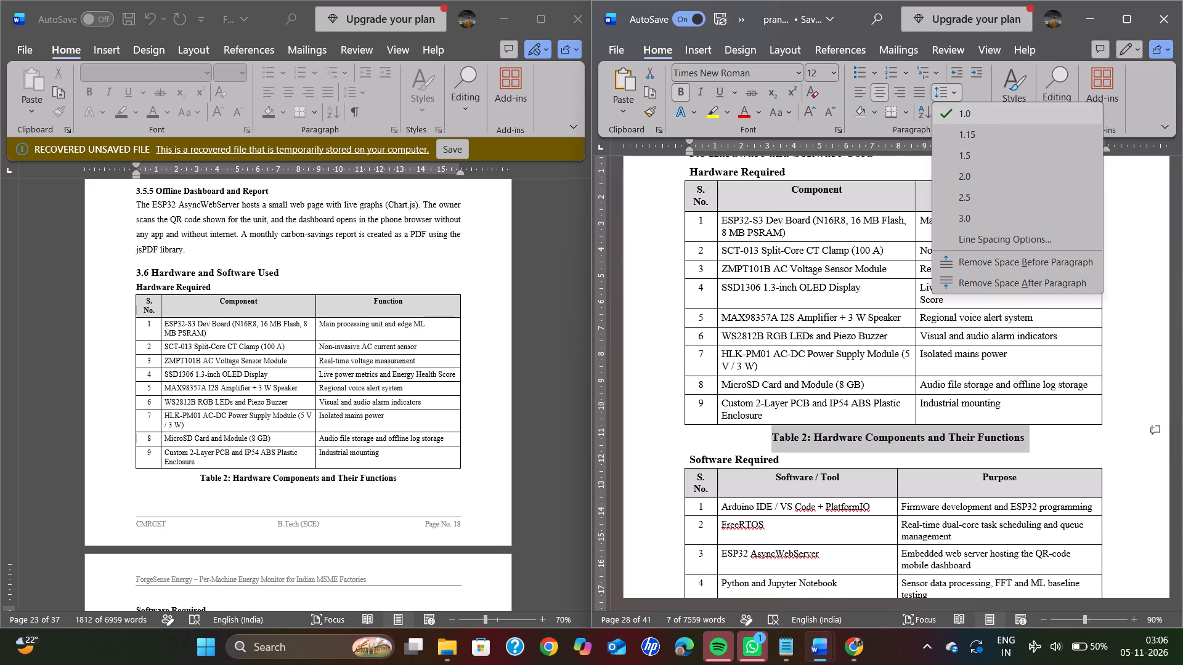
click(1161, 235)
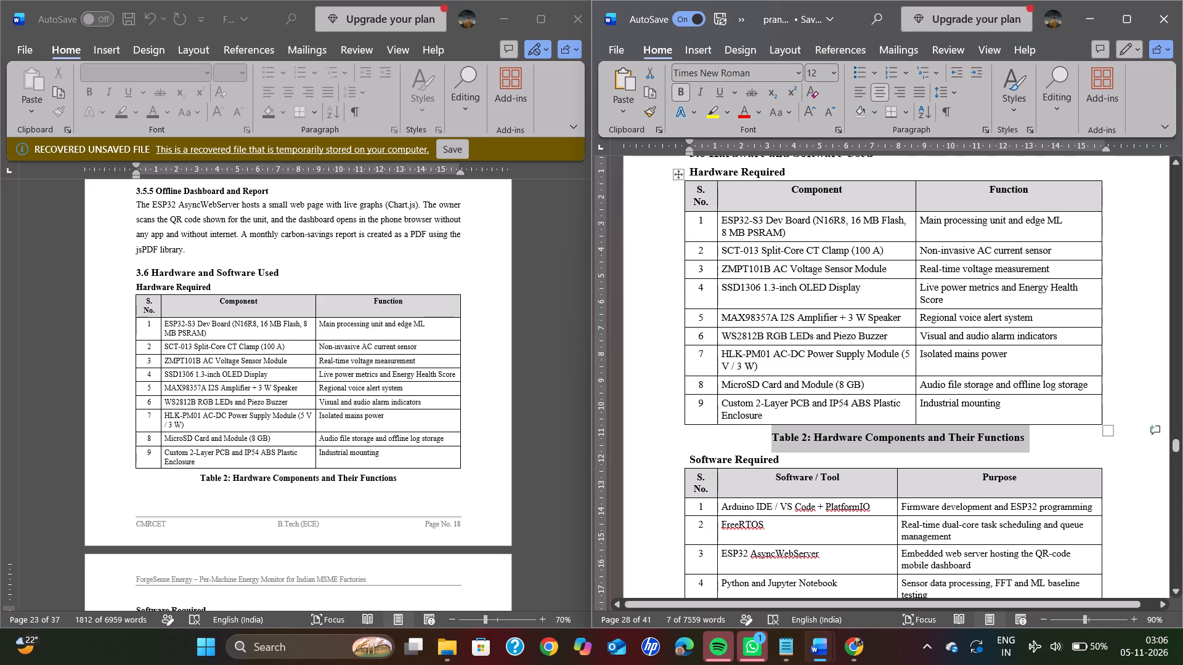
Set all text in the report's Software Required table, including the header row, to 11 pt.
scroll(1066, 414, down, 2)
click(1006, 435)
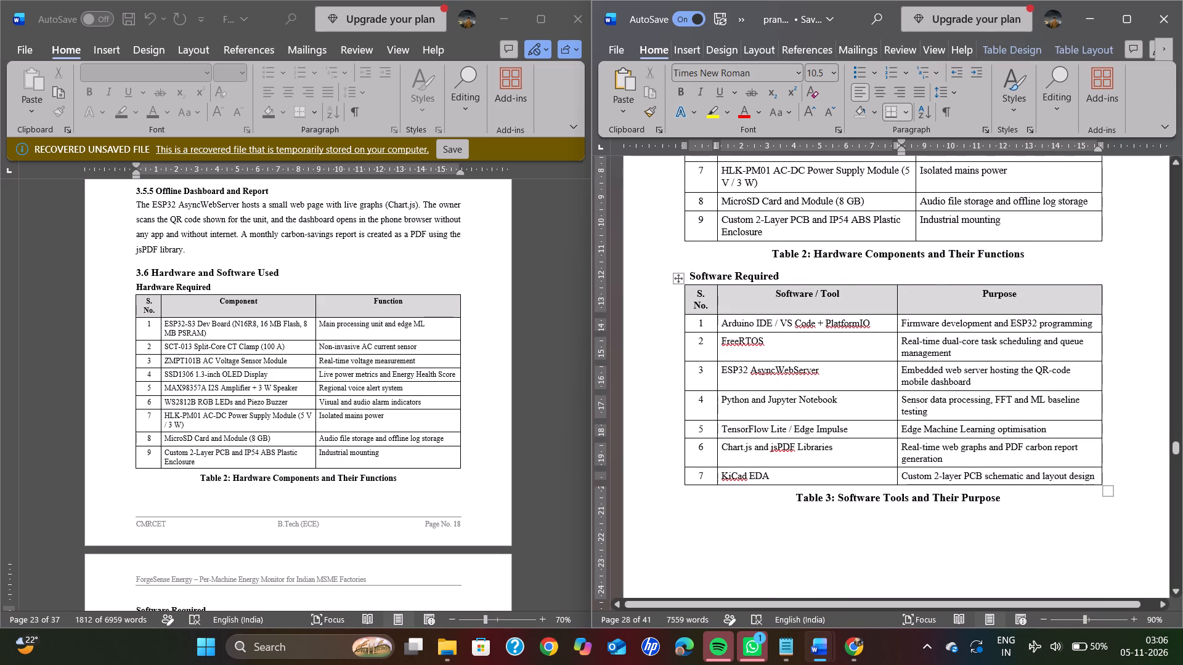
drag(1096, 475, 707, 311)
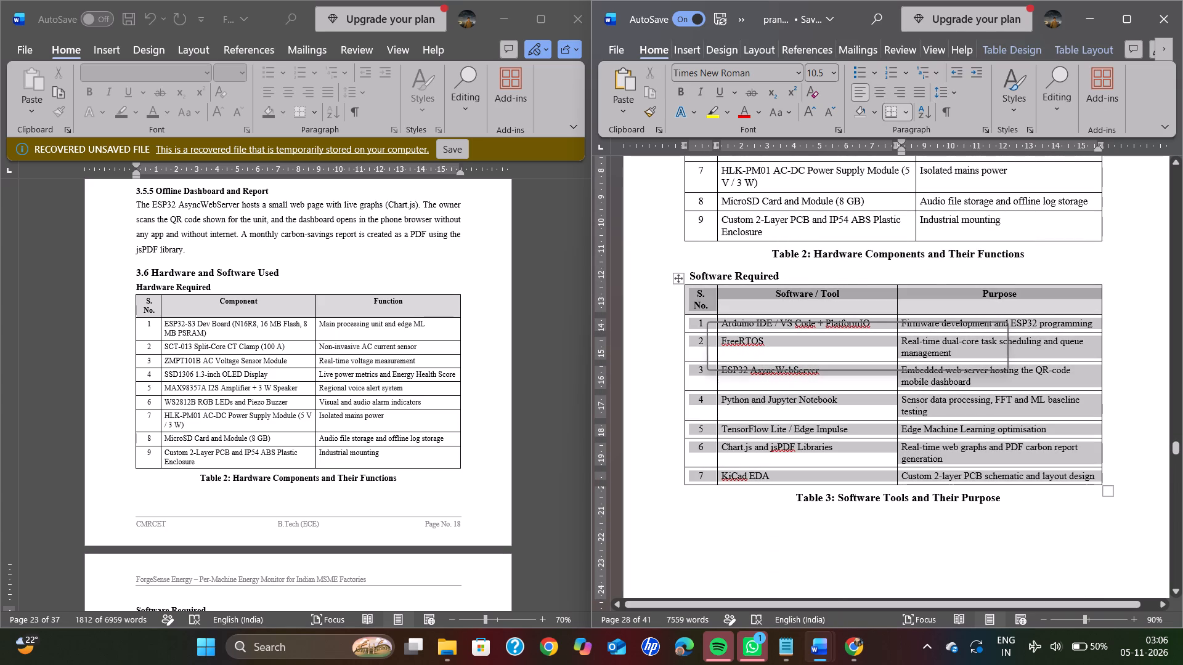
click(791, 334)
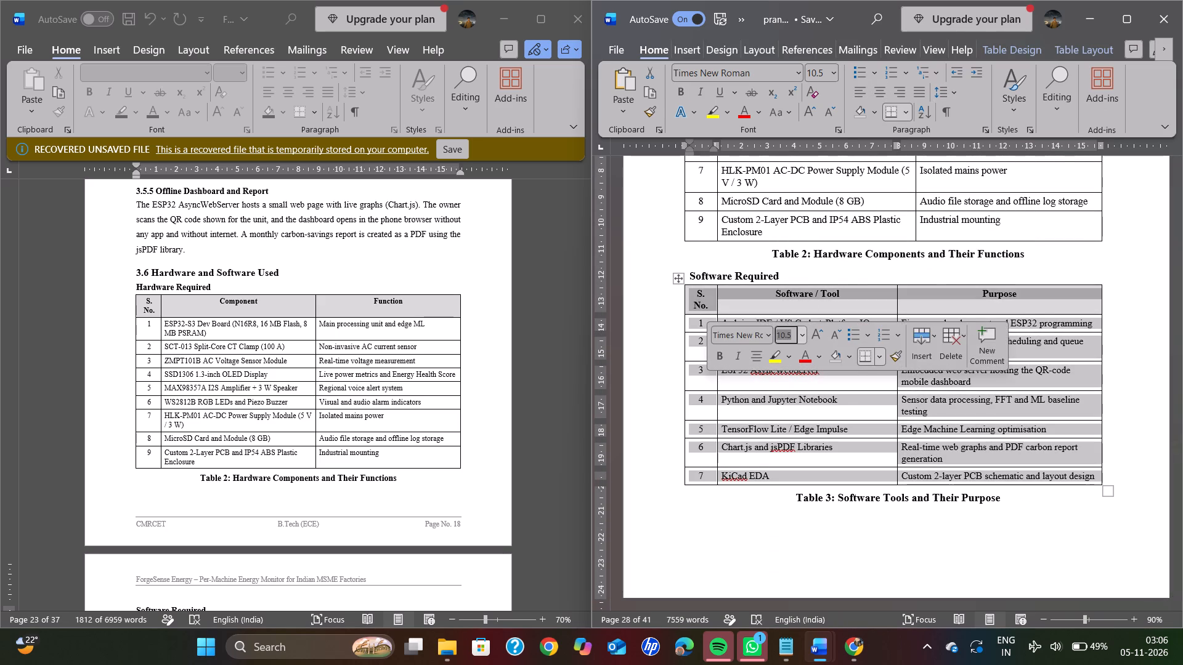
text(11)
key(Return)
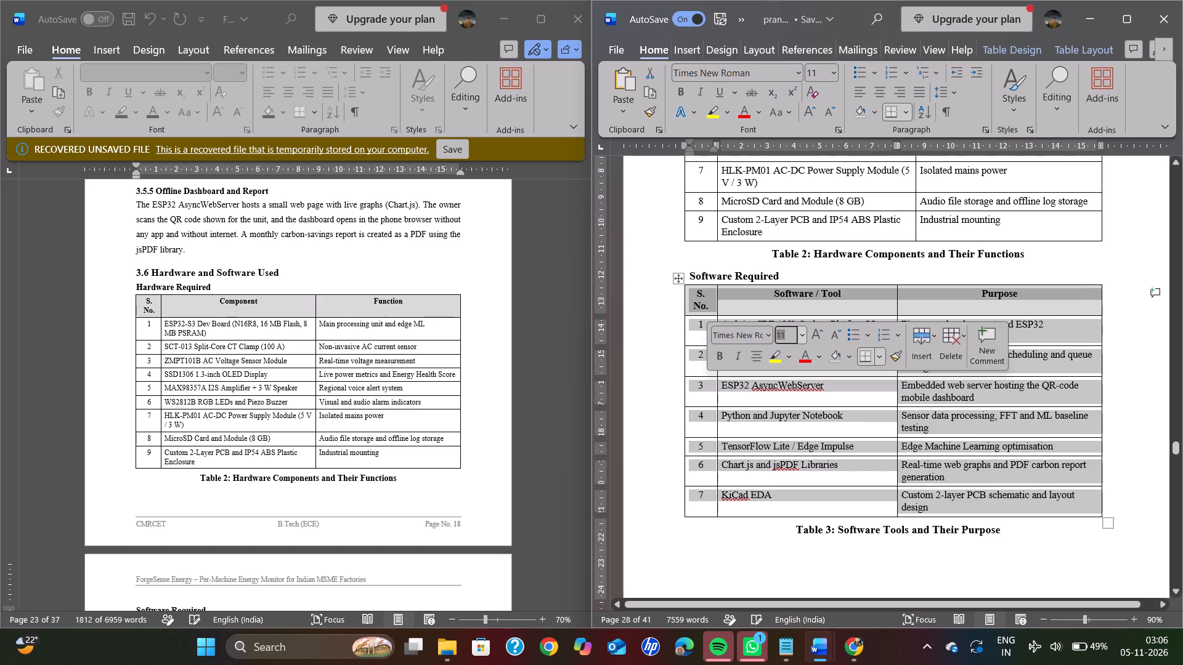
click(1030, 539)
Check the end of section 3.6 around the Table 3 caption and the page that follows it.
scroll(1030, 539, down, 1)
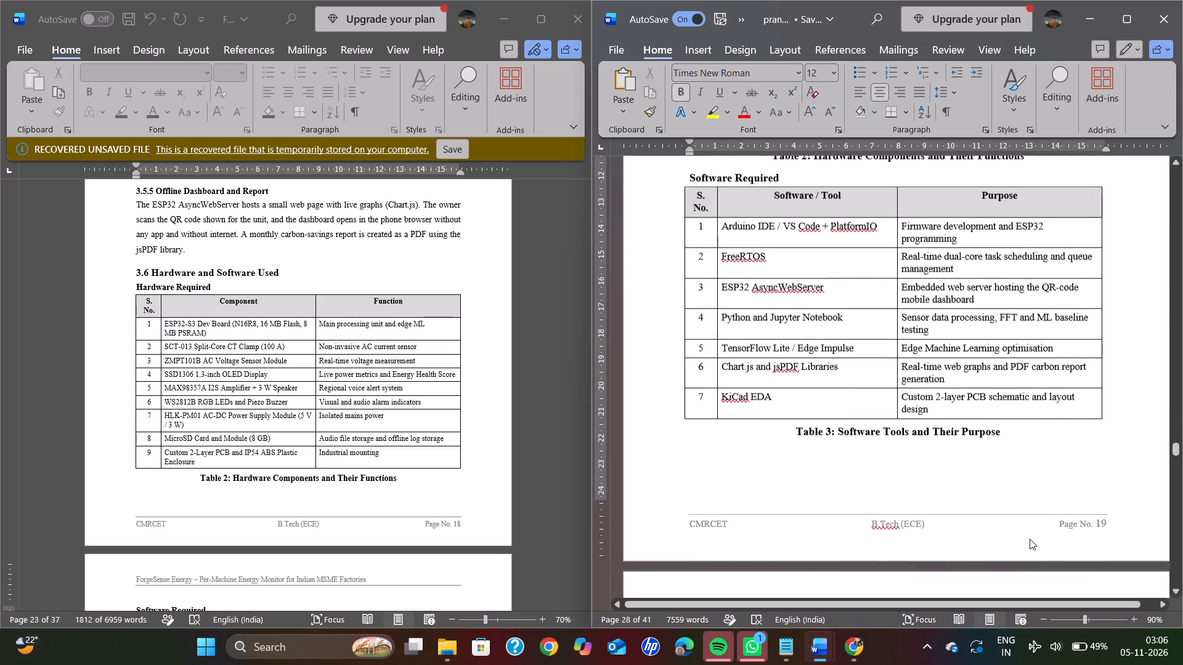
click(1012, 442)
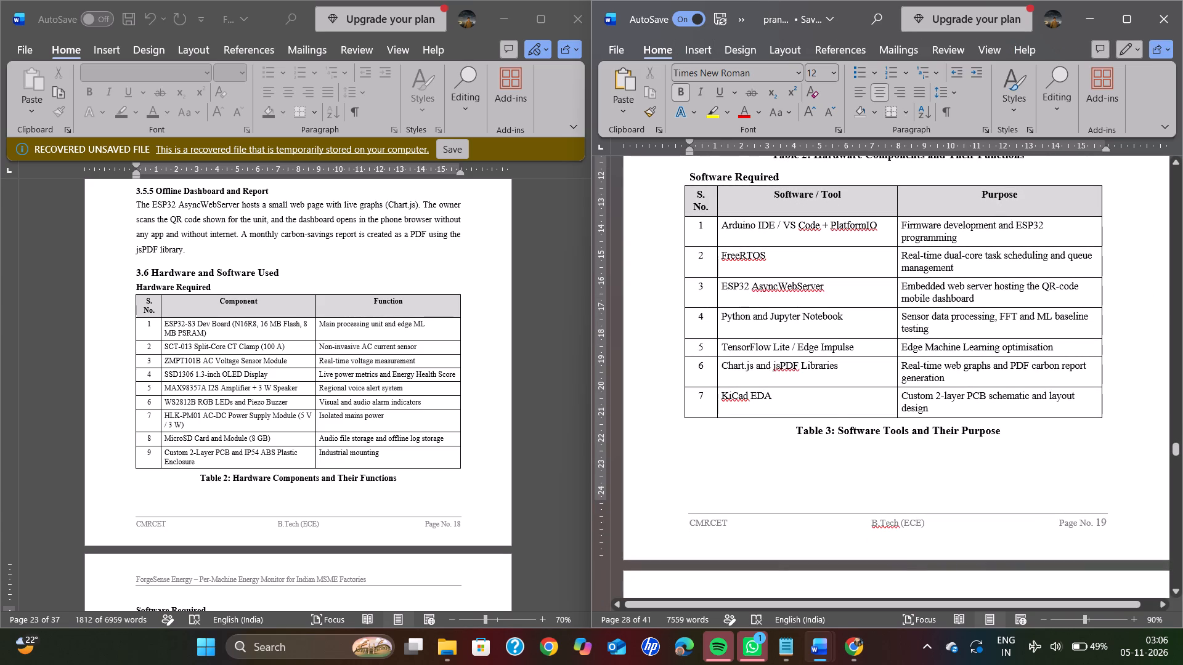
scroll(1012, 442, down, 4)
scroll(1012, 442, up, 3)
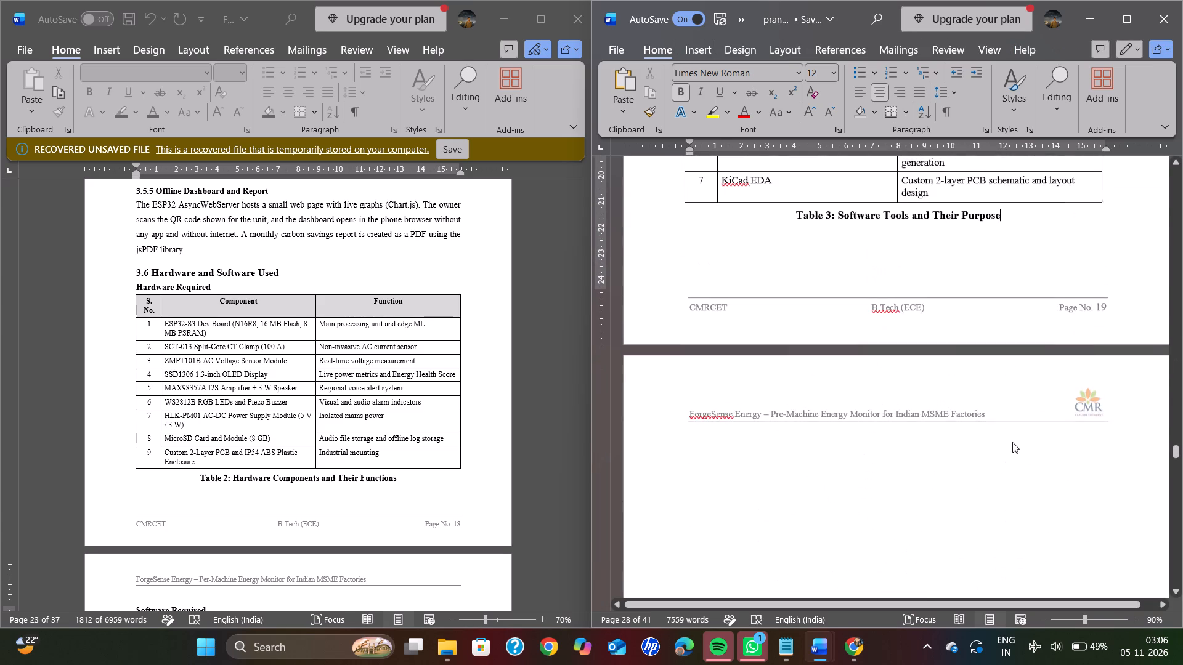
Check the recovered document's Software Required table, the end of section 3.6 and where Chapter 4 begins.
scroll(297, 485, down, 2)
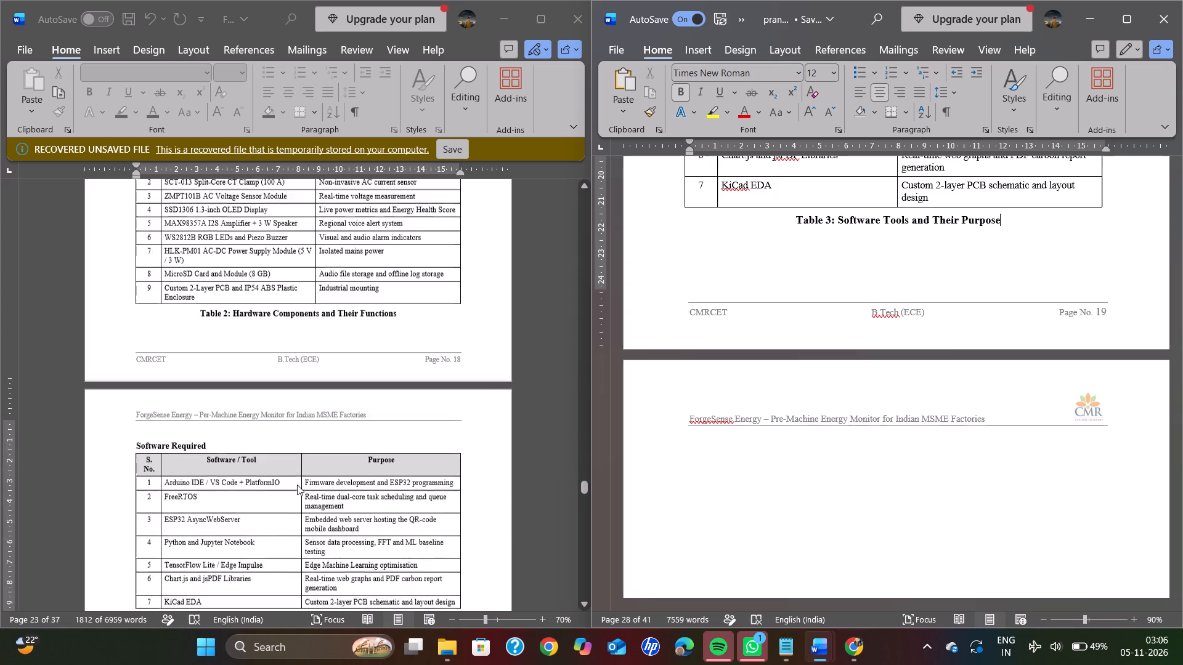
scroll(297, 485, down, 3)
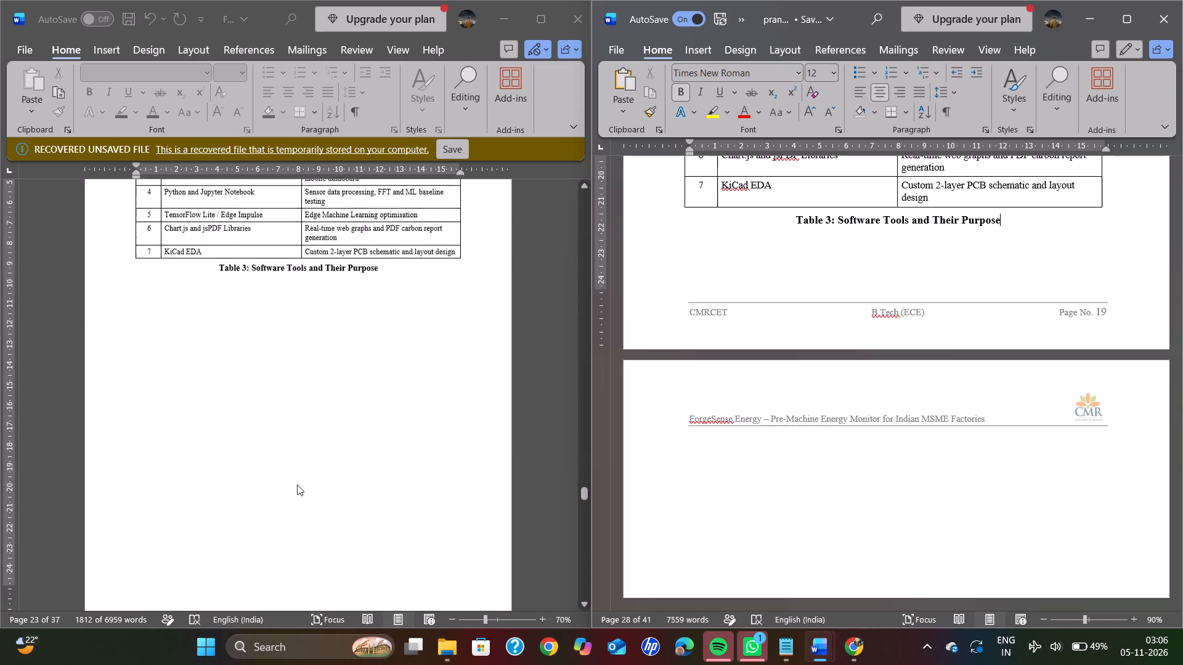
scroll(297, 485, up, 1)
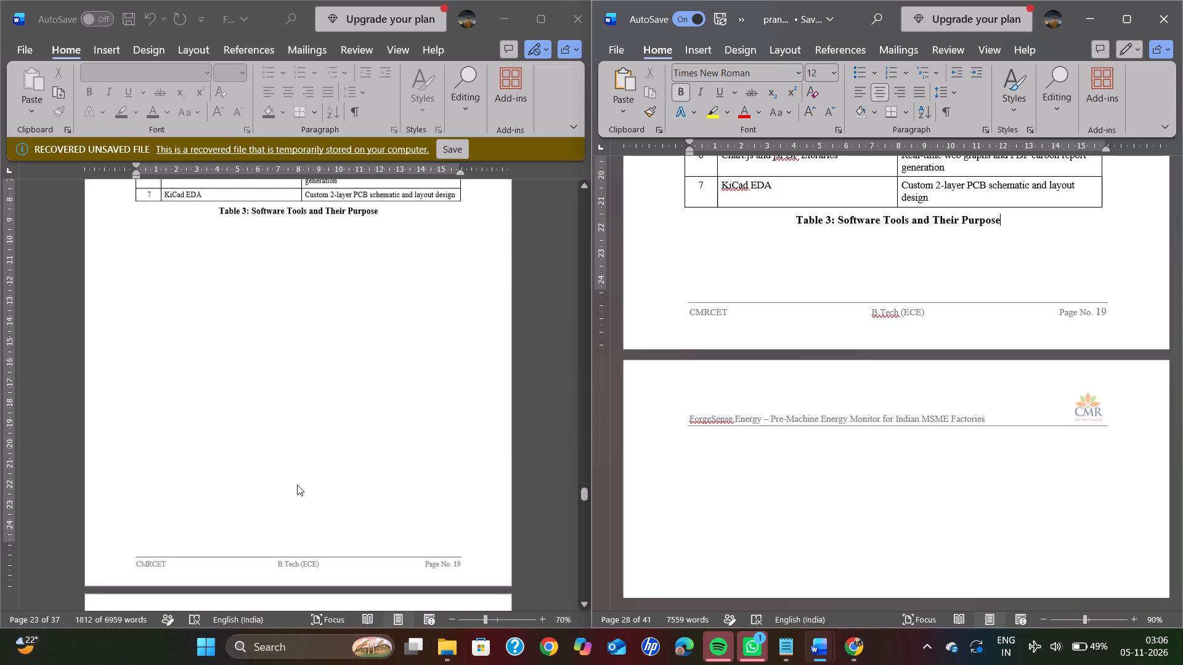
scroll(297, 485, up, 1)
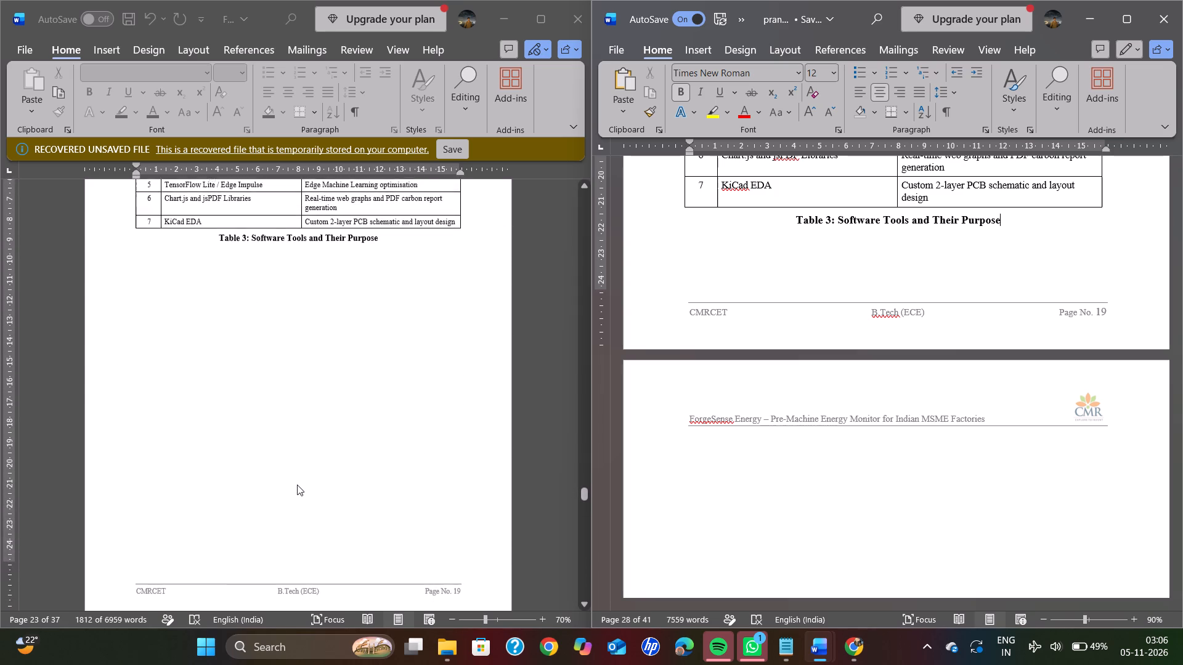
scroll(297, 485, up, 1)
scroll(297, 485, down, 2)
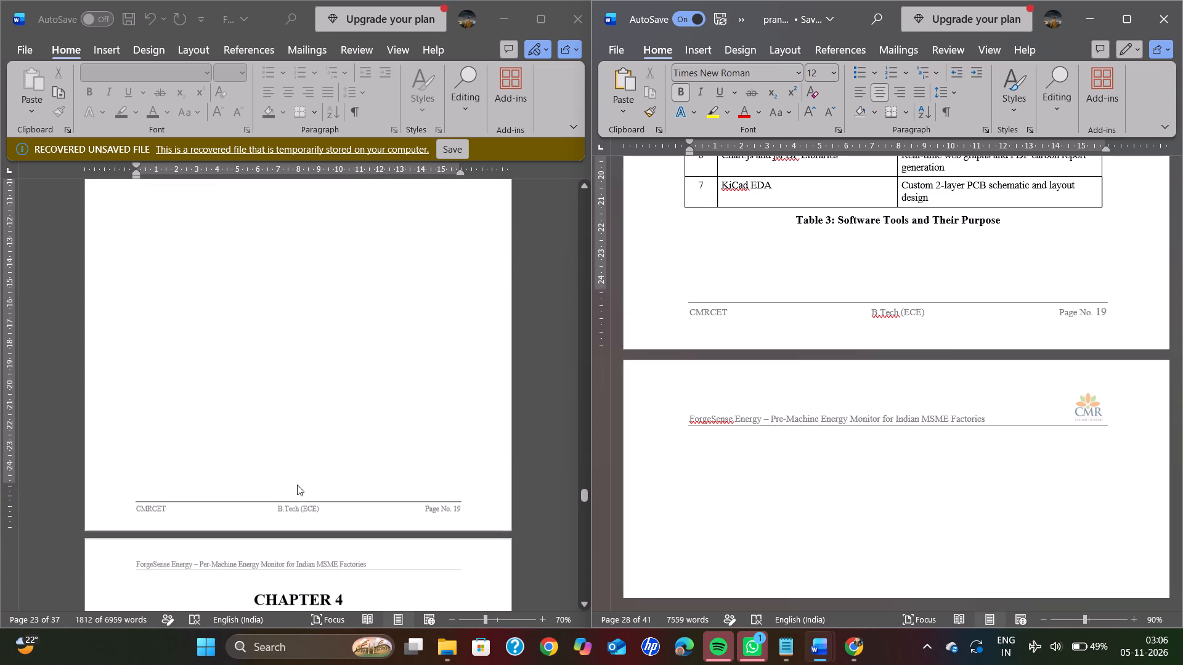
scroll(297, 485, down, 1)
scroll(297, 485, up, 6)
scroll(711, 286, up, 1)
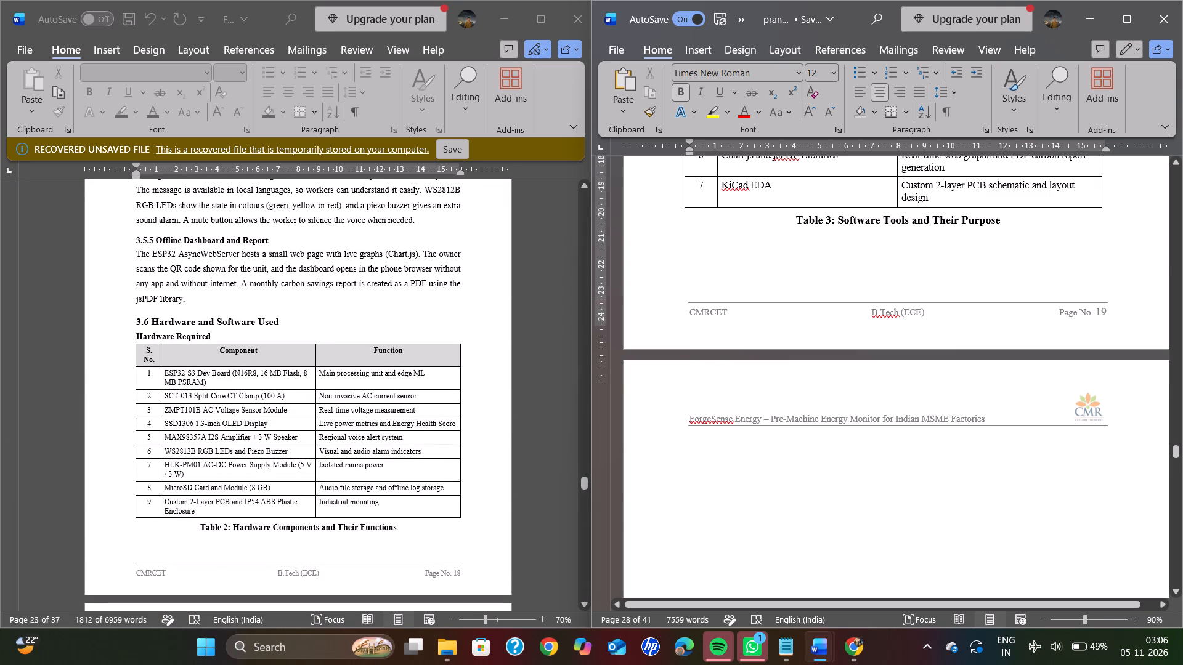
Review the report's pages from section 3.6 back to section 3.5.3 against the recovered document.
scroll(711, 286, up, 3)
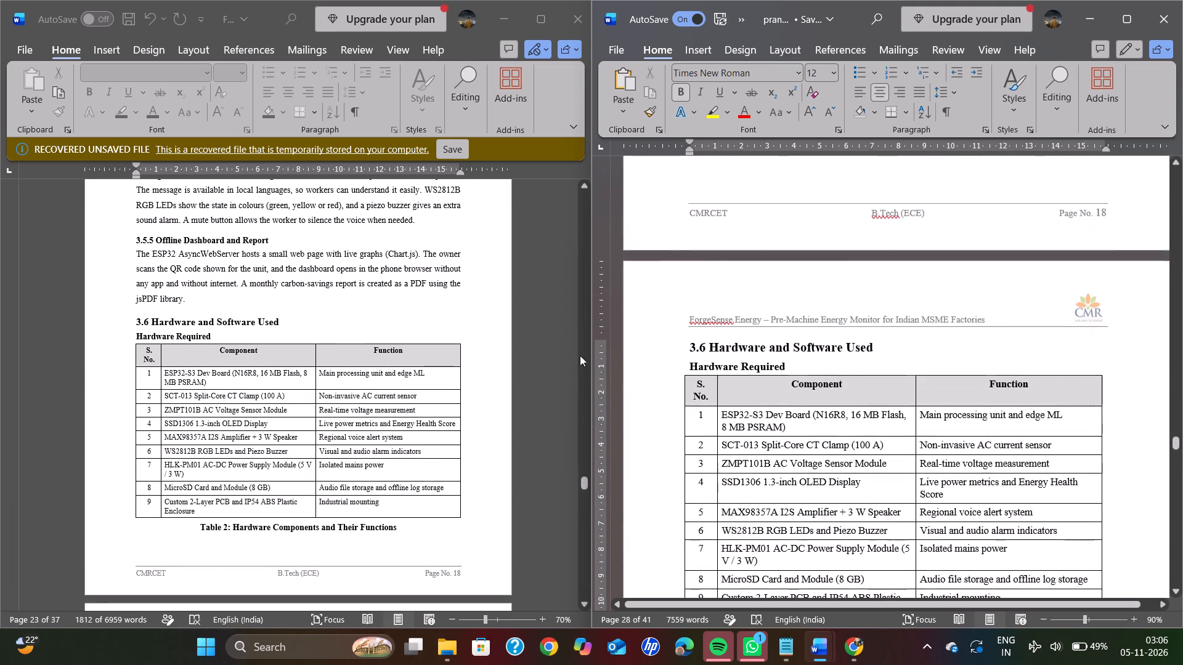
scroll(500, 364, up, 2)
scroll(802, 288, up, 1)
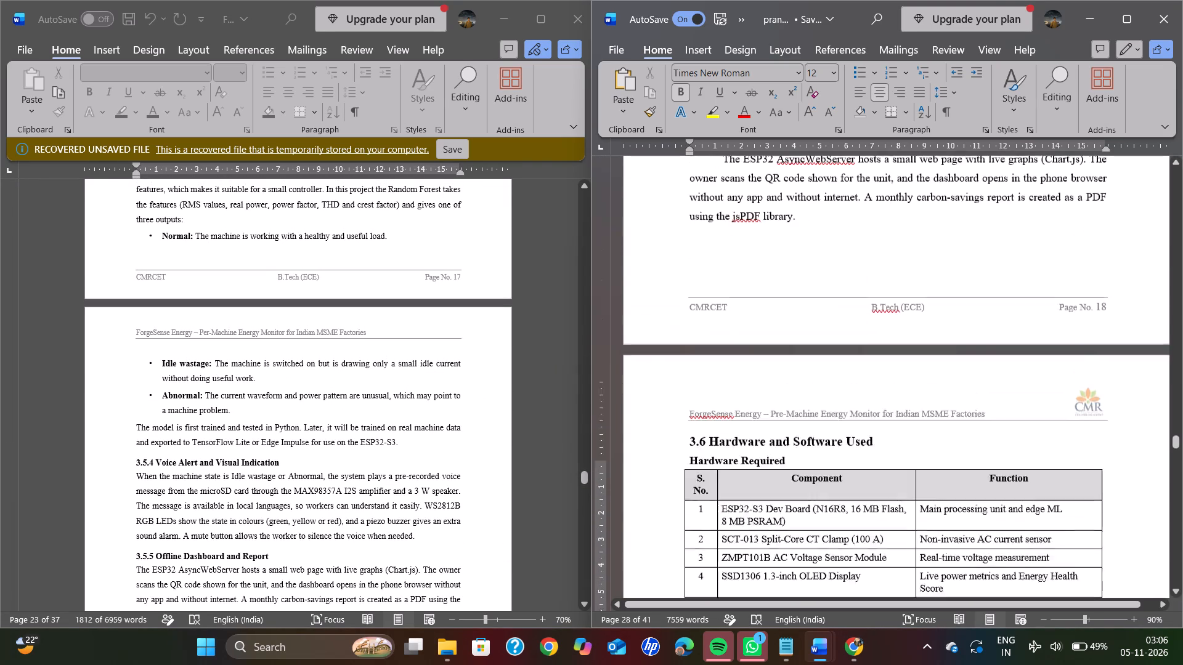
scroll(802, 288, up, 3)
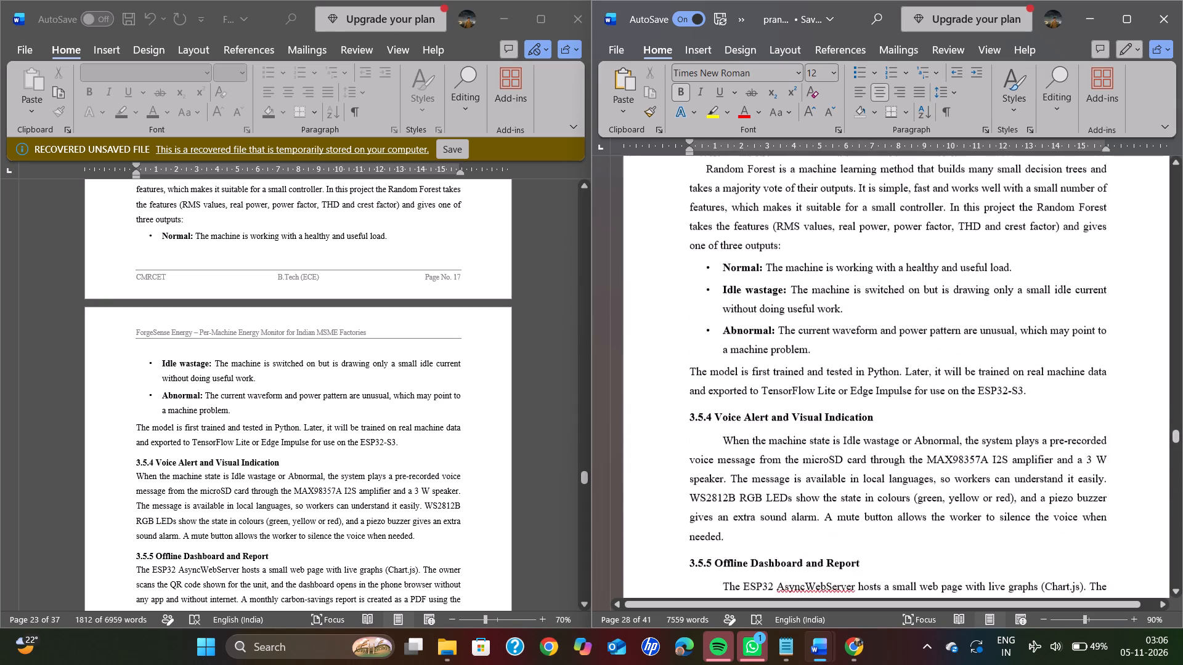
scroll(802, 288, up, 2)
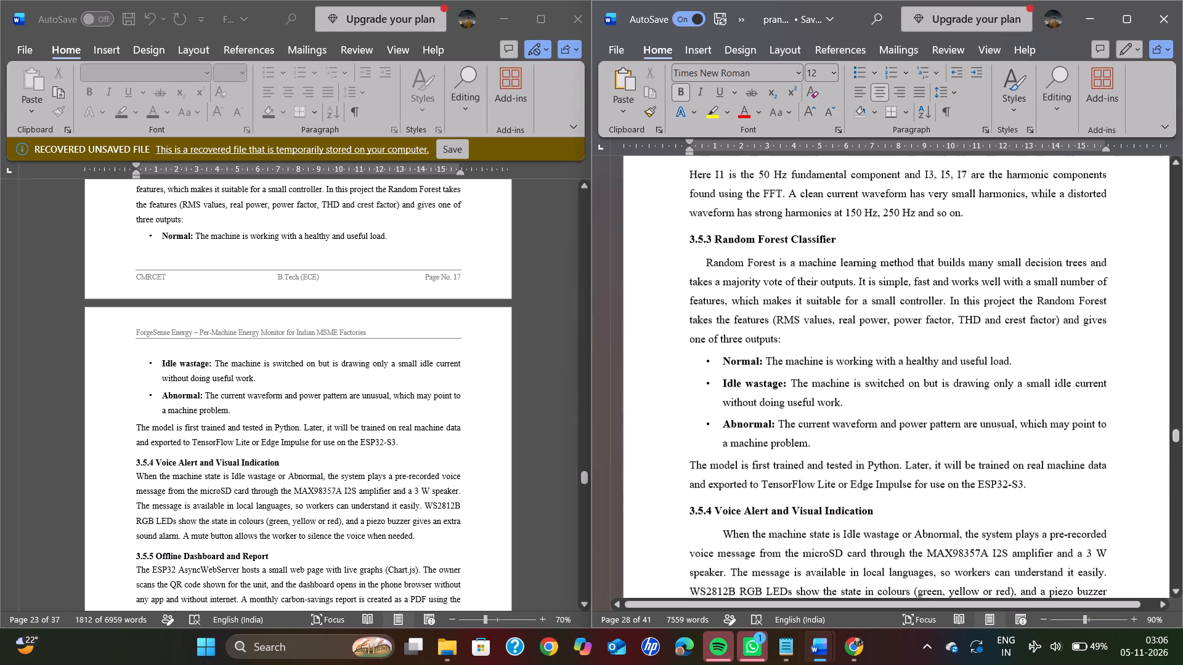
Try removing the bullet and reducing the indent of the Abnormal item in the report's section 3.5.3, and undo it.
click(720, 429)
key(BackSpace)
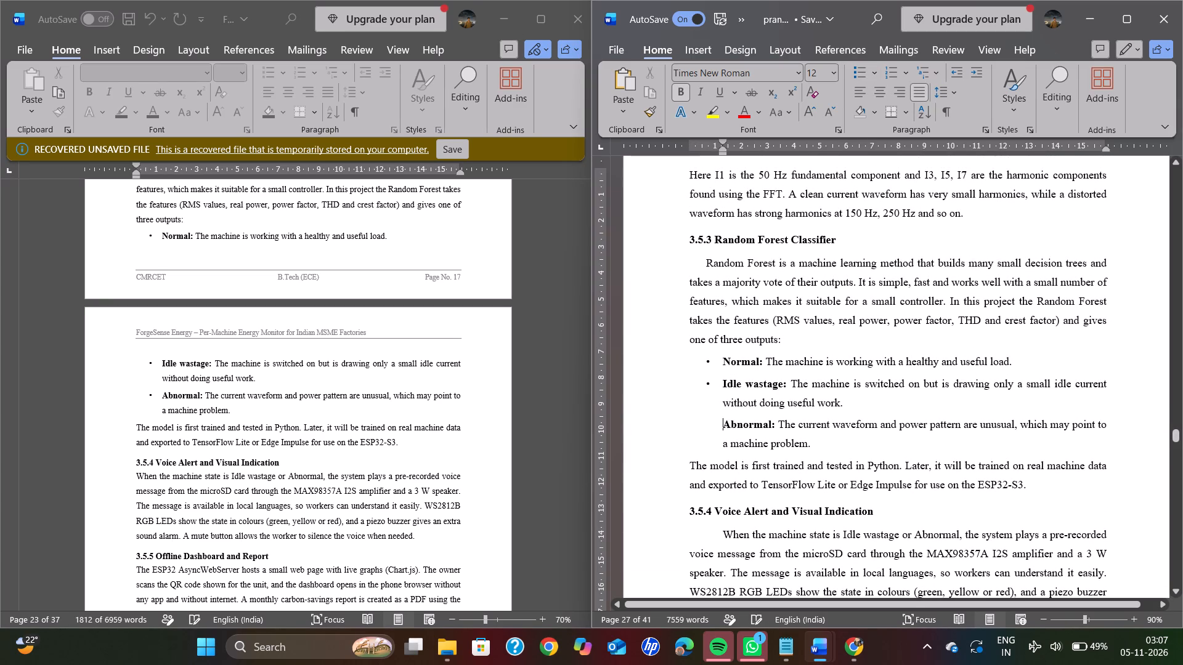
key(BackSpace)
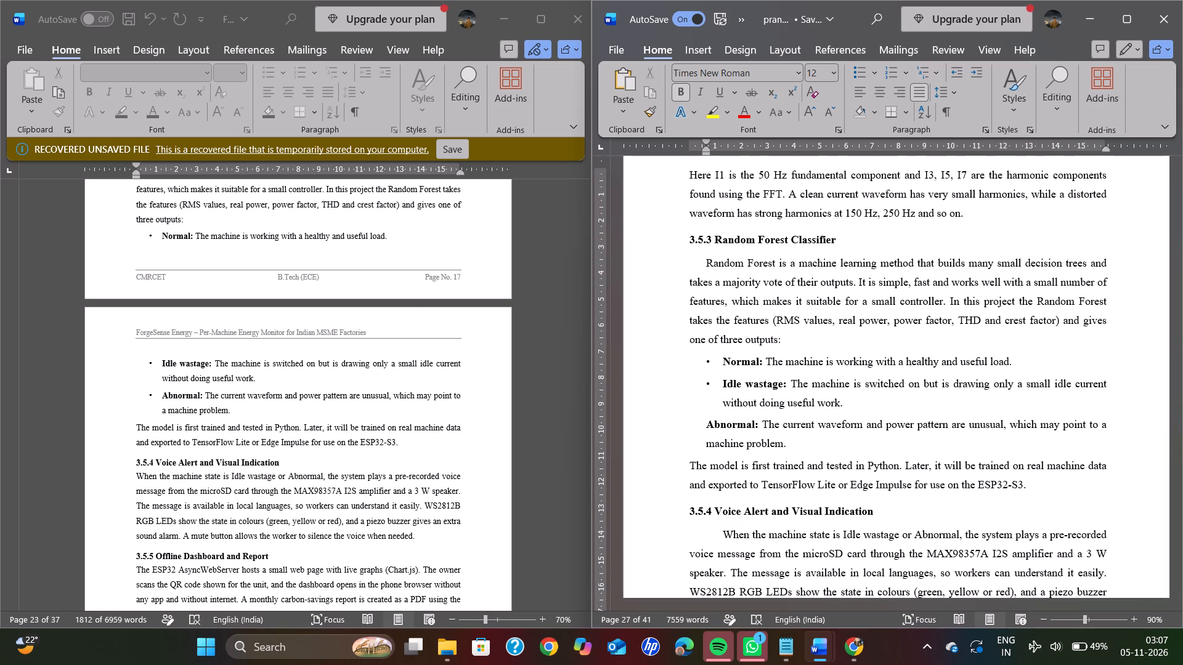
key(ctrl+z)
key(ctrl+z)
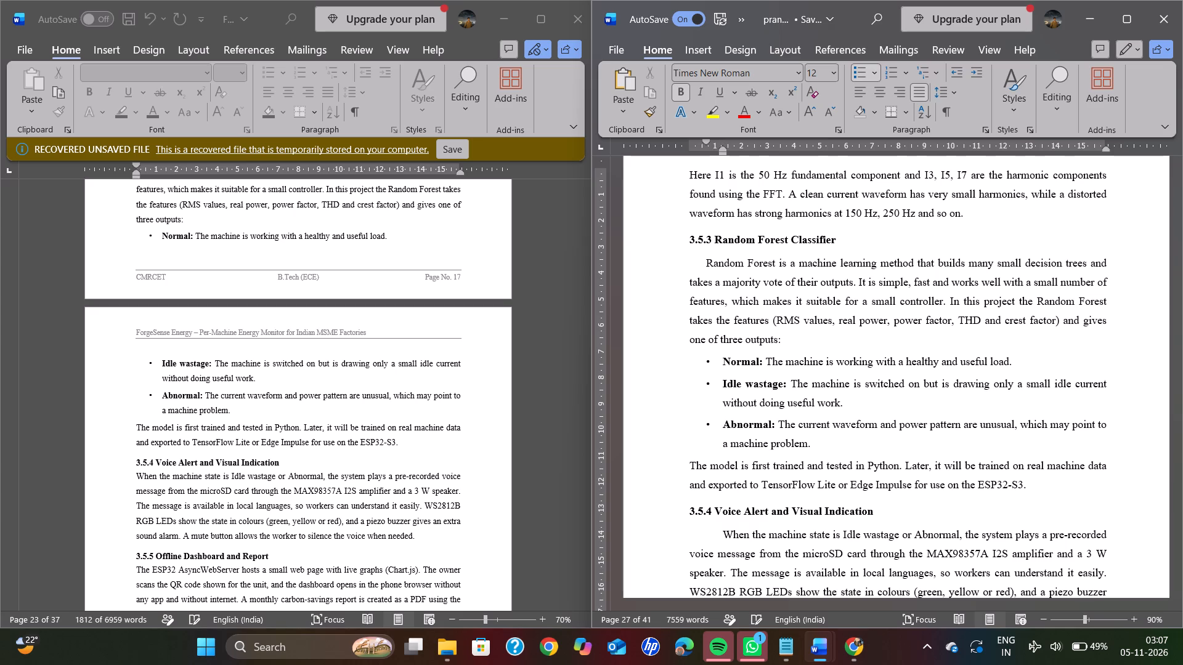
Review the report's Chapter 3 from section 3.5.3 back to the chapter's opening page and forward to Chapter 4.
scroll(831, 404, up, 1)
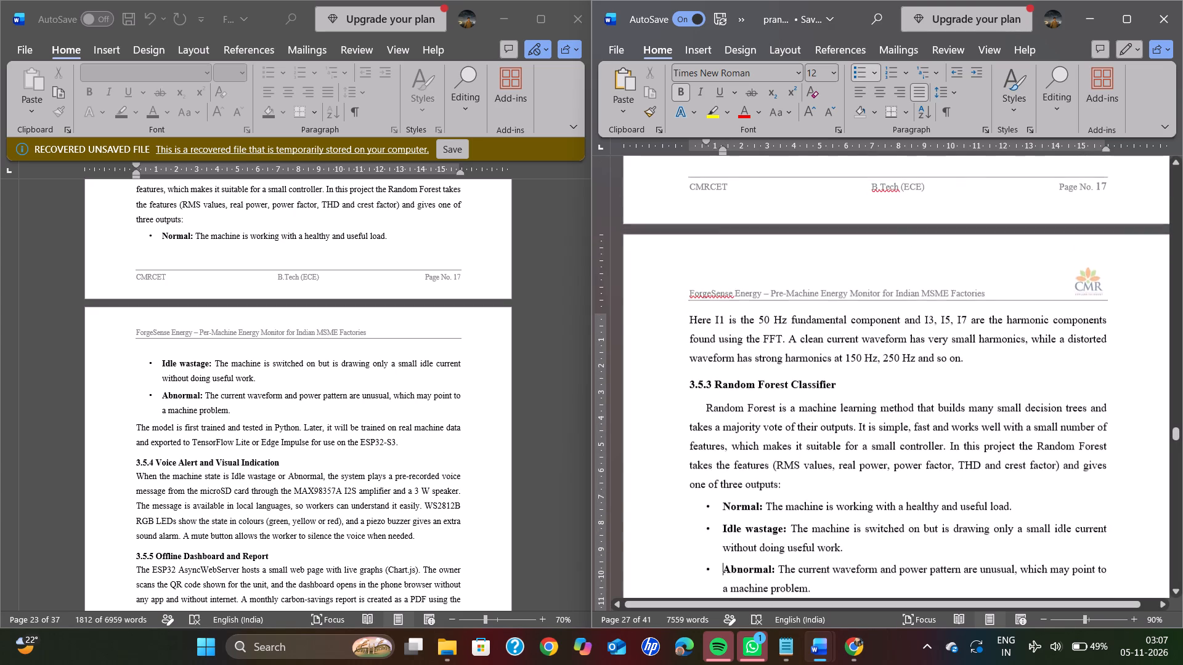
scroll(831, 404, up, 4)
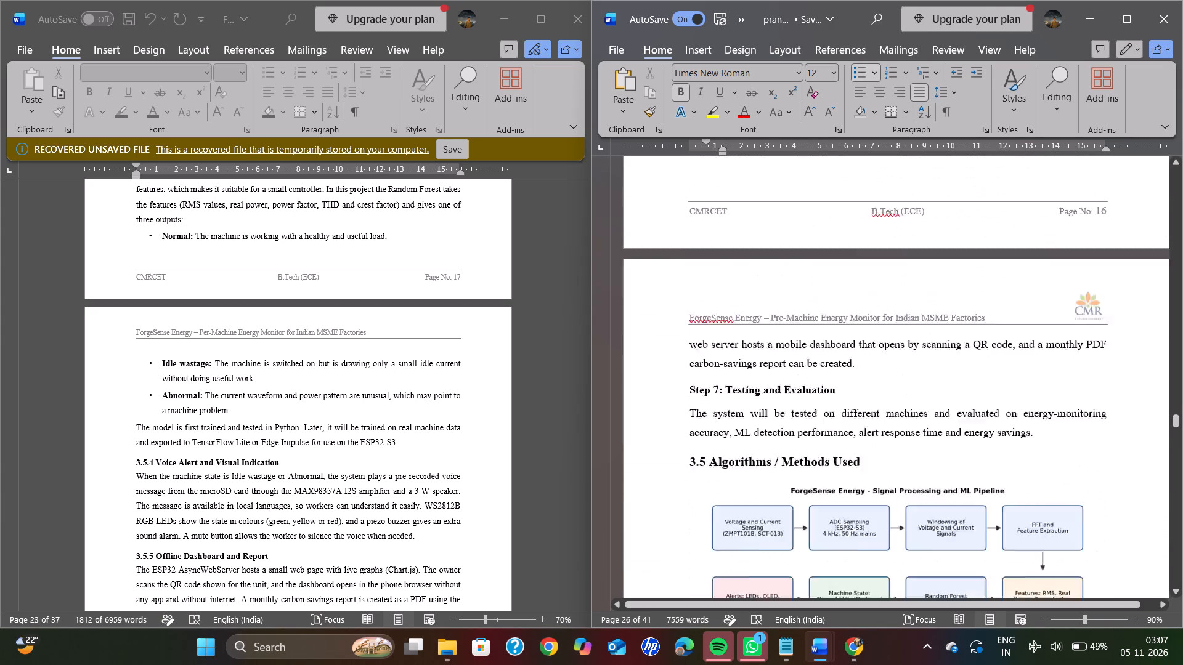
scroll(831, 404, up, 3)
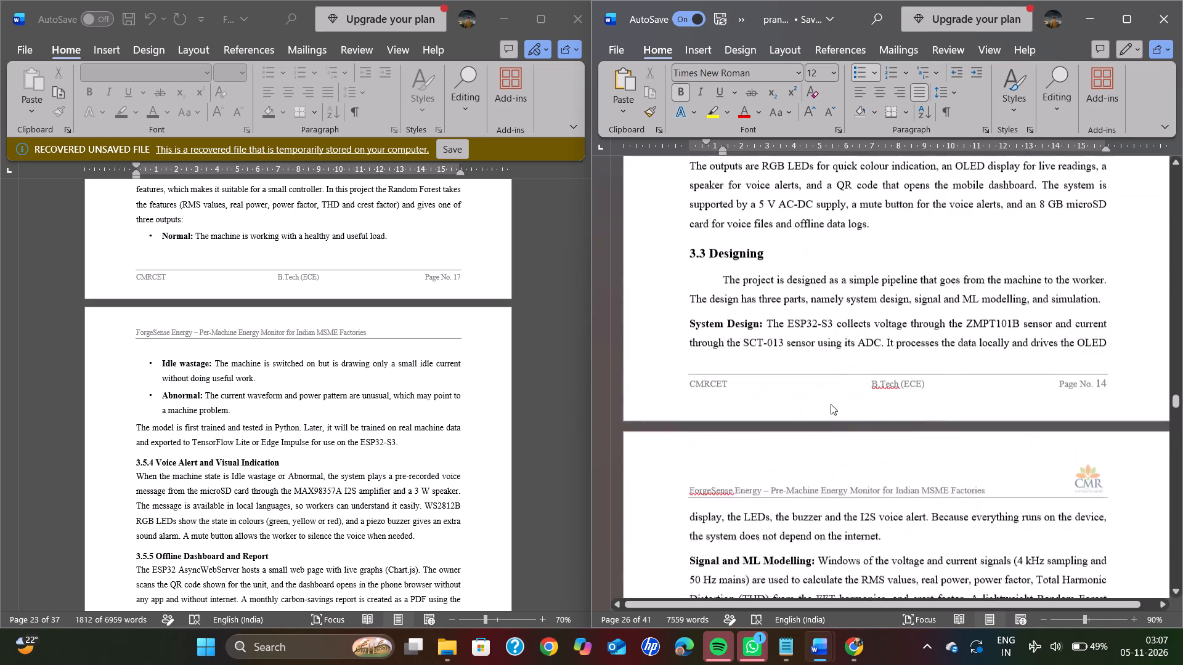
scroll(831, 404, up, 4)
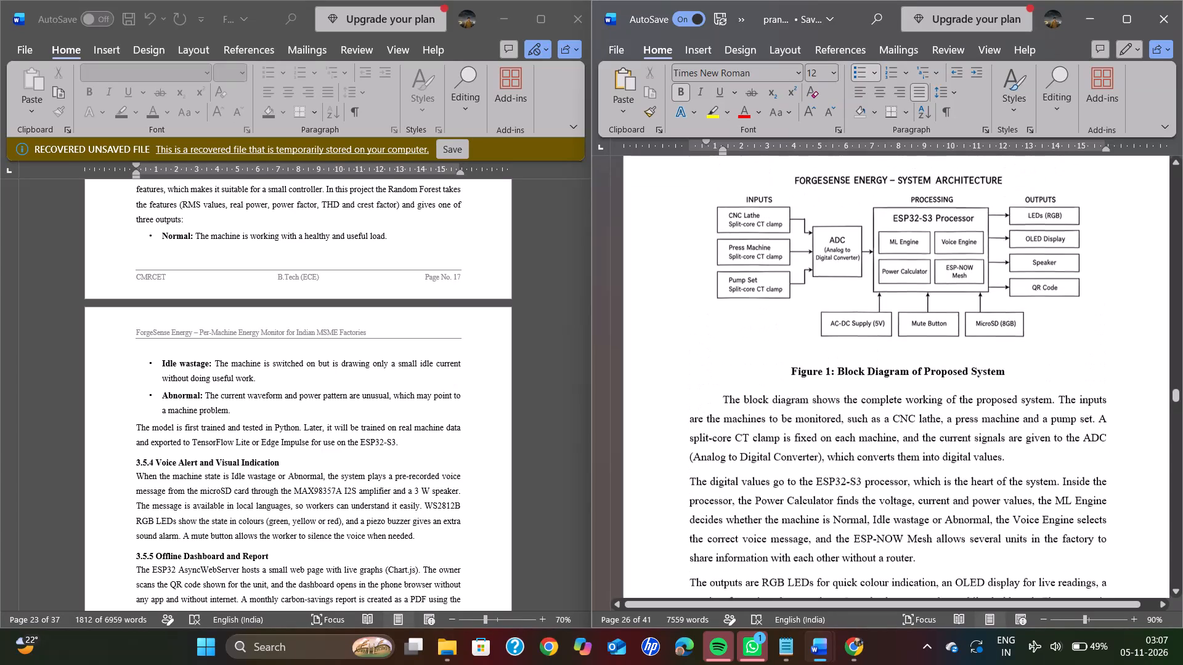
scroll(831, 404, up, 4)
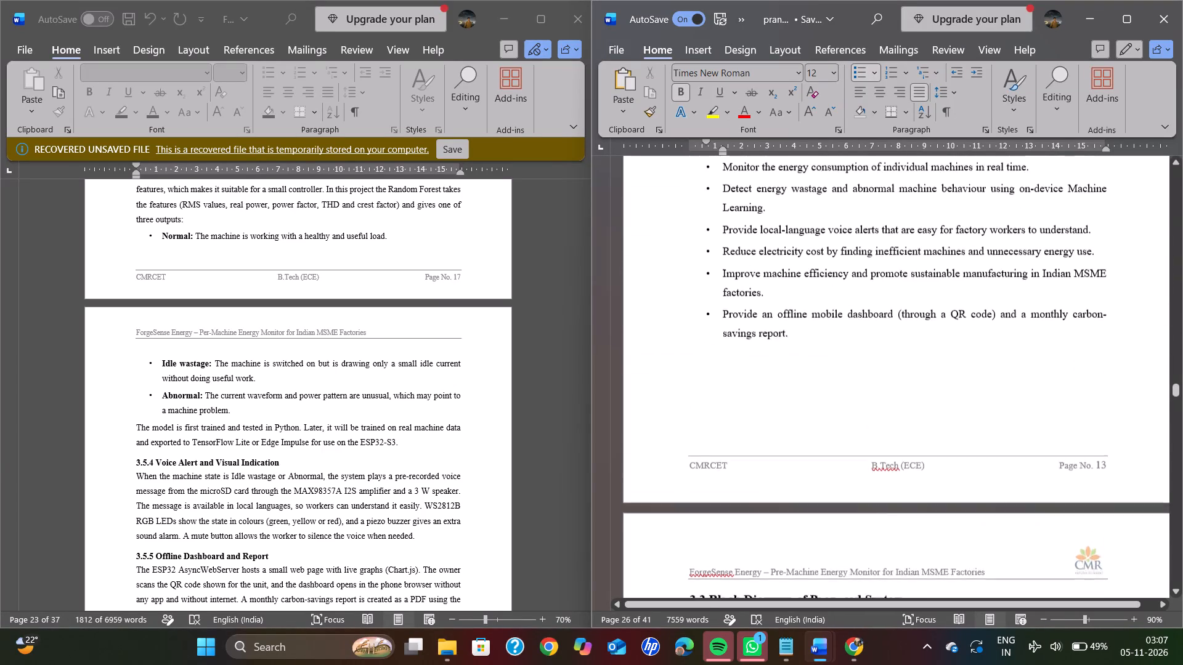
scroll(831, 404, up, 1)
scroll(831, 404, down, 3)
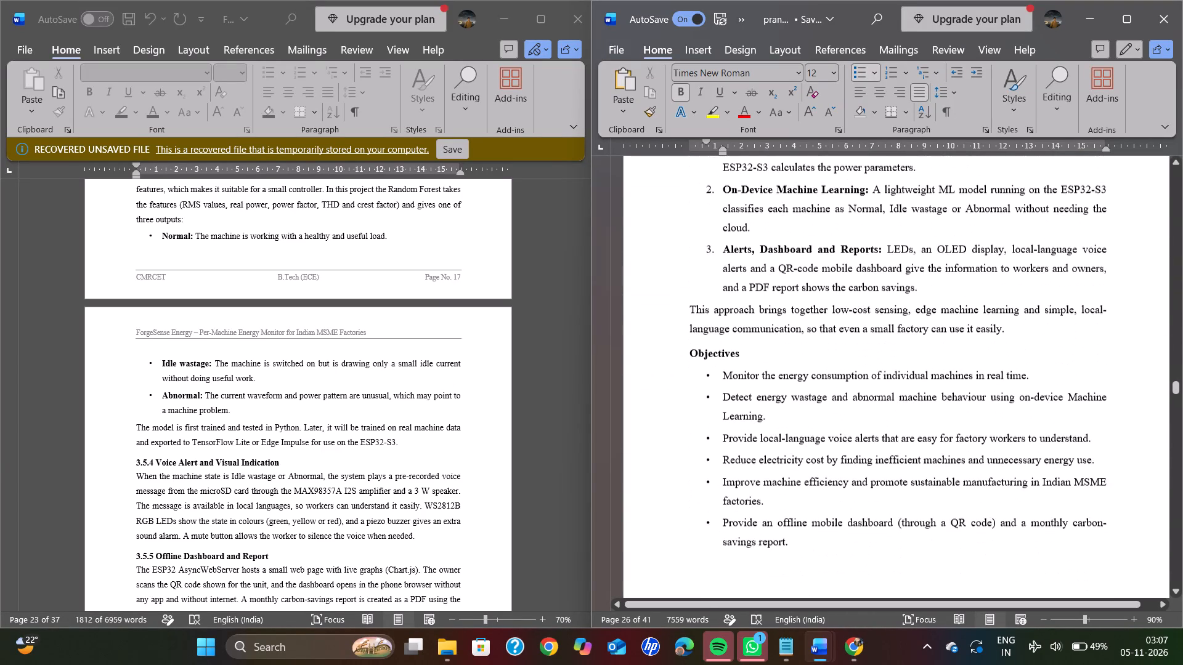
scroll(831, 404, up, 4)
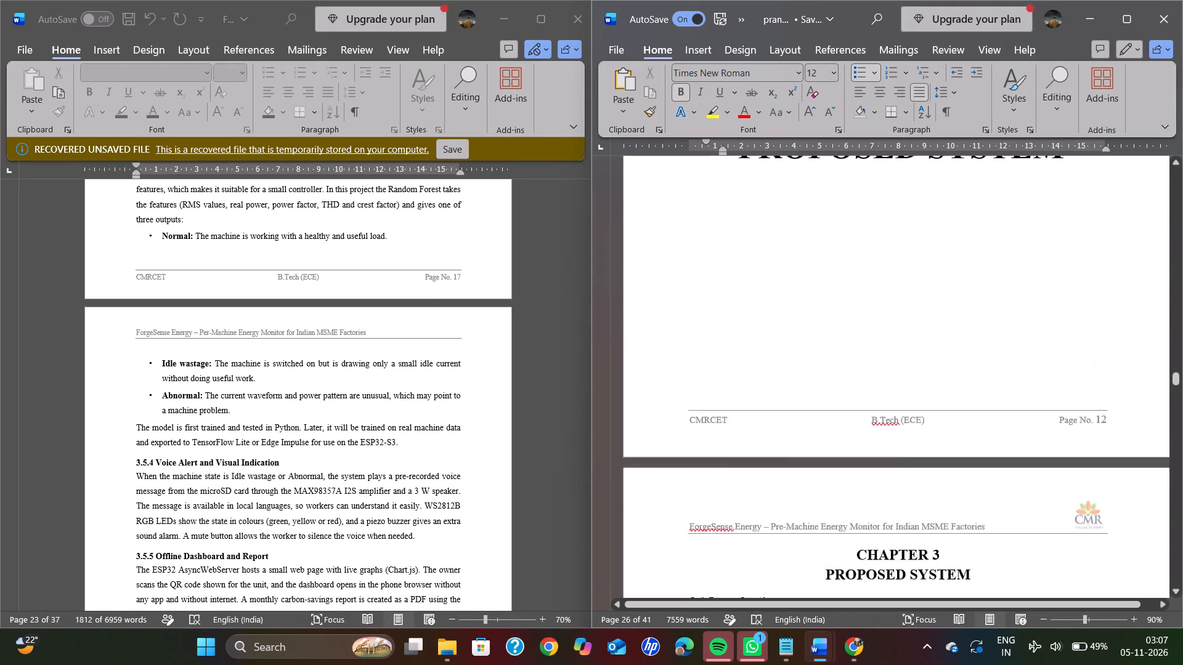
scroll(831, 404, down, 10)
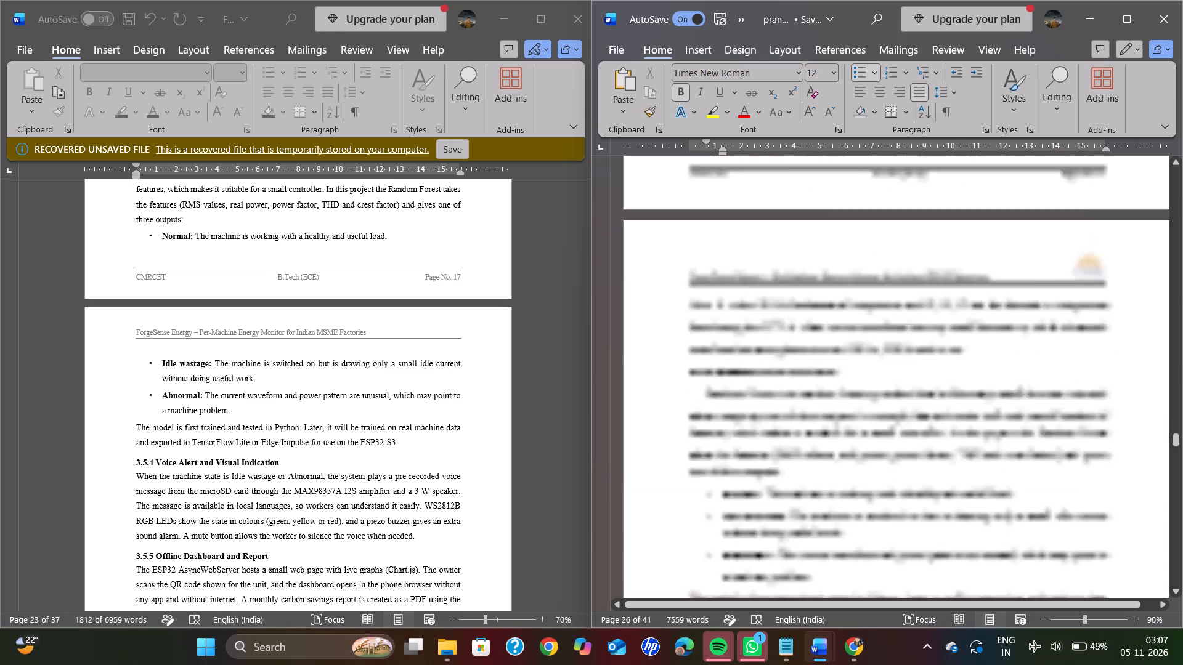
scroll(831, 404, down, 2)
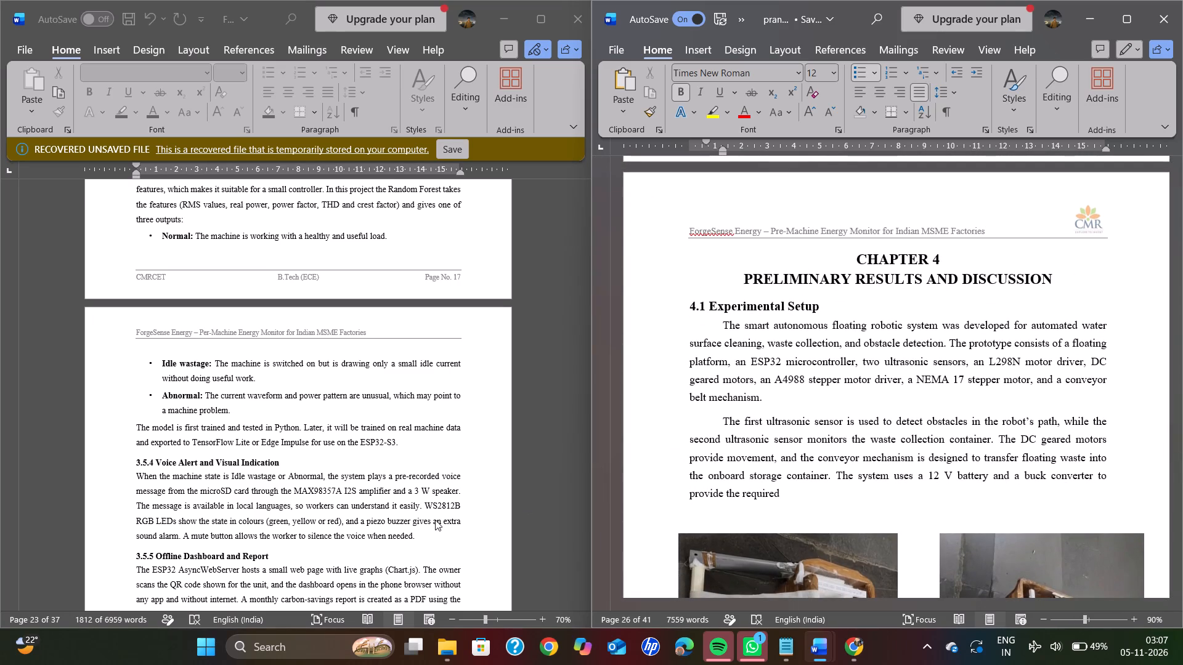
Copy the recovered document's Chapter 4 content from the 4.1 Performance Metrics heading through the Table 7 caption.
scroll(435, 520, down, 9)
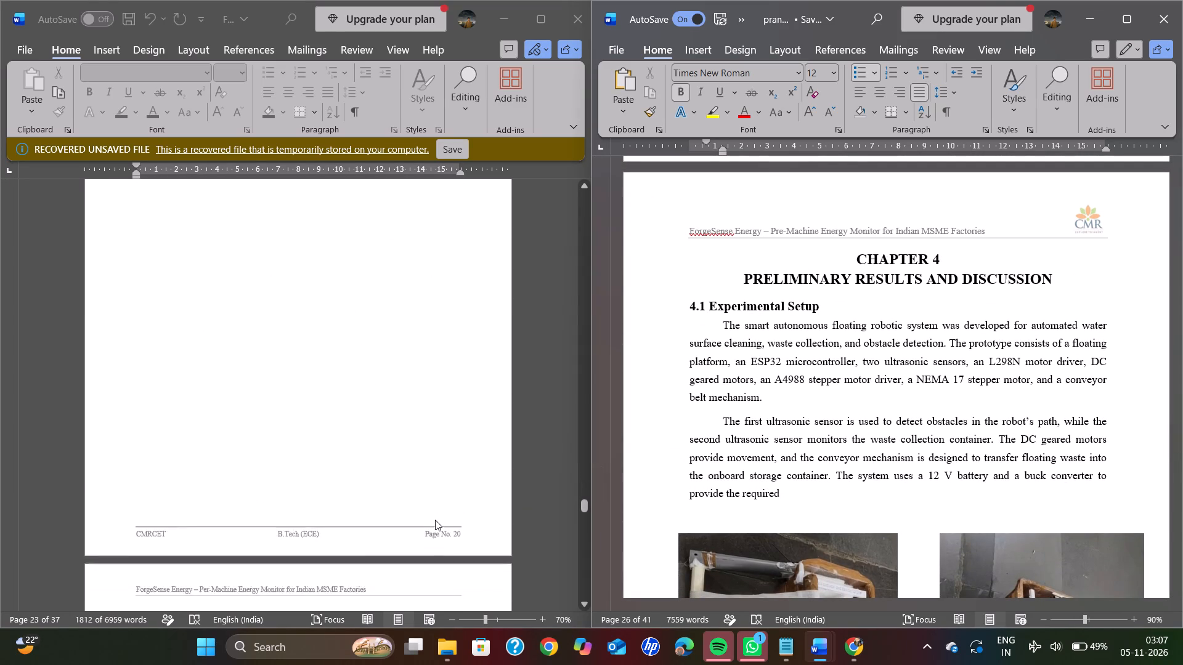
scroll(435, 520, down, 2)
scroll(435, 520, up, 3)
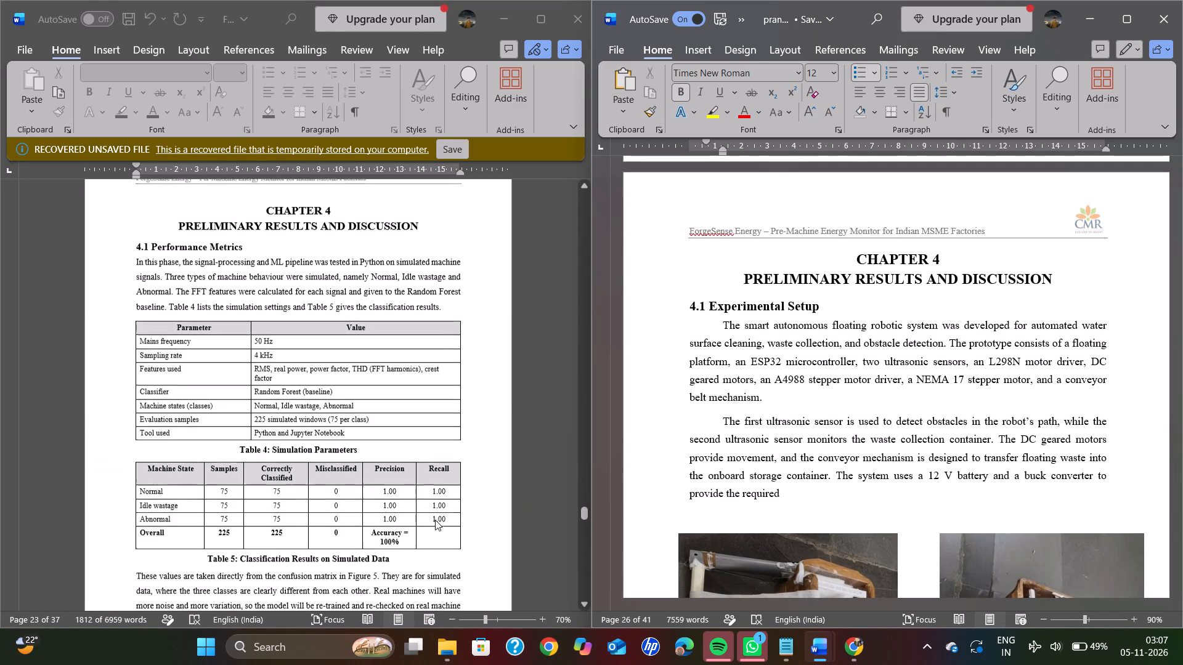
click(225, 276)
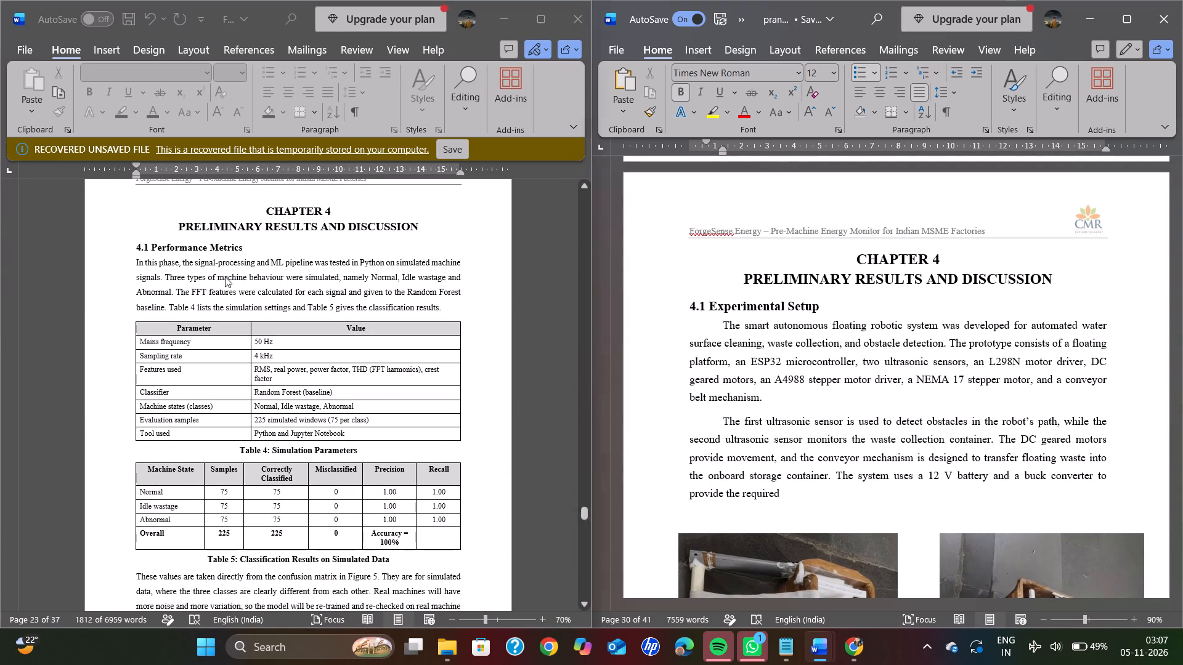
drag(136, 246, 352, 361)
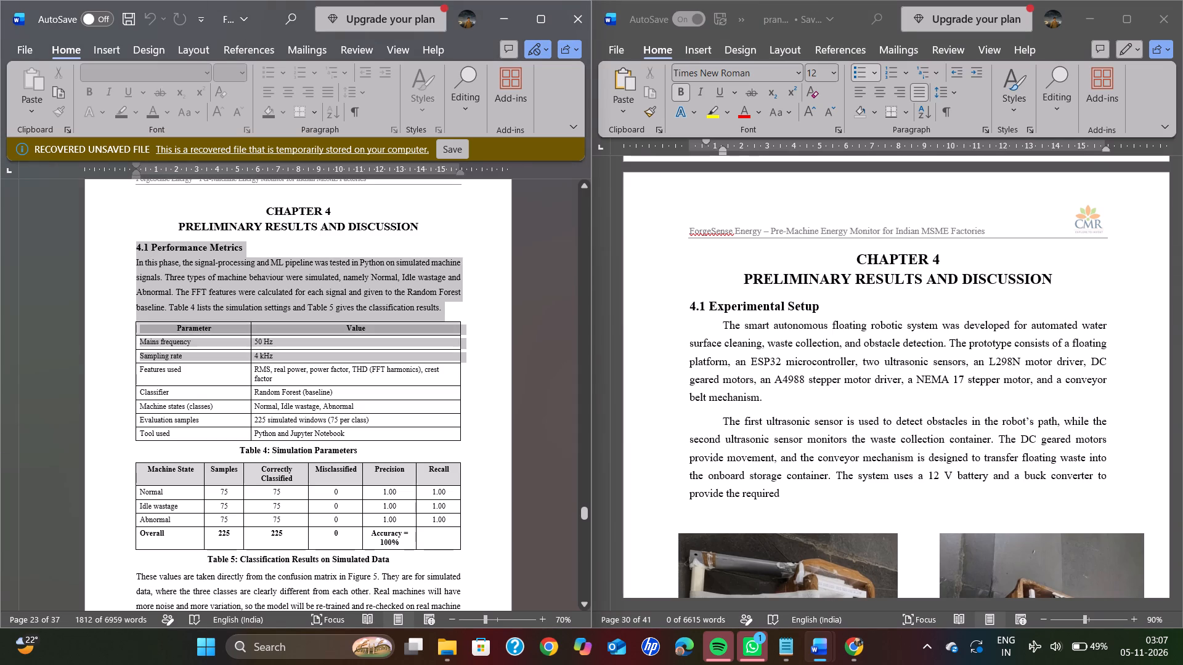
drag(352, 361, 408, 634)
scroll(354, 373, up, 2)
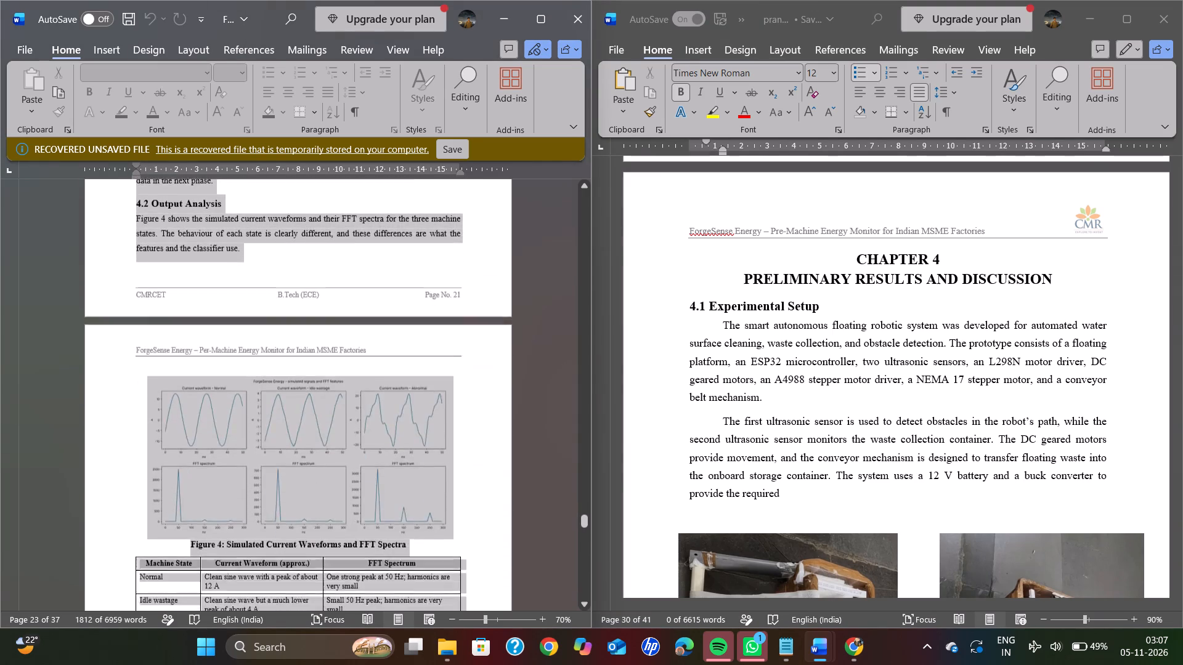
drag(408, 634, 407, 631)
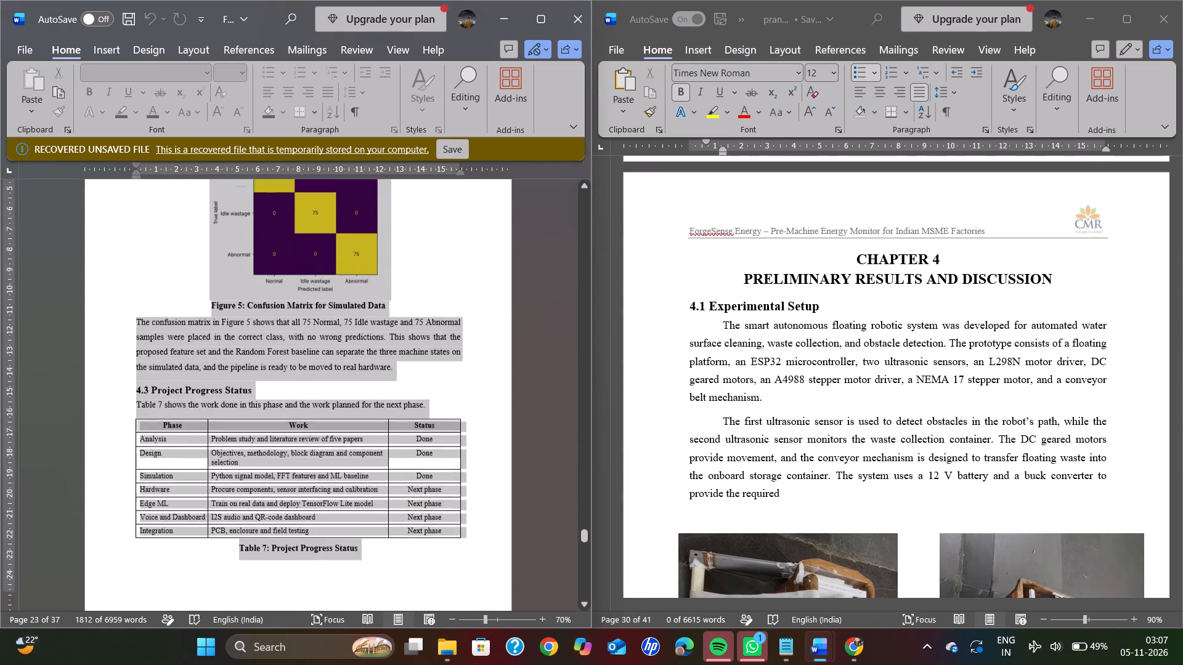
drag(407, 631, 368, 323)
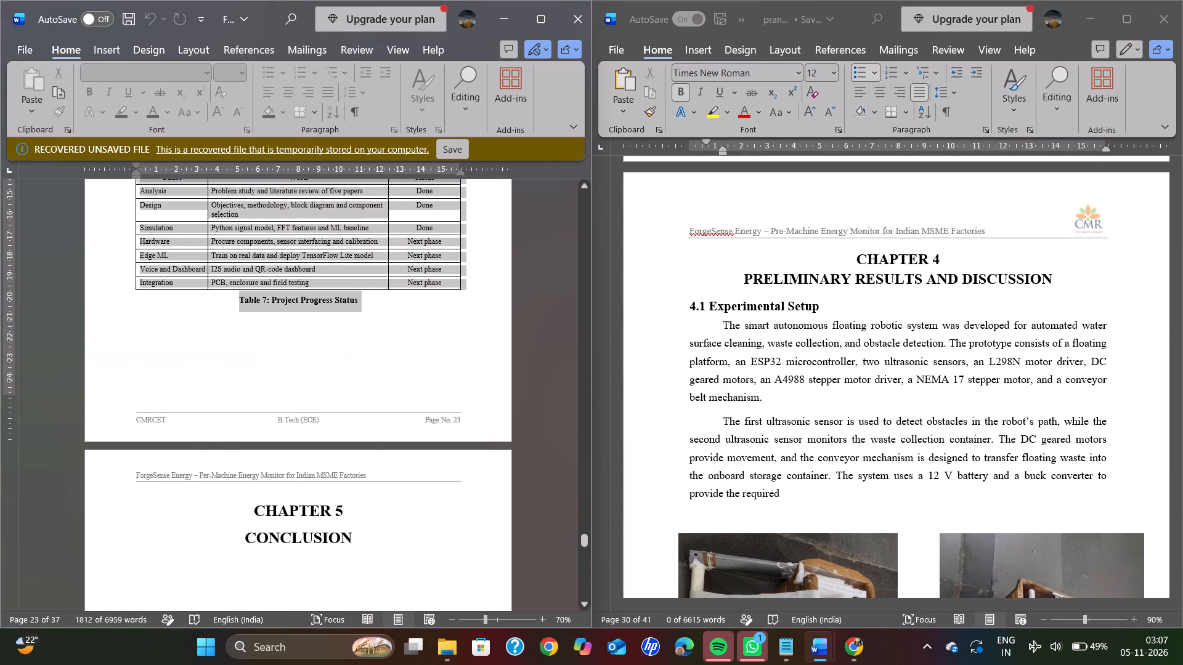
drag(368, 323, 366, 319)
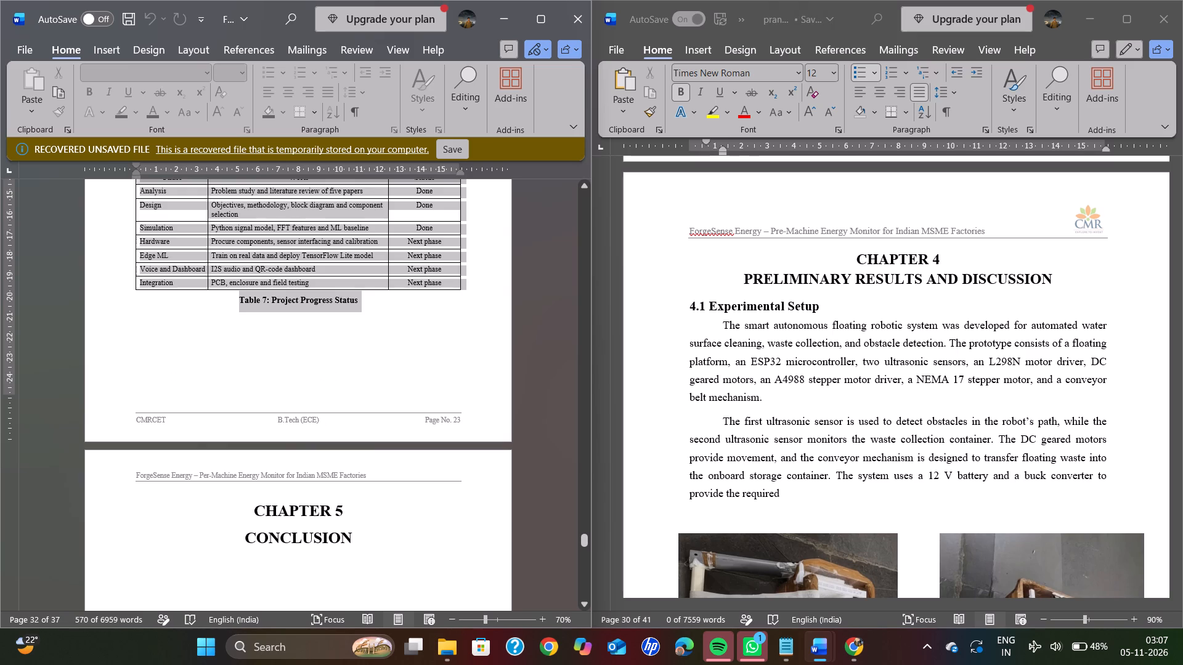
key(ctrl+c)
key(ctrl+c)
key(ctrl+c)
key(ctrl+c)
key(ctrl+c)
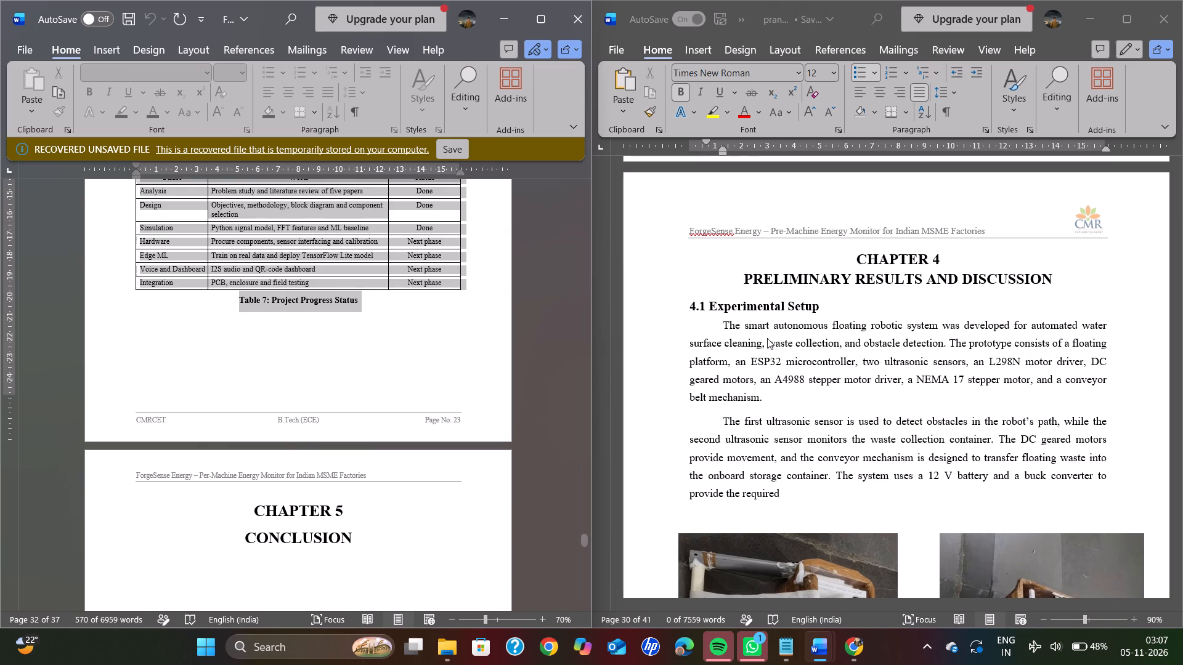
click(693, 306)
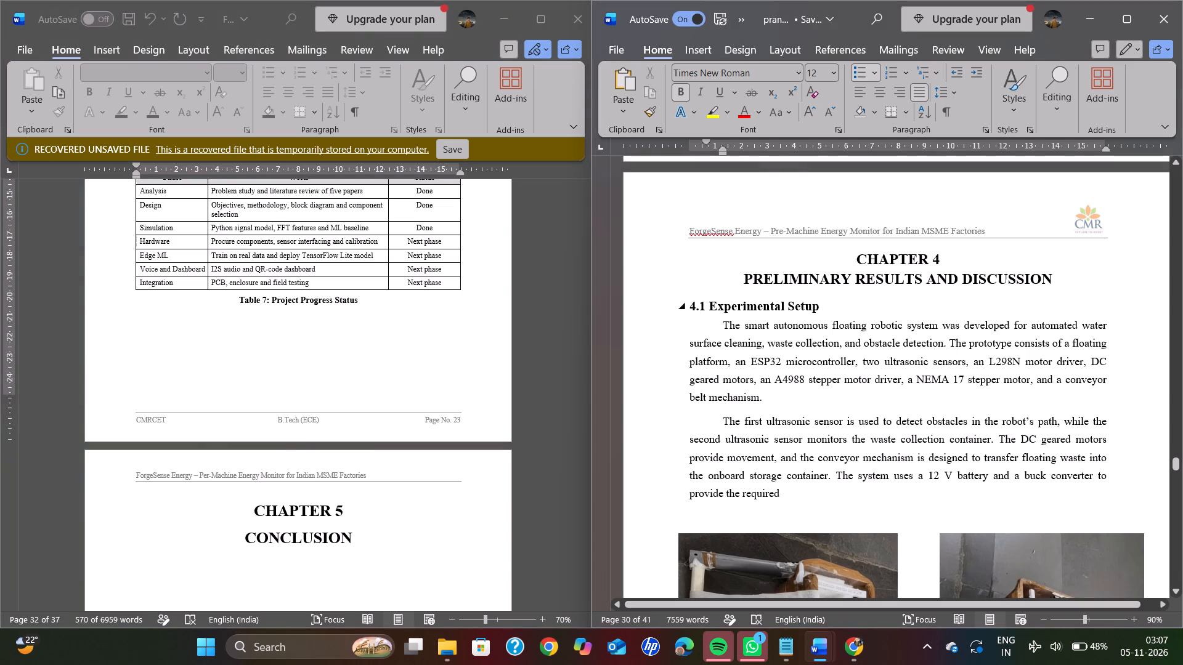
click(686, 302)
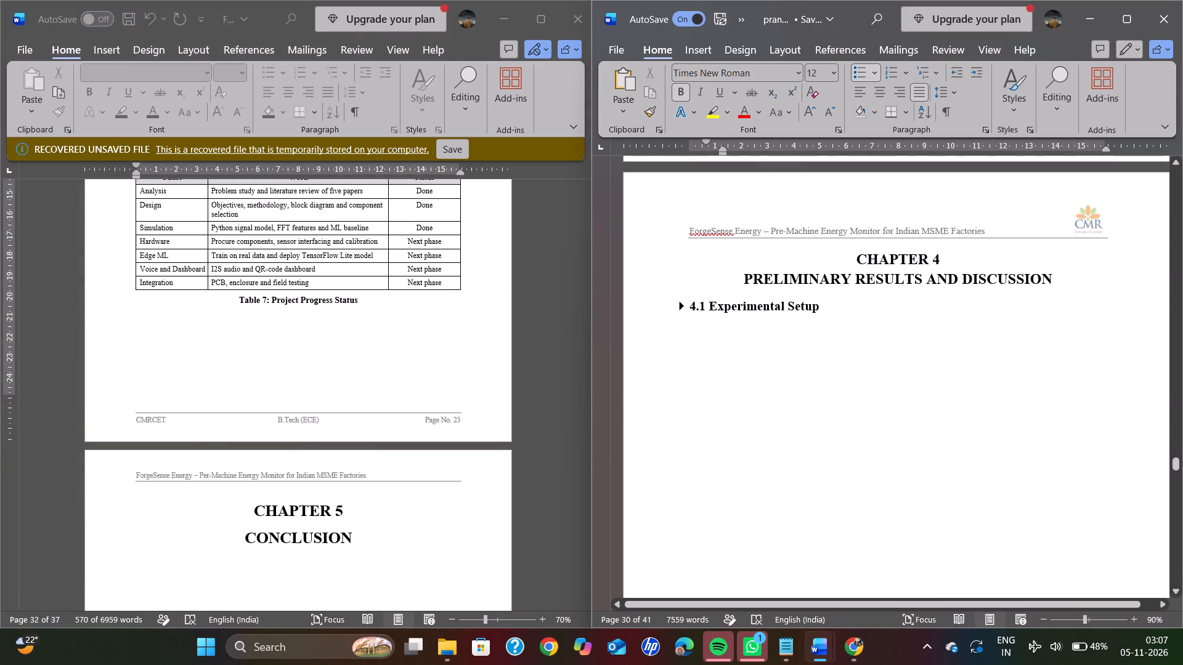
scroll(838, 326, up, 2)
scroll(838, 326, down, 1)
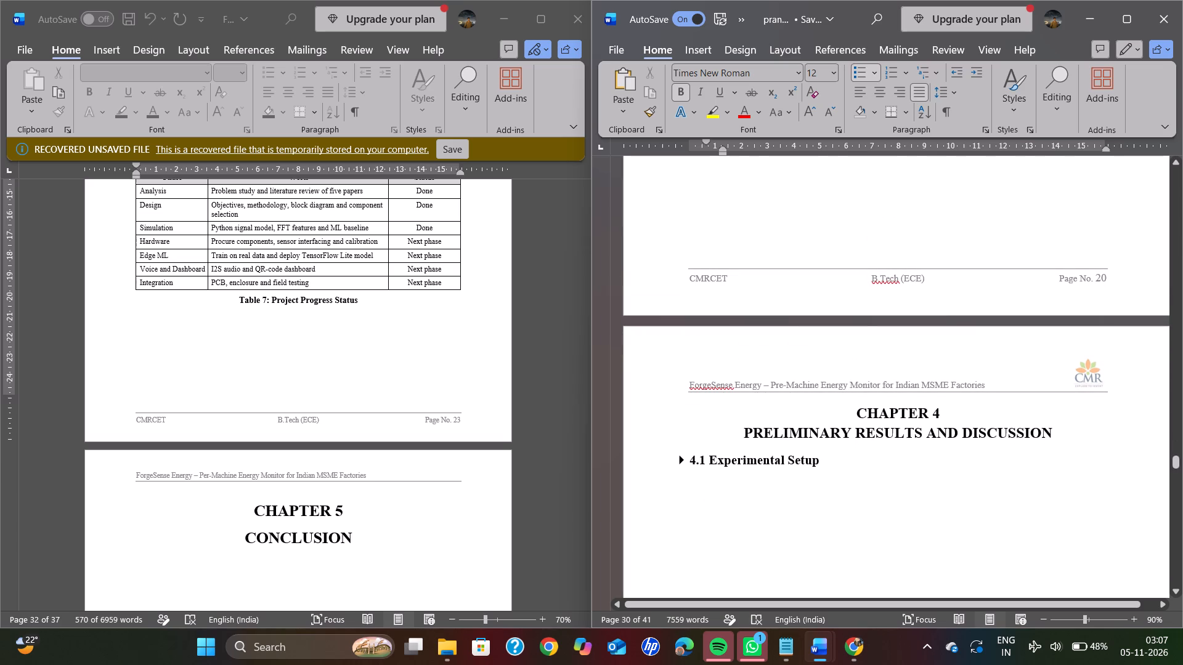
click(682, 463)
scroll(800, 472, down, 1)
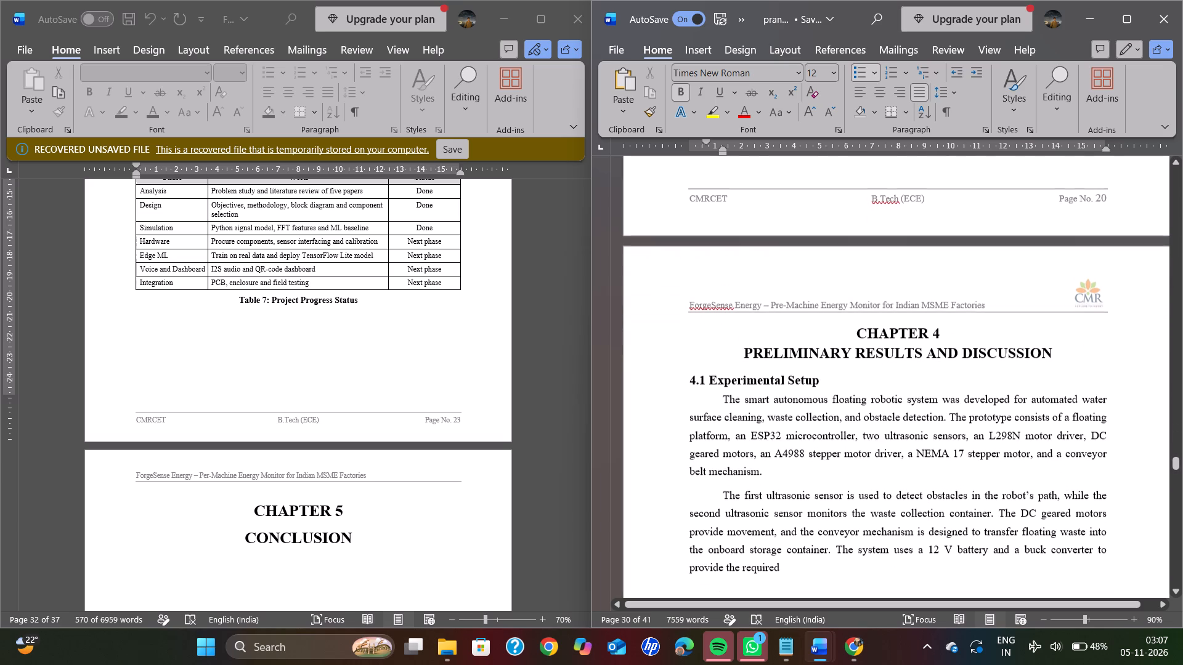
Replace the report's old Chapter 4 content, from the 4.1 Experimental Setup heading up to the Chapter 5 title page, with the copied content.
drag(688, 371, 861, 546)
scroll(852, 520, up, 1)
drag(861, 546, 909, 618)
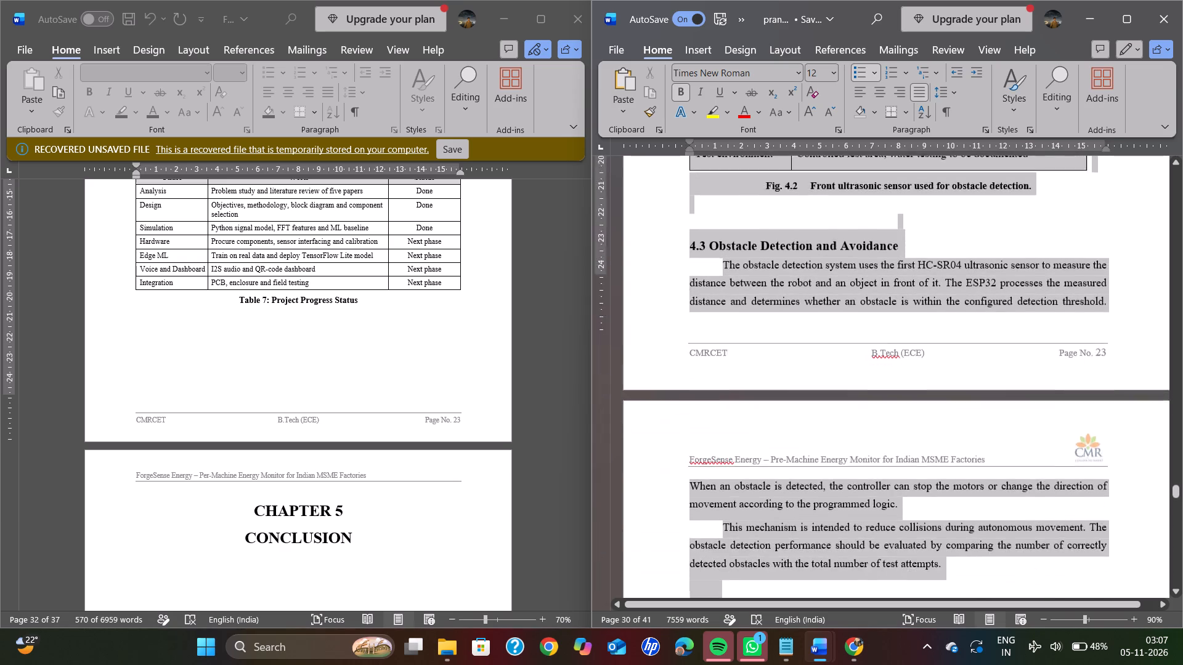
drag(909, 618, 917, 528)
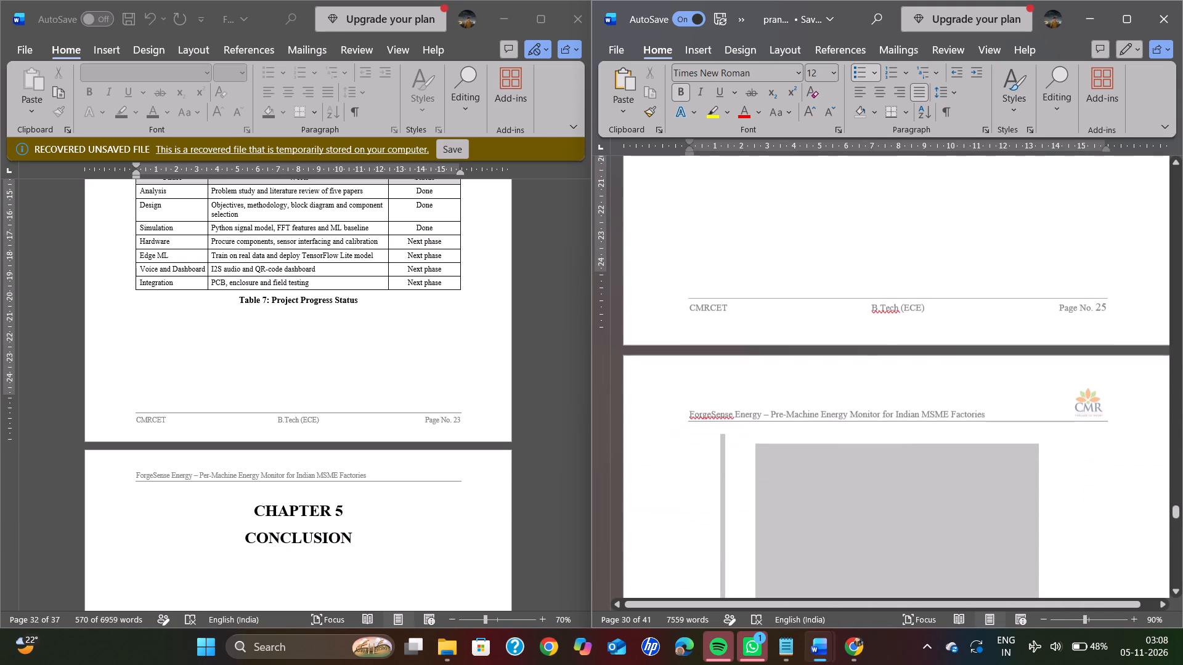
drag(917, 528, 934, 311)
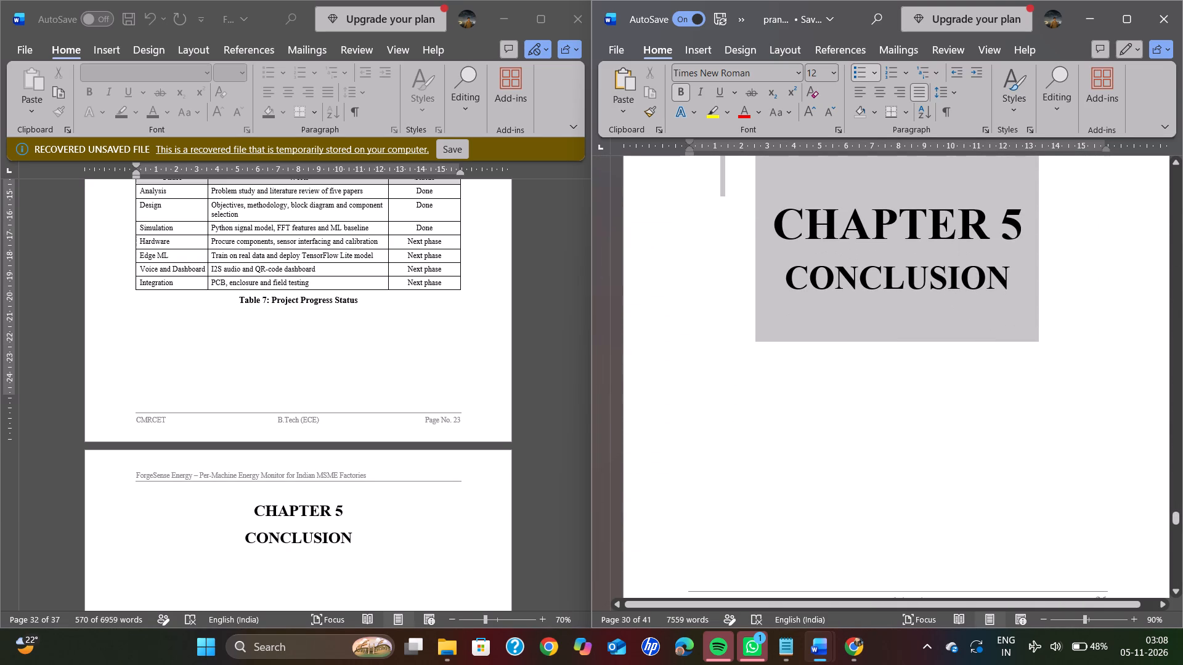
drag(934, 311, 938, 71)
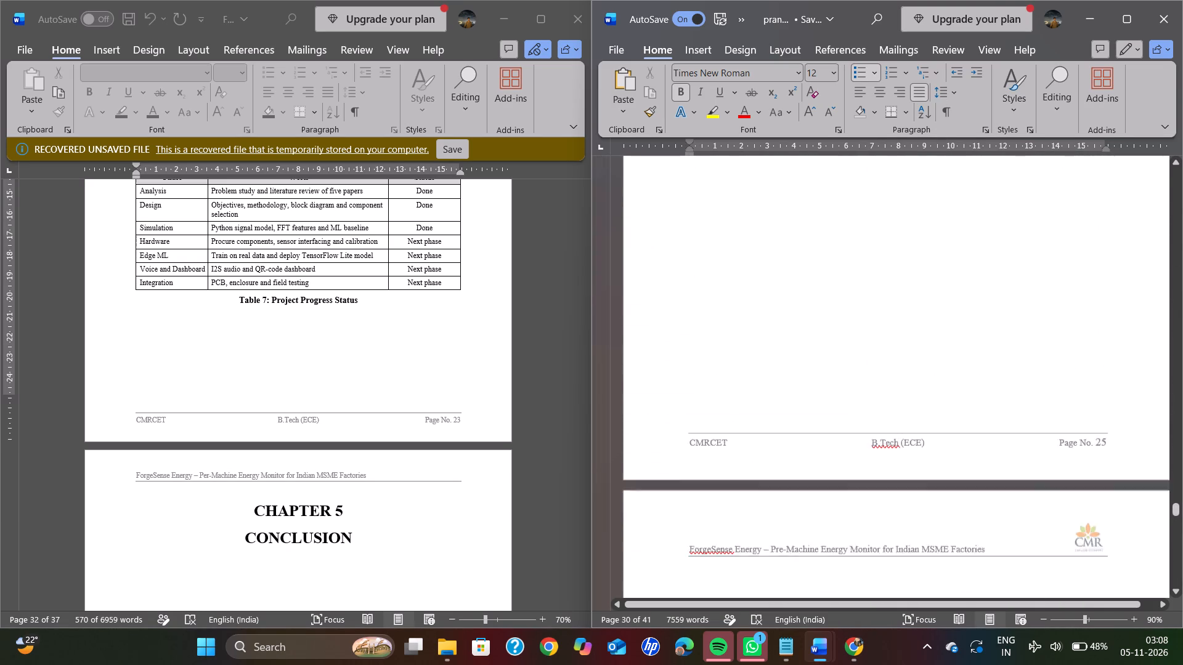
drag(938, 71, 892, 298)
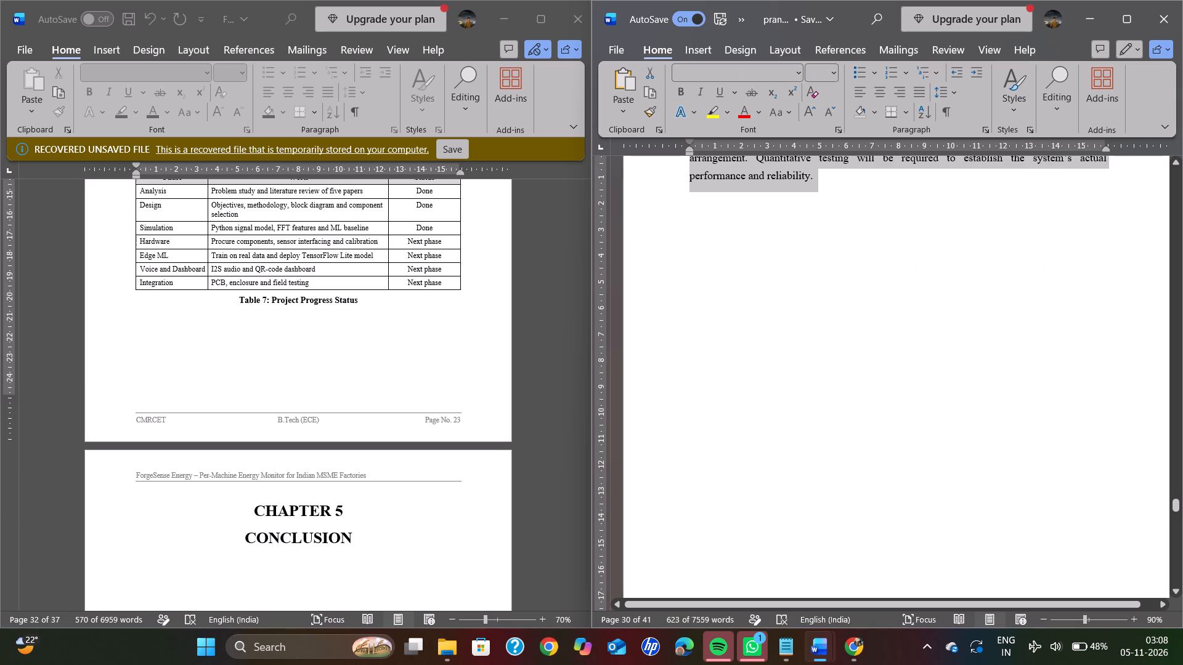
key(ctrl+v)
Set the font size of all text in the report's Project Progress Status table (Table 7) to 11.
scroll(892, 298, up, 1)
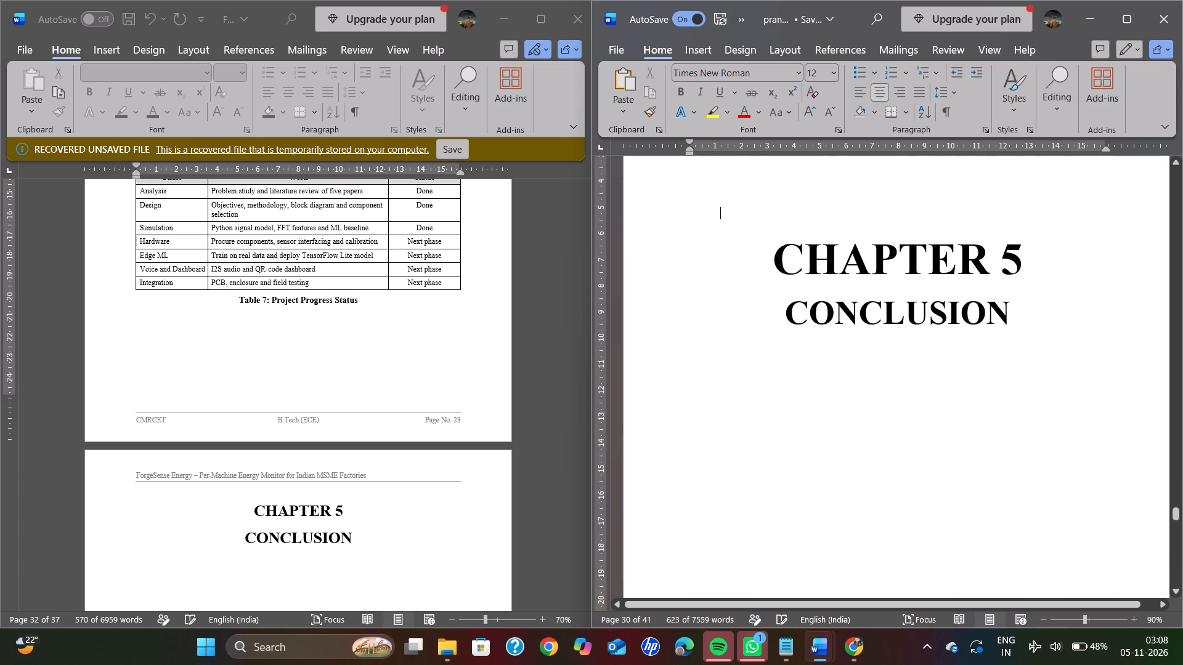
scroll(892, 298, up, 4)
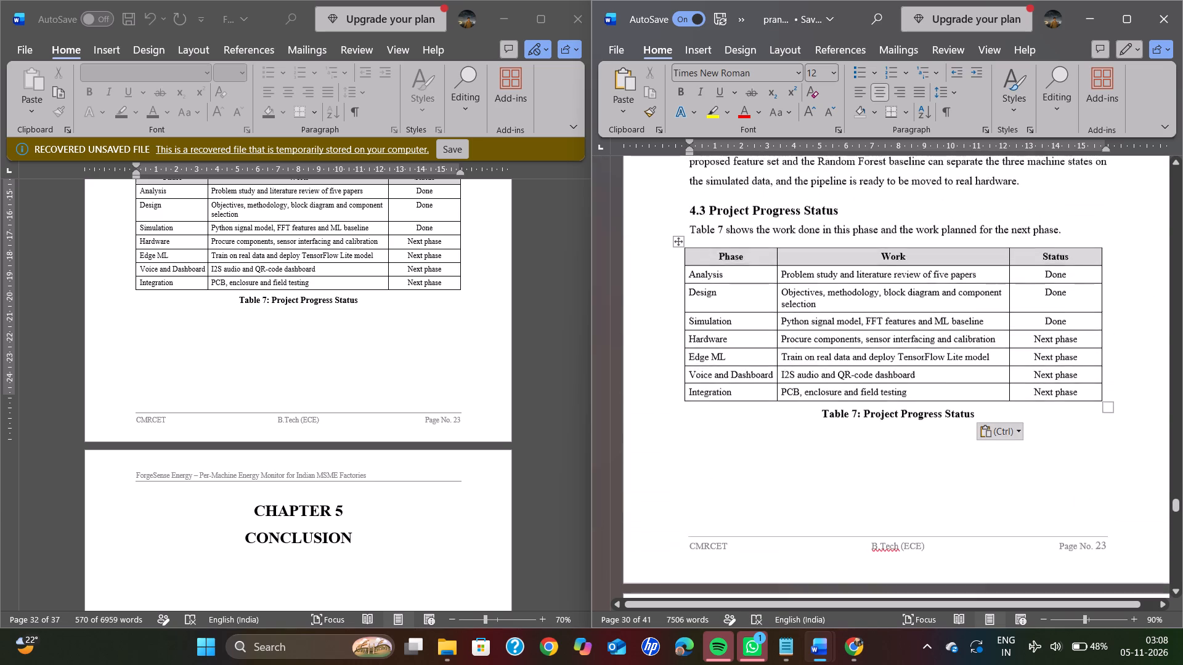
scroll(892, 298, up, 1)
scroll(892, 298, down, 1)
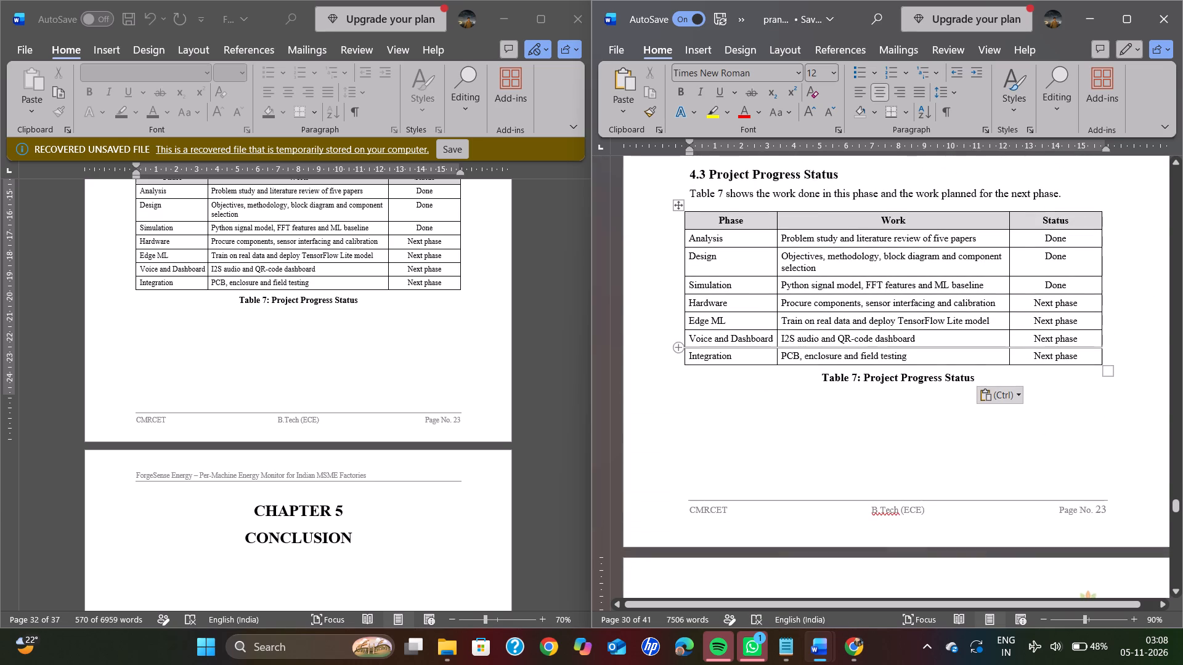
scroll(839, 319, up, 1)
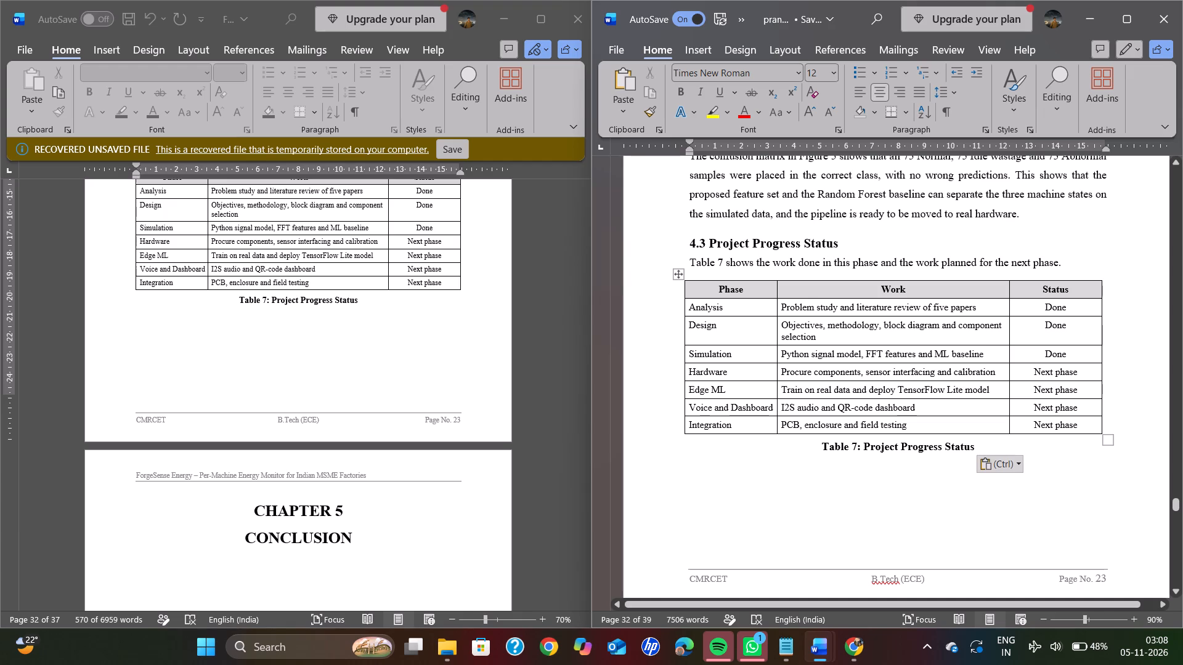
drag(1087, 429, 710, 315)
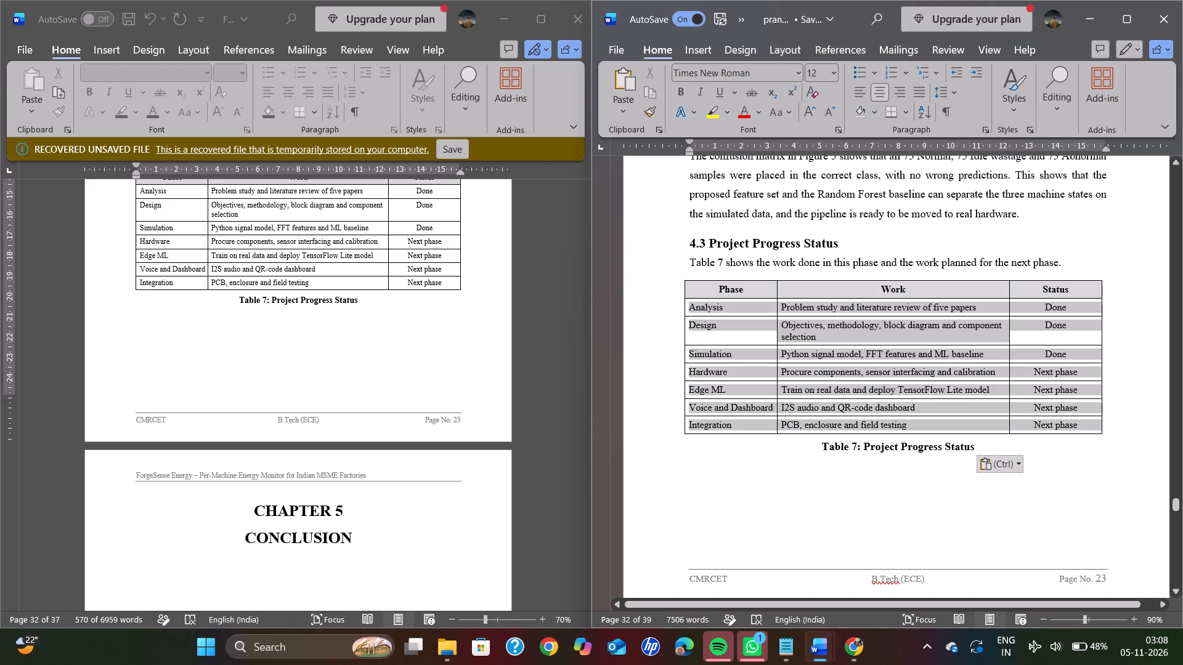
drag(710, 315, 697, 294)
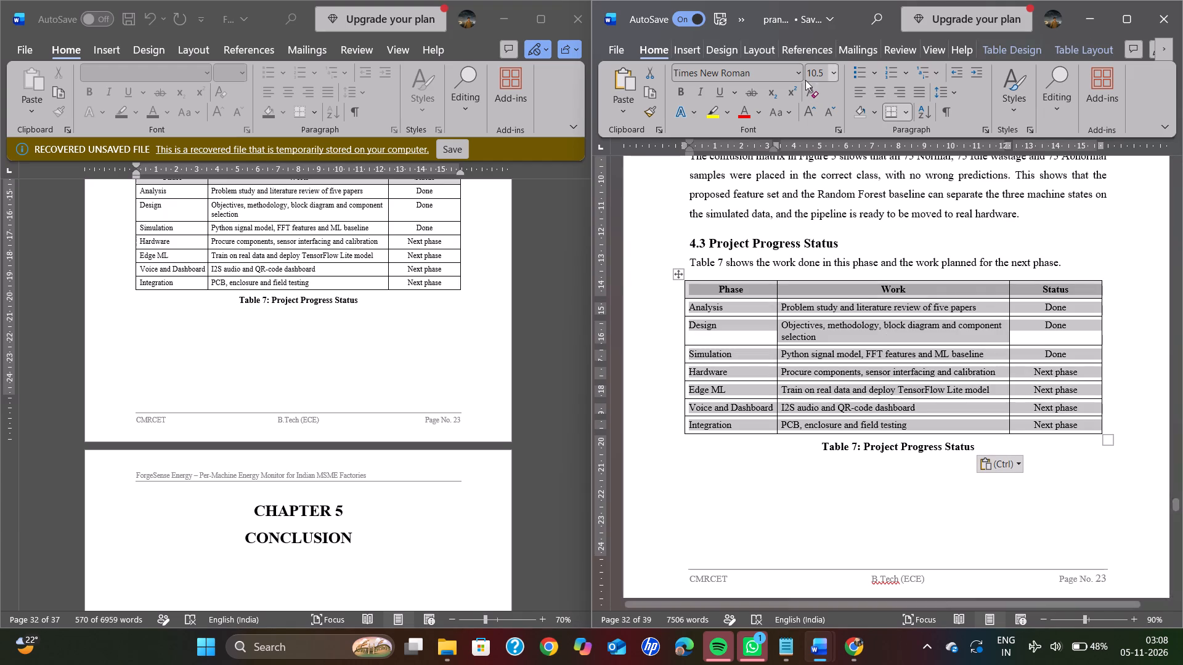
click(819, 69)
text(11)
key(Return)
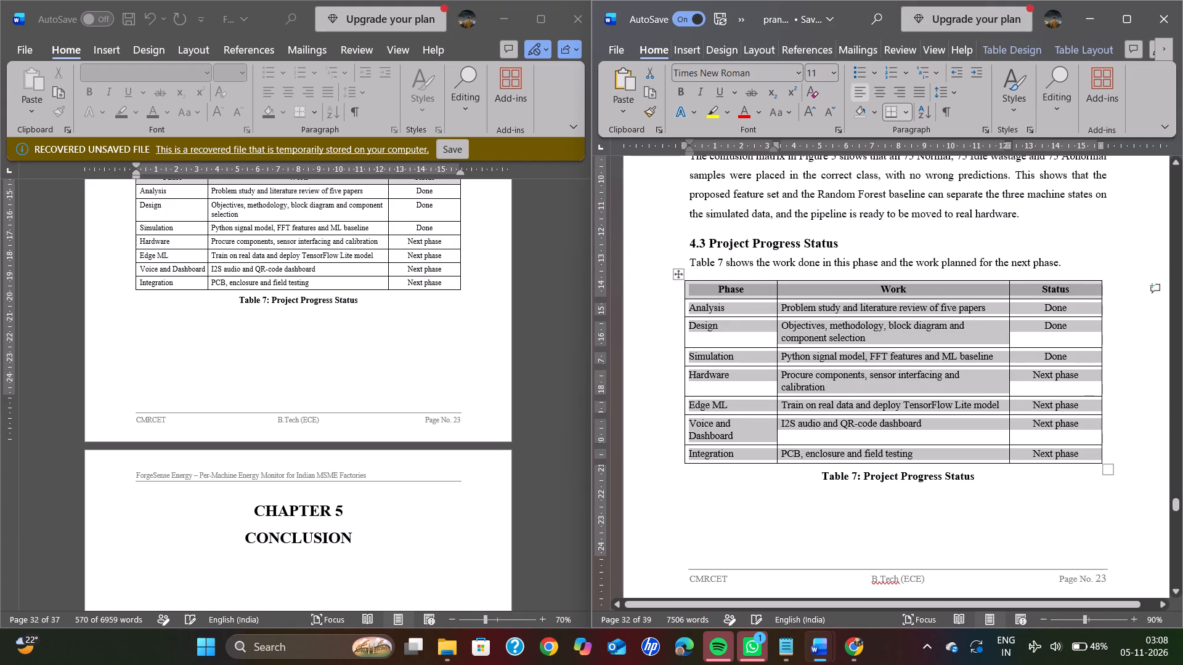
click(1124, 233)
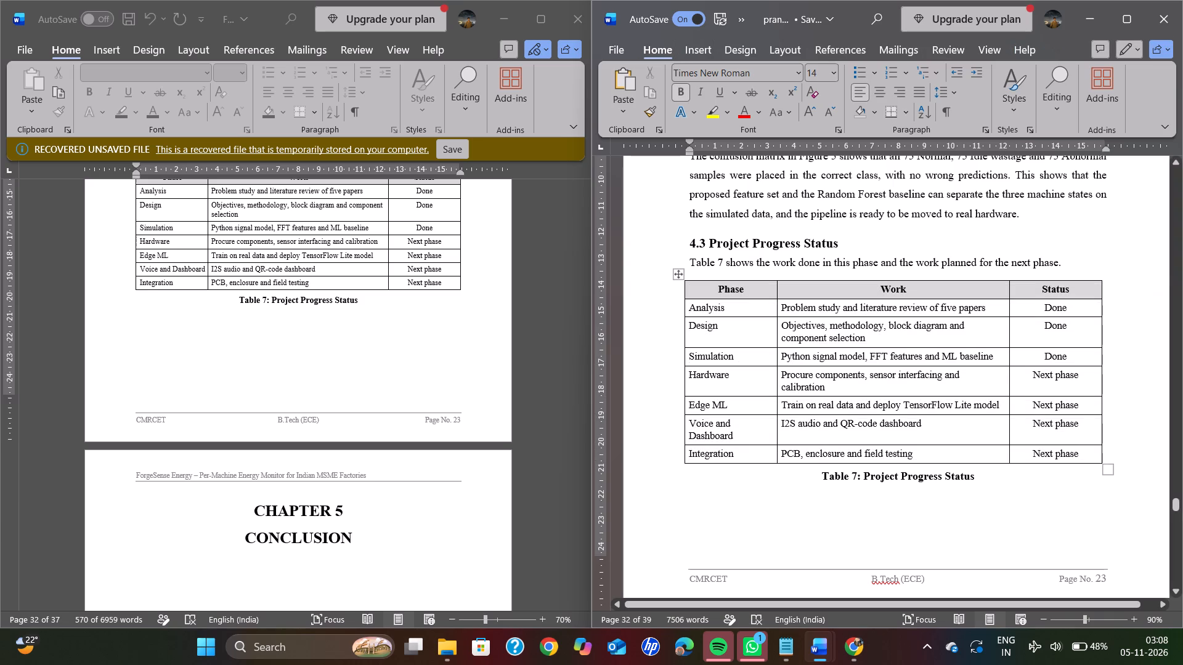
Indent the first line of the paragraph below the Figure 5 caption, starting "The confusion matrix in Figure 5".
scroll(1062, 296, up, 2)
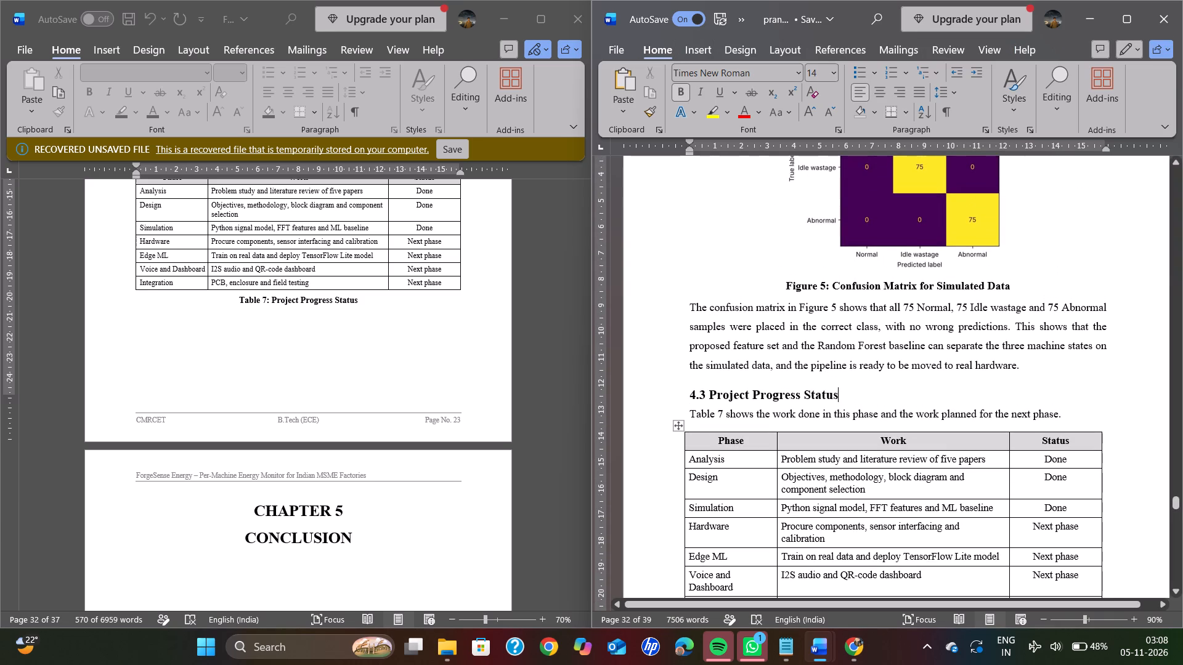
click(1066, 416)
scroll(963, 347, up, 1)
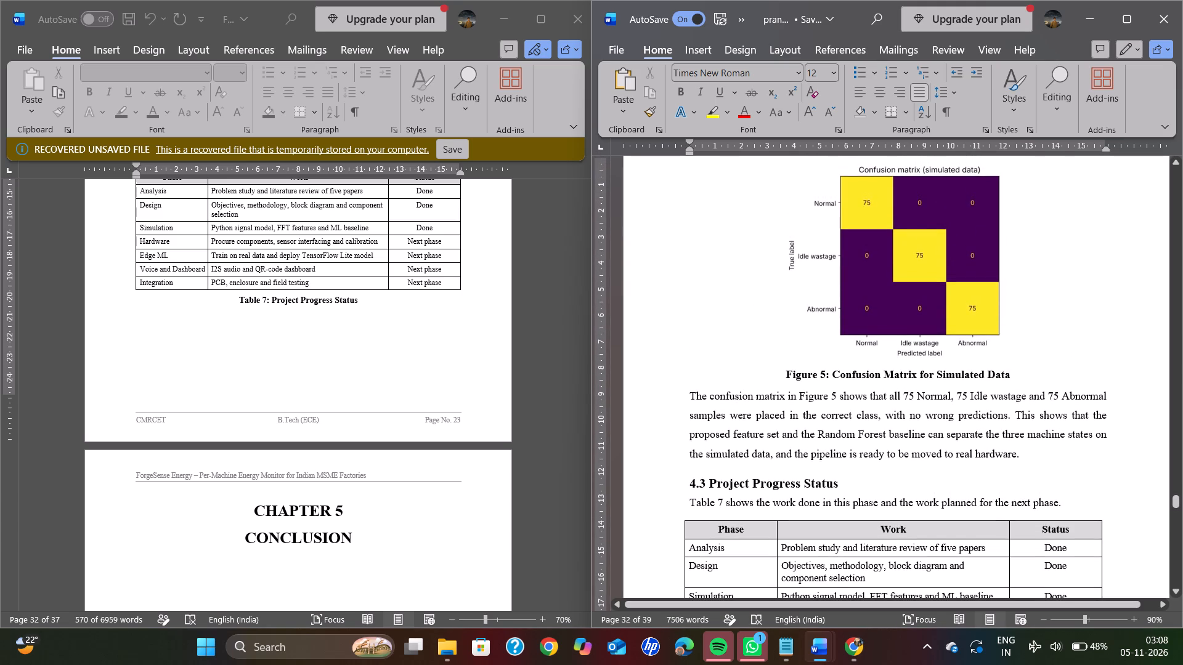
drag(1026, 453, 703, 417)
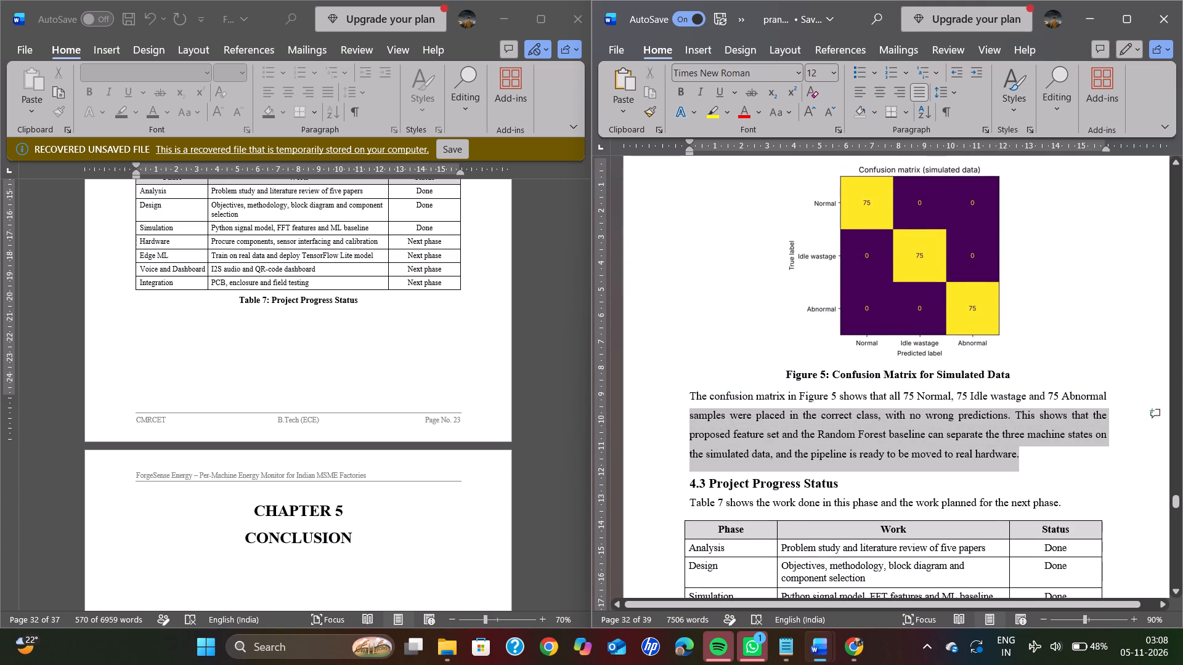
drag(703, 417, 697, 400)
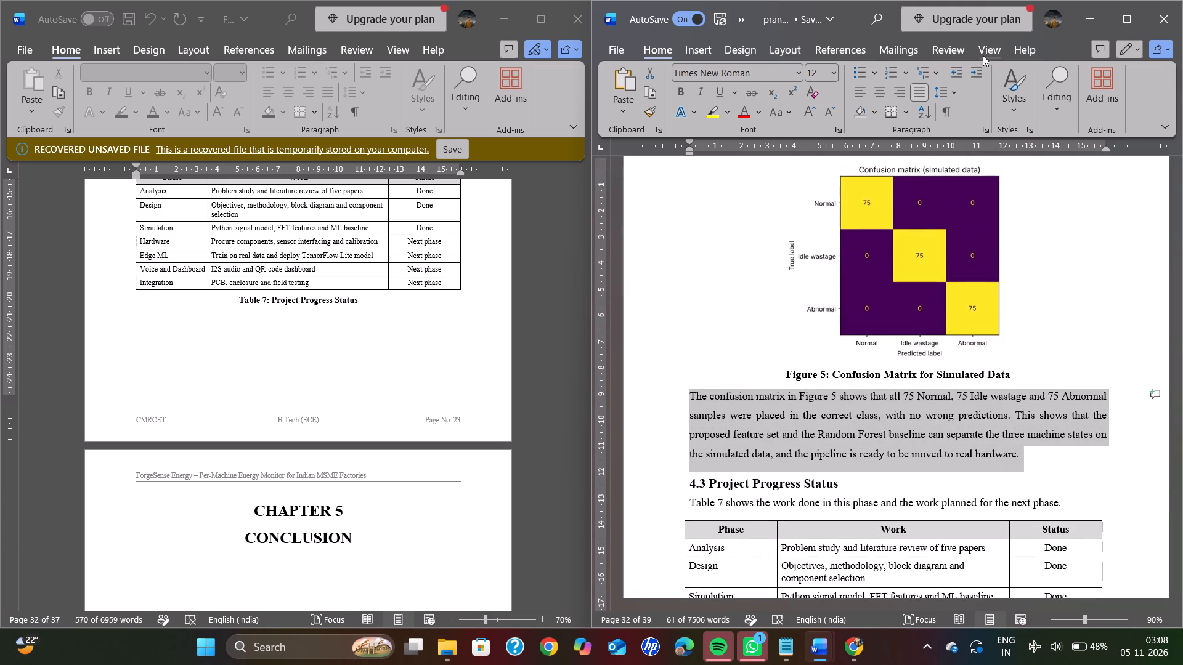
click(945, 92)
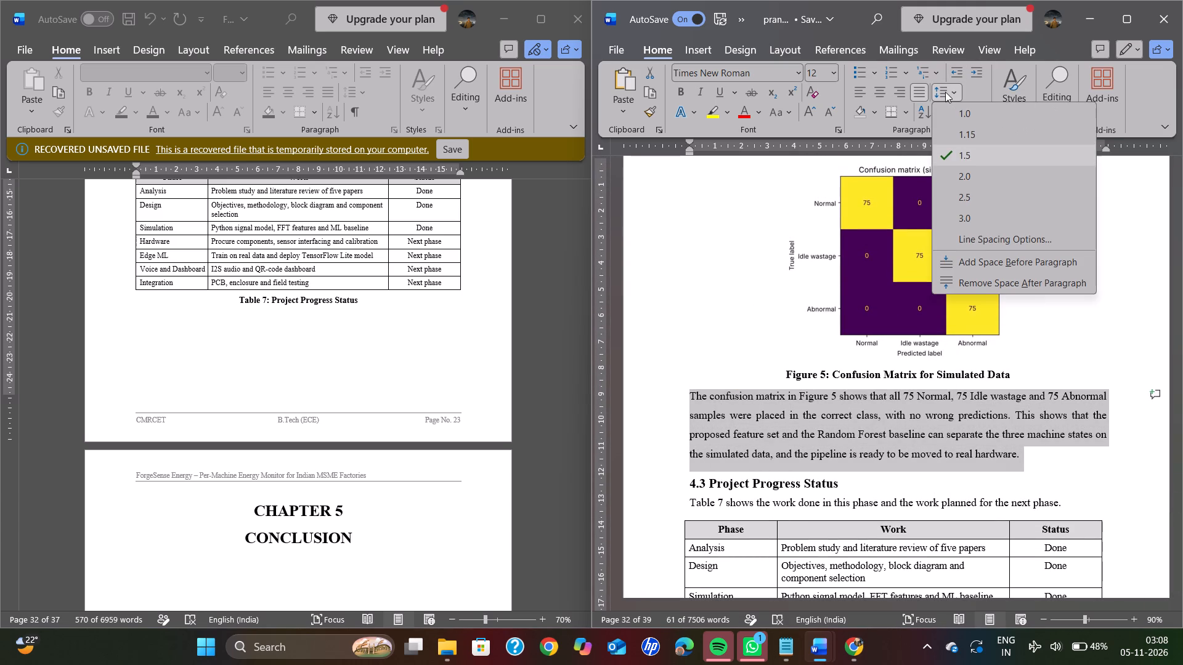
drag(730, 341, 690, 400)
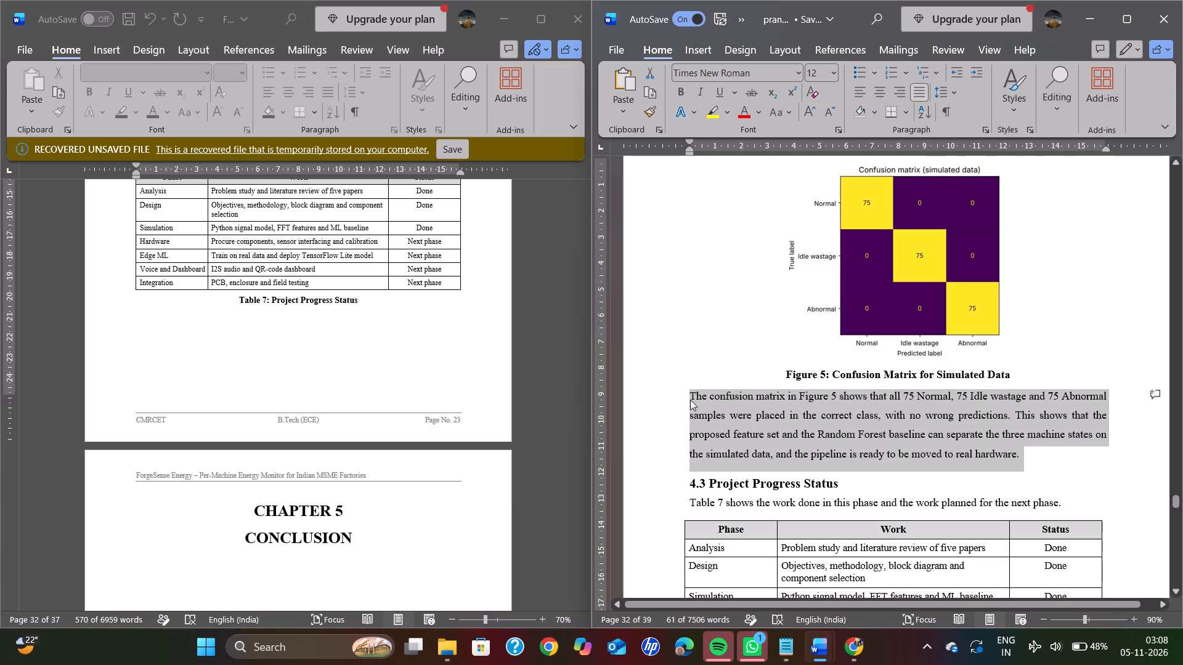
drag(690, 400, 685, 400)
click(685, 400)
key(Tab)
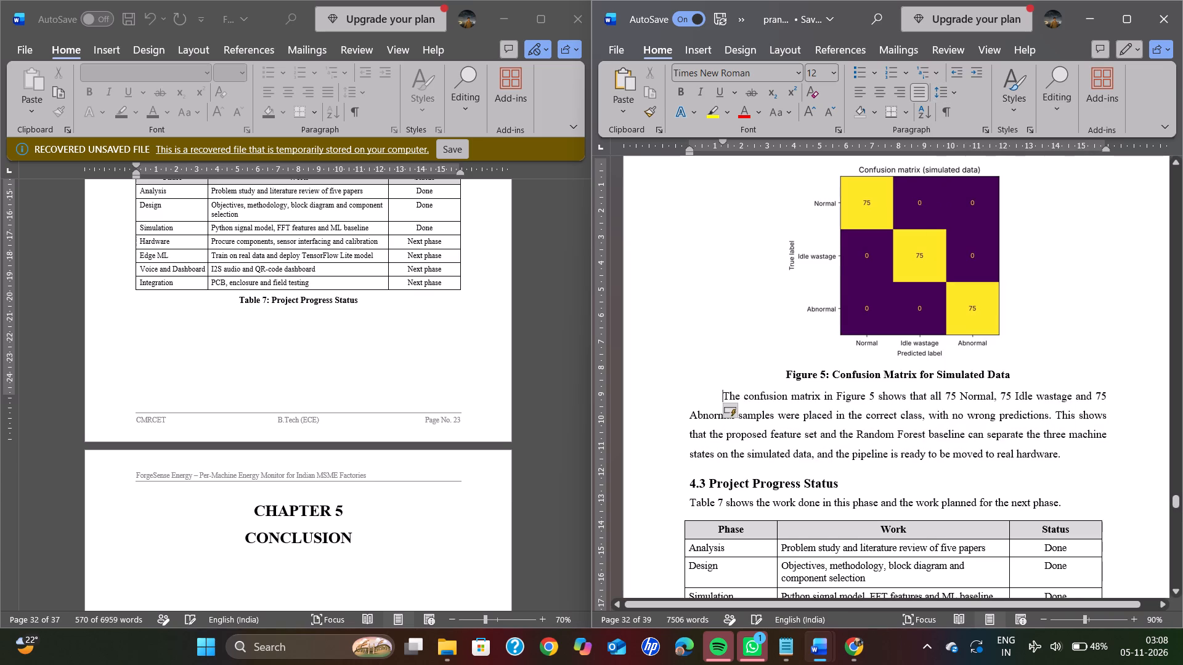
Indent the first line of the paragraph below the Table 6 caption, starting "The idle wastage signal".
scroll(689, 400, up, 3)
scroll(689, 400, down, 1)
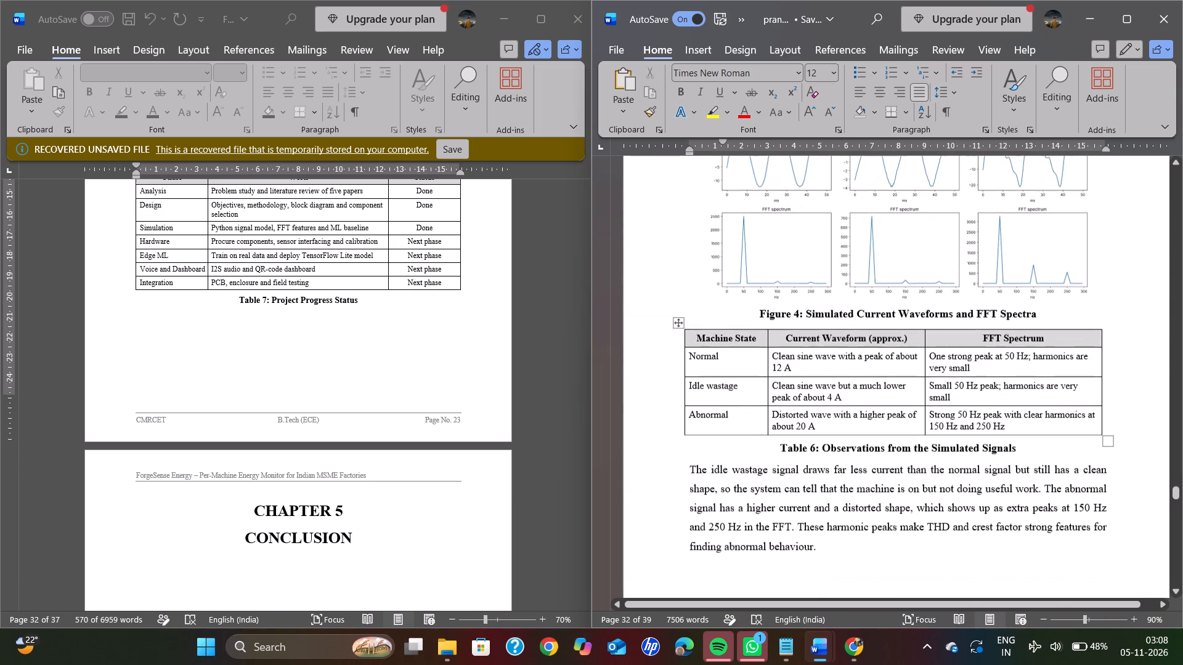
click(689, 455)
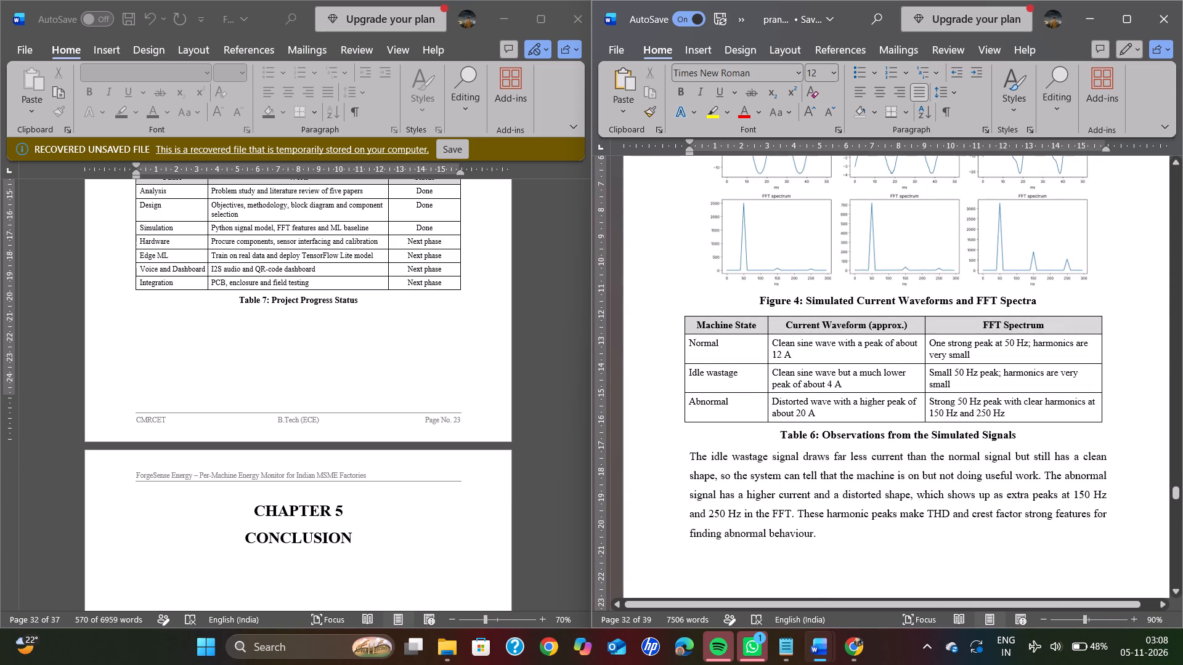
key(Tab)
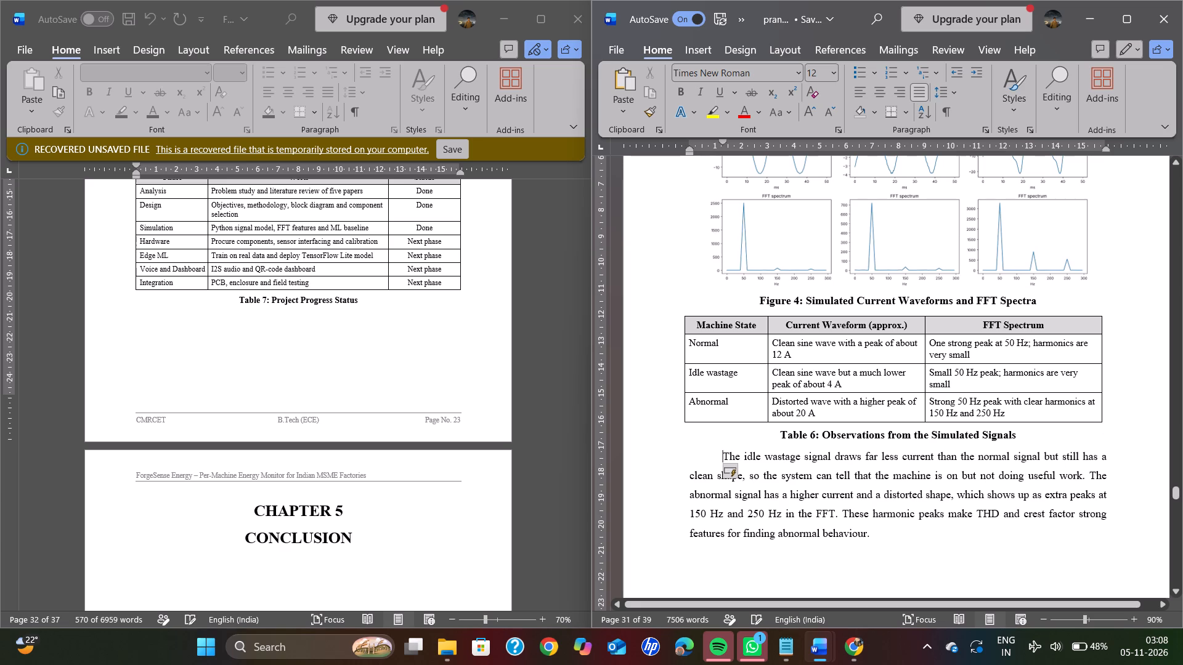
Set the font size of all text in the machine state observations table (Table 6) to 11.
scroll(689, 455, up, 3)
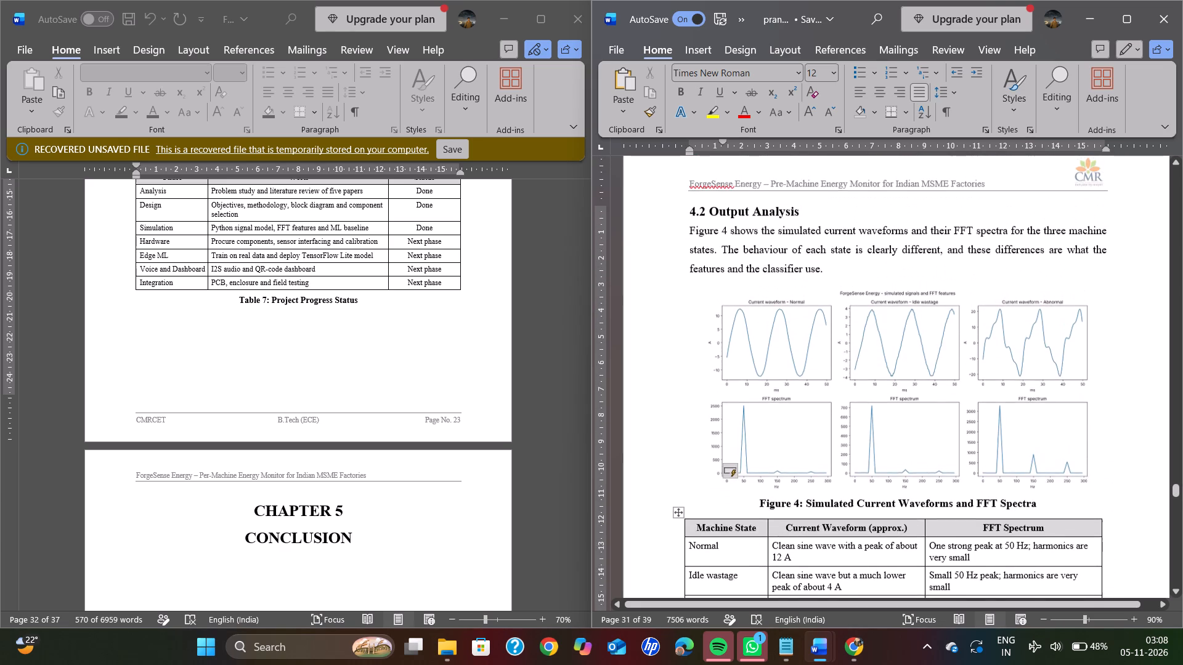
scroll(689, 455, up, 1)
scroll(710, 369, down, 1)
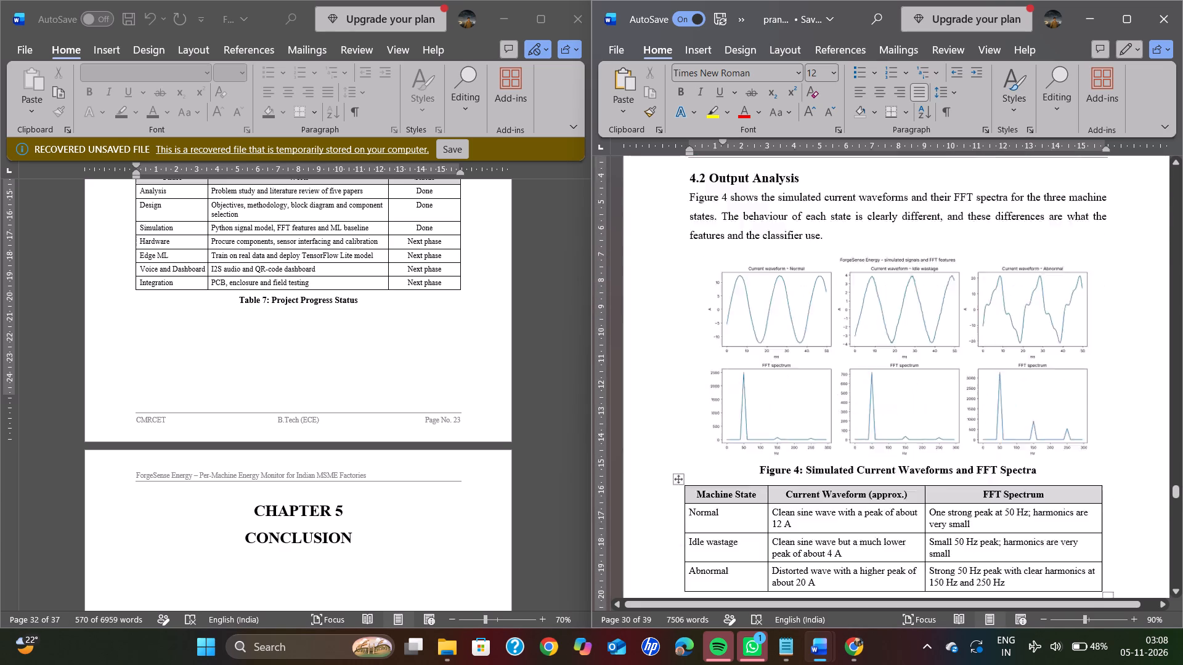
scroll(710, 369, down, 1)
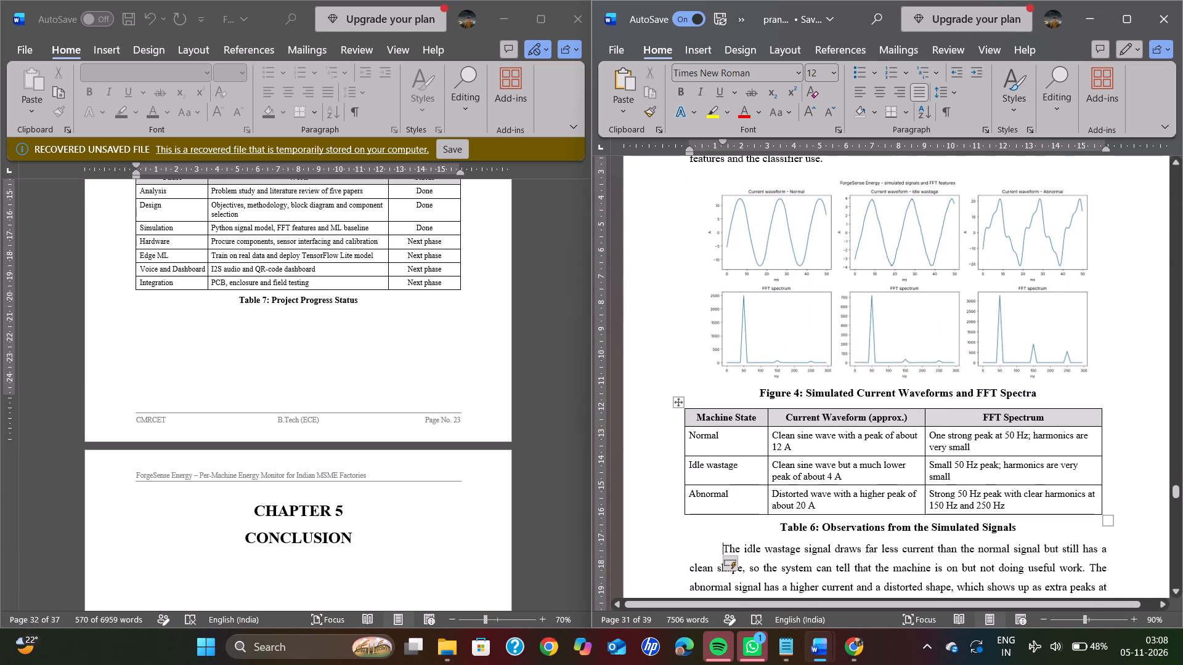
drag(1011, 502, 703, 417)
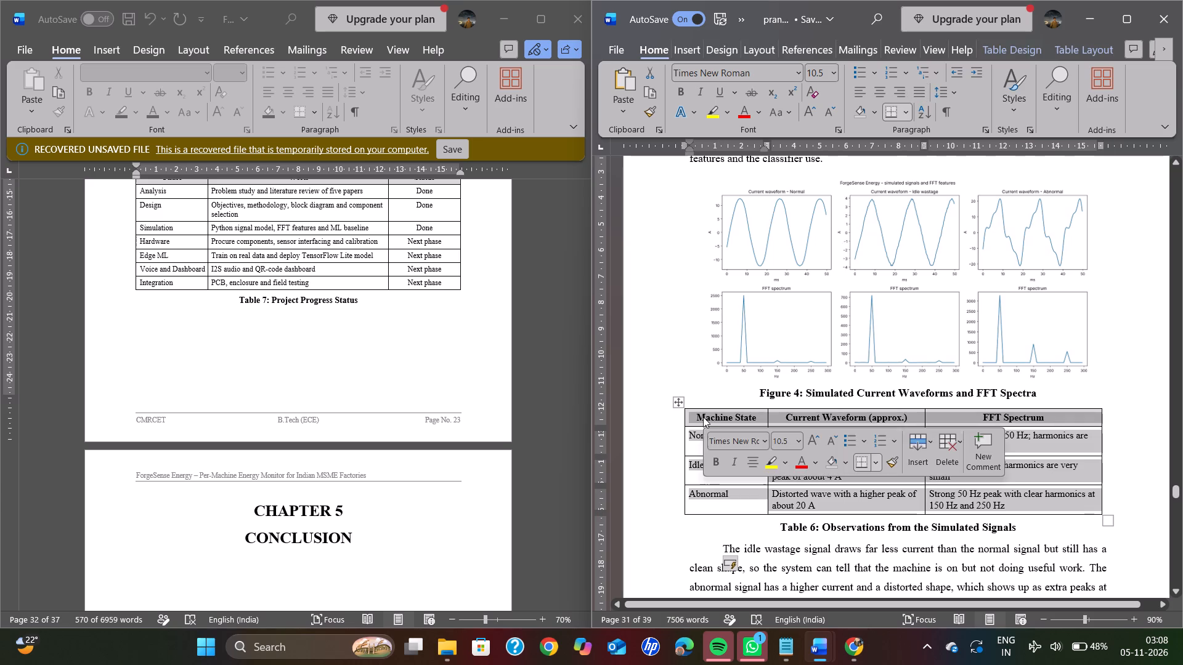
click(785, 439)
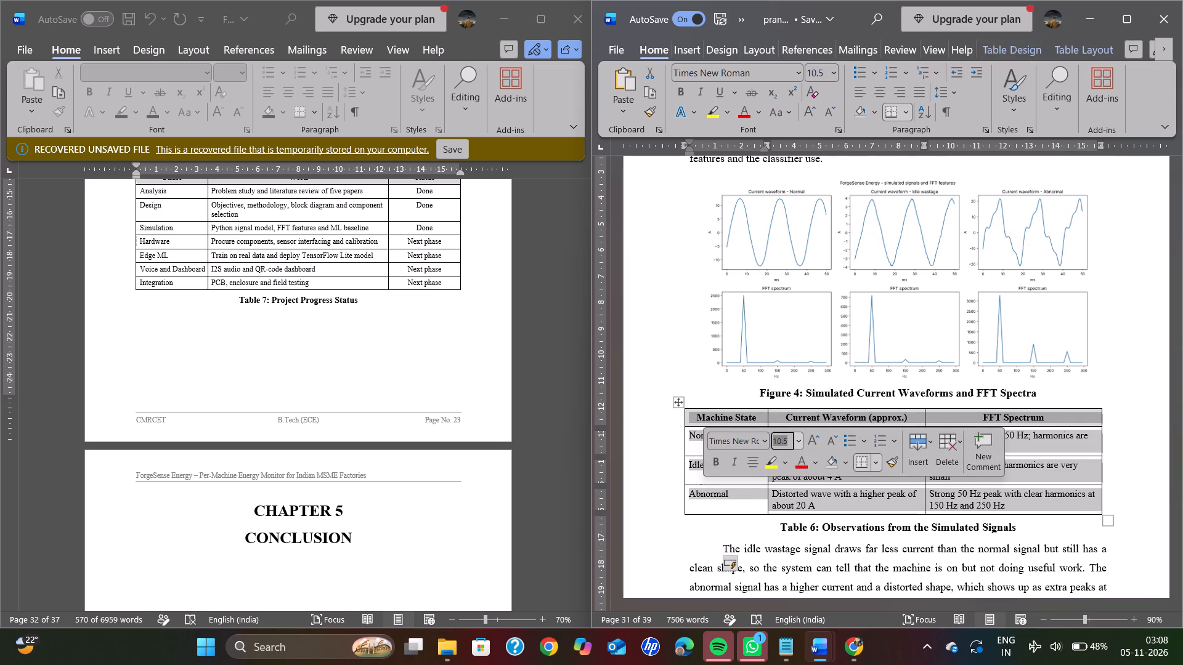
text(11)
key(Return)
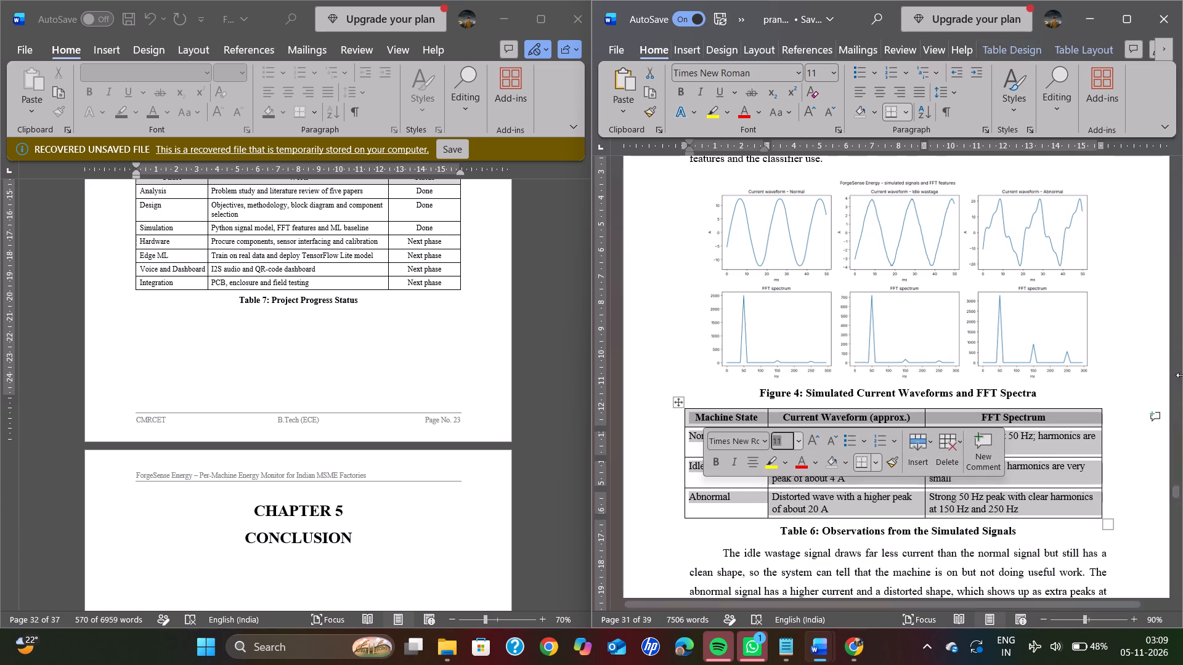
click(1133, 352)
Indent the first line of the opening paragraph under the report's 4.1 Performance Metrics heading.
scroll(1128, 377, up, 1)
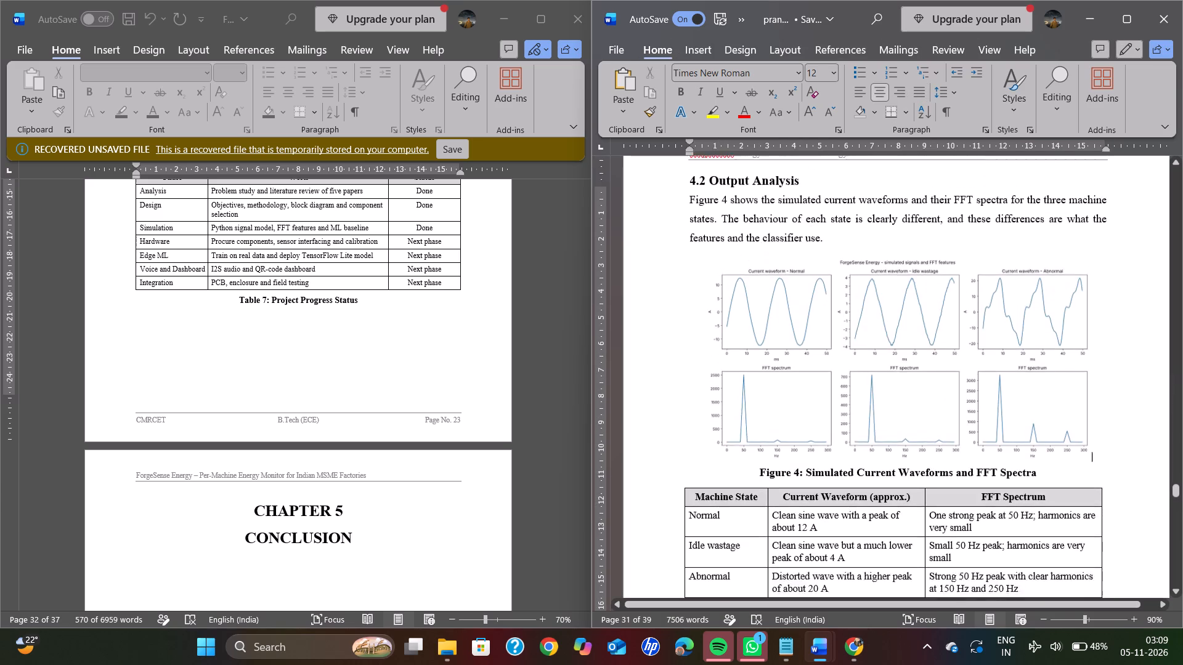
scroll(1128, 377, up, 4)
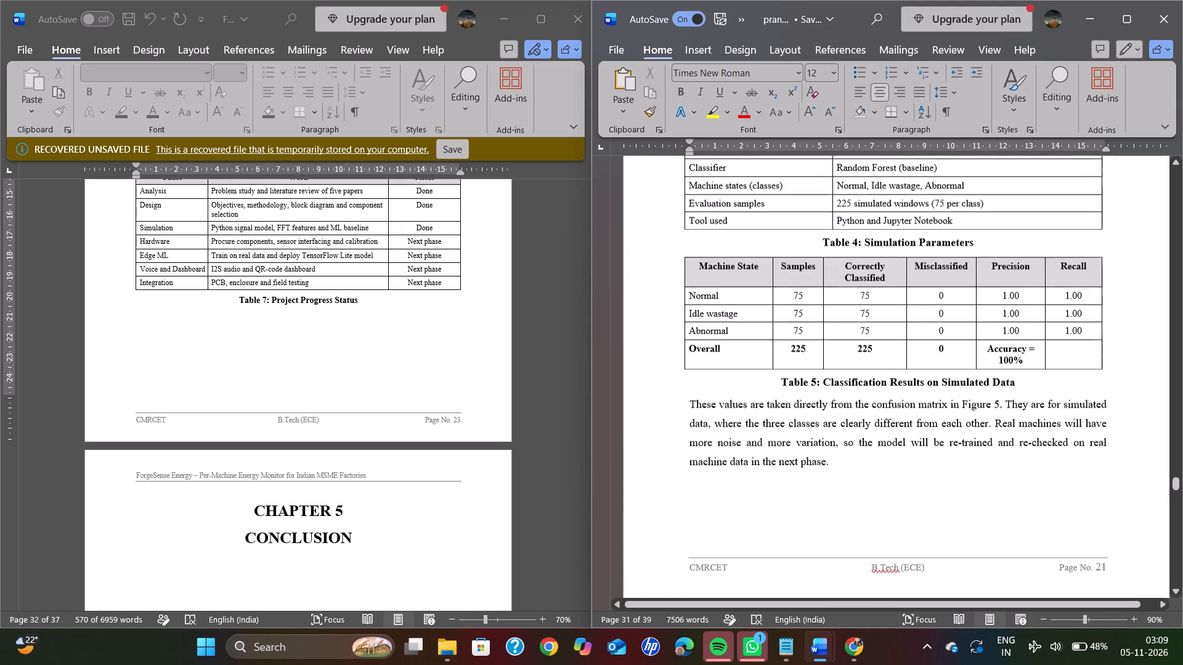
scroll(867, 480, up, 1)
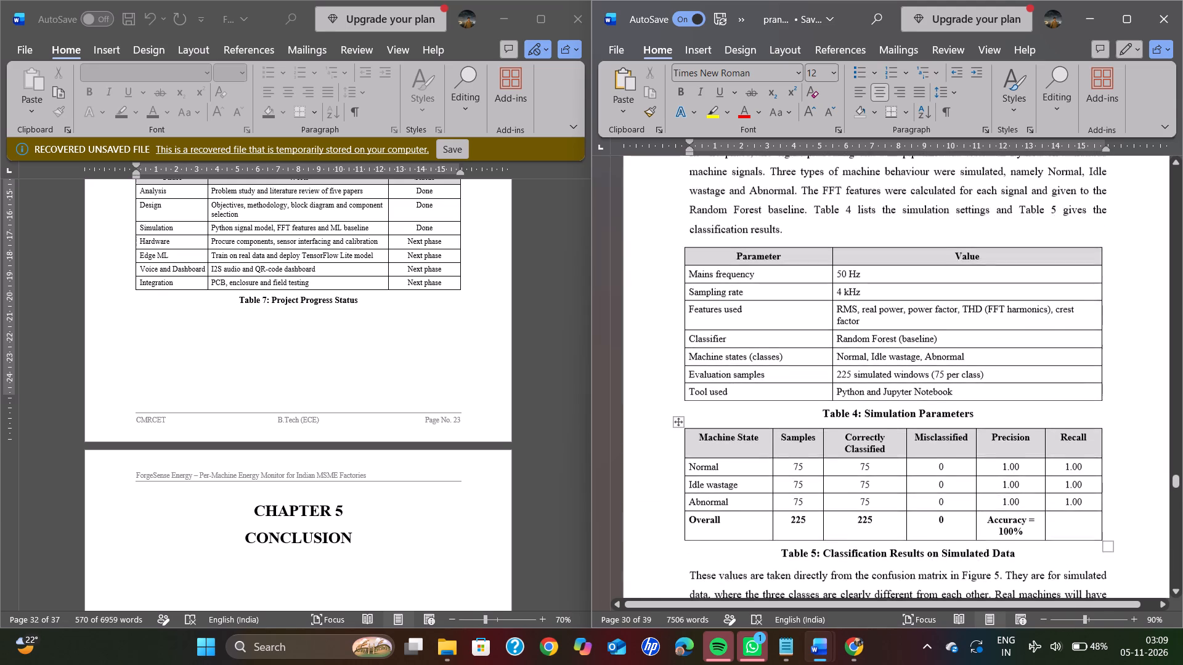
scroll(867, 480, up, 2)
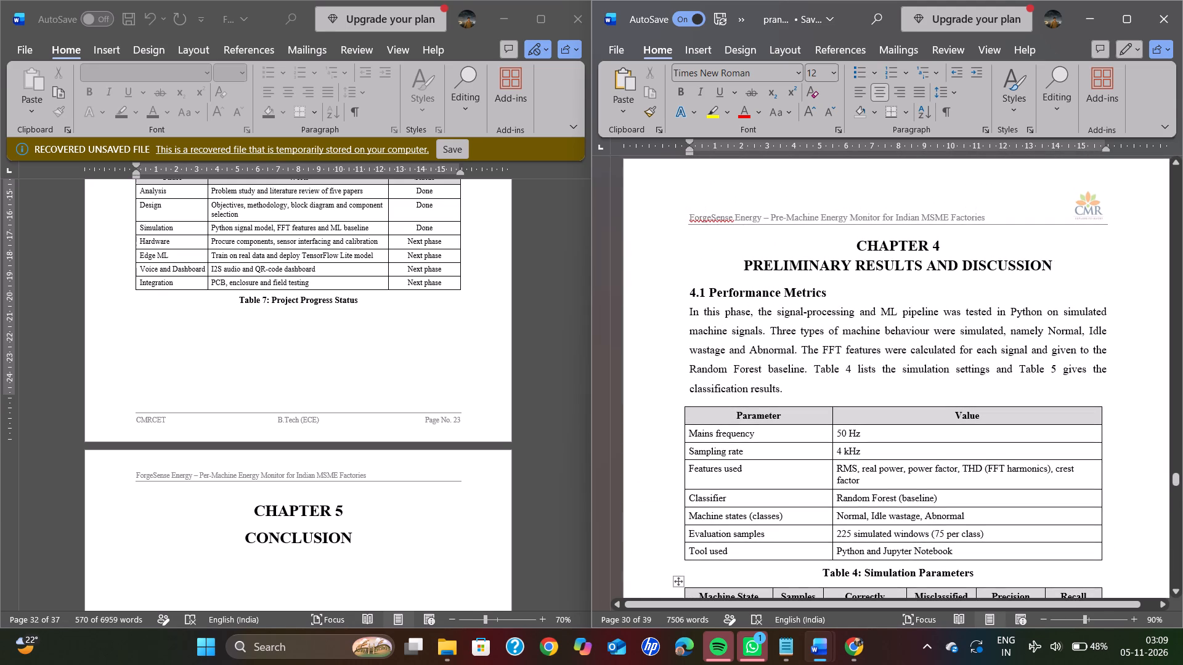
click(688, 313)
key(Tab)
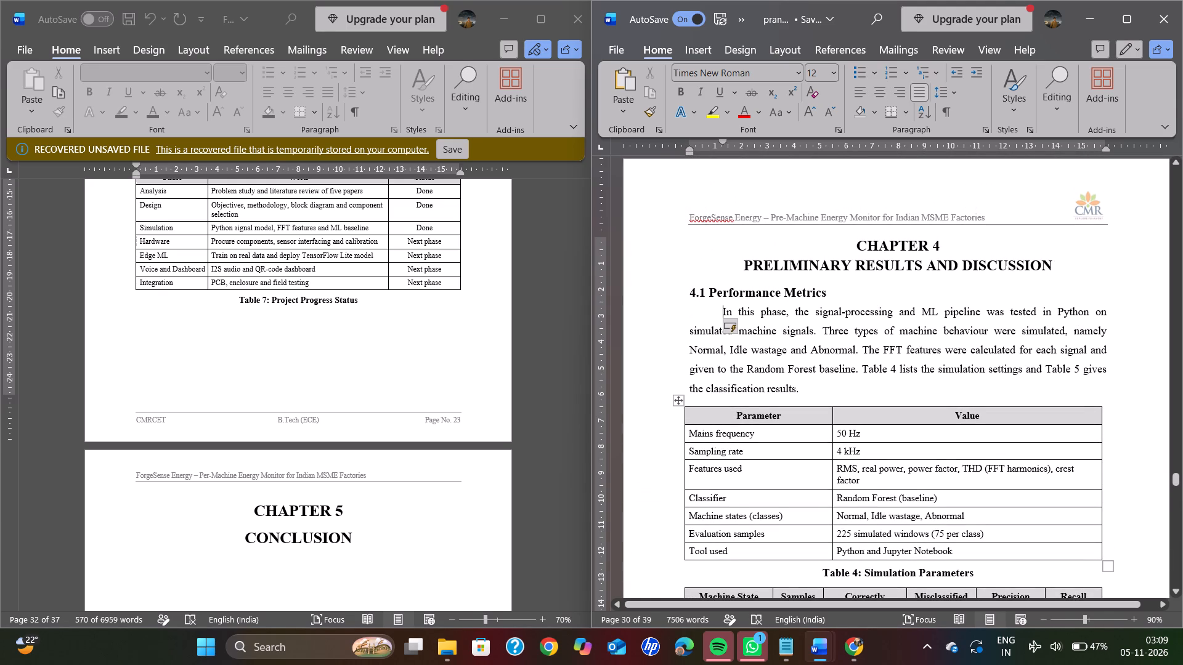
Set the font size of all text in the simulation parameters table (Table 4) to 11.
drag(1072, 554, 739, 421)
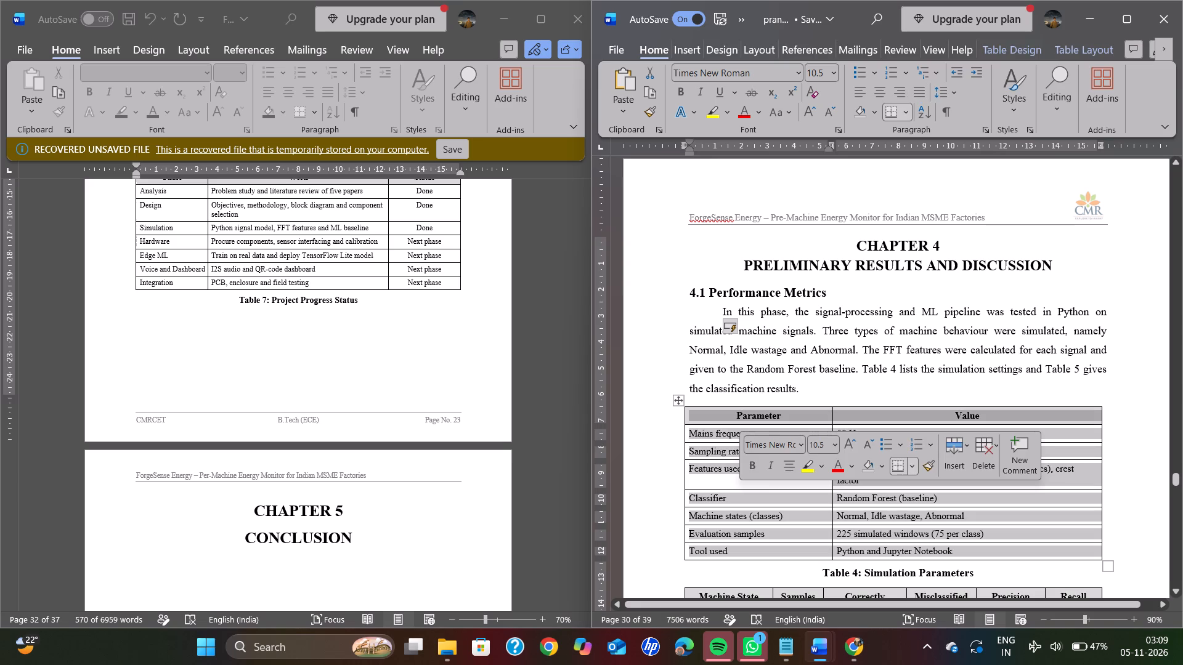
click(813, 442)
text(11)
key(Return)
Compare the report's Table 5 section with the matching Chapter 4 content in the recovered document.
scroll(813, 442, down, 4)
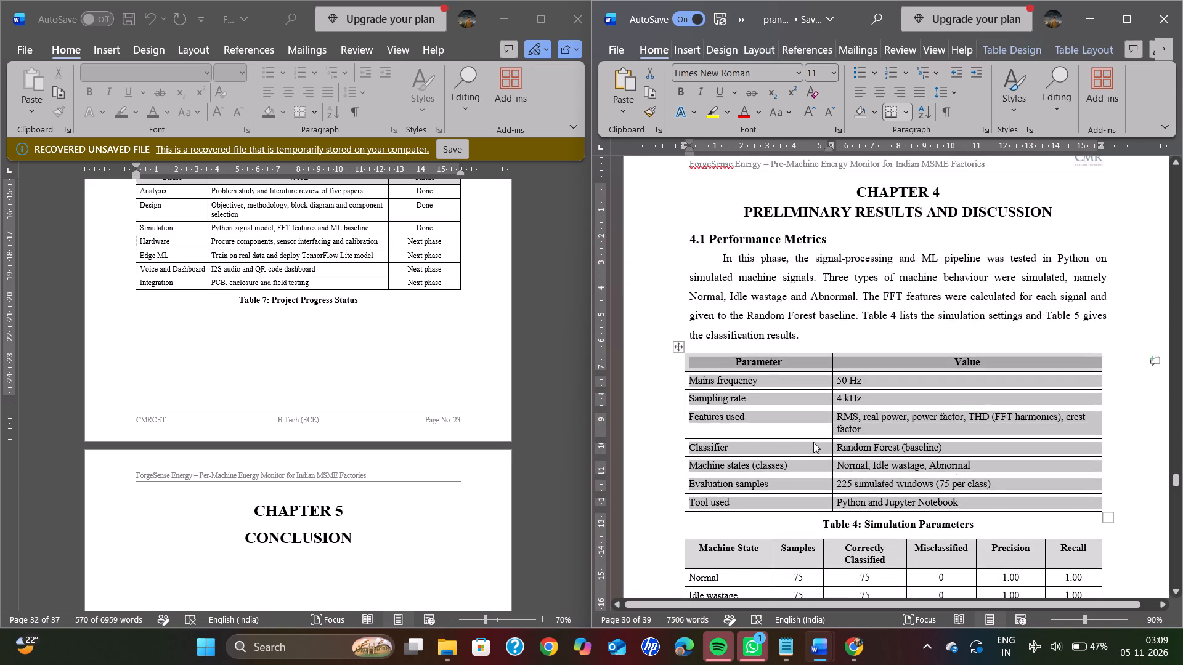
scroll(813, 442, down, 1)
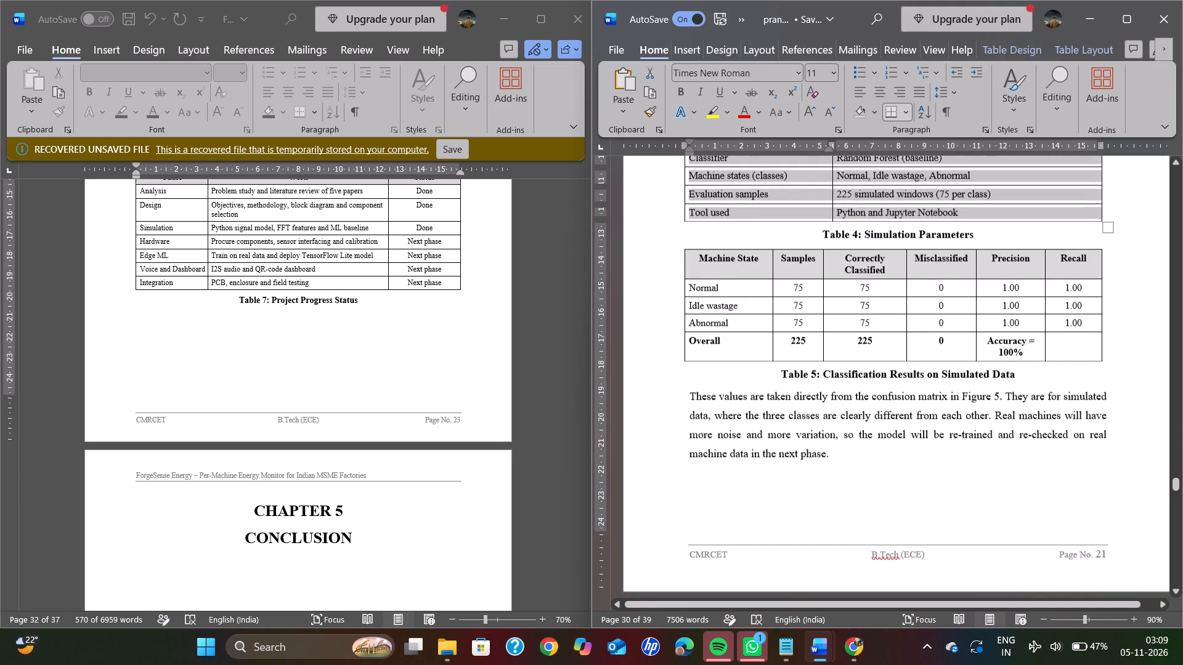
scroll(413, 350, up, 3)
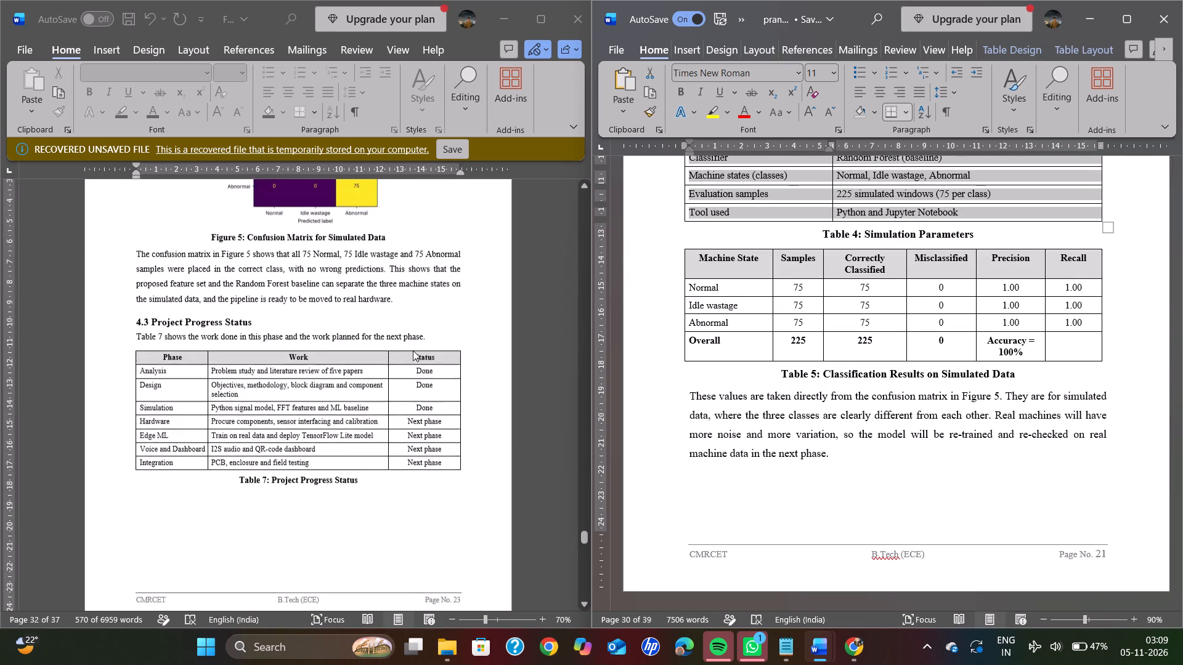
scroll(413, 350, up, 3)
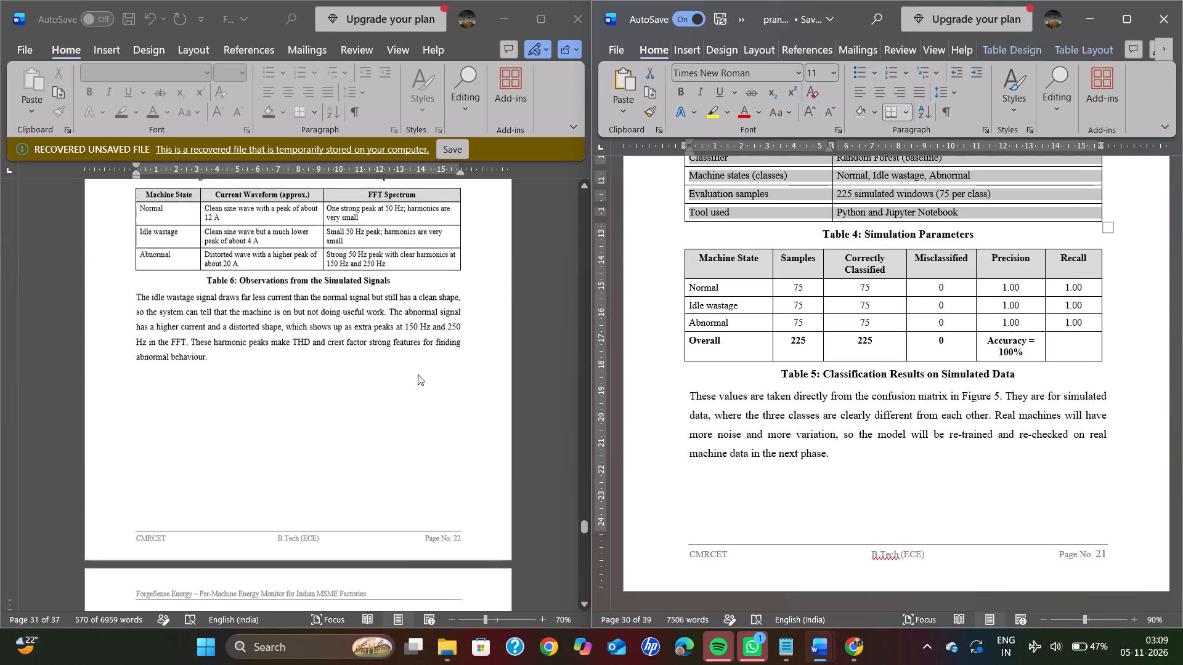
scroll(418, 374, up, 3)
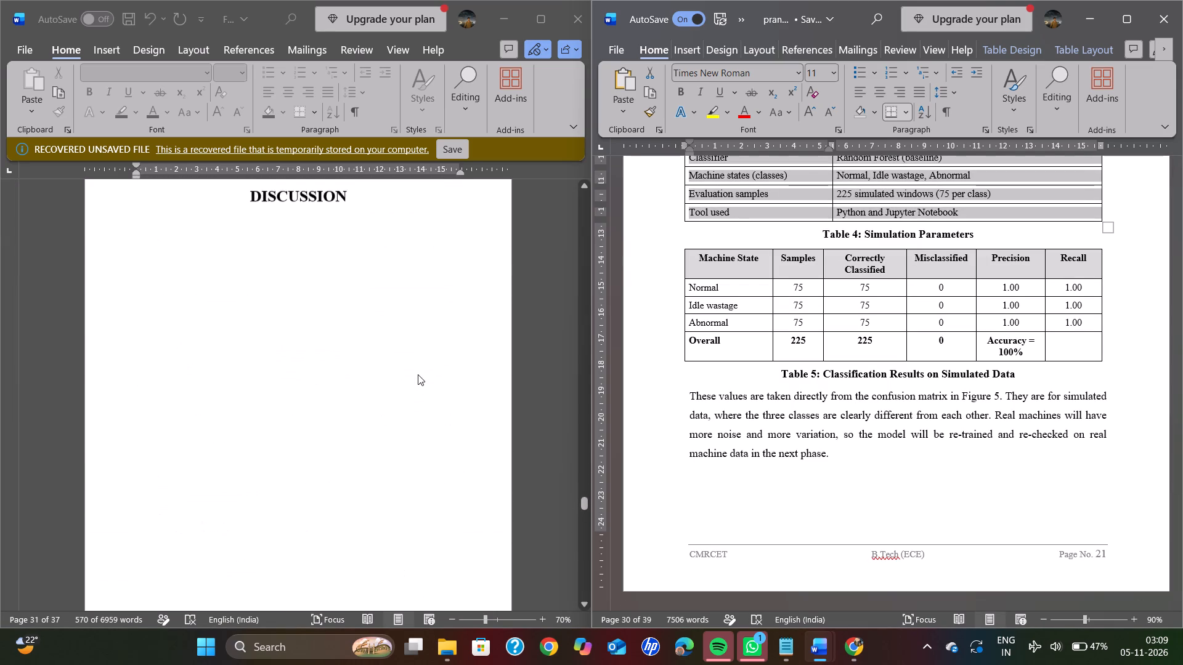
scroll(418, 374, down, 6)
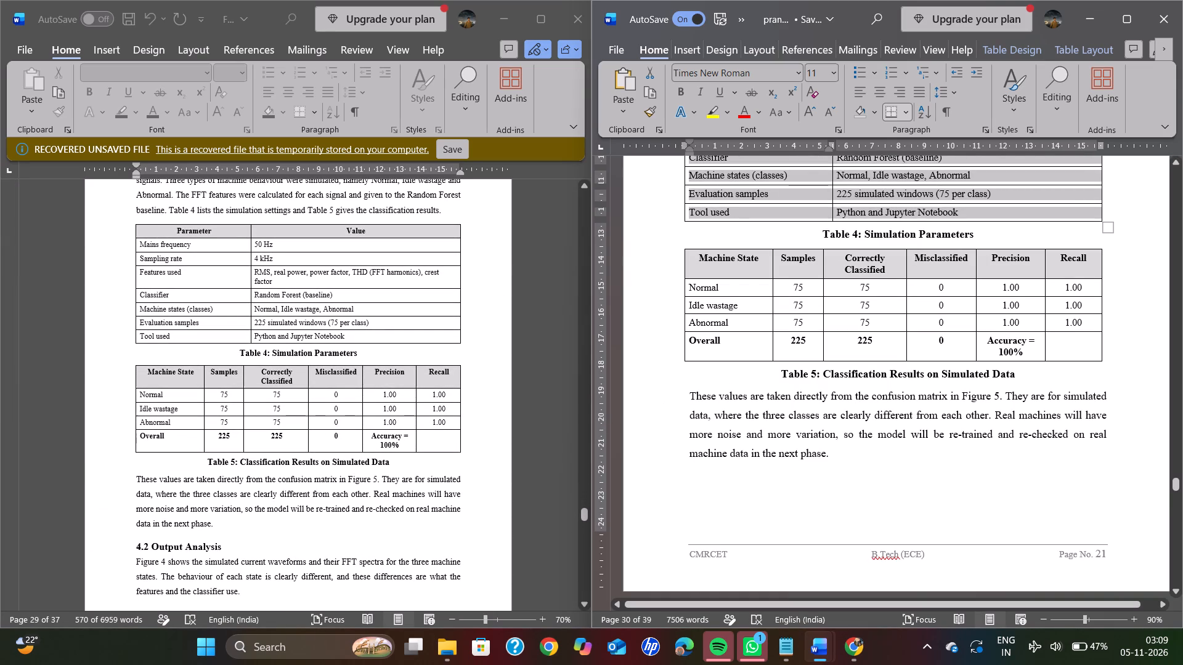
Set the font size of the text in the report's classification results table (Table 5) to 11.
drag(1049, 344, 1062, 342)
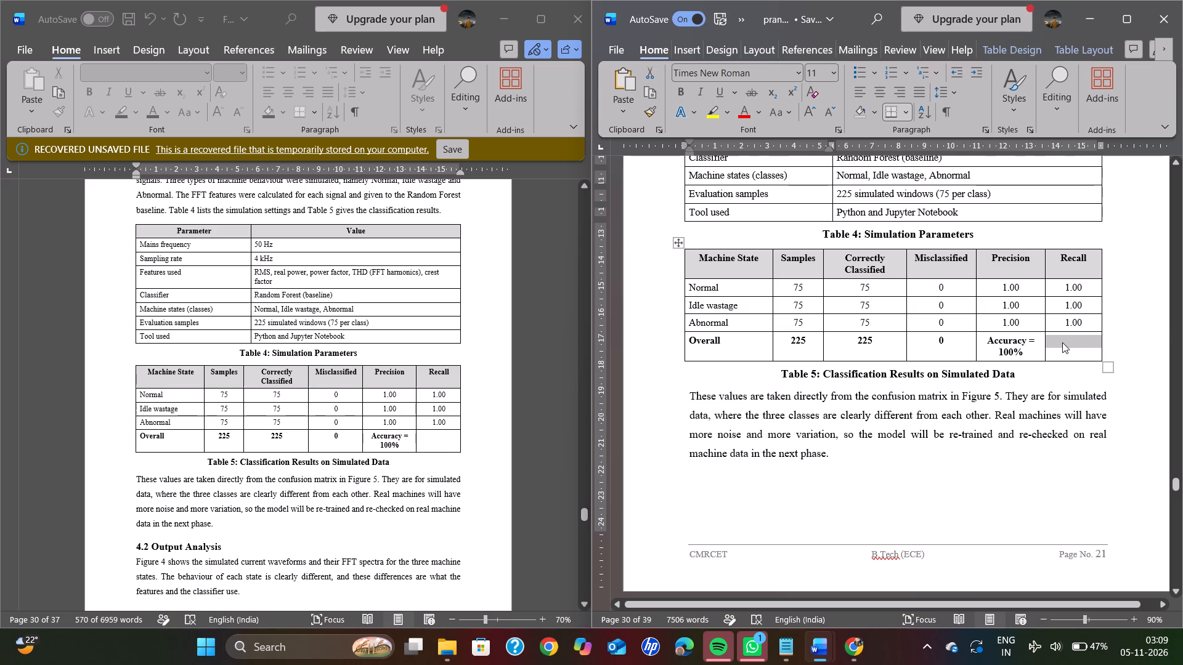
click(1062, 342)
drag(1068, 344, 797, 287)
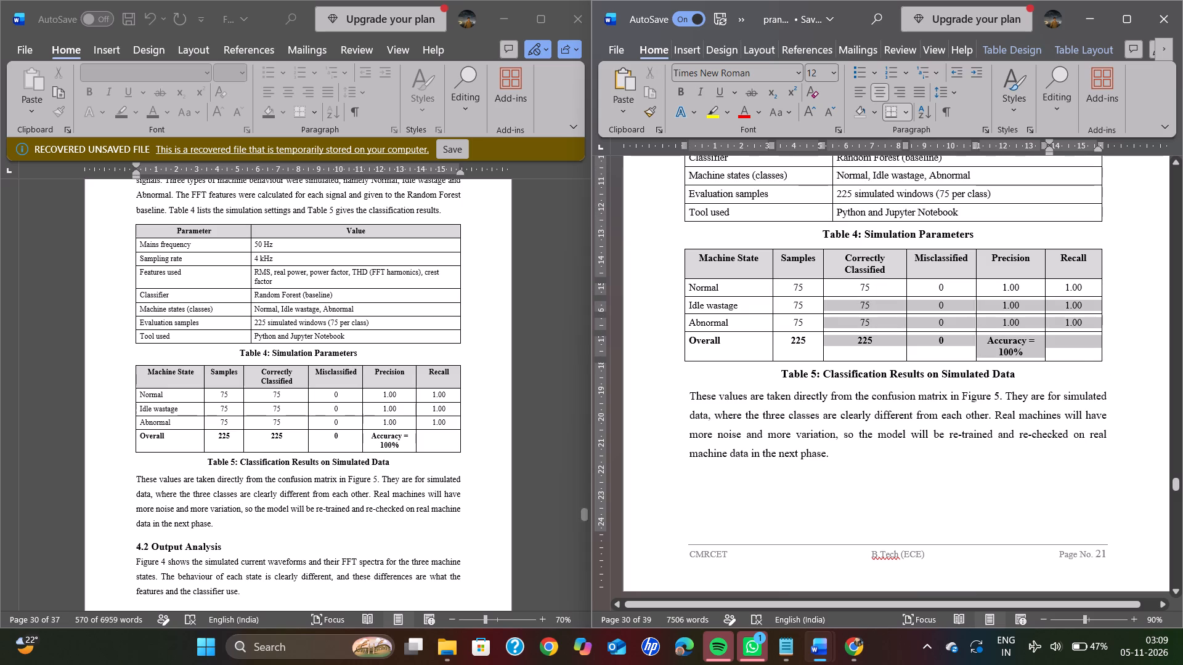
drag(797, 287, 749, 276)
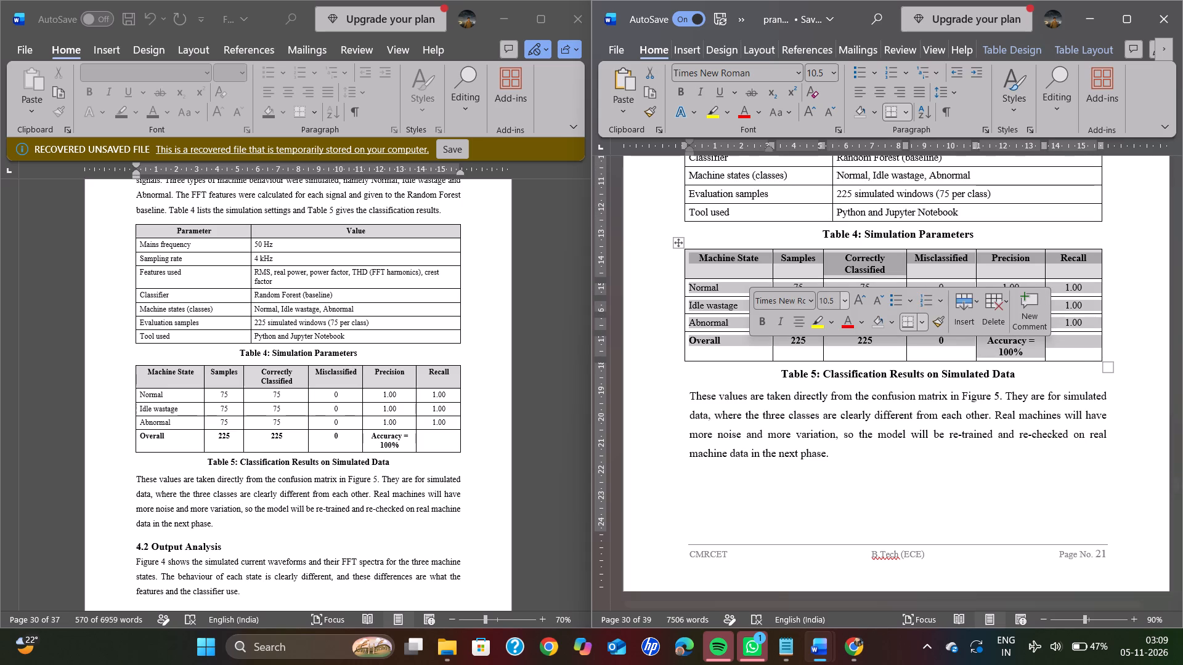
click(832, 300)
text(11)
key(Return)
click(1115, 331)
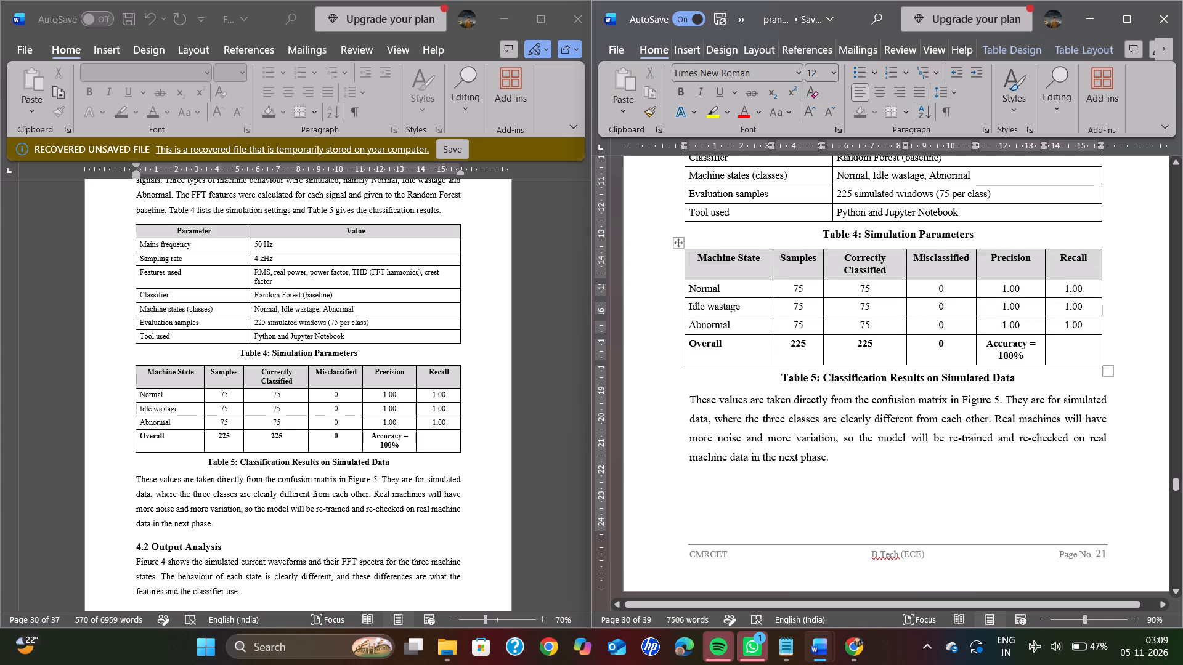
Review the formatting of the report's Chapter 4 paragraphs, figures and tables through section 4.3 Project Progress Status.
scroll(1039, 312, up, 5)
scroll(1039, 312, down, 6)
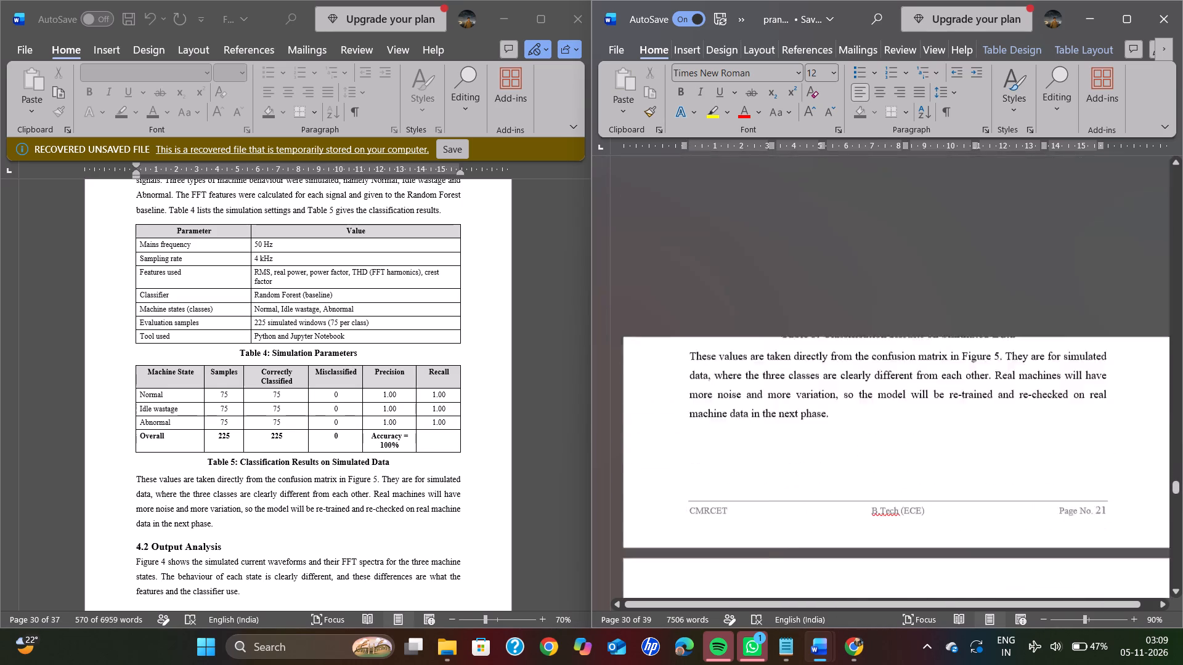
scroll(1039, 312, down, 2)
scroll(1039, 312, up, 4)
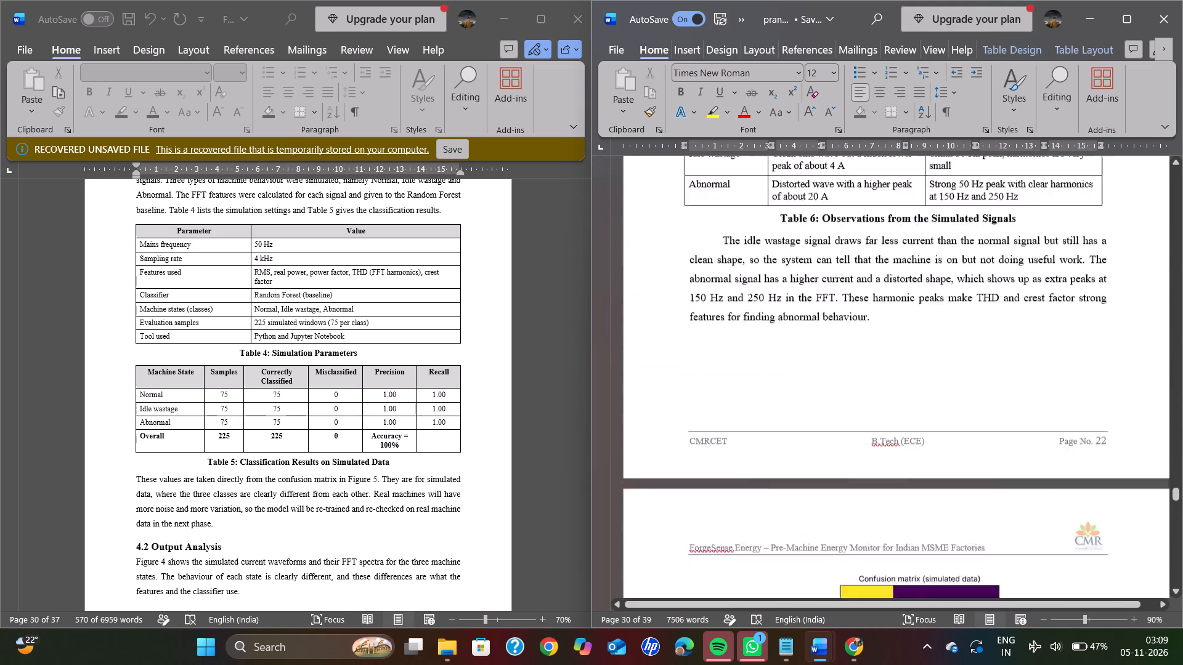
scroll(1039, 312, up, 2)
click(1026, 571)
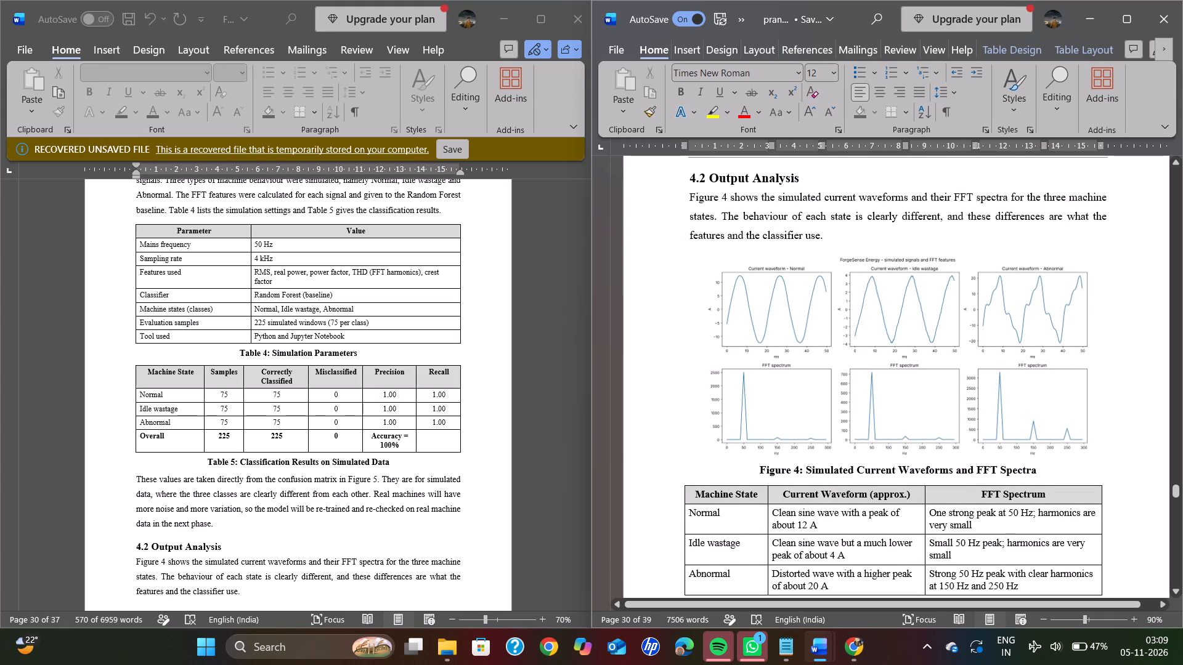
scroll(1026, 571, down, 6)
click(980, 438)
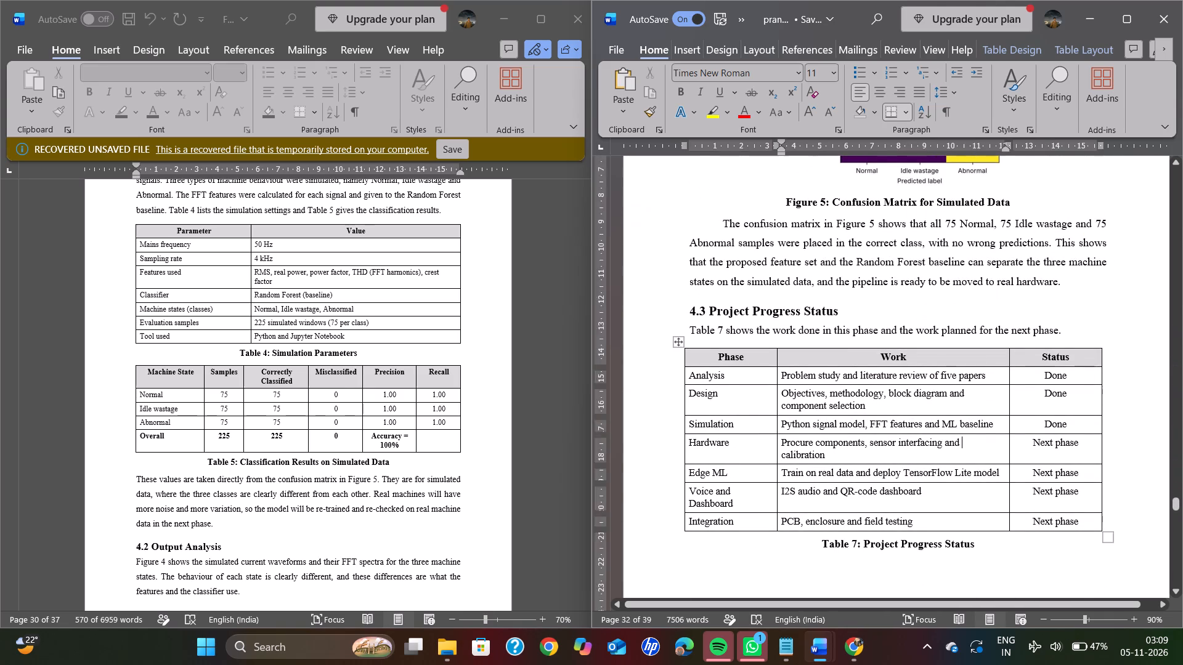
scroll(980, 438, down, 7)
scroll(980, 438, up, 5)
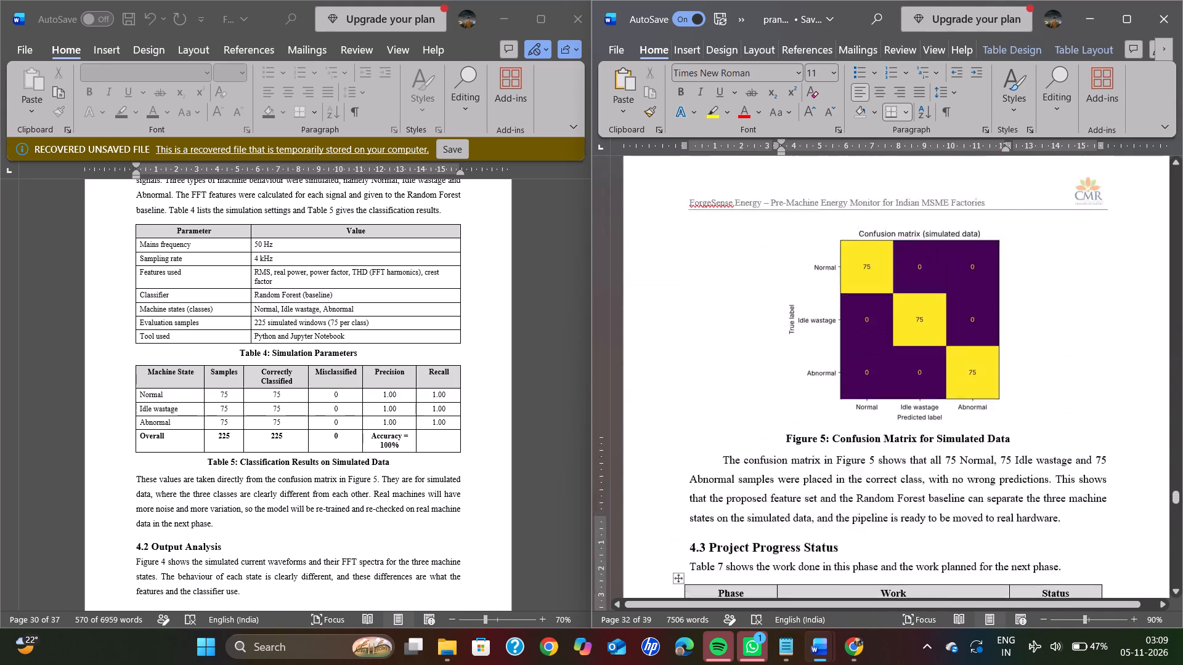
Look back through the report's Chapter 3, from section 3.6 Hardware and Software Used to the start of 3.4 Stepwise Implementation.
scroll(980, 438, up, 4)
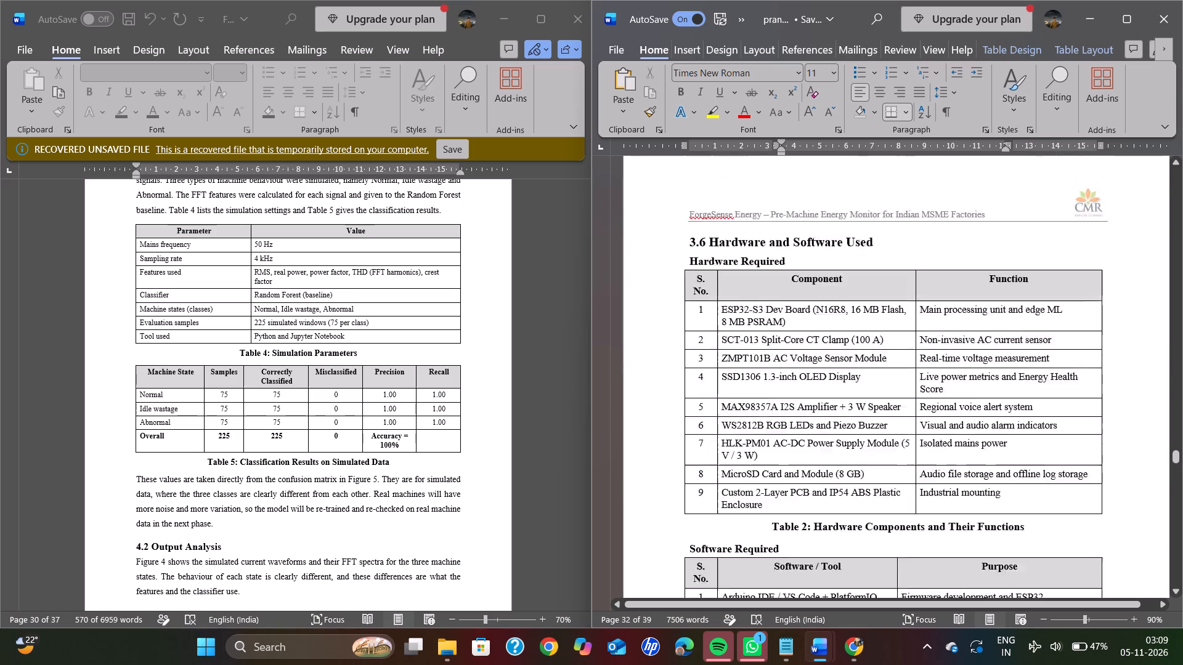
scroll(980, 438, up, 3)
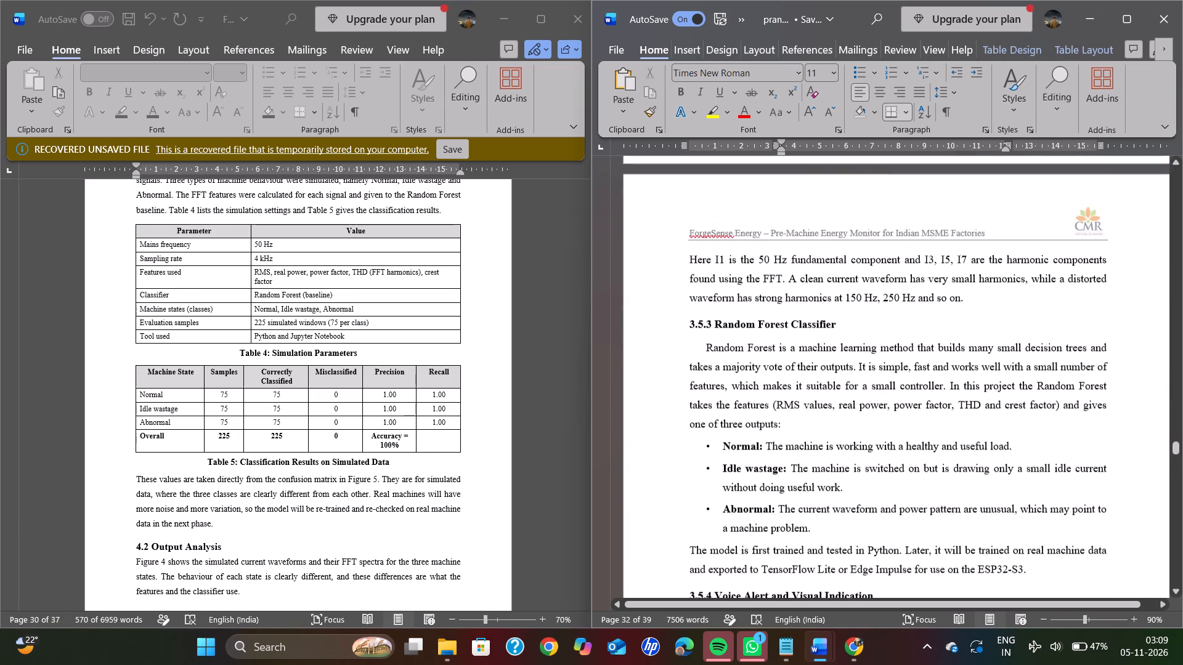
scroll(980, 438, up, 3)
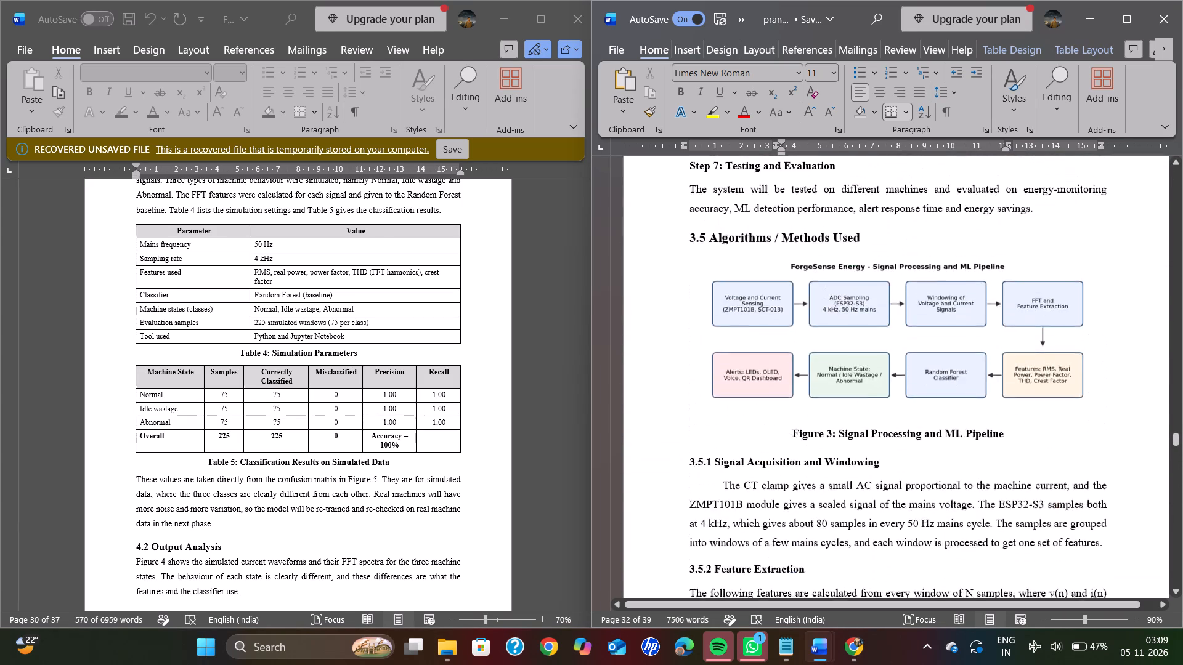
scroll(980, 438, up, 2)
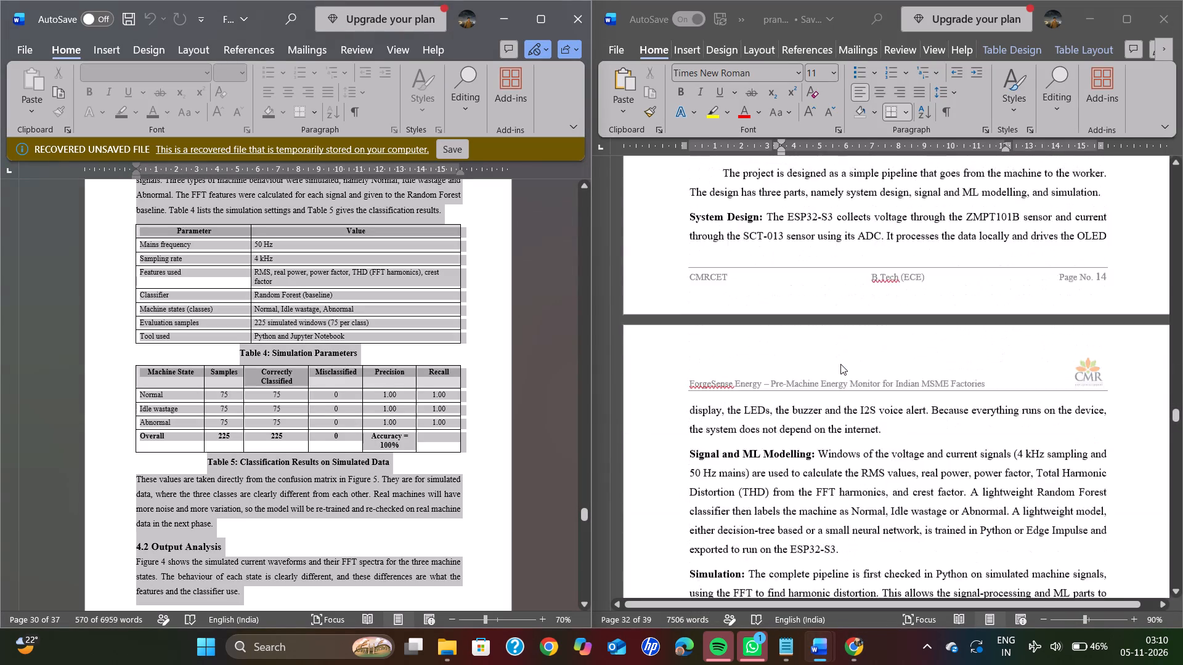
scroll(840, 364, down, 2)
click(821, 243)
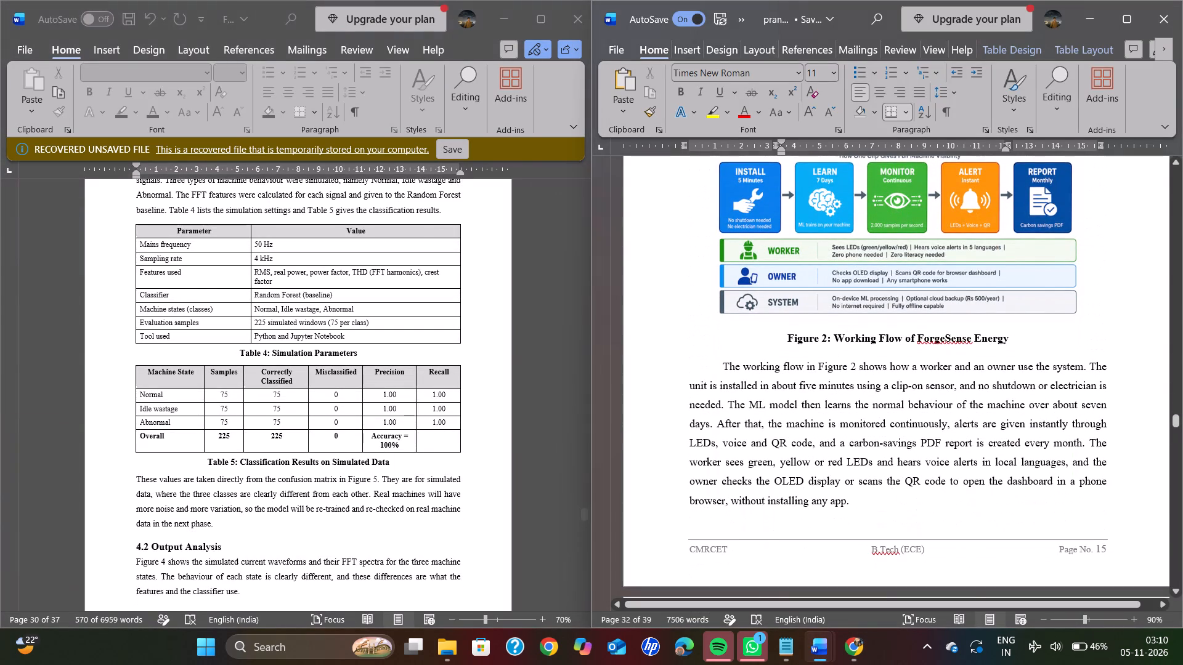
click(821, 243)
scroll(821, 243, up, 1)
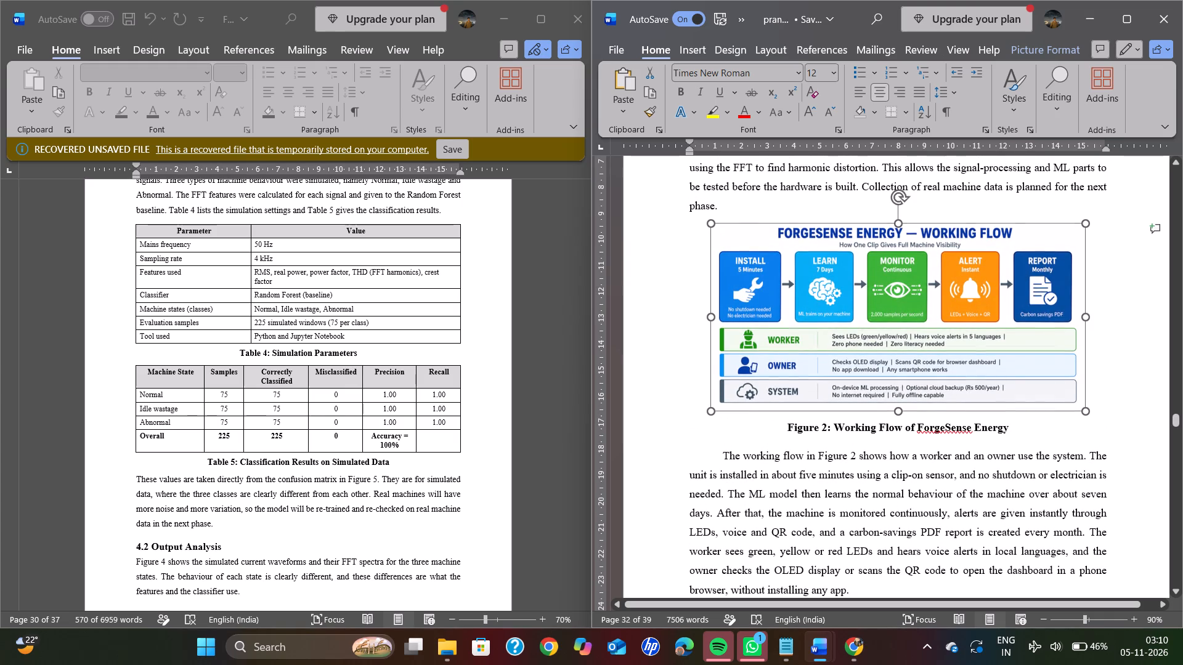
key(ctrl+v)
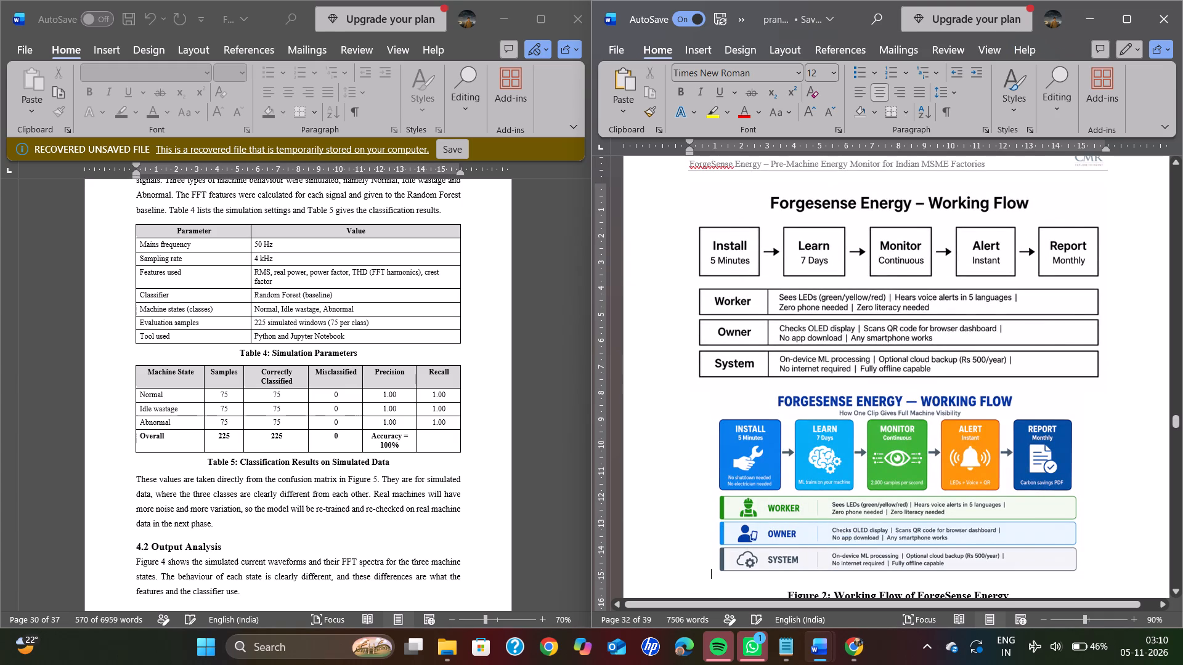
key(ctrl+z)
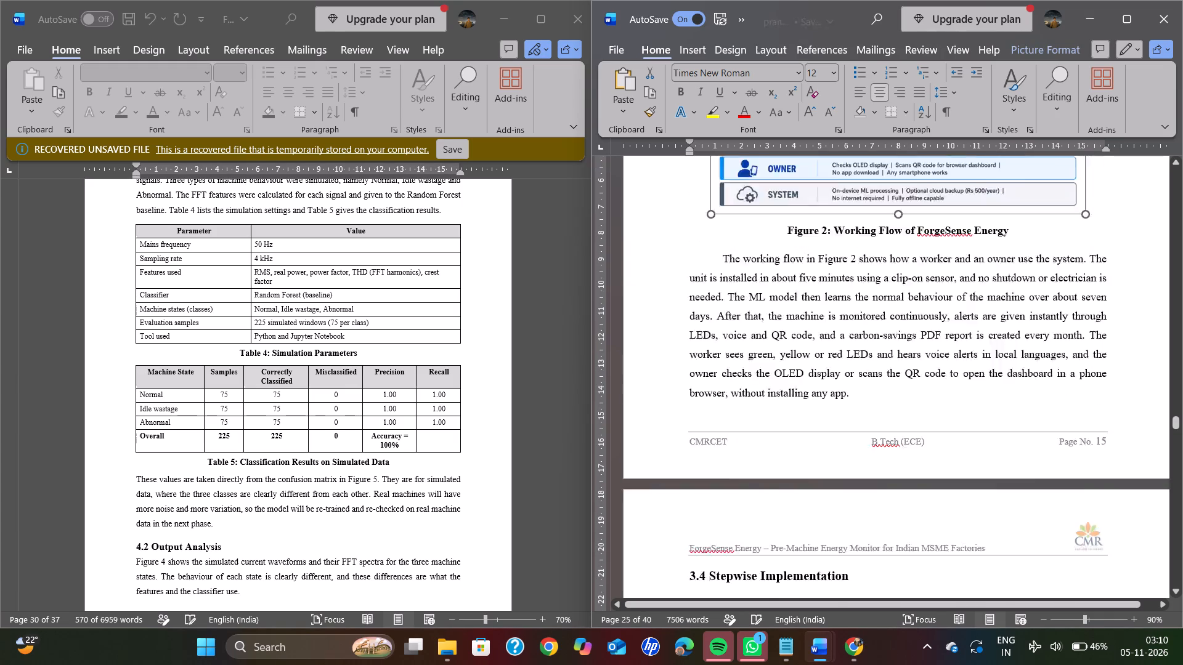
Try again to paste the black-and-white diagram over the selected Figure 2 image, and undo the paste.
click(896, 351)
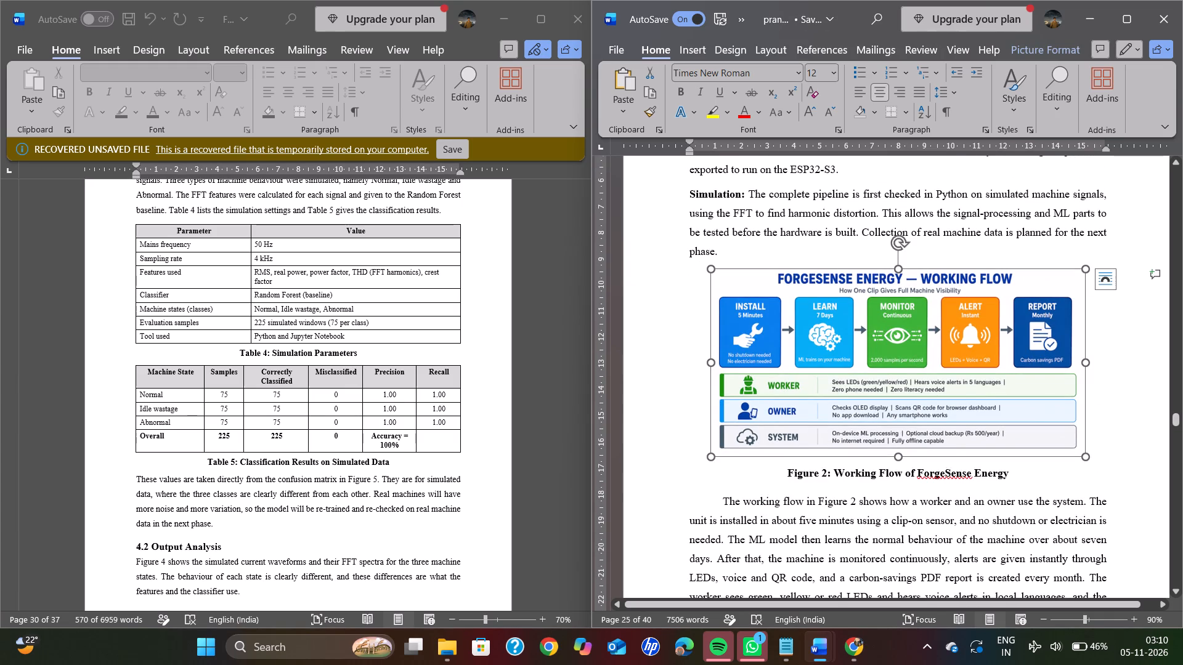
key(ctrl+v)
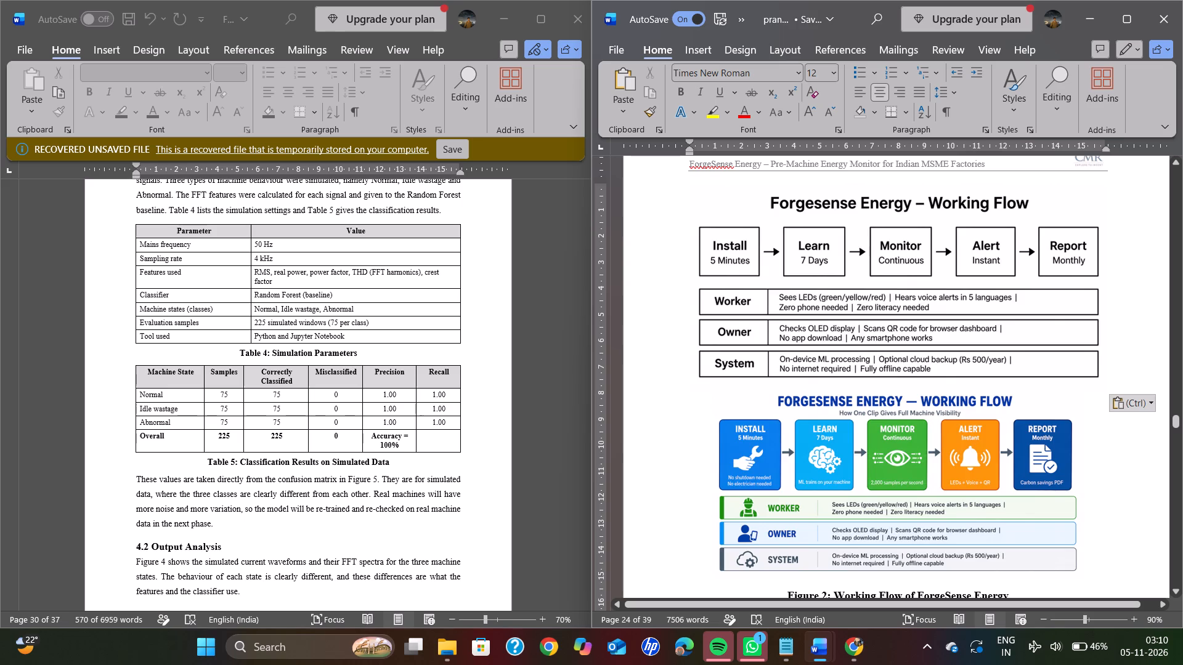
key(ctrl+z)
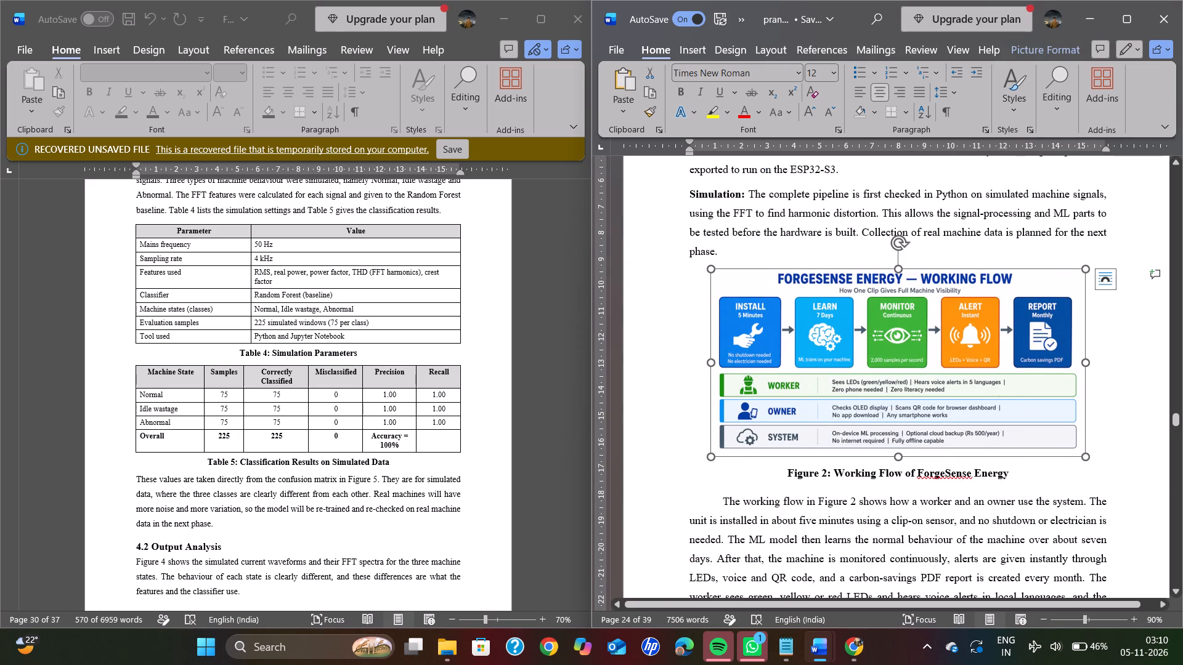
Paste the black-and-white working flow diagram at Figure 2 and delete the coloured Figure 2 image.
drag(1070, 439, 1081, 429)
drag(1081, 429, 1068, 428)
drag(1068, 428, 999, 408)
click(999, 408)
key(ctrl+v)
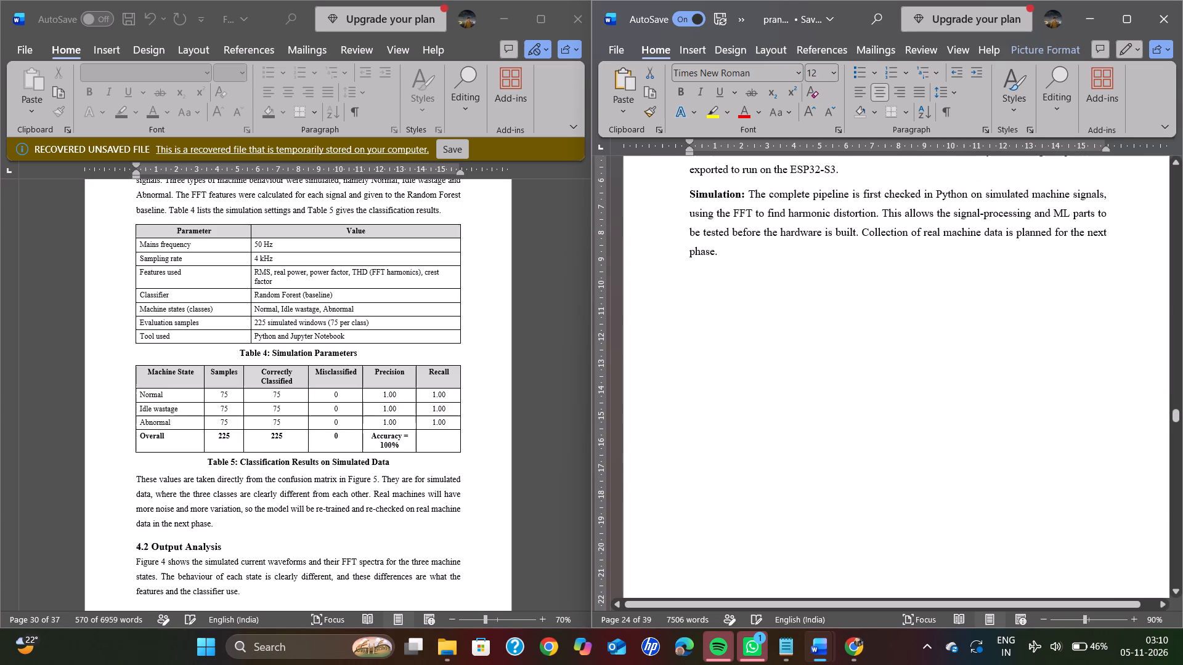
click(959, 423)
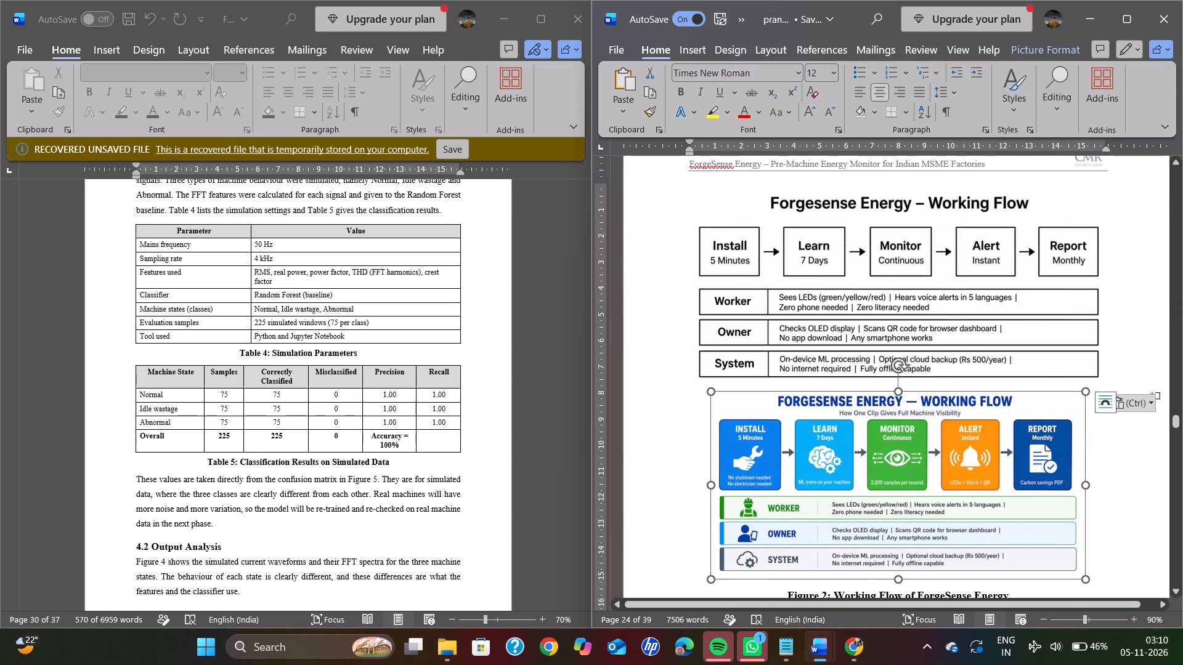
key(Delete)
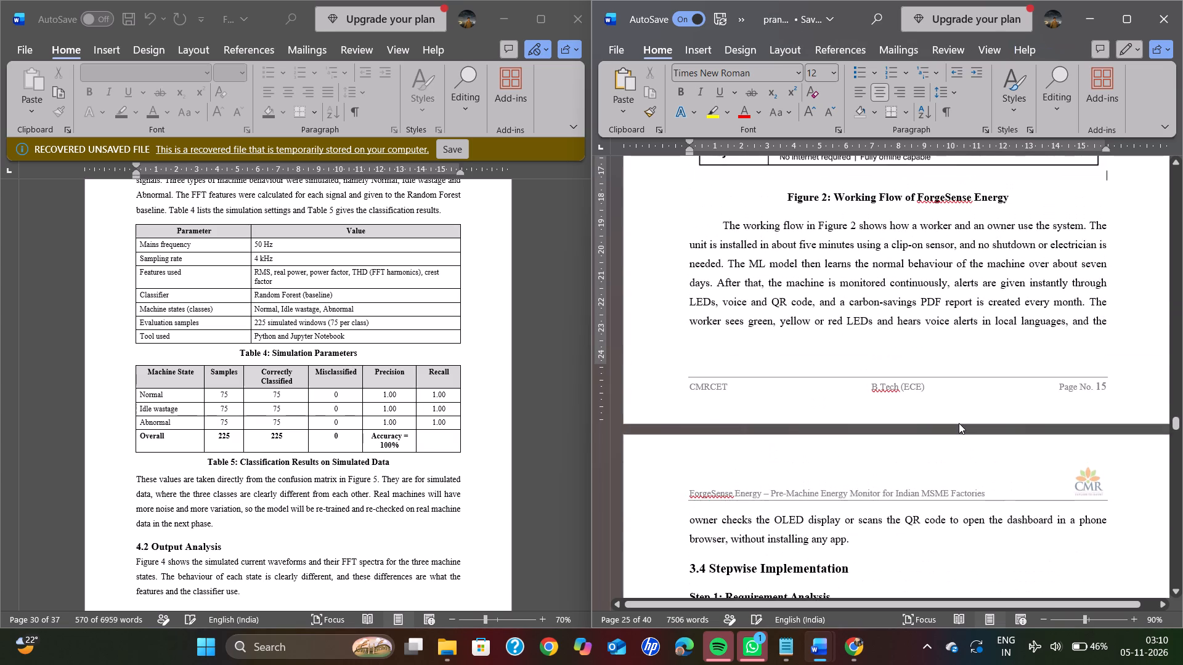
Review the report from the new Figure 2 diagram through the rest of Chapter 3 and Chapter 4 to the start of Chapter 5.
scroll(959, 423, up, 3)
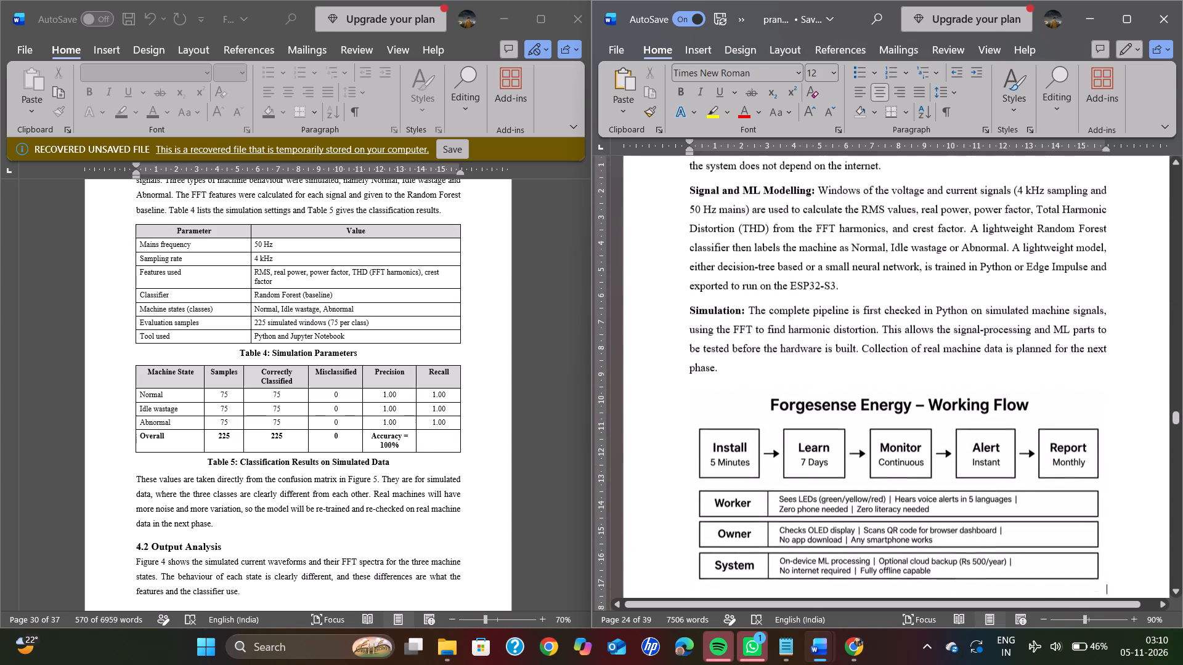
scroll(959, 423, up, 1)
scroll(959, 423, down, 1)
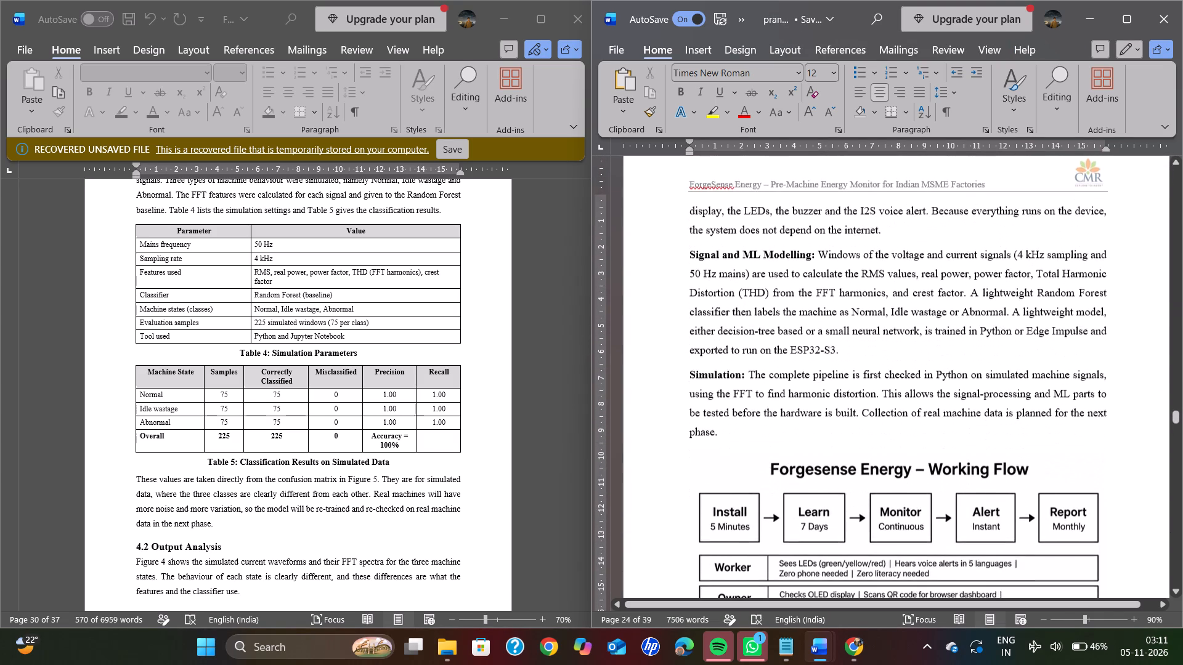
scroll(959, 423, down, 2)
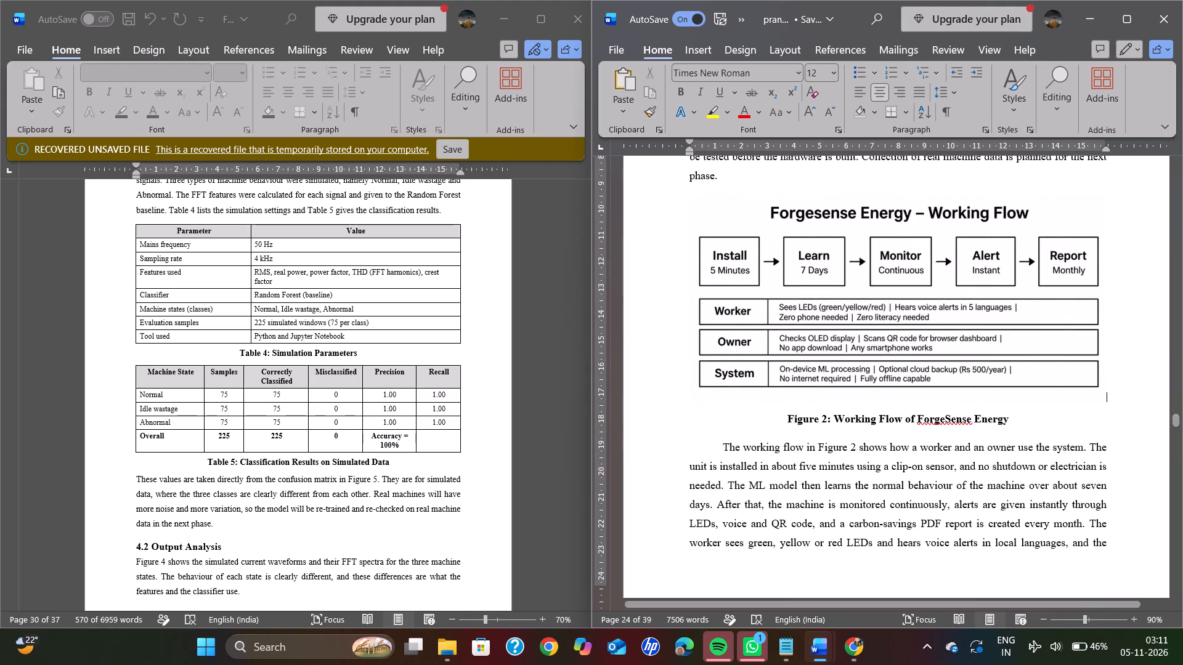
scroll(959, 423, down, 1)
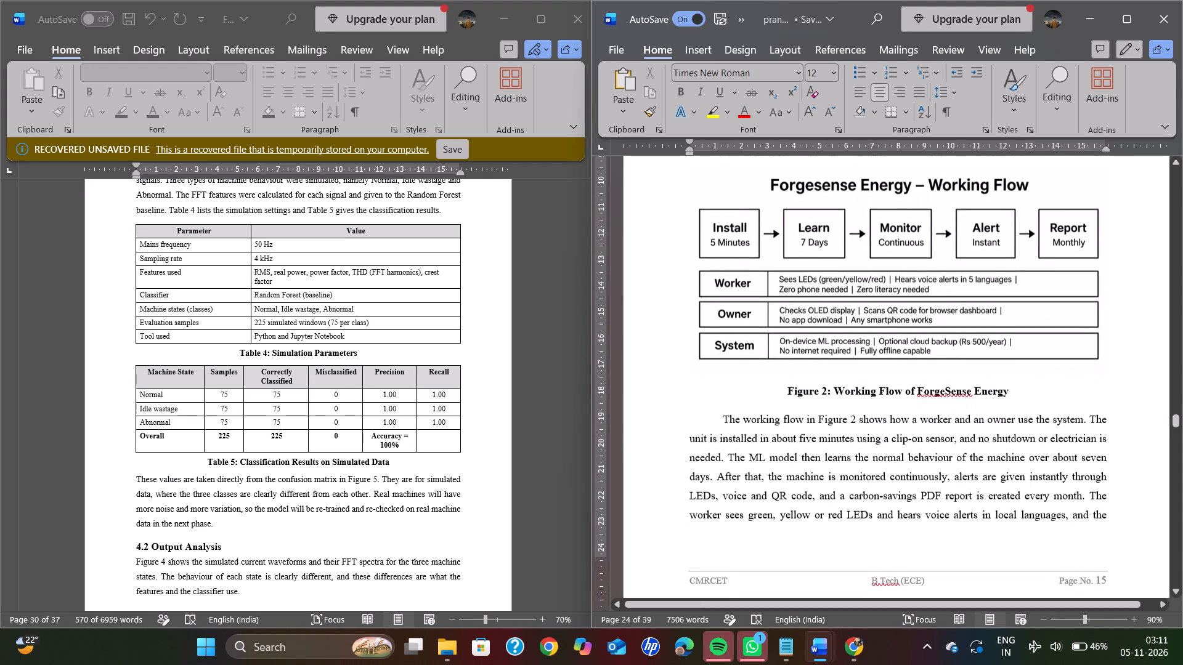
scroll(959, 423, down, 1)
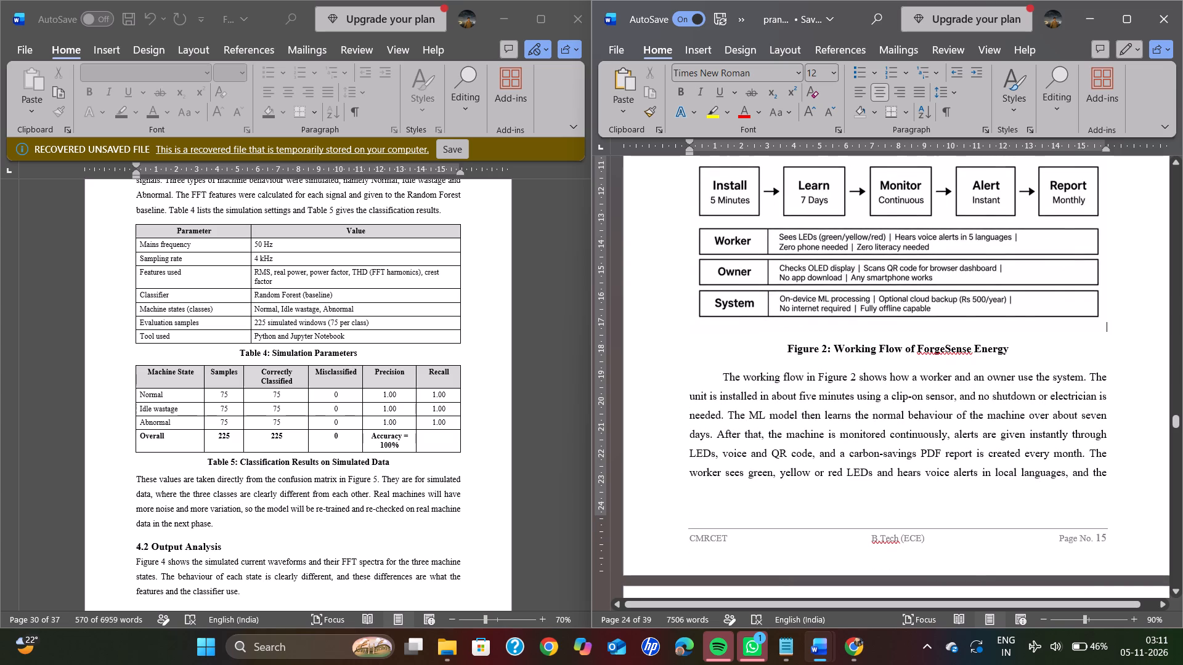
scroll(959, 423, down, 4)
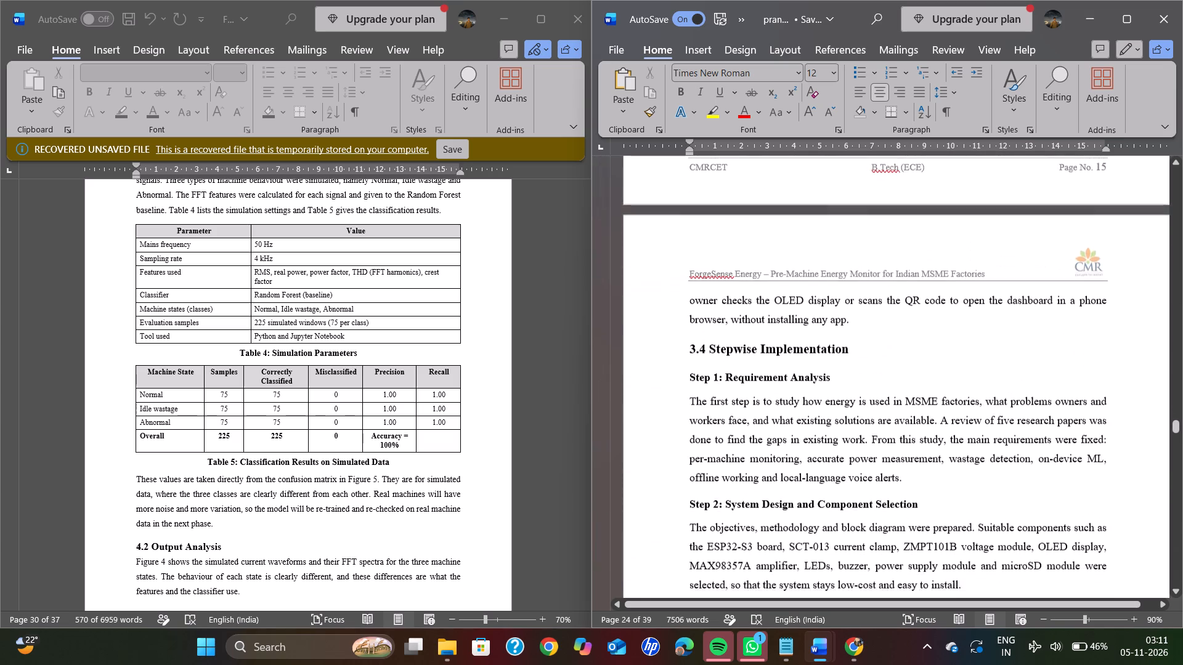
scroll(959, 423, down, 2)
scroll(959, 423, up, 5)
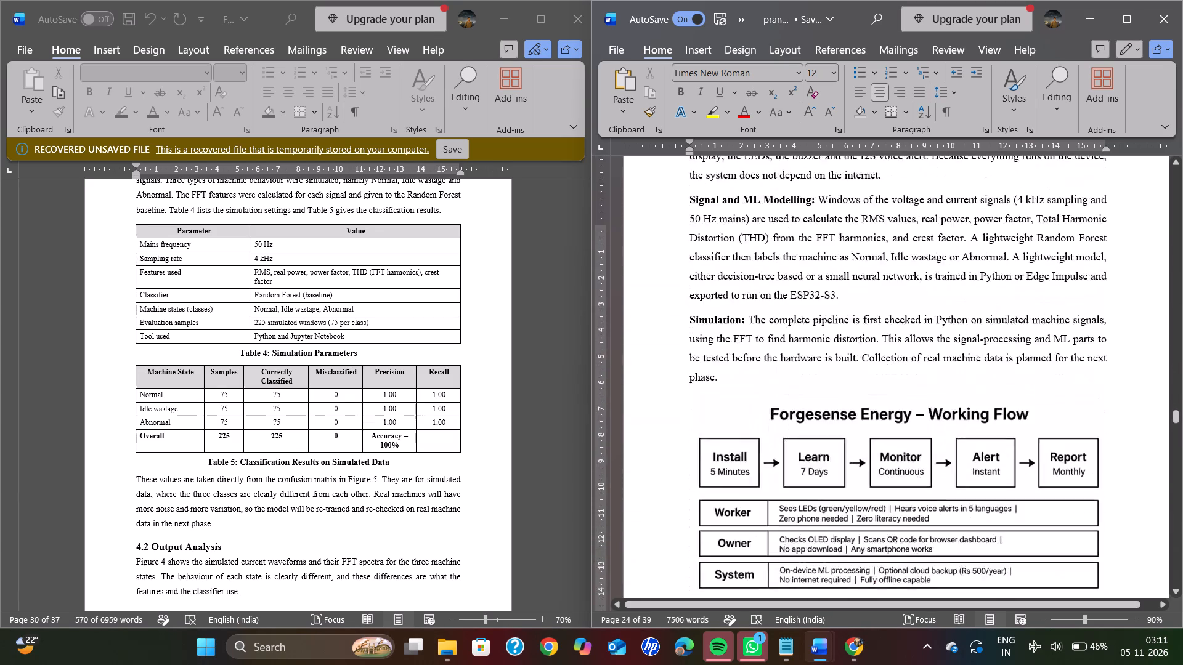
scroll(959, 423, down, 6)
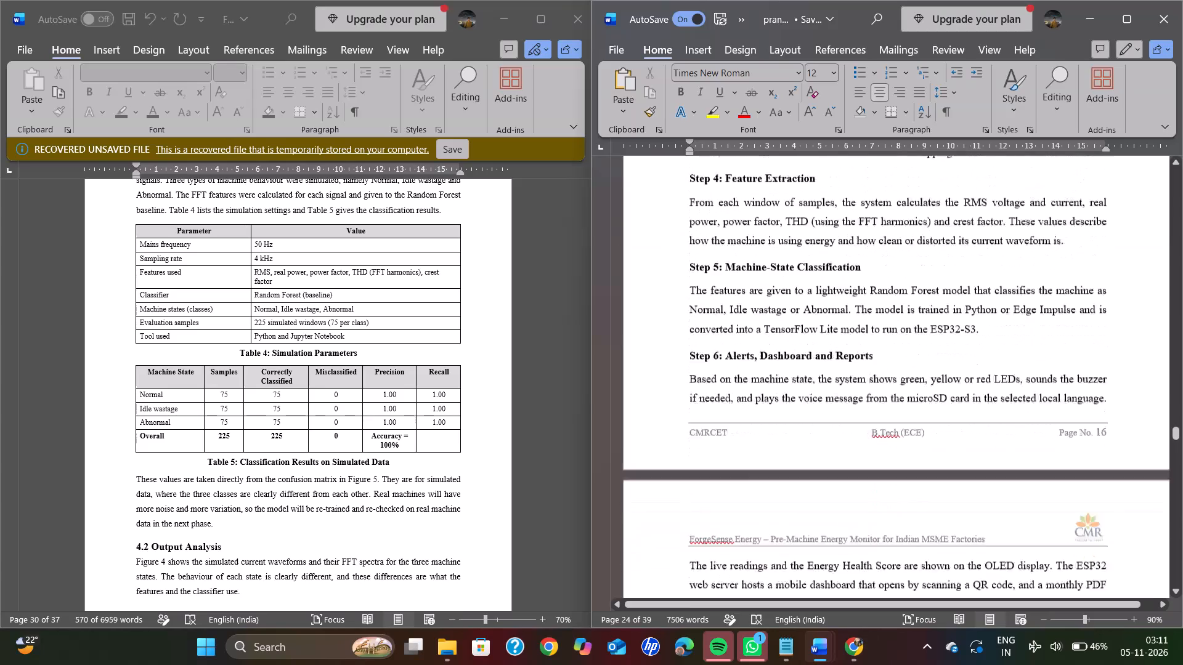
scroll(959, 423, down, 5)
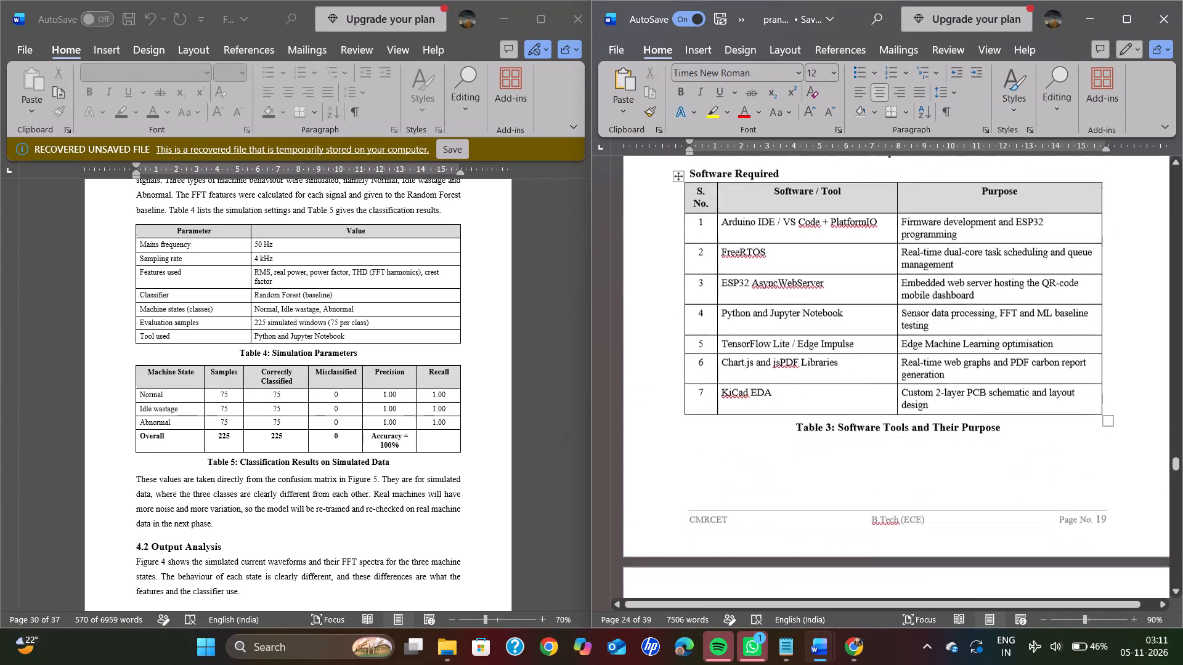
scroll(959, 423, down, 5)
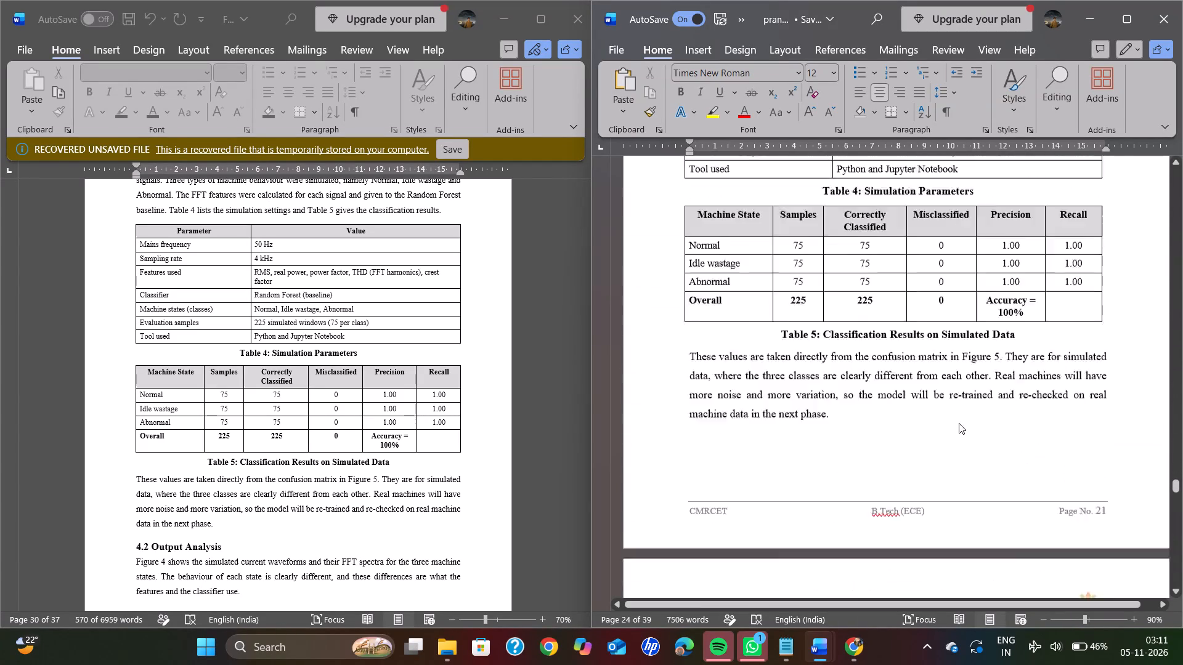
scroll(959, 423, down, 4)
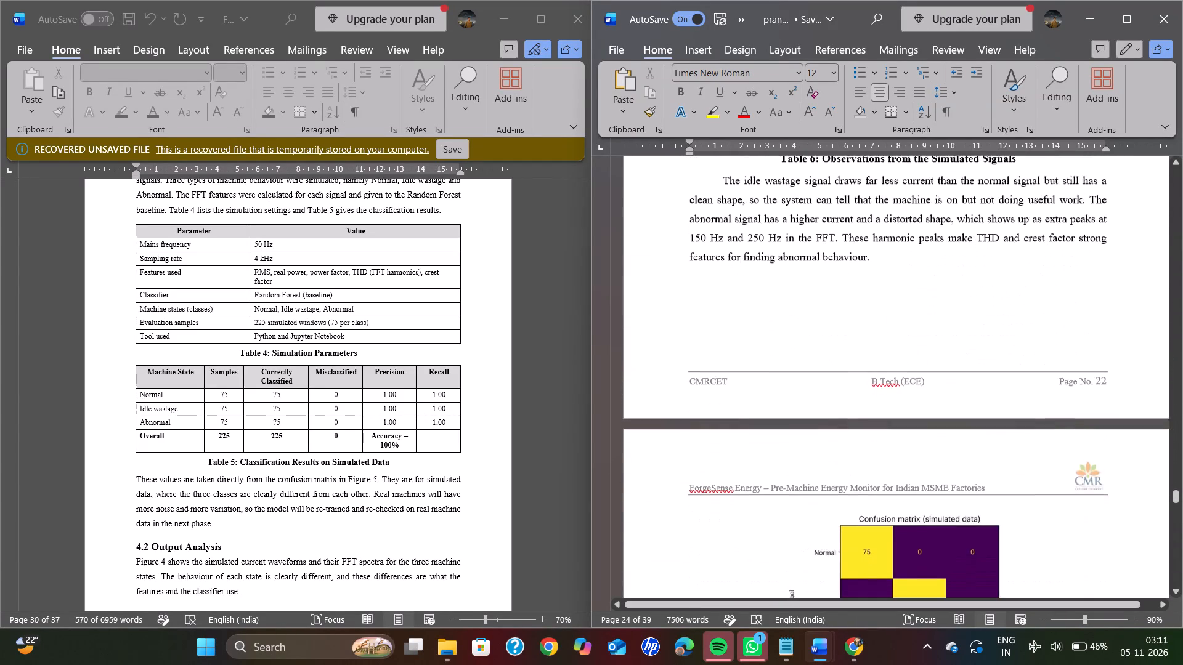
scroll(959, 423, down, 9)
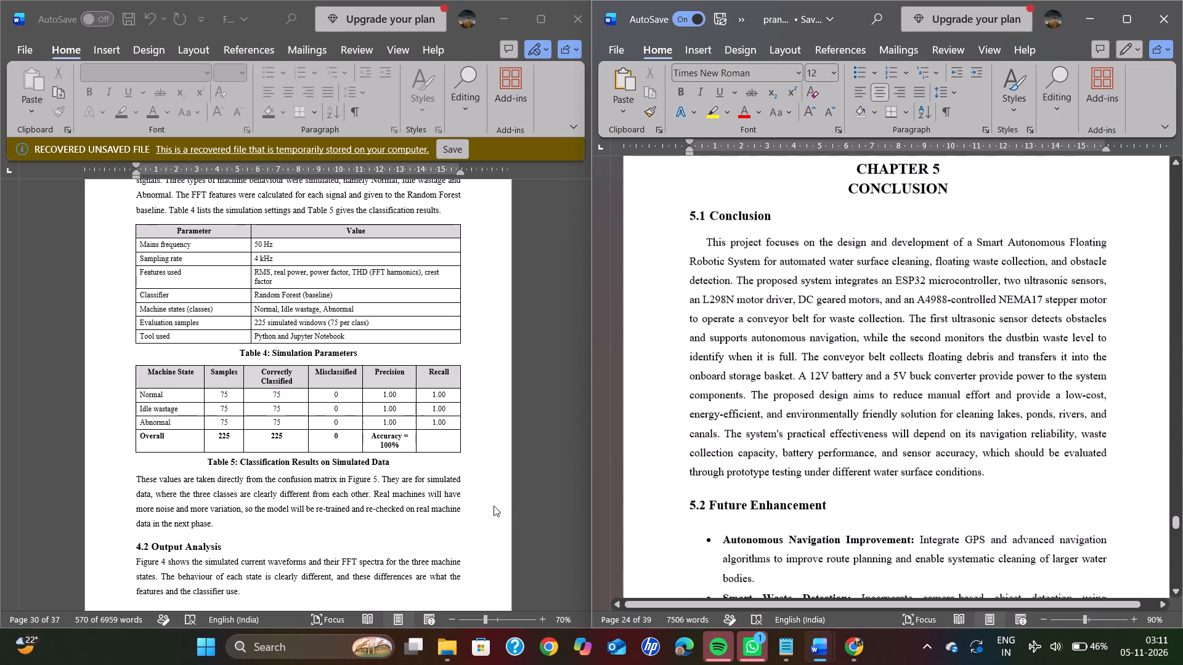
Copy the Chapter 5 content from the recovered document, from the 5.1 Conclusion heading through the last 5.2 Future Enhancement bullet.
scroll(460, 510, down, 7)
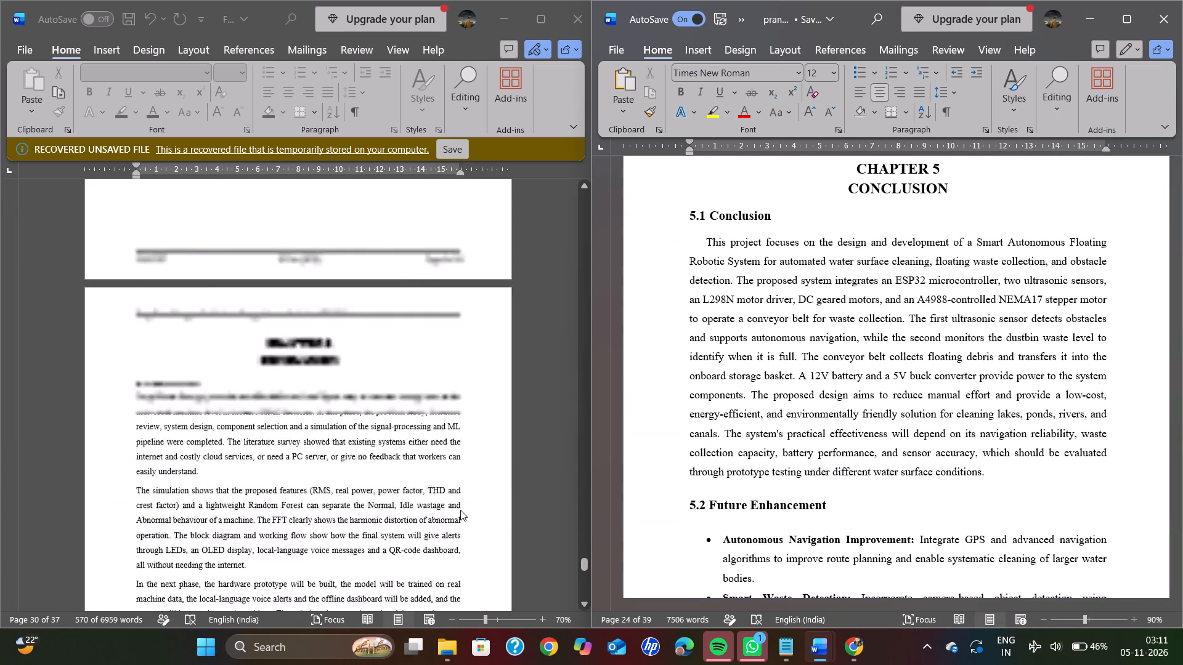
scroll(460, 510, up, 5)
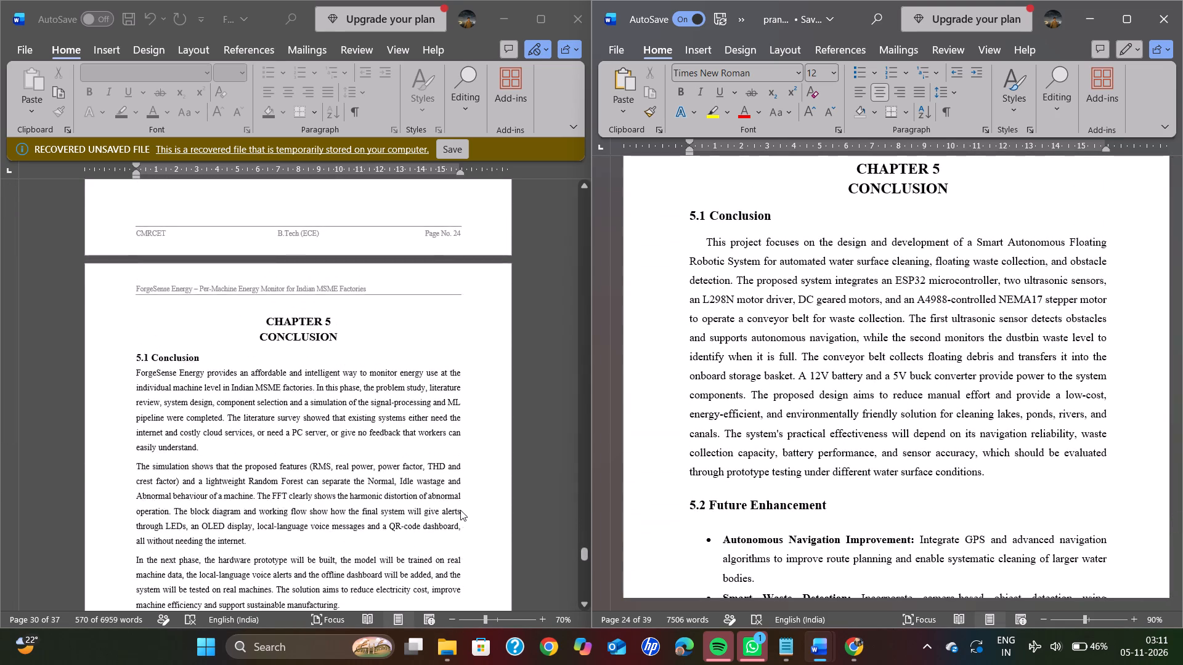
scroll(460, 510, up, 2)
scroll(460, 510, down, 3)
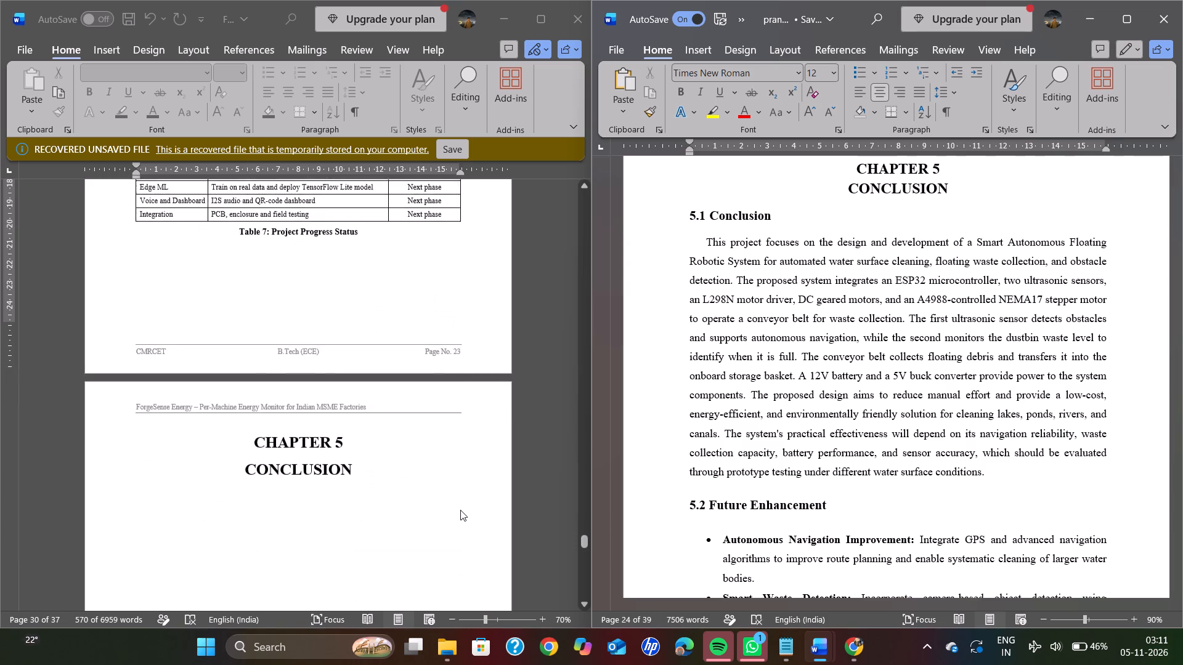
scroll(460, 510, down, 2)
scroll(460, 510, up, 1)
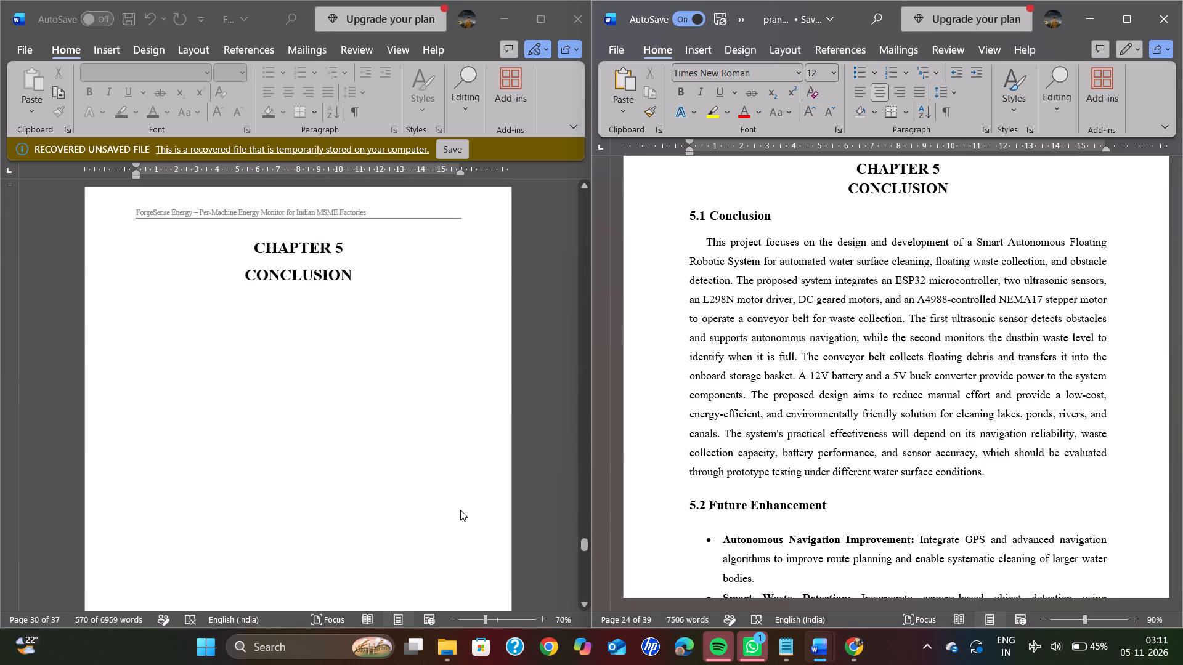
scroll(460, 510, down, 5)
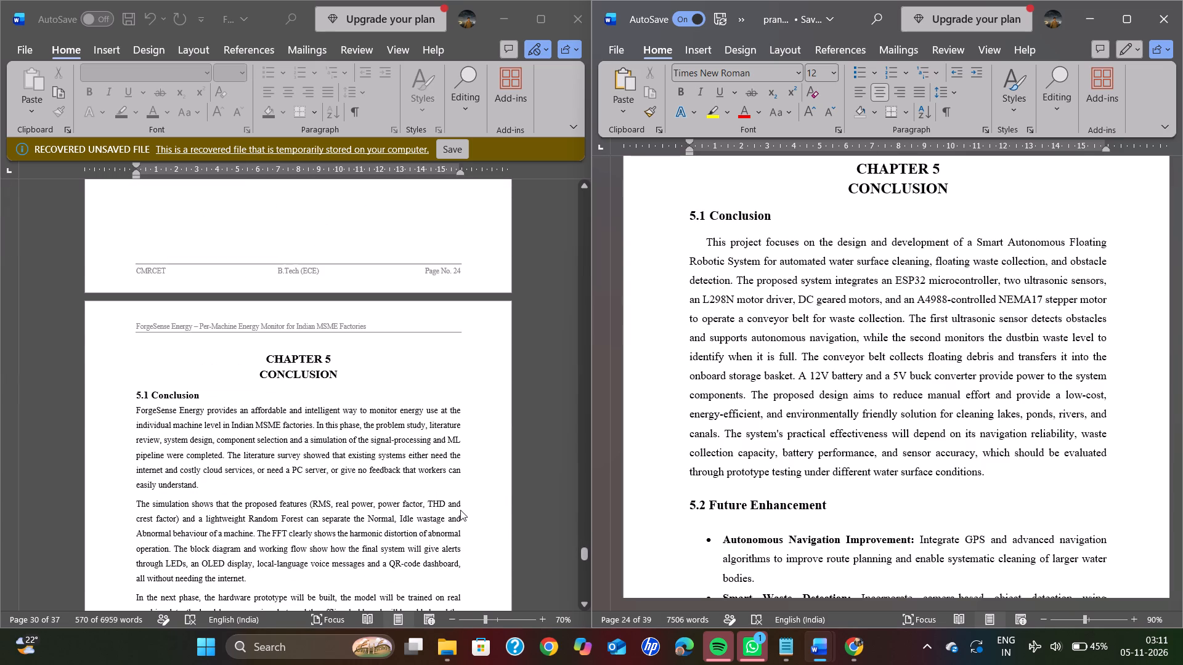
click(134, 390)
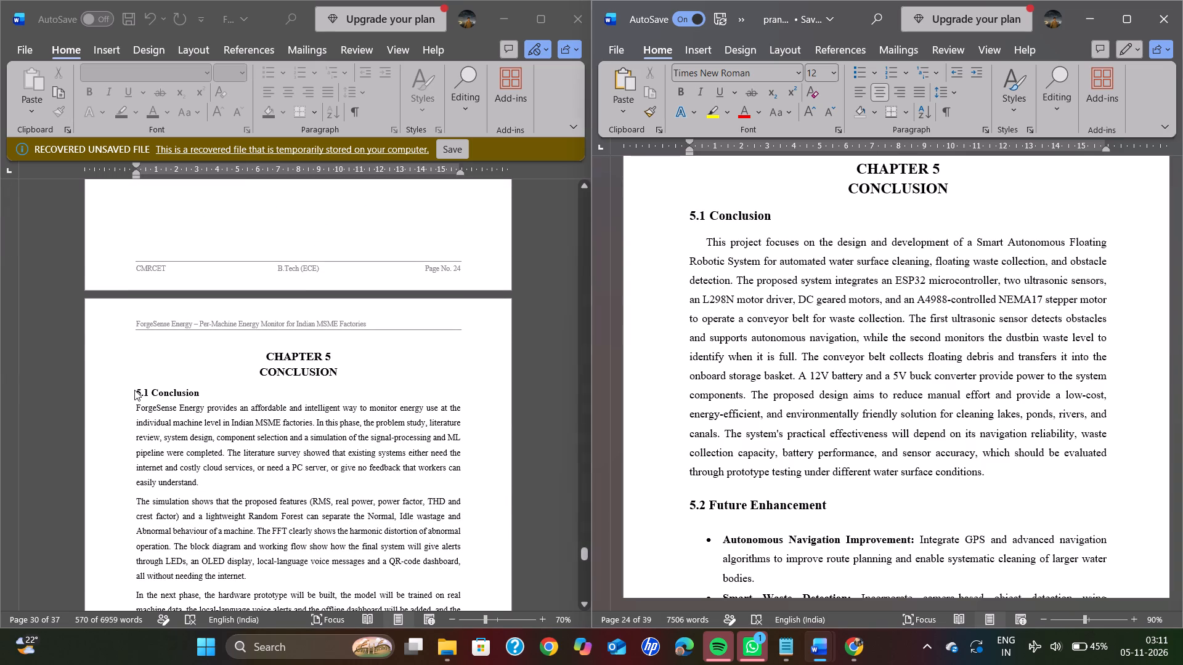
drag(134, 390, 328, 664)
scroll(268, 505, up, 1)
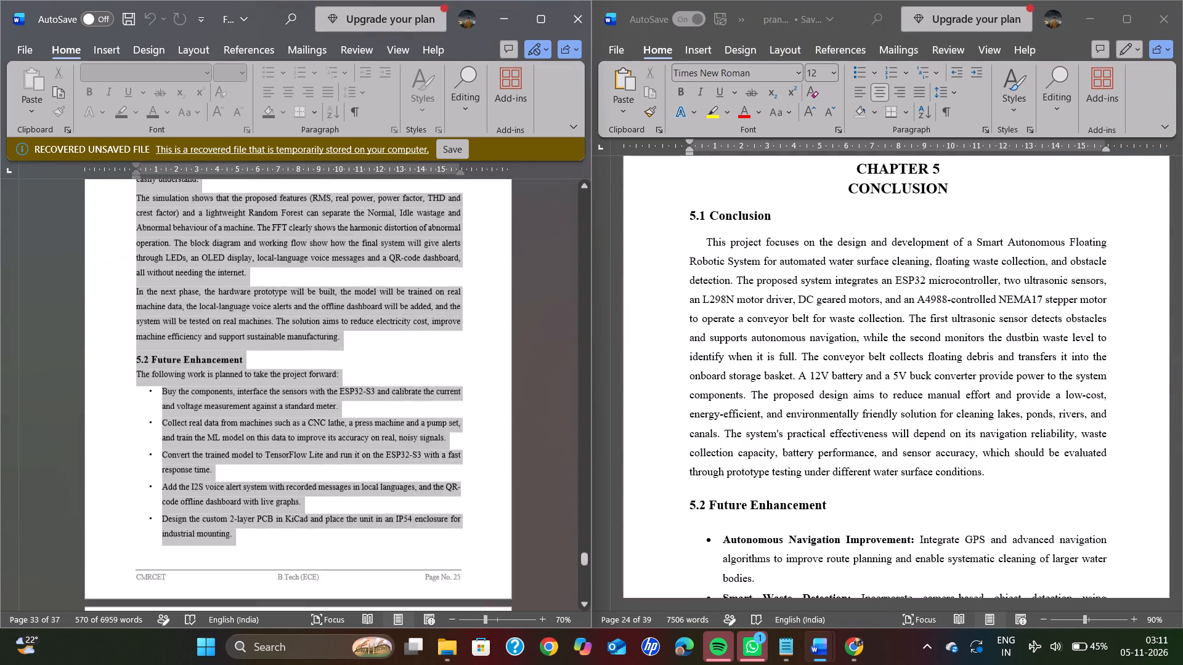
drag(328, 664, 298, 656)
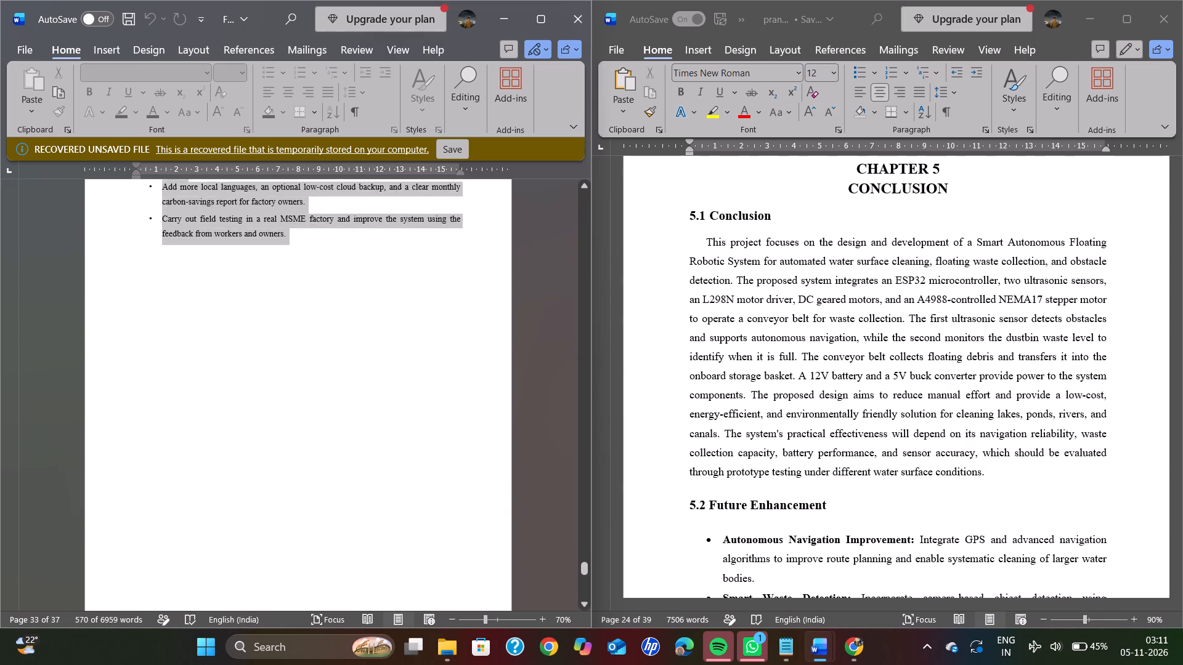
drag(298, 656, 306, 197)
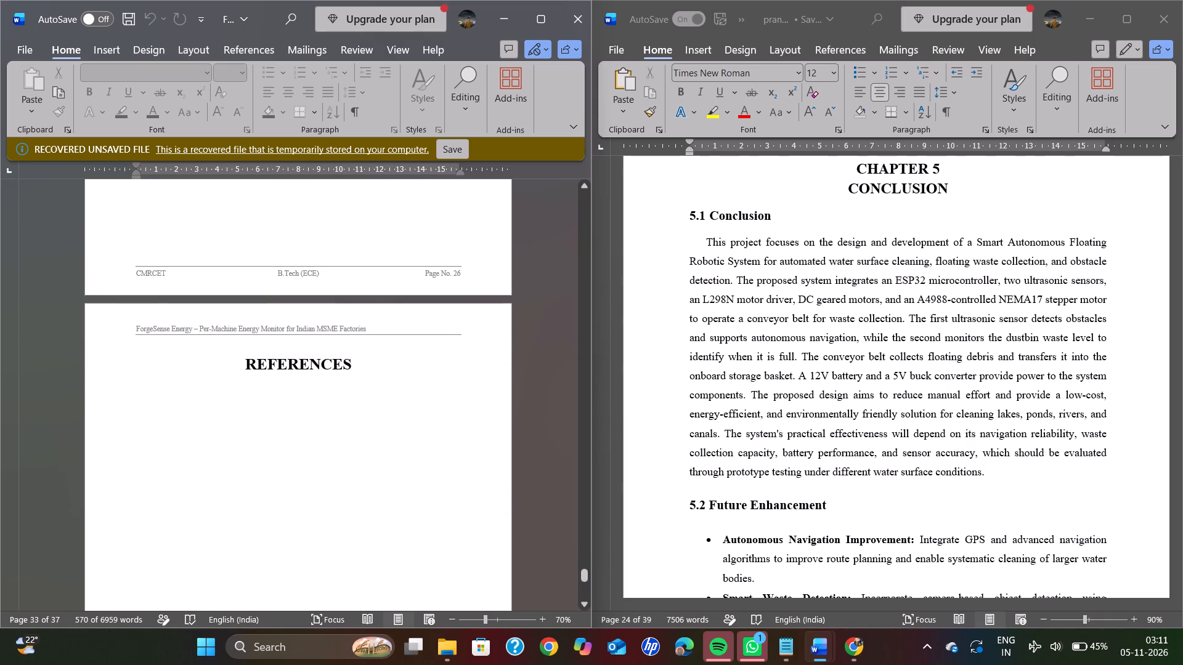
drag(306, 197, 293, 232)
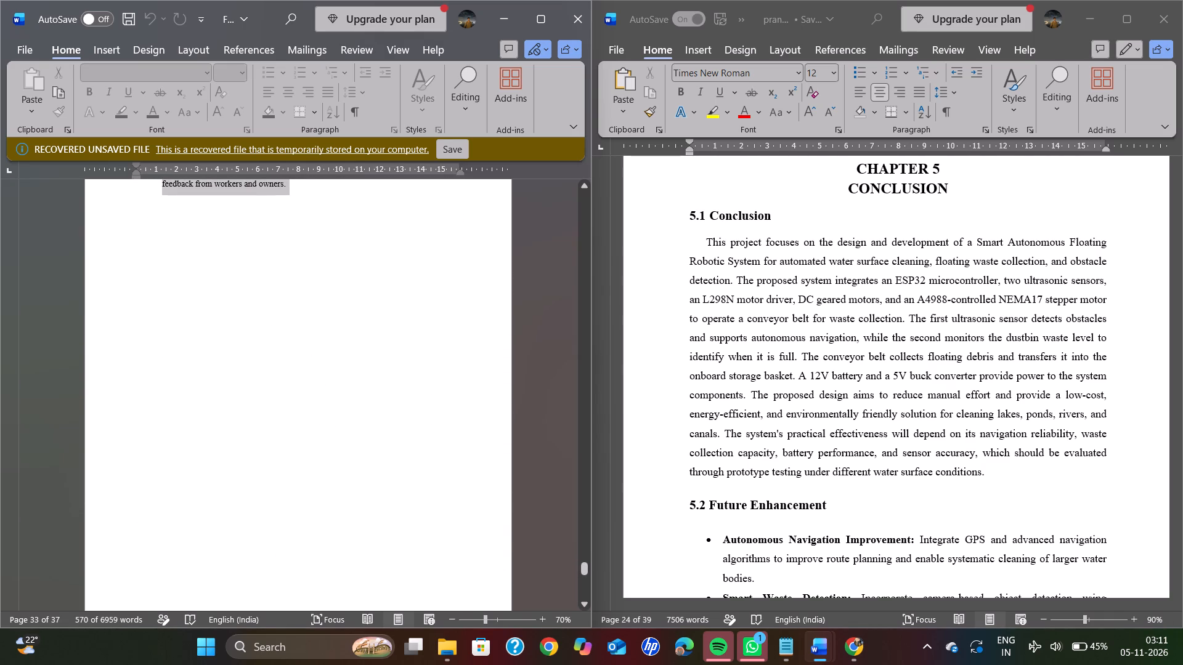
key(ctrl+c)
key(ctrl+c)
key(ctrl+c)
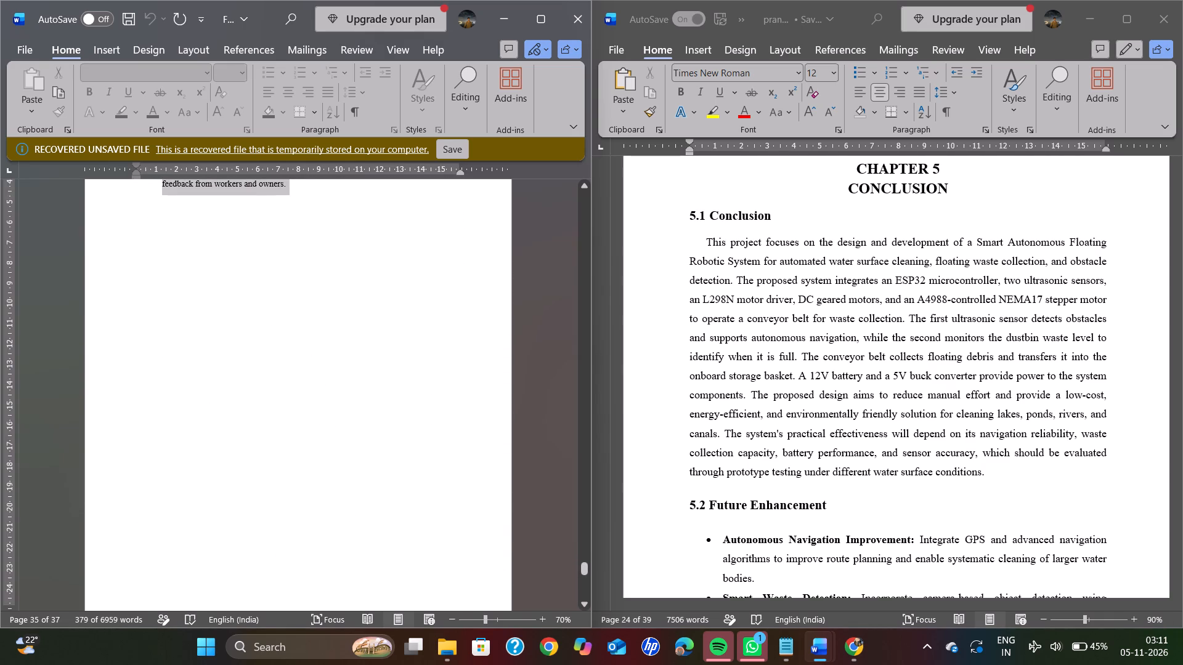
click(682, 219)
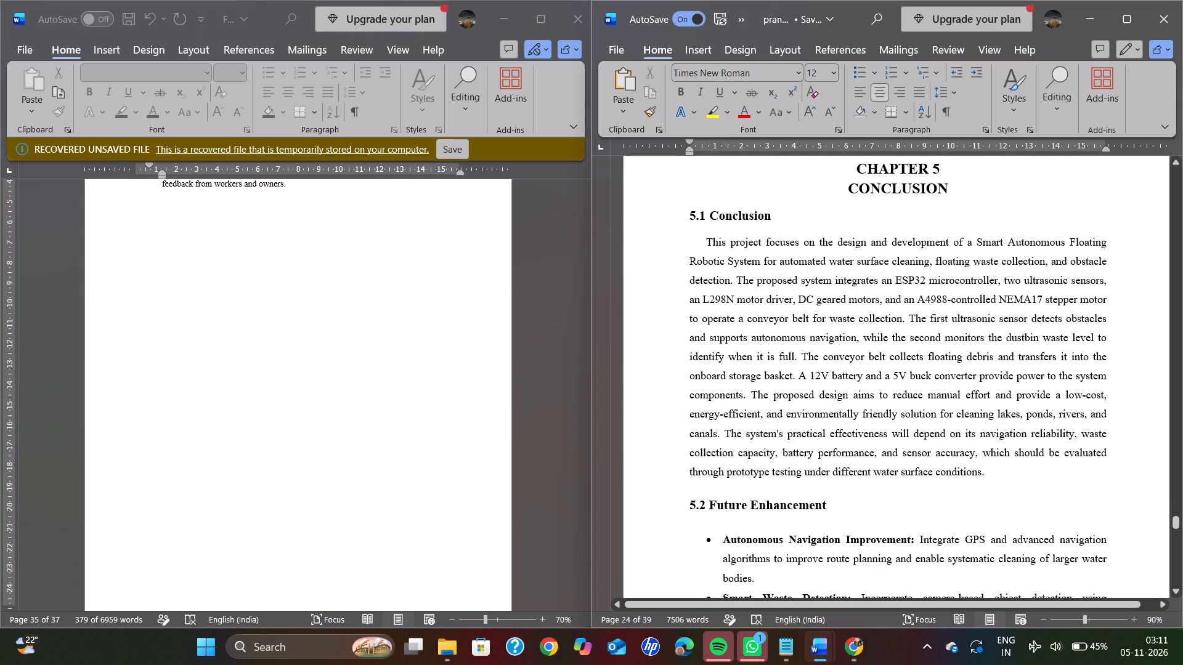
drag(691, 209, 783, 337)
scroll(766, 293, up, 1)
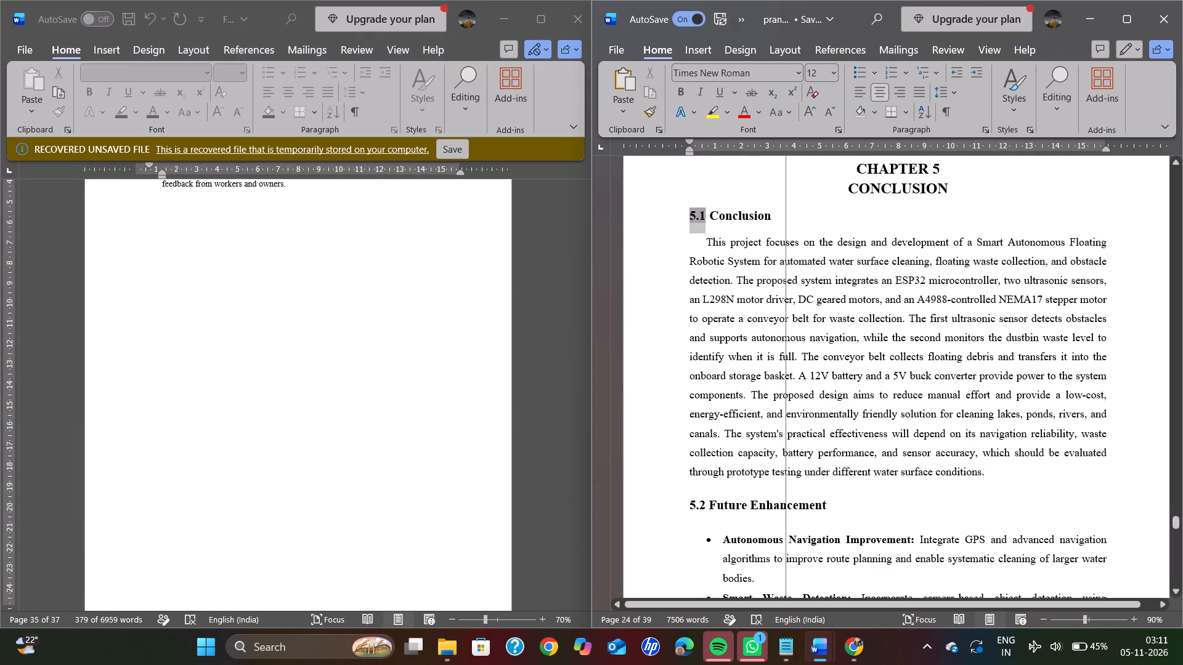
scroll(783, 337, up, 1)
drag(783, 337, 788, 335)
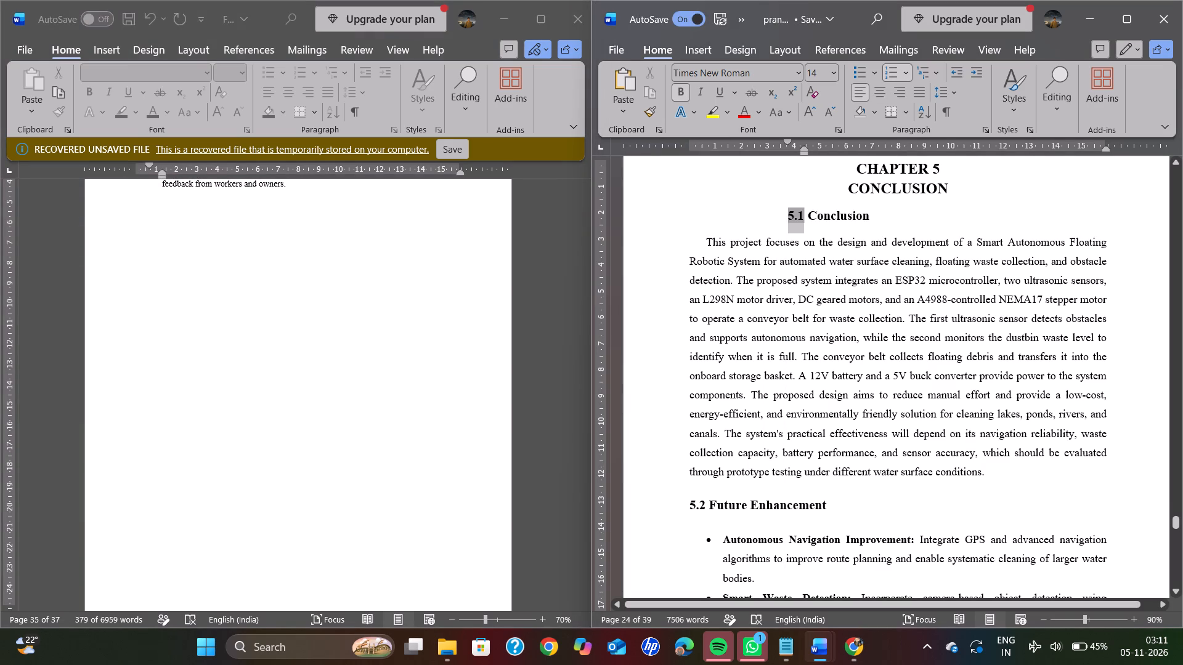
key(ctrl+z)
Replace the old Chapter 5 text, from "This project focuses" through the Field Testing and Performance Evaluation bullet, with the copied Chapter 5 content.
click(688, 201)
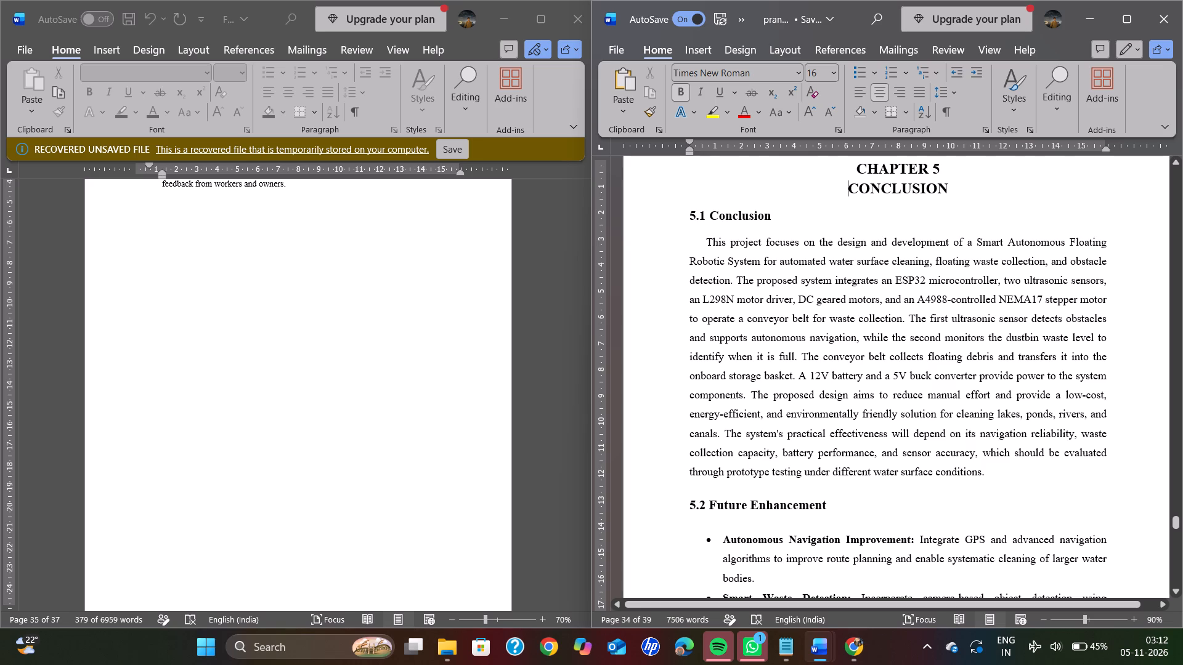
drag(703, 240, 751, 268)
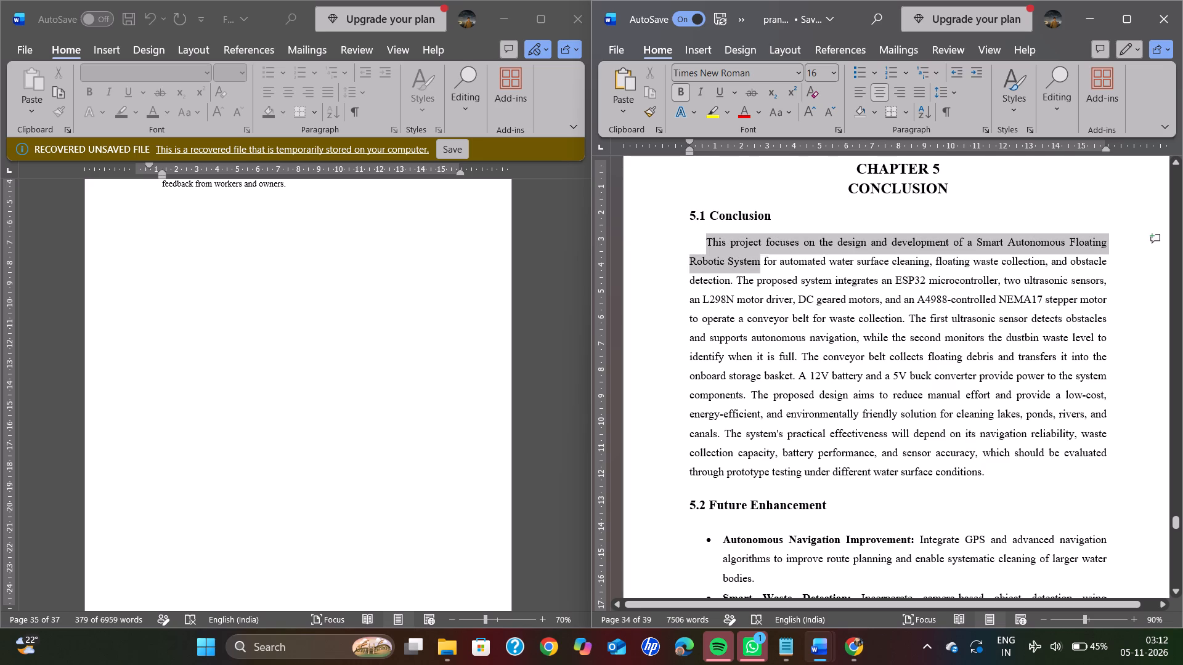
drag(751, 268, 860, 664)
scroll(776, 308, up, 2)
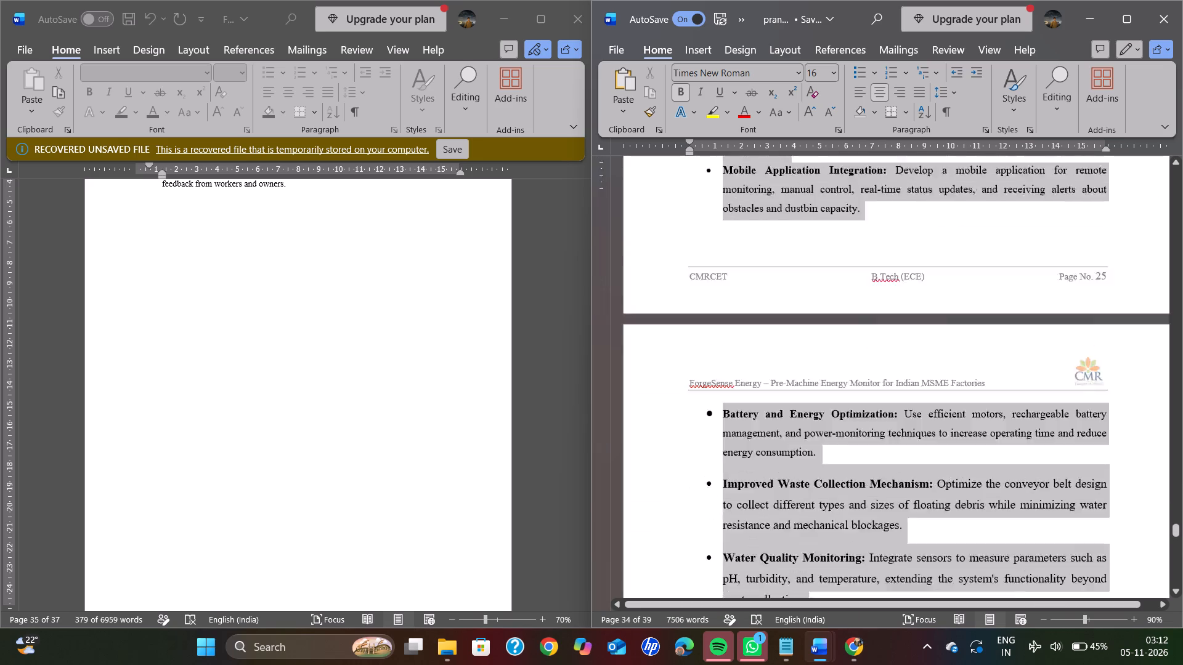
drag(860, 664, 788, 482)
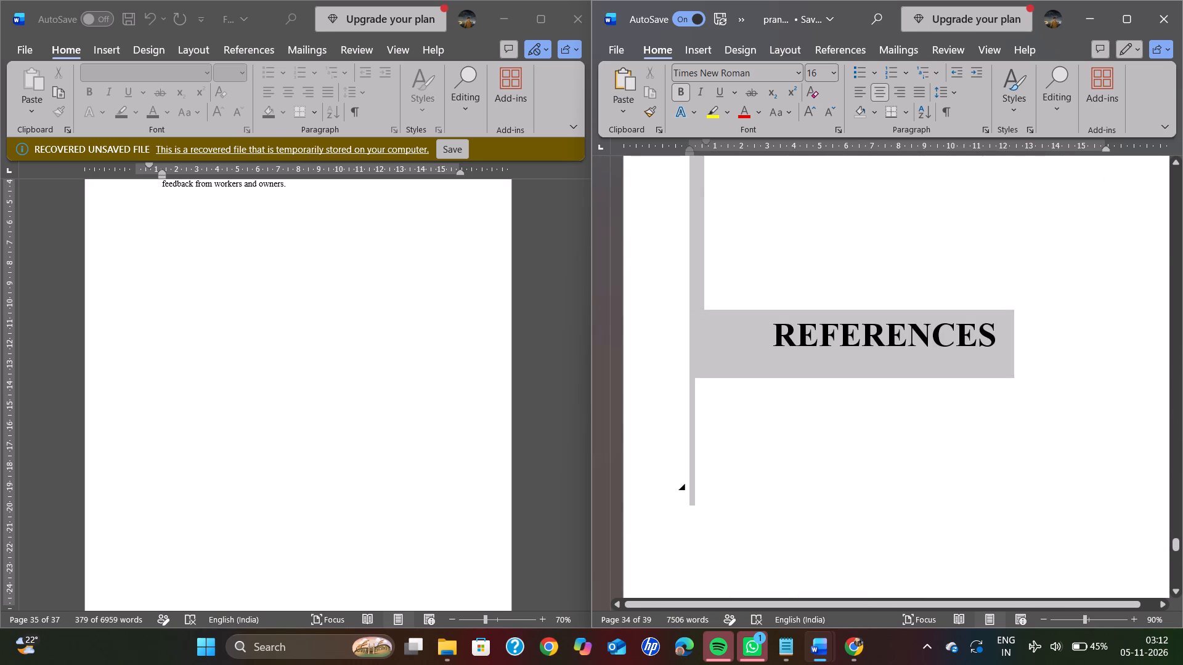
drag(788, 482, 931, 283)
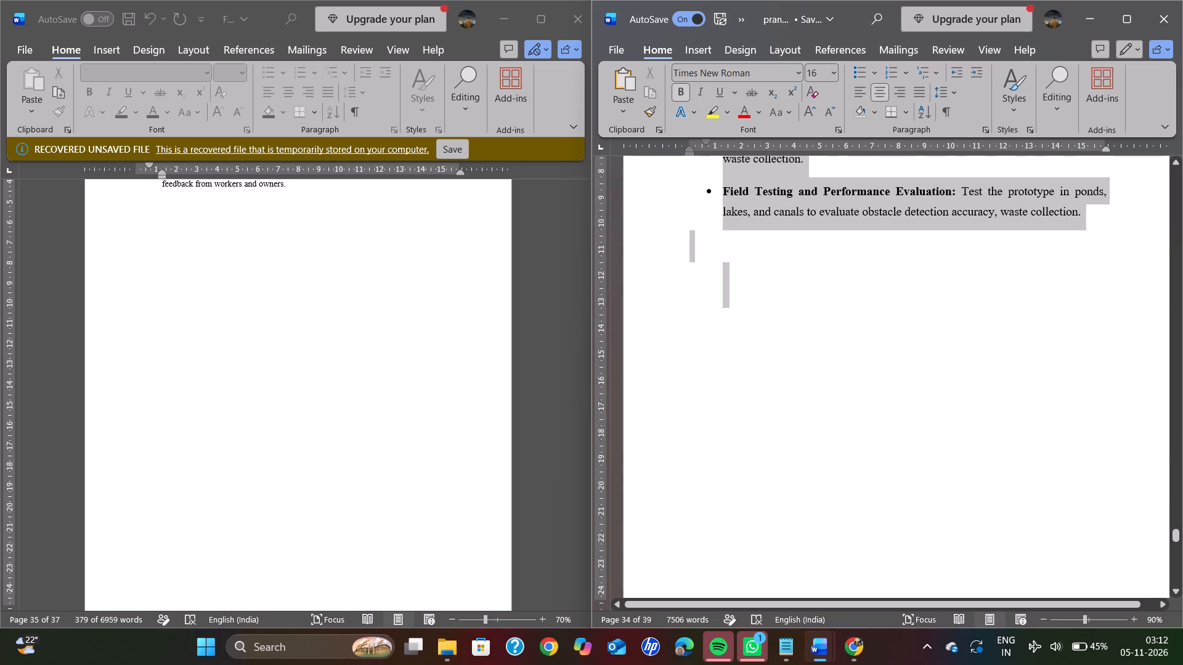
drag(931, 283, 1084, 216)
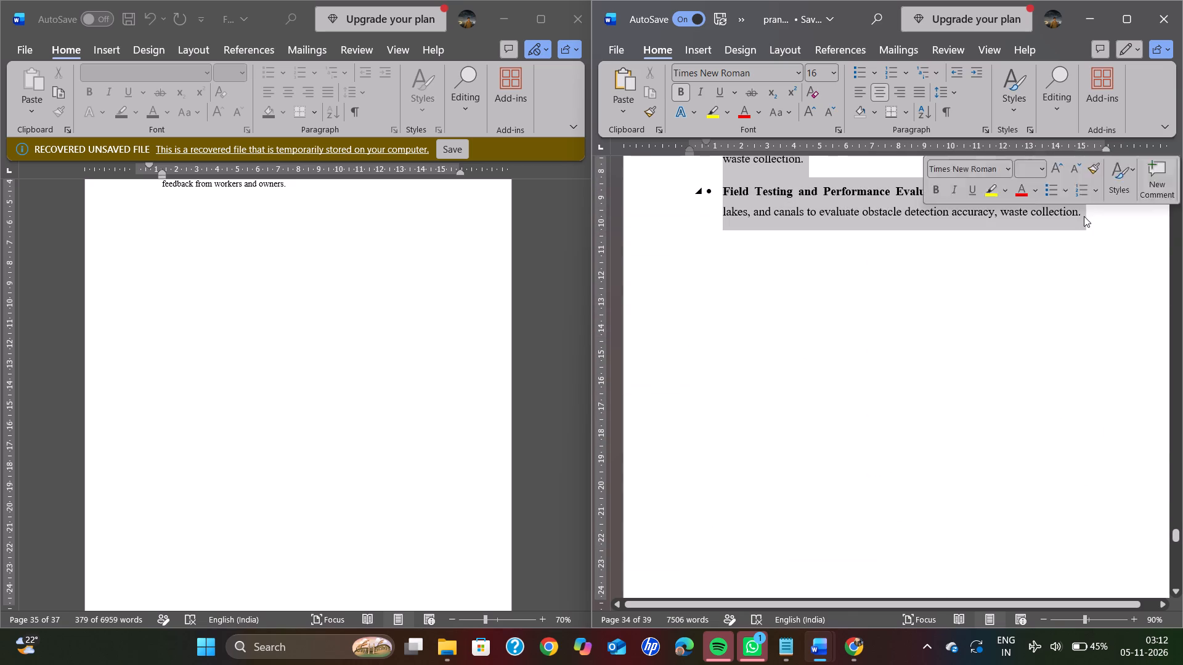
key(ctrl+v)
Delete the duplicate 5.1 Conclusion heading above the pasted ForgeSense Energy paragraph.
scroll(1084, 216, up, 5)
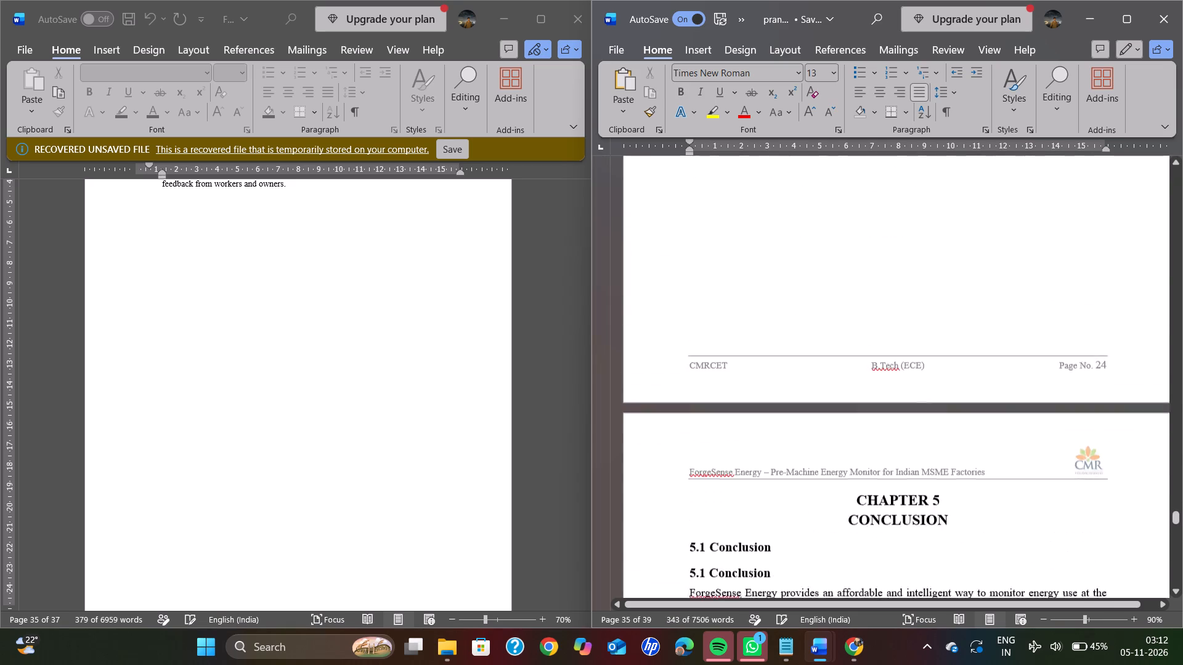
scroll(1084, 216, down, 2)
scroll(991, 272, up, 3)
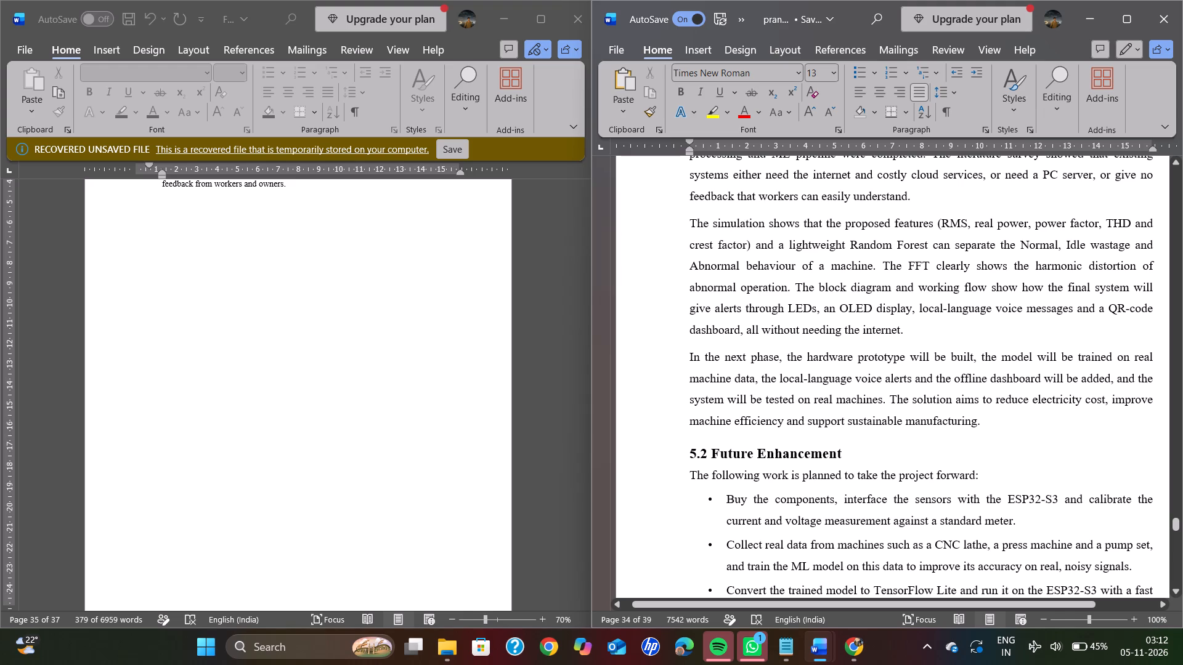
scroll(936, 284, up, 3)
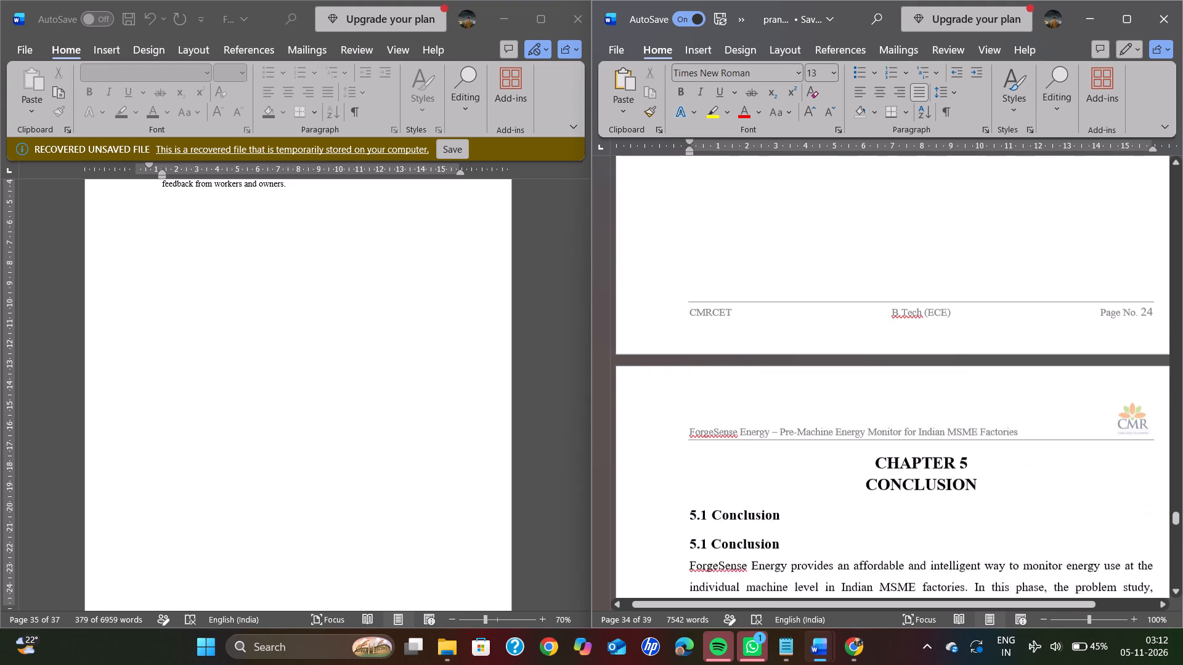
click(1043, 627)
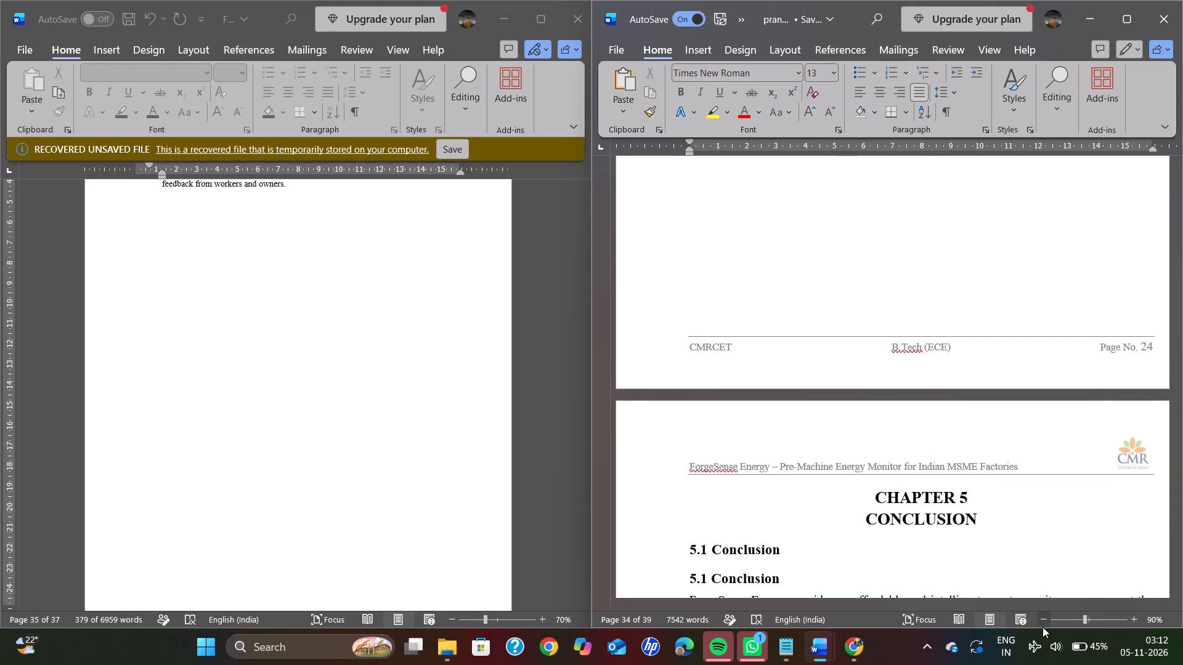
click(1043, 627)
scroll(979, 520, down, 1)
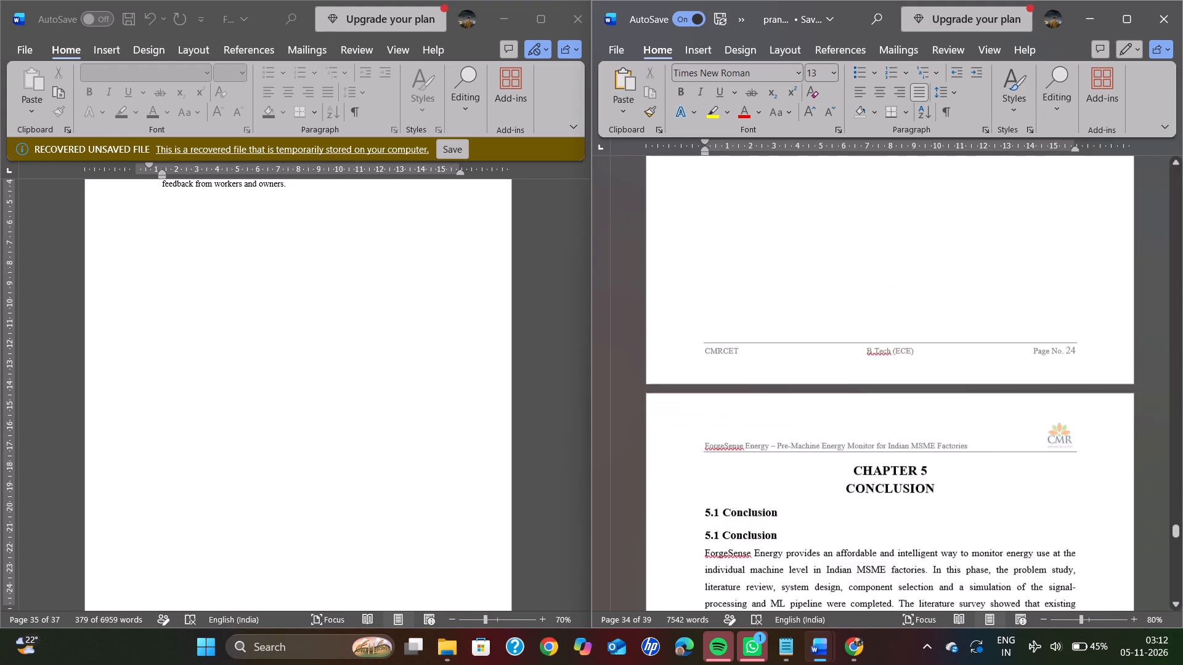
scroll(979, 520, down, 1)
drag(787, 315, 771, 315)
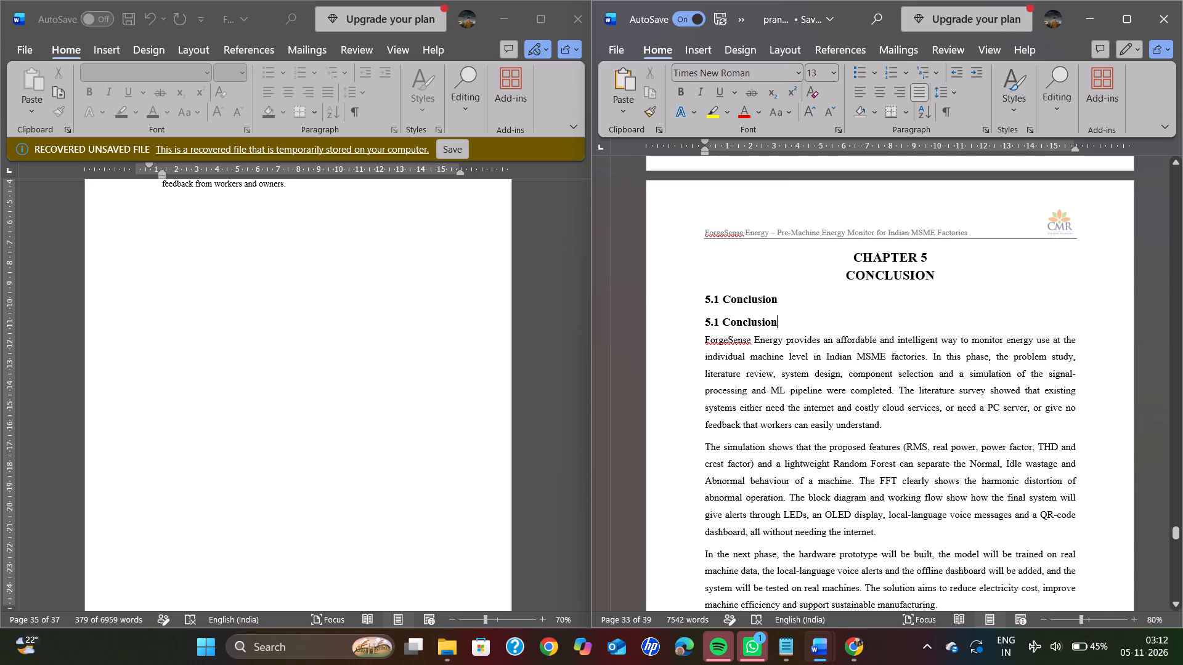
drag(771, 315, 702, 316)
key(BackSpace)
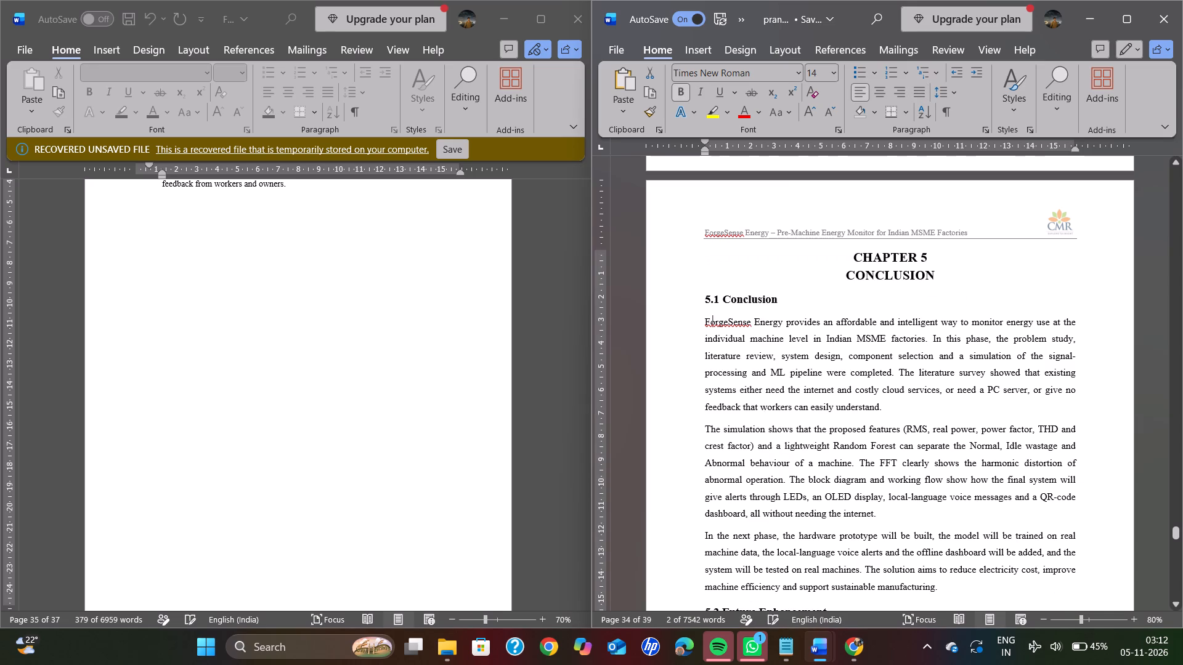
Indent the first line of the opening ForgeSense Energy paragraph under 5.1 Conclusion.
key(Tab)
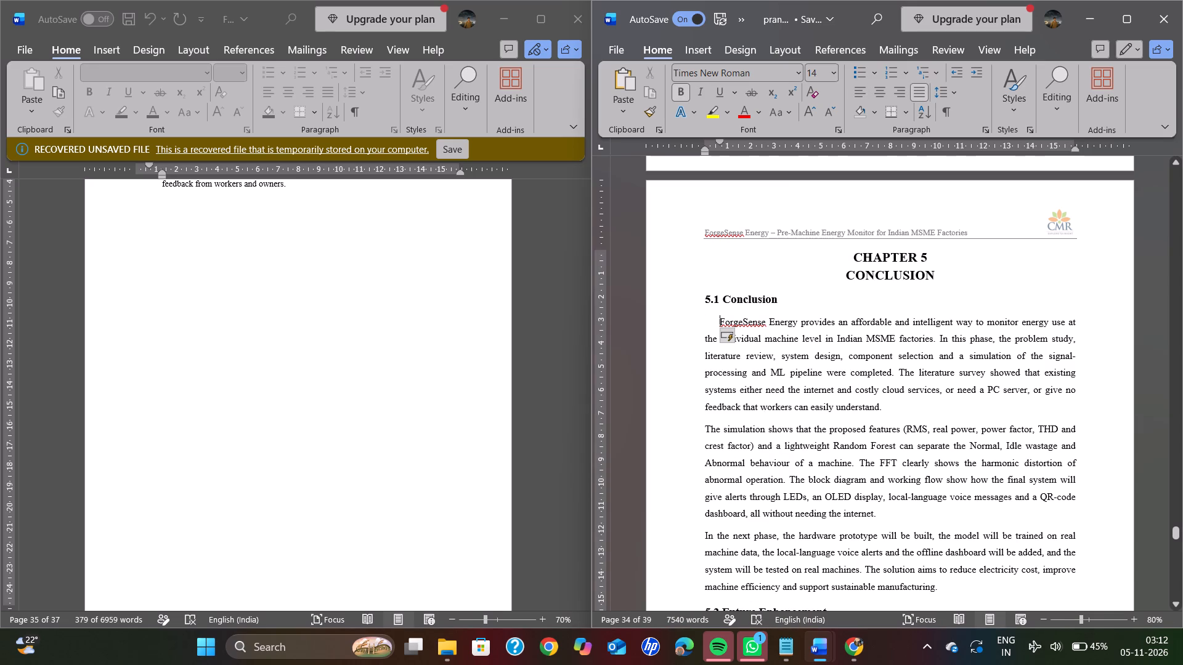
ctrl+scroll(814, 311, up, 1)
click(779, 300)
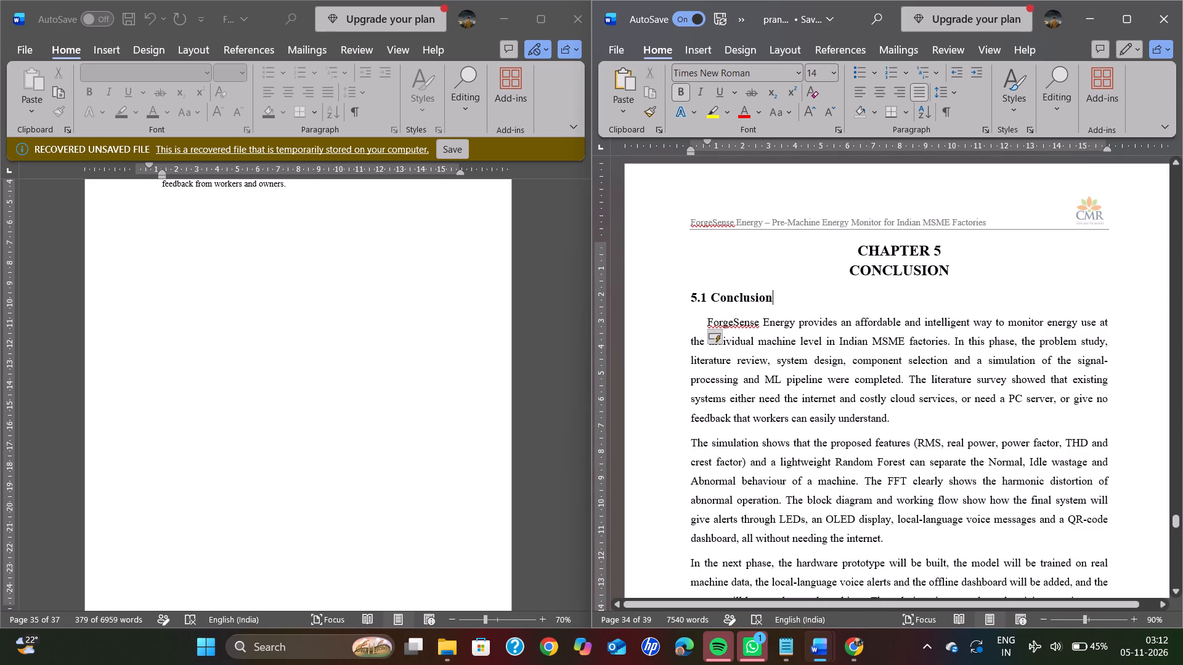
click(792, 324)
click(786, 299)
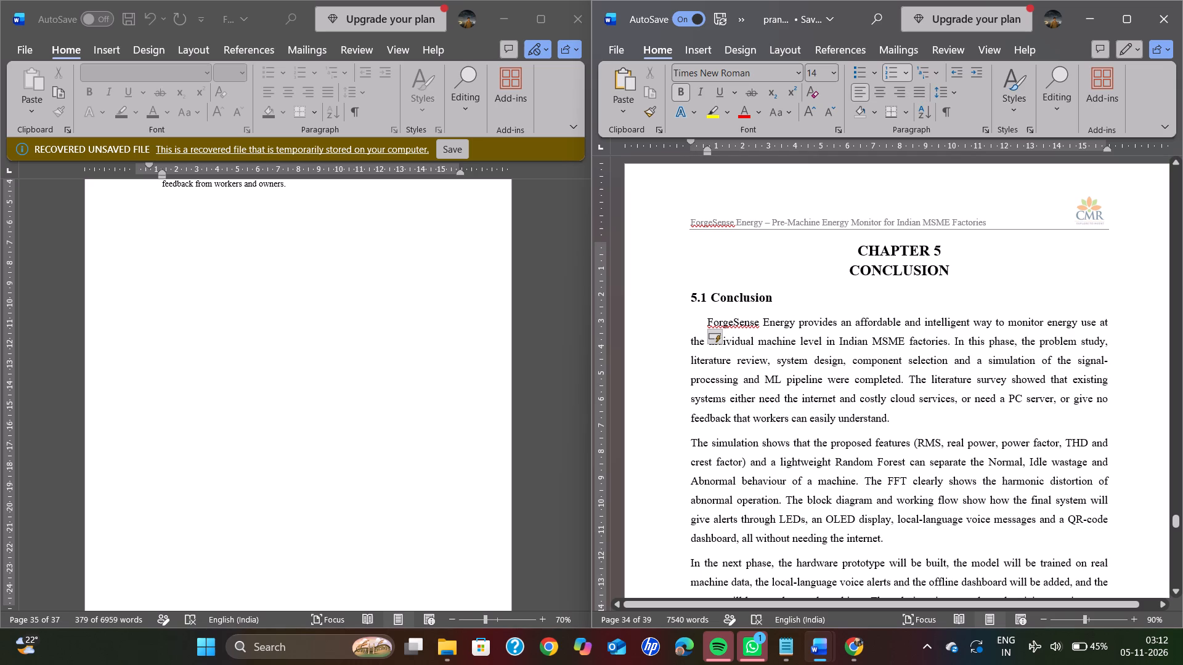
Set the text from the first 5.1 Conclusion paragraph through the last 5.2 Future Enhancement bullet to 12 pt with 1.5 line spacing.
drag(705, 321, 890, 446)
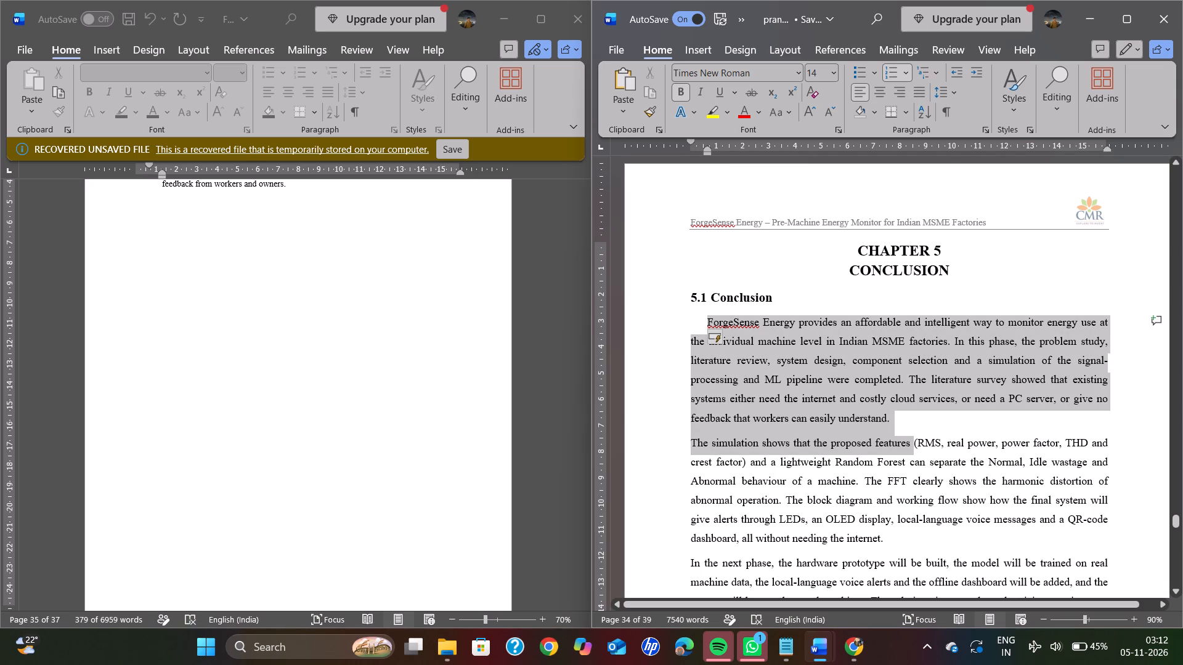
drag(890, 446, 938, 550)
scroll(894, 456, up, 1)
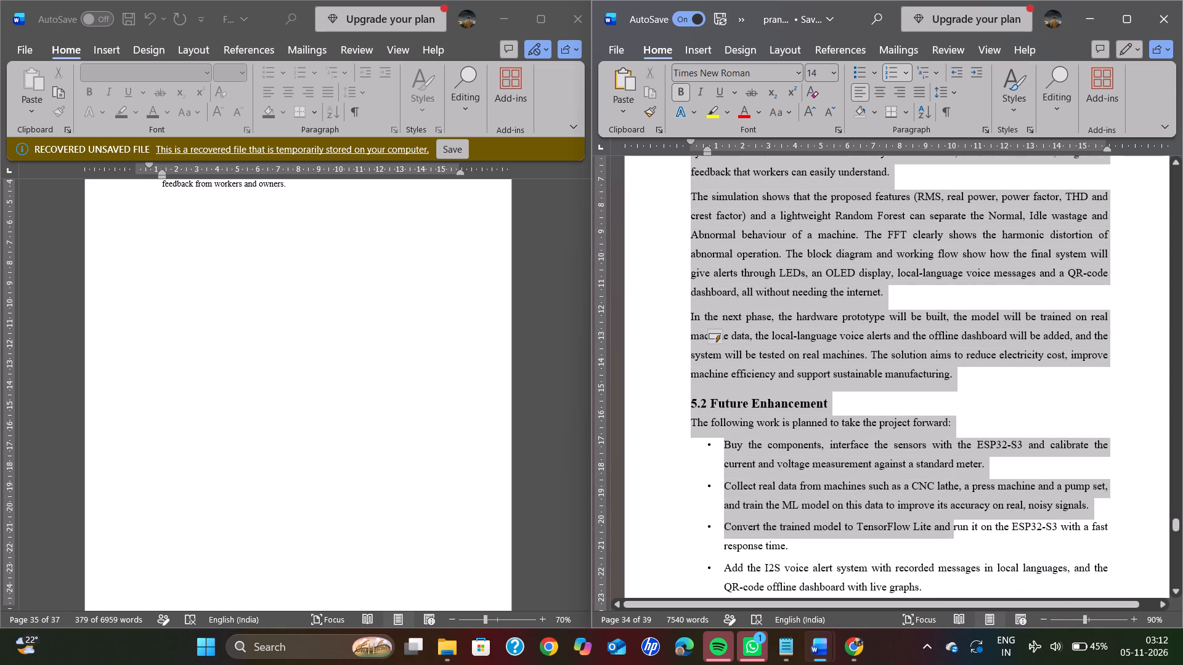
drag(938, 550, 925, 600)
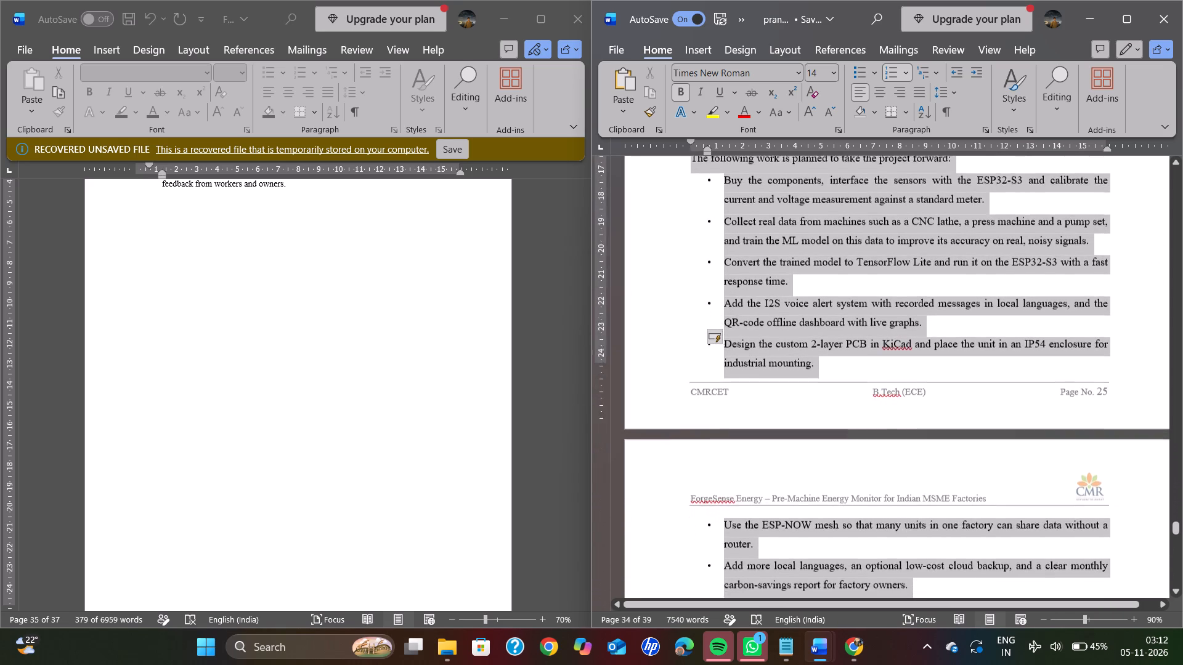
drag(925, 600, 940, 192)
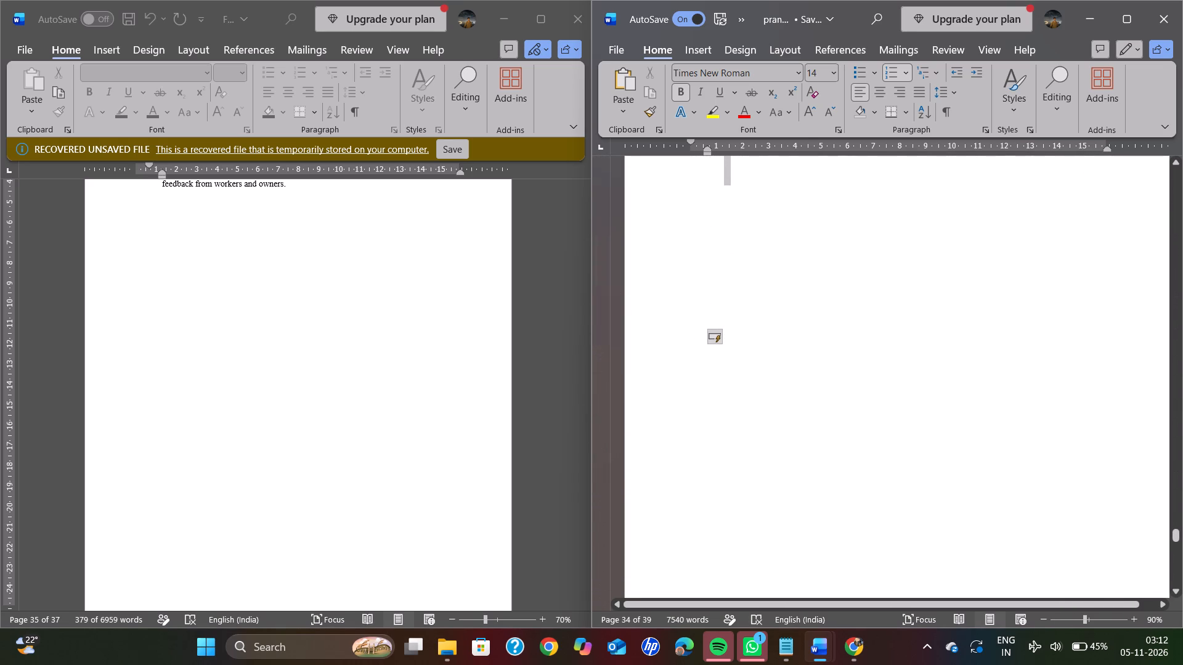
drag(940, 192, 882, 499)
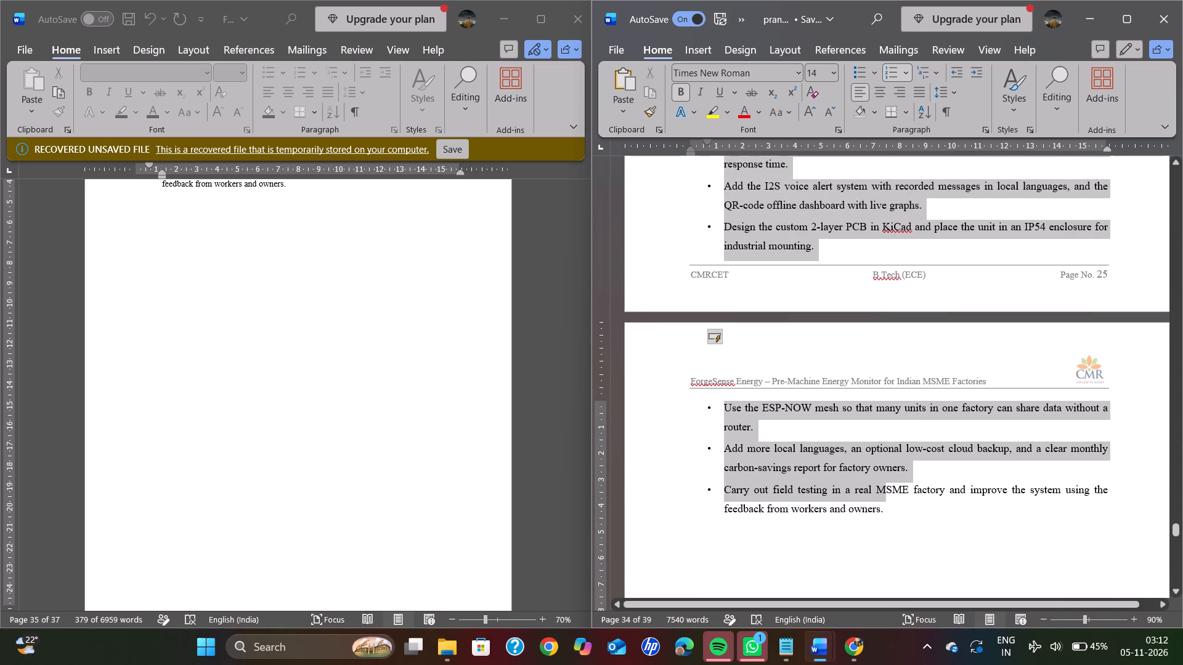
drag(882, 499, 883, 518)
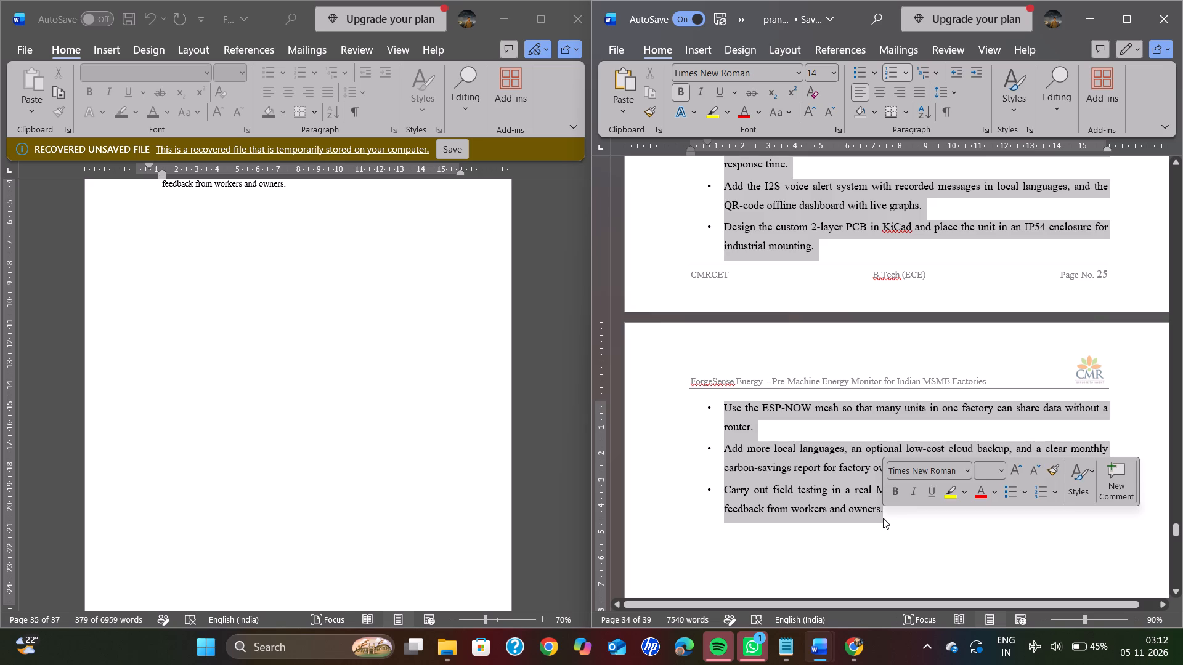
click(1002, 468)
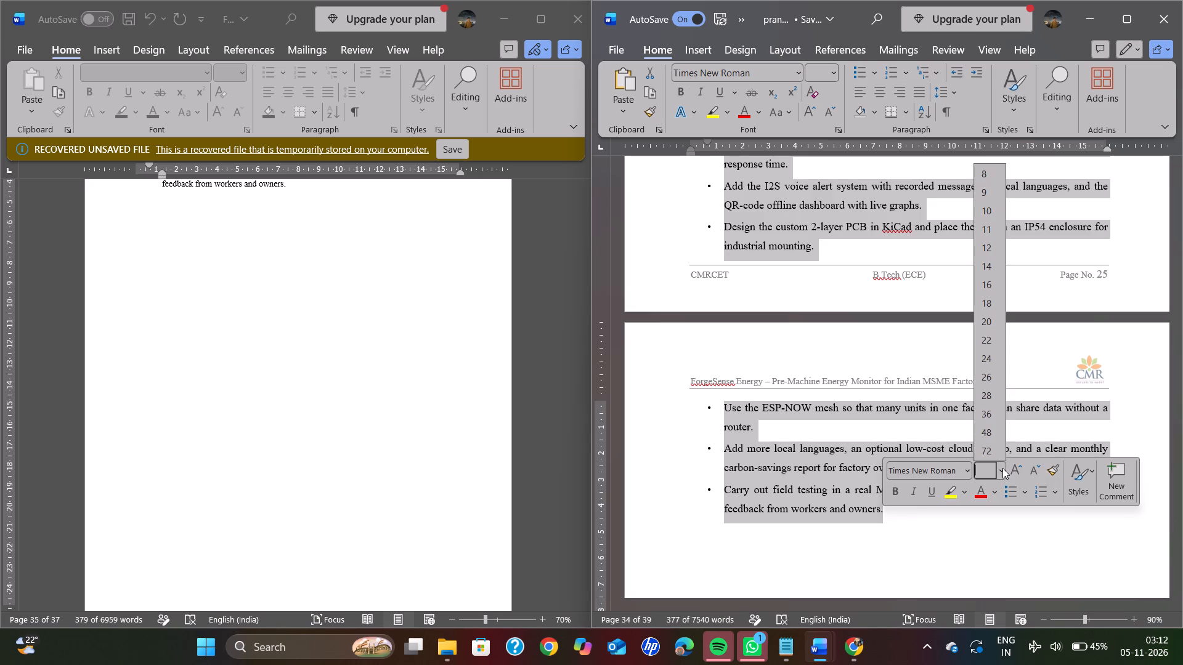
click(988, 246)
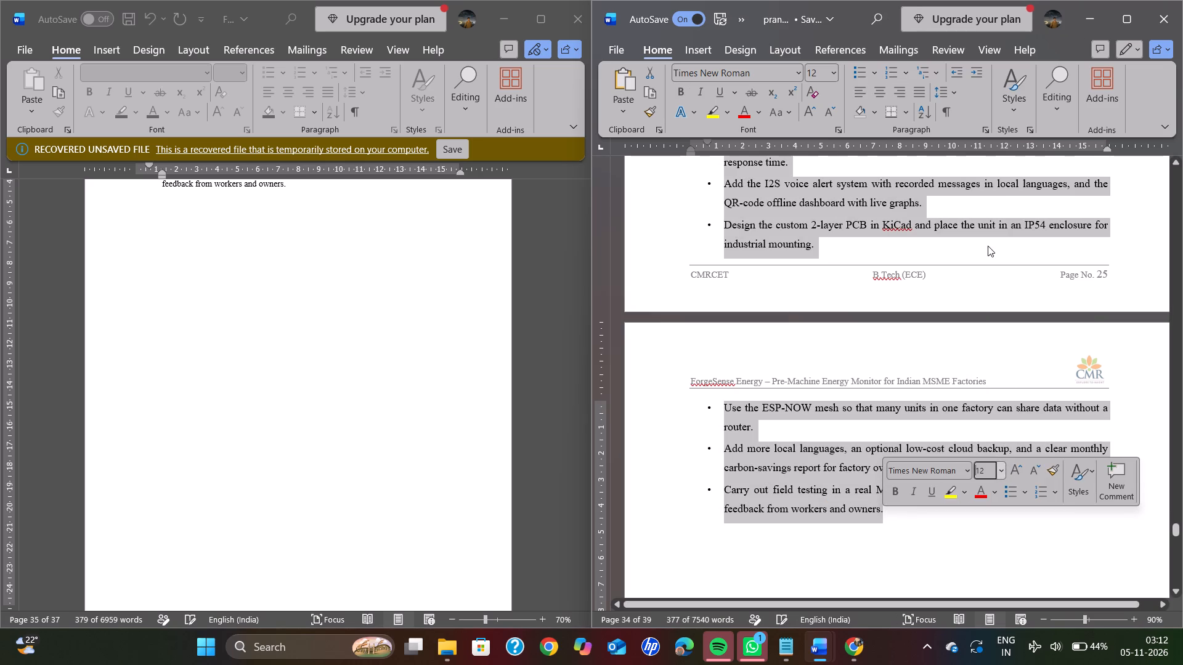
click(952, 91)
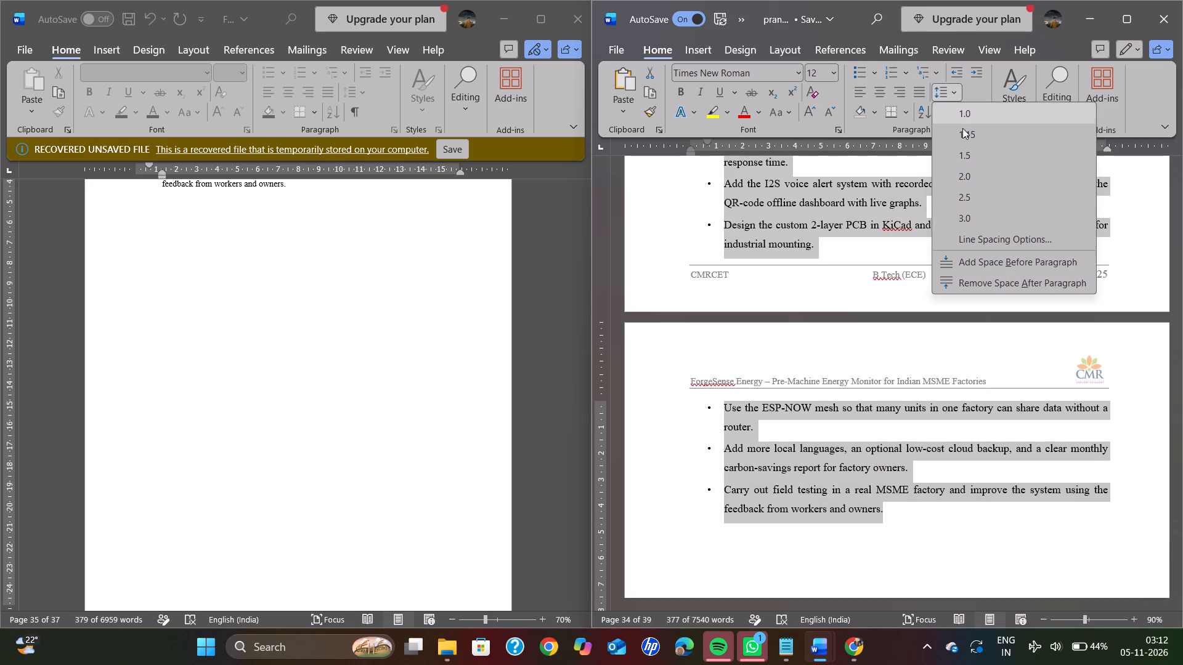
click(966, 152)
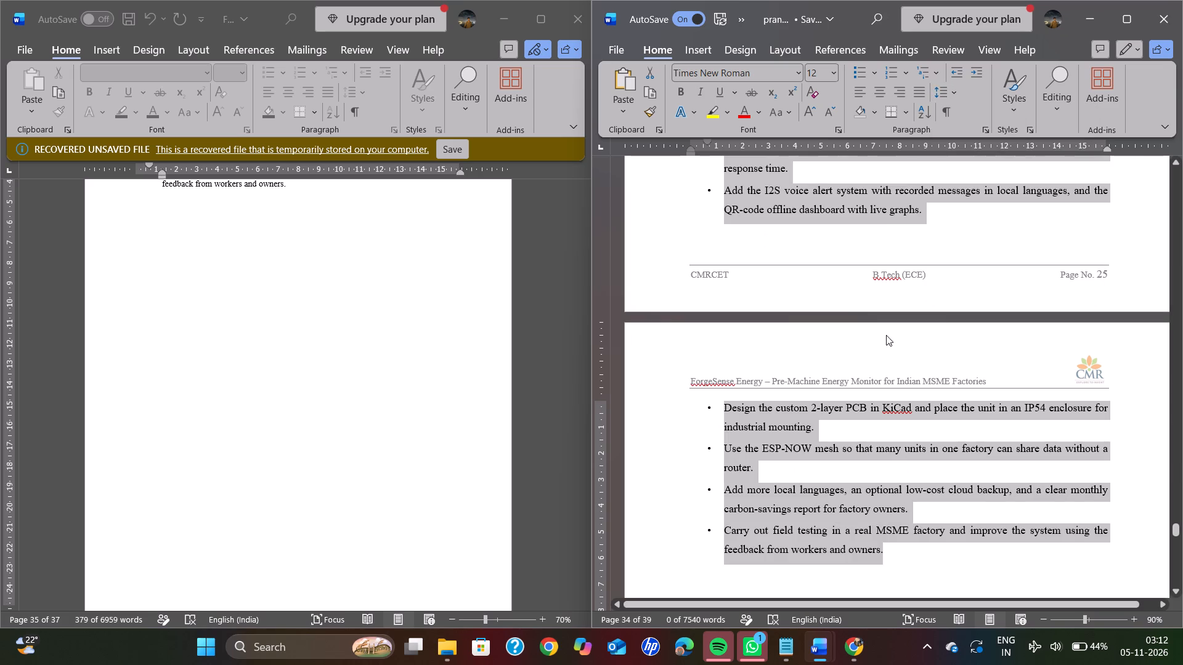
click(882, 340)
Indent the first lines of the 5.1 Conclusion paragraphs starting "The simulation shows" and "In the next phase".
scroll(422, 383, up, 2)
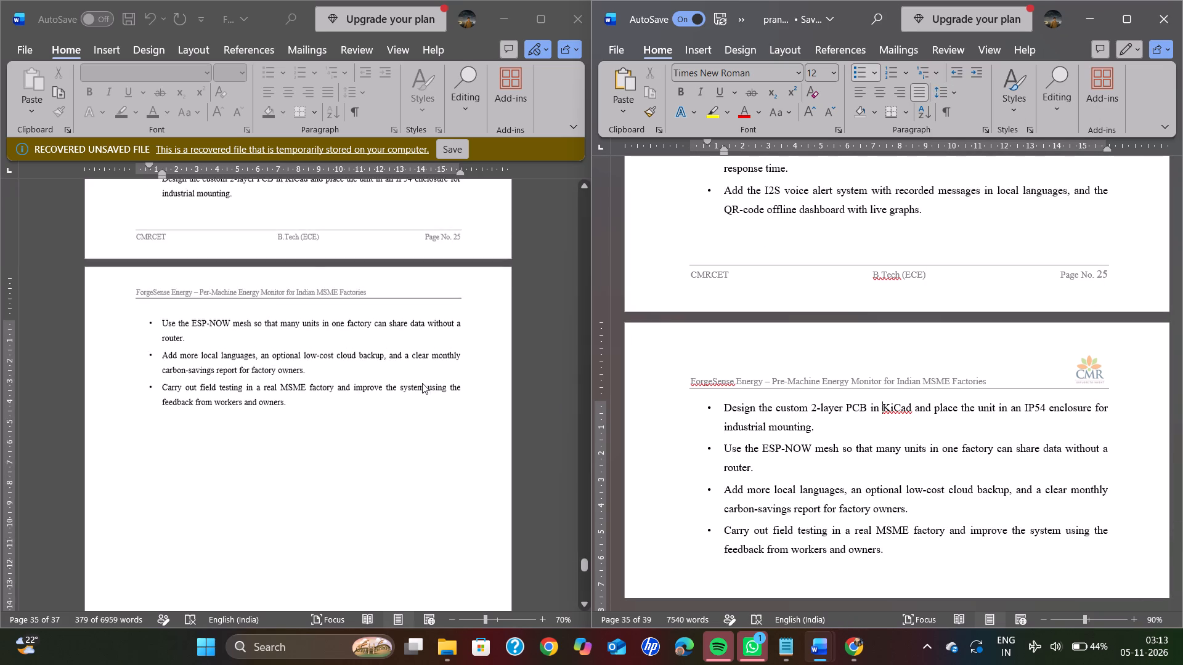
scroll(422, 383, up, 1)
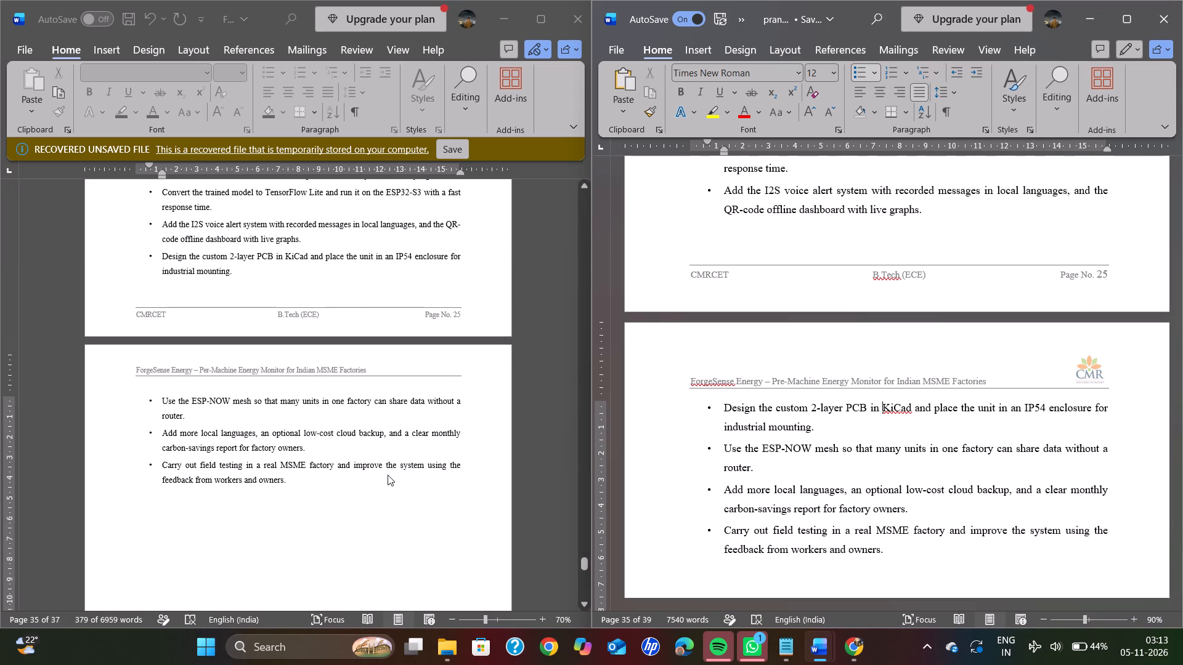
scroll(815, 467, up, 2)
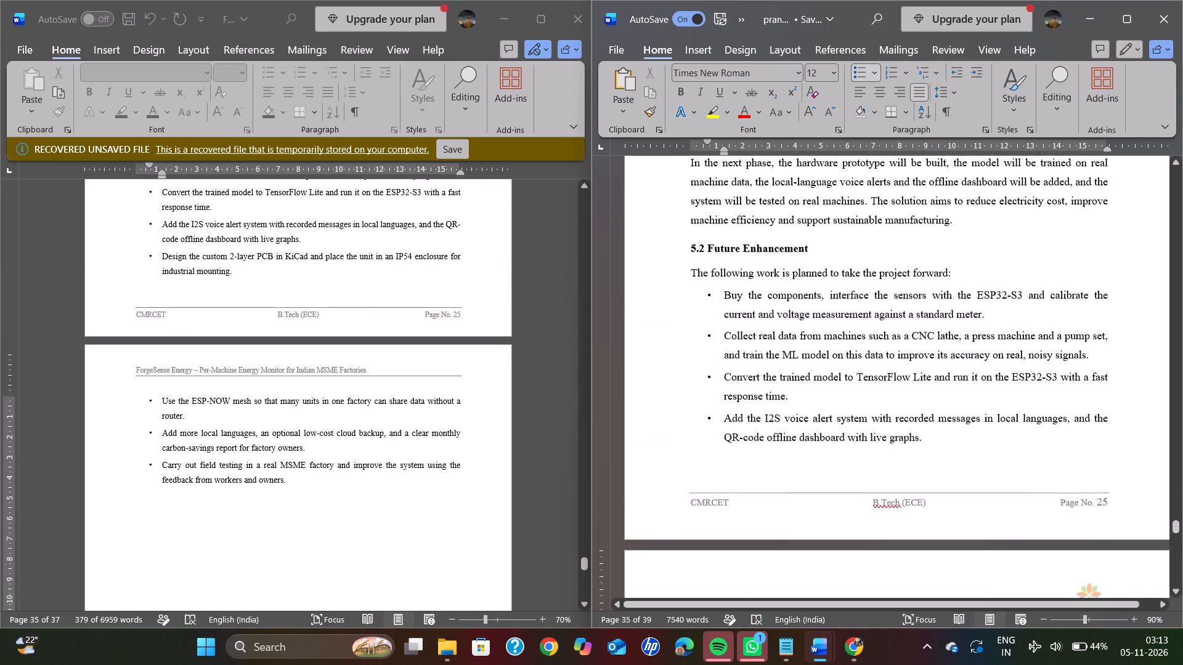
scroll(815, 467, up, 3)
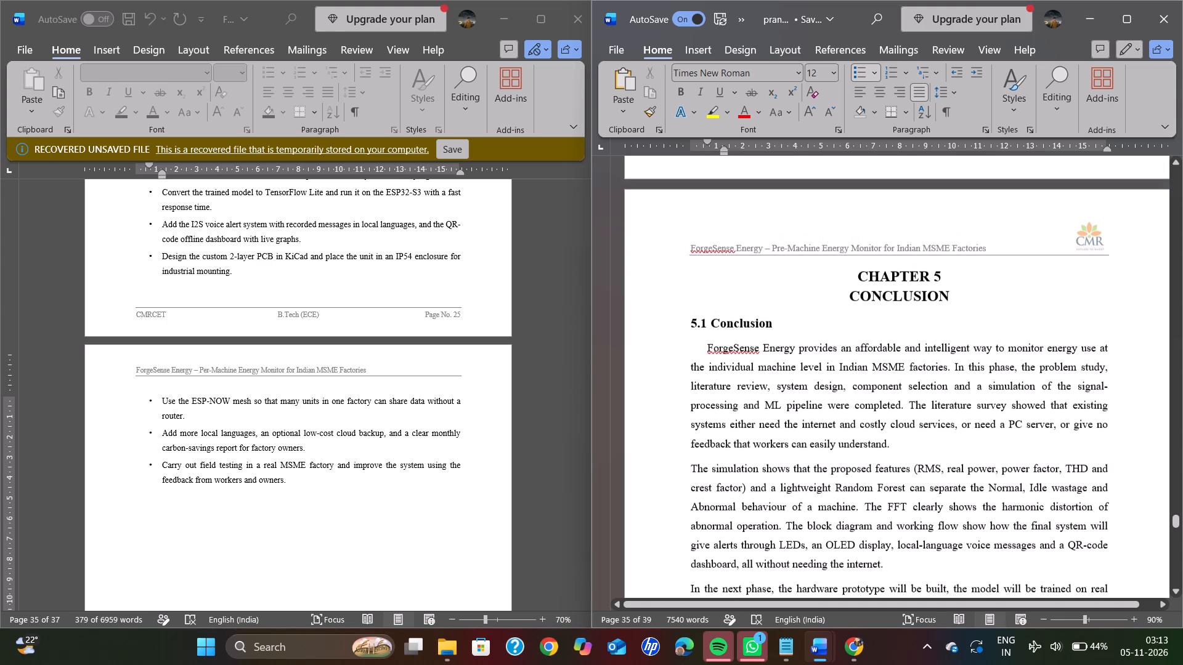
scroll(815, 467, up, 1)
scroll(827, 457, down, 1)
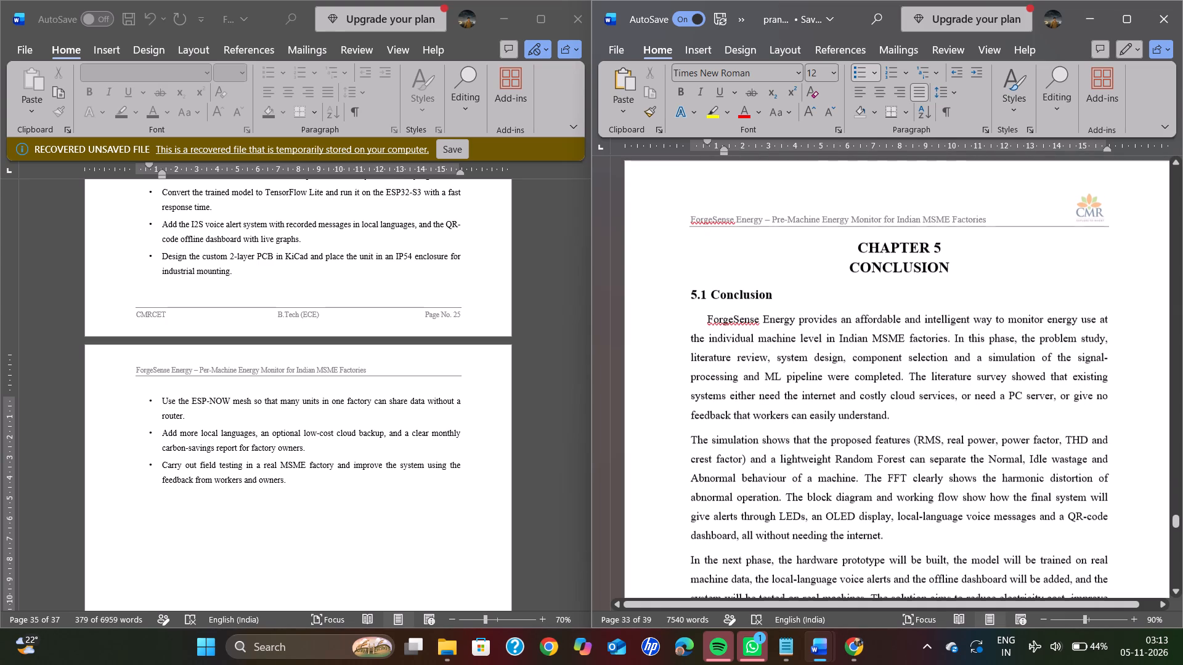
click(690, 440)
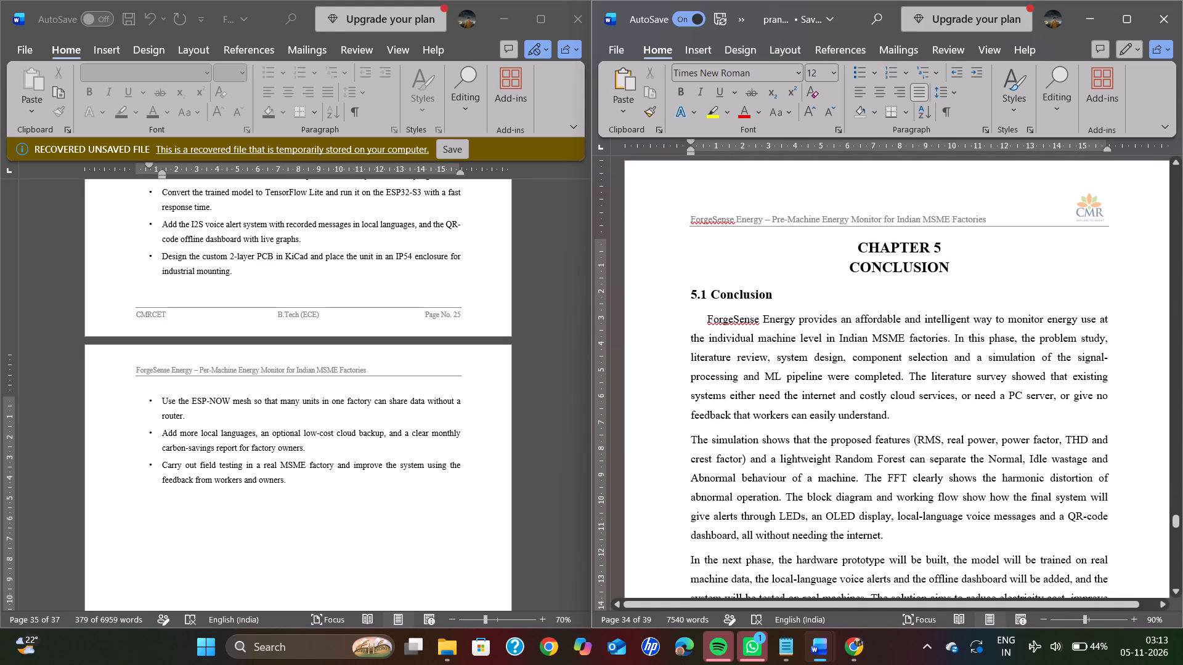
key(Tab)
scroll(690, 440, down, 2)
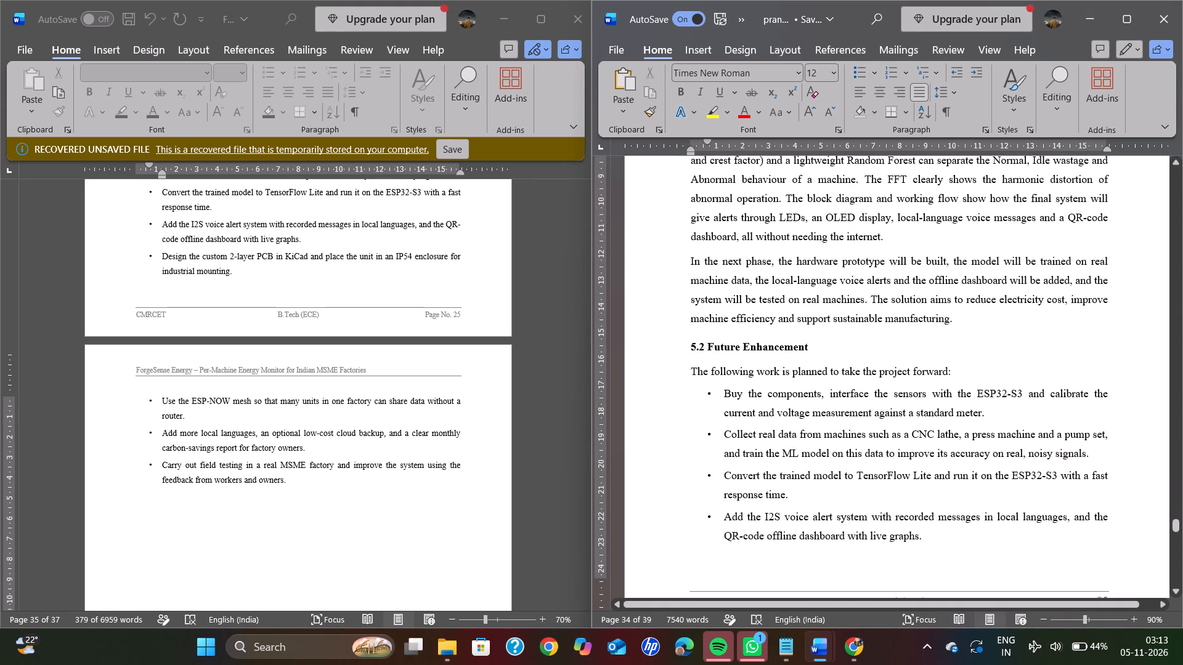
click(691, 259)
key(Tab)
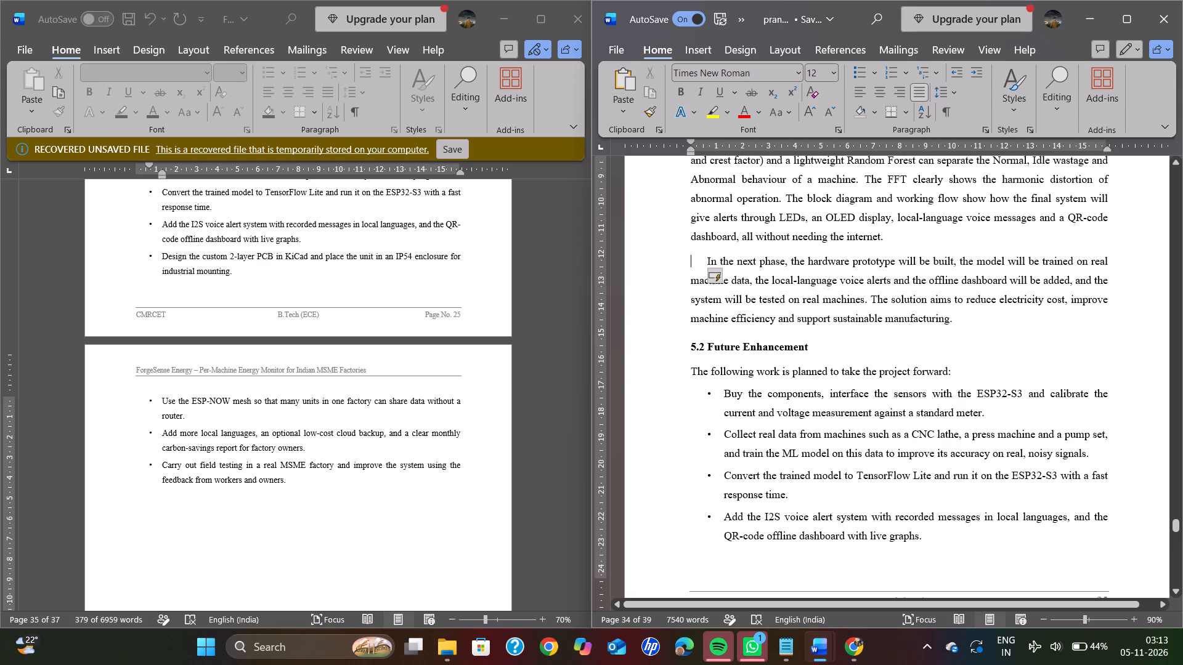
Review the reformatted Chapter 5, including its title page, the 5.1 Conclusion paragraphs and the 5.2 Future Enhancement bullets.
scroll(691, 259, up, 2)
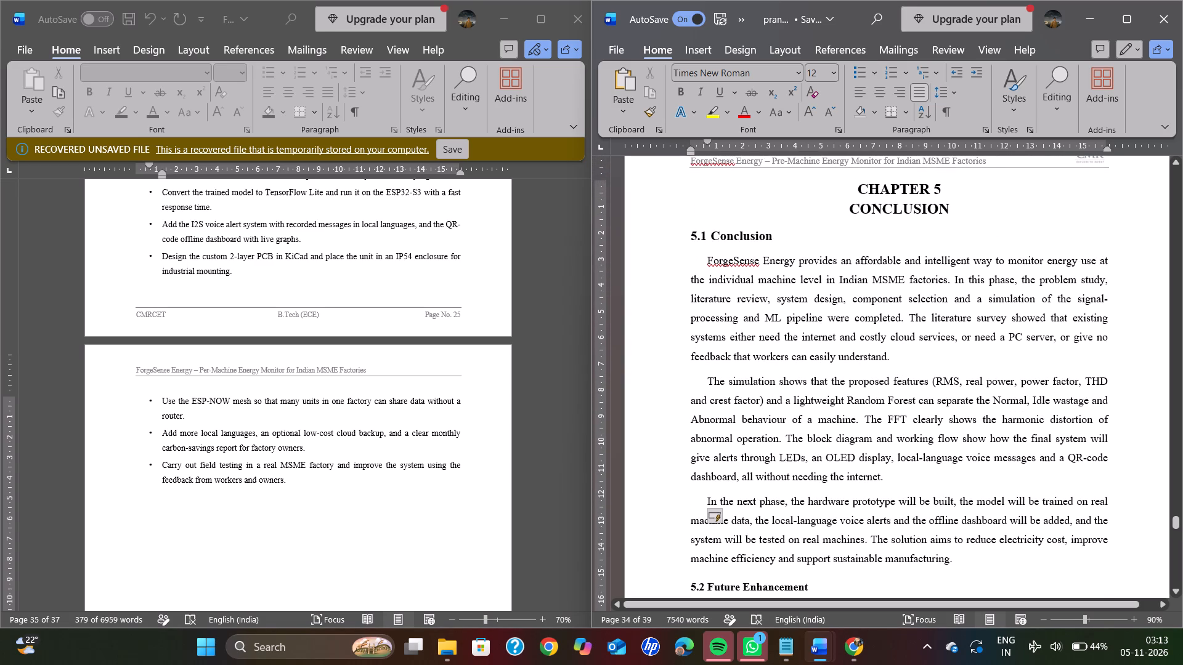
scroll(920, 336, up, 3)
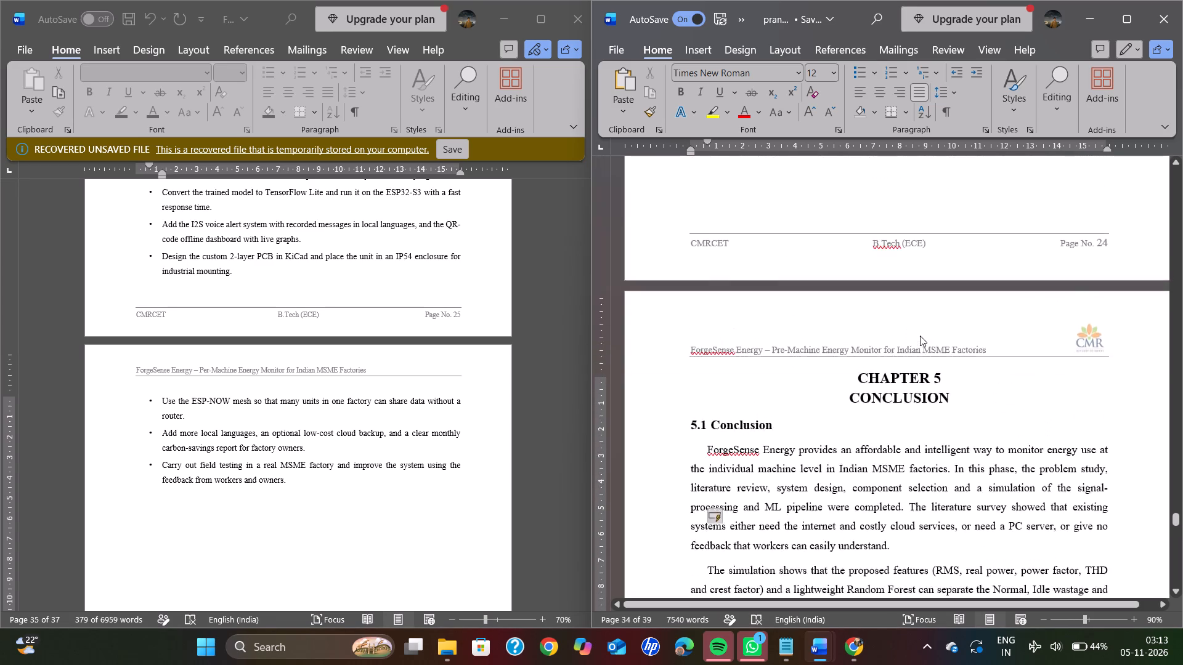
scroll(920, 336, up, 10)
scroll(920, 336, down, 1)
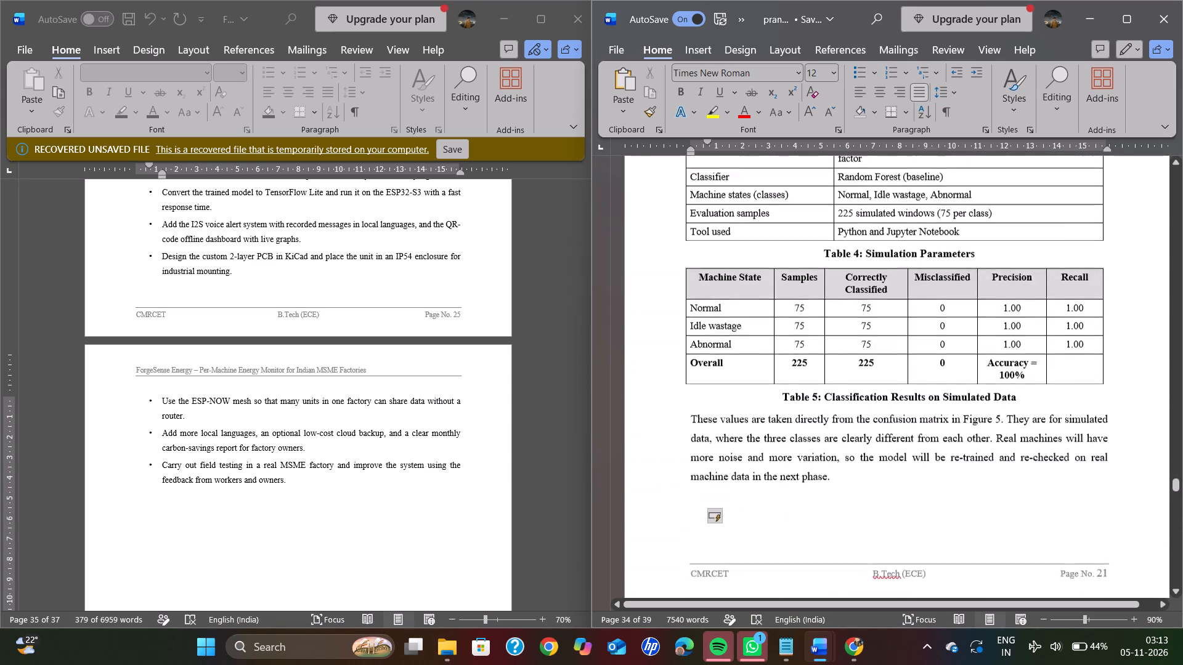
scroll(920, 336, down, 11)
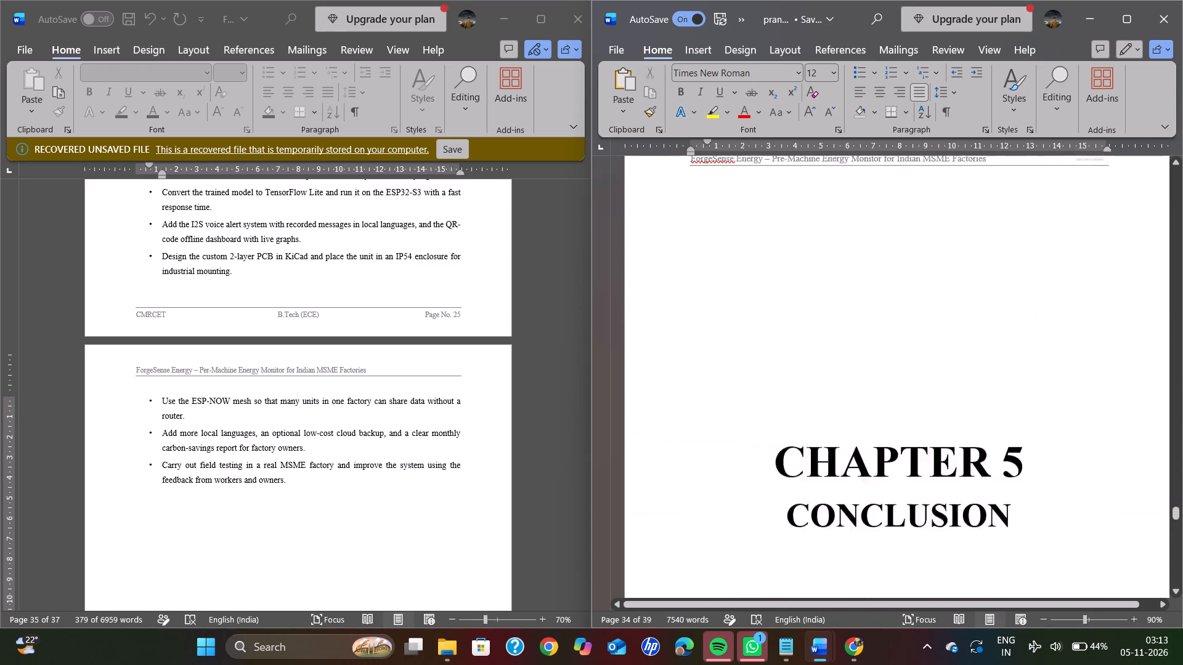
scroll(920, 336, down, 3)
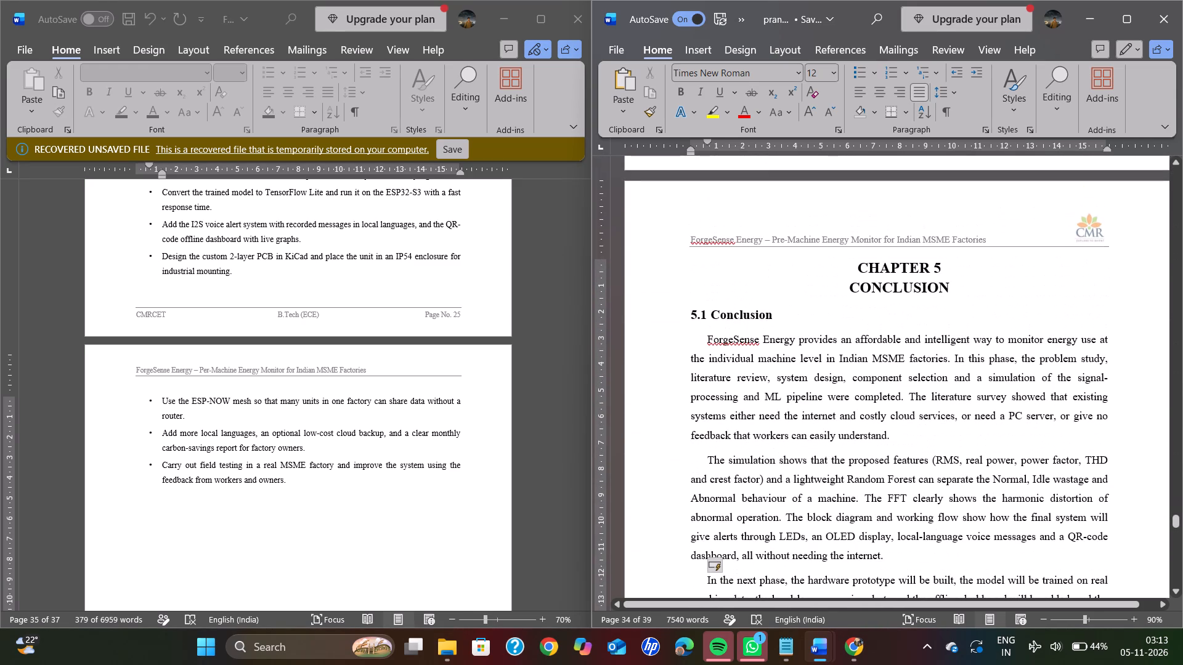
click(778, 321)
scroll(778, 321, down, 1)
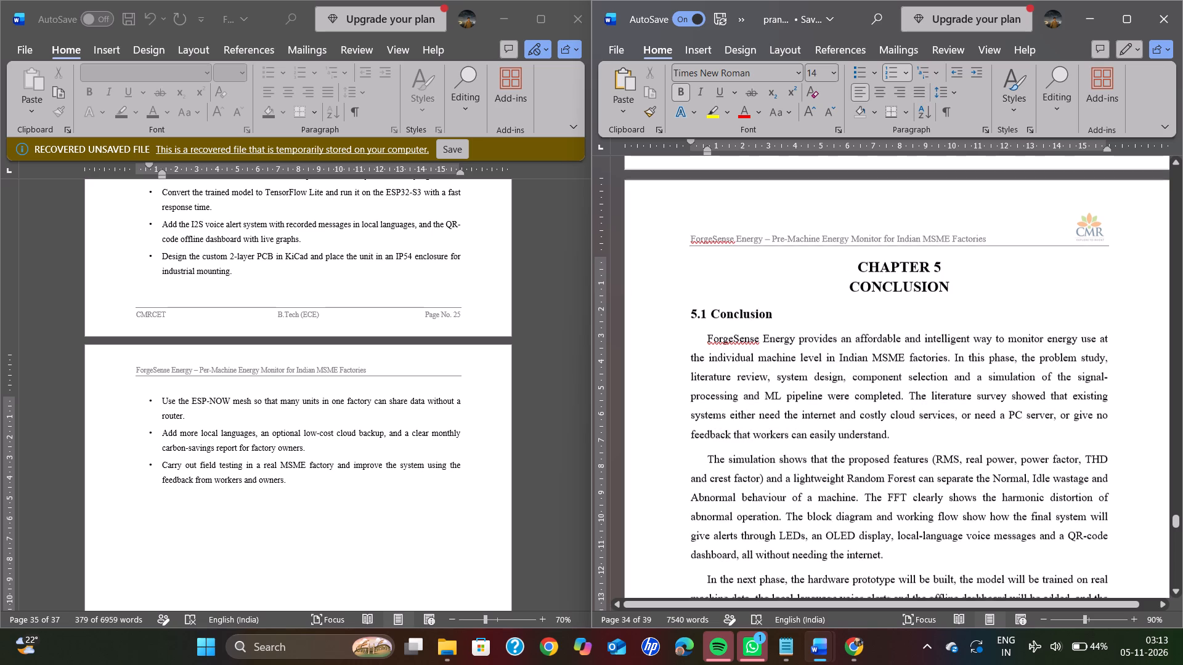
scroll(778, 321, down, 3)
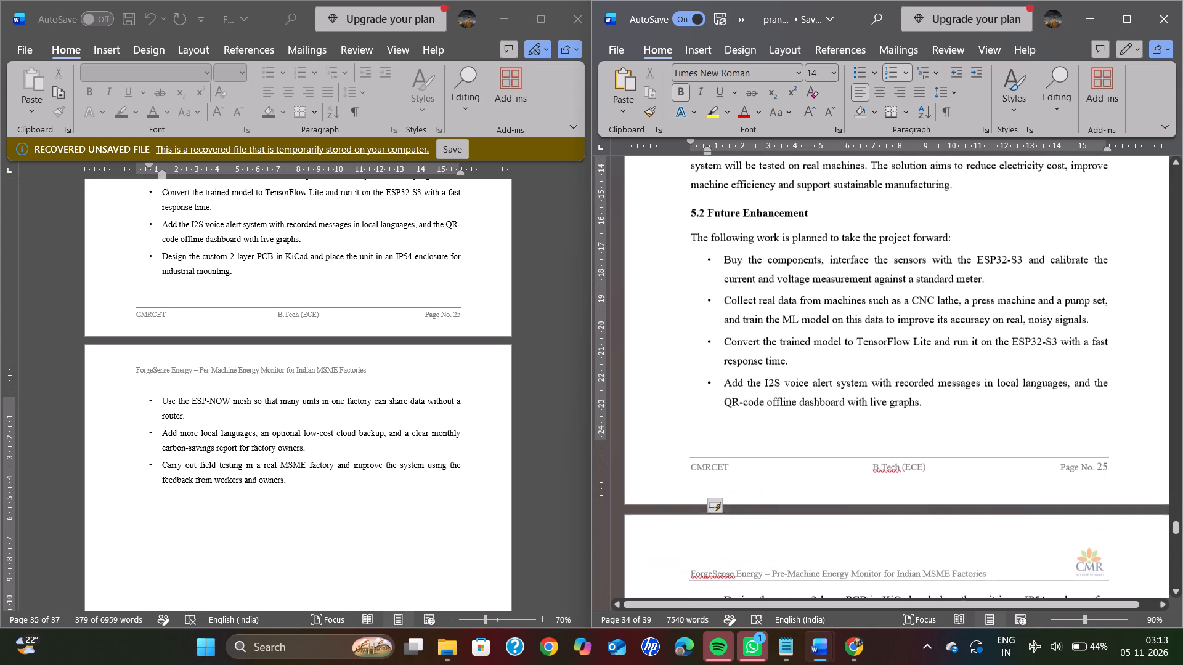
click(723, 254)
scroll(723, 254, down, 6)
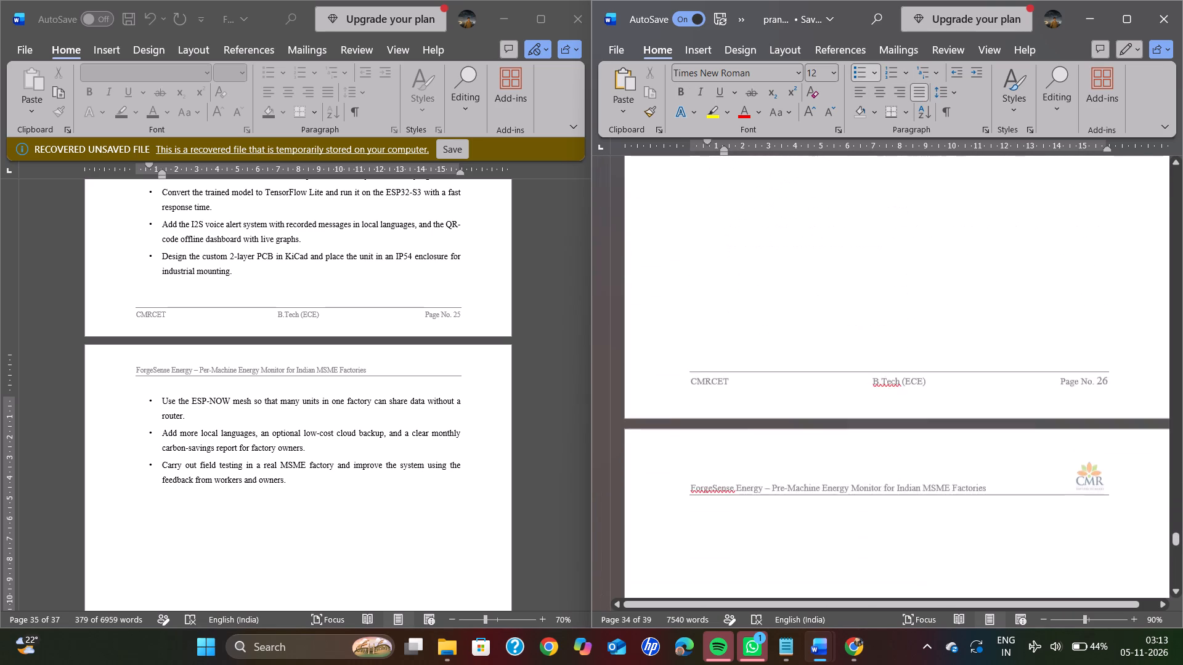
Copy the five reference entries [1] to [5] under REFERENCES in the recovered document.
scroll(723, 254, down, 3)
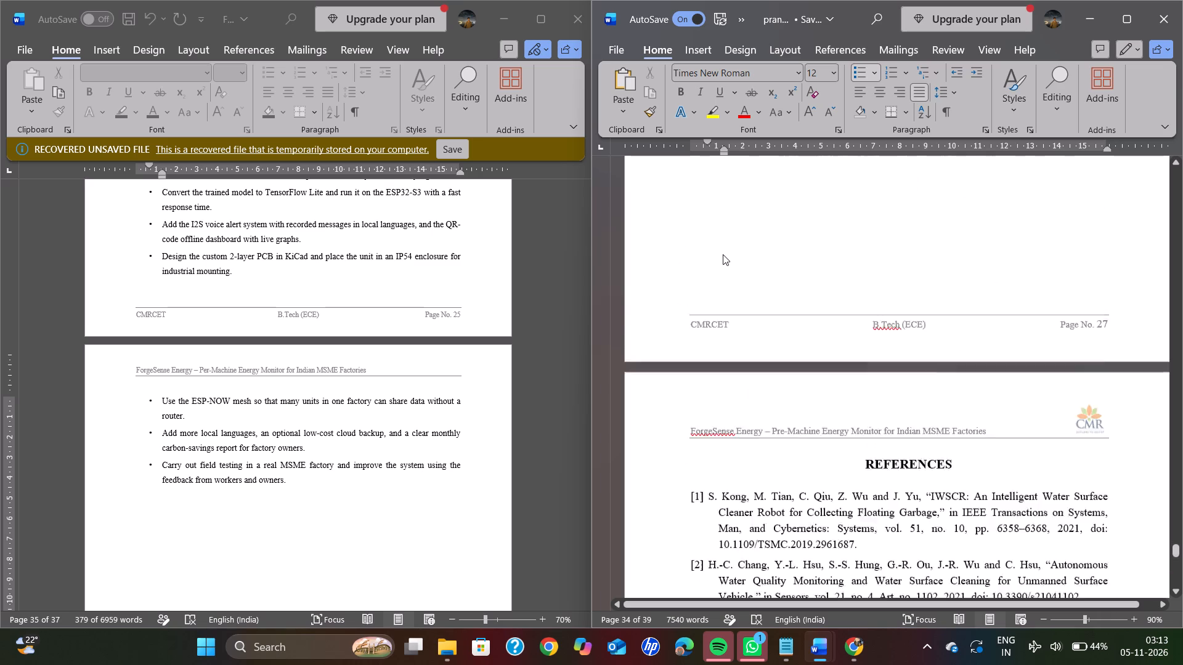
scroll(723, 254, down, 1)
scroll(723, 254, up, 1)
scroll(436, 382, down, 2)
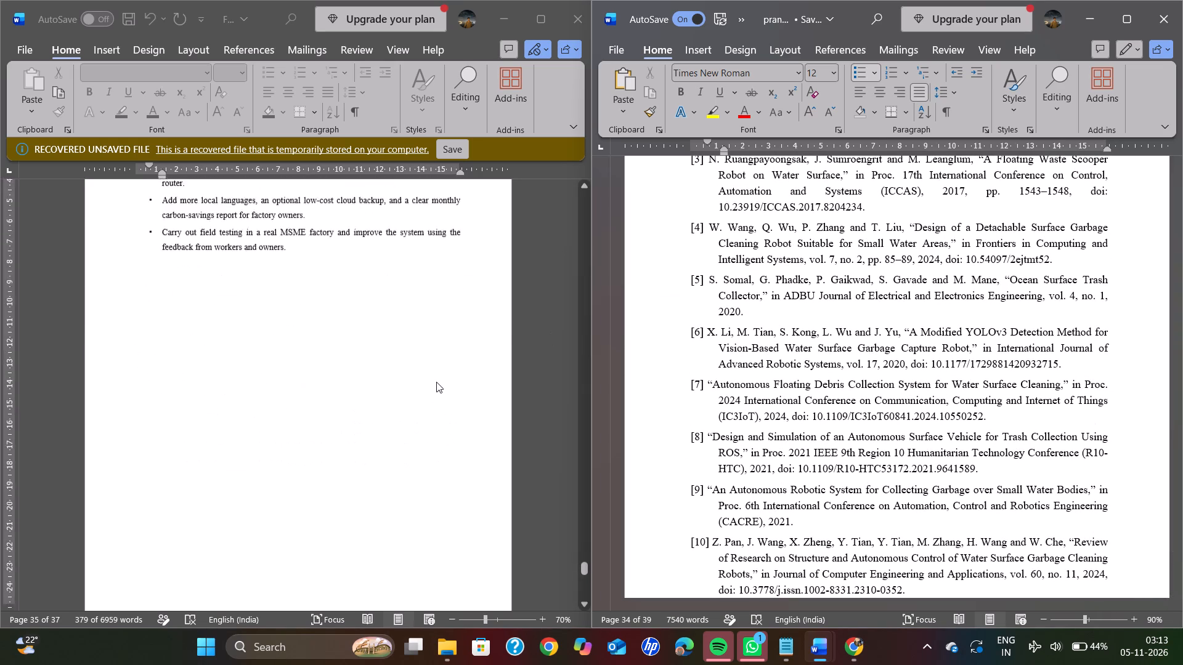
scroll(436, 382, down, 4)
scroll(436, 382, up, 1)
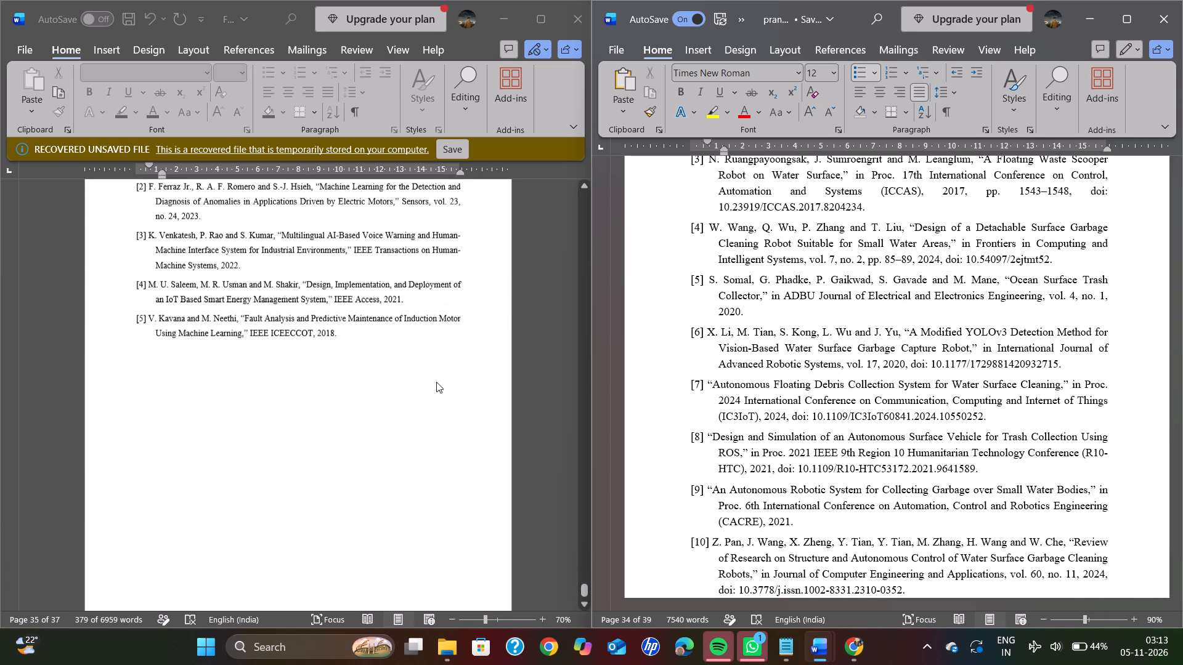
scroll(390, 378, up, 1)
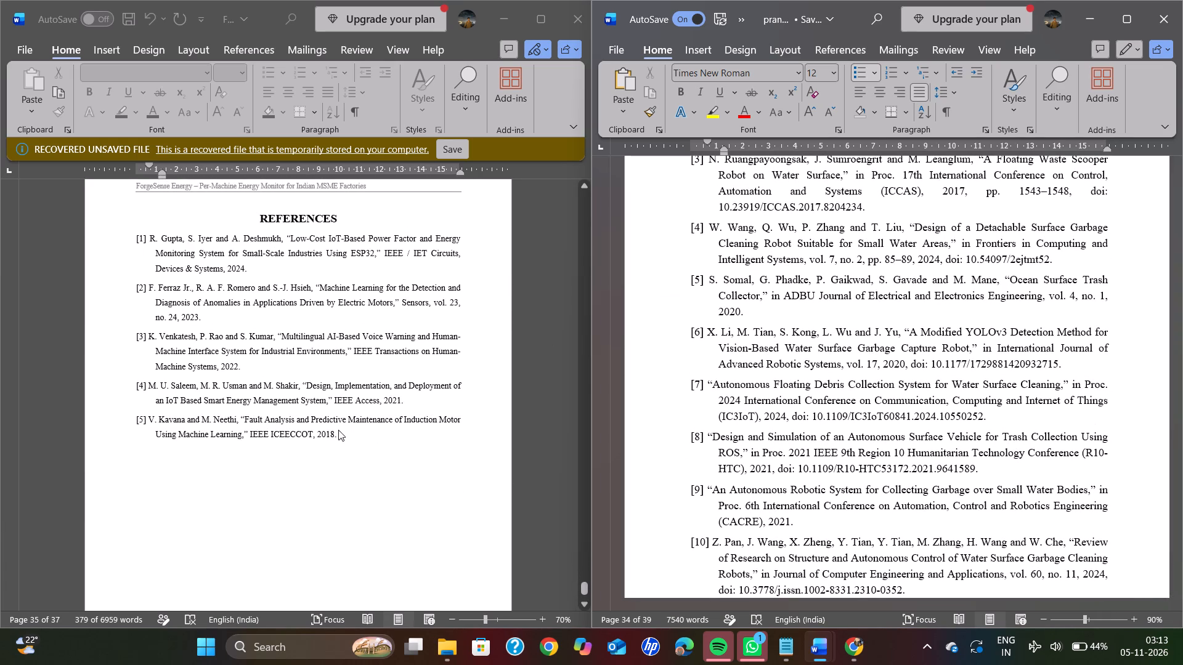
click(338, 430)
drag(338, 435, 137, 243)
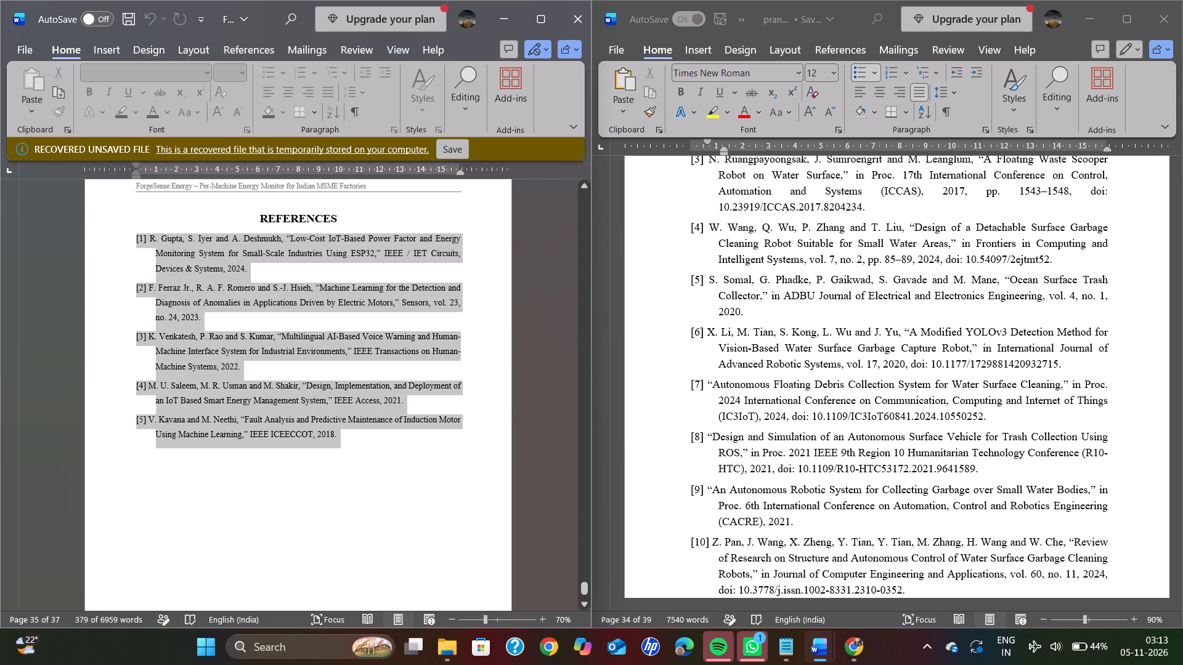
drag(137, 243, 137, 243)
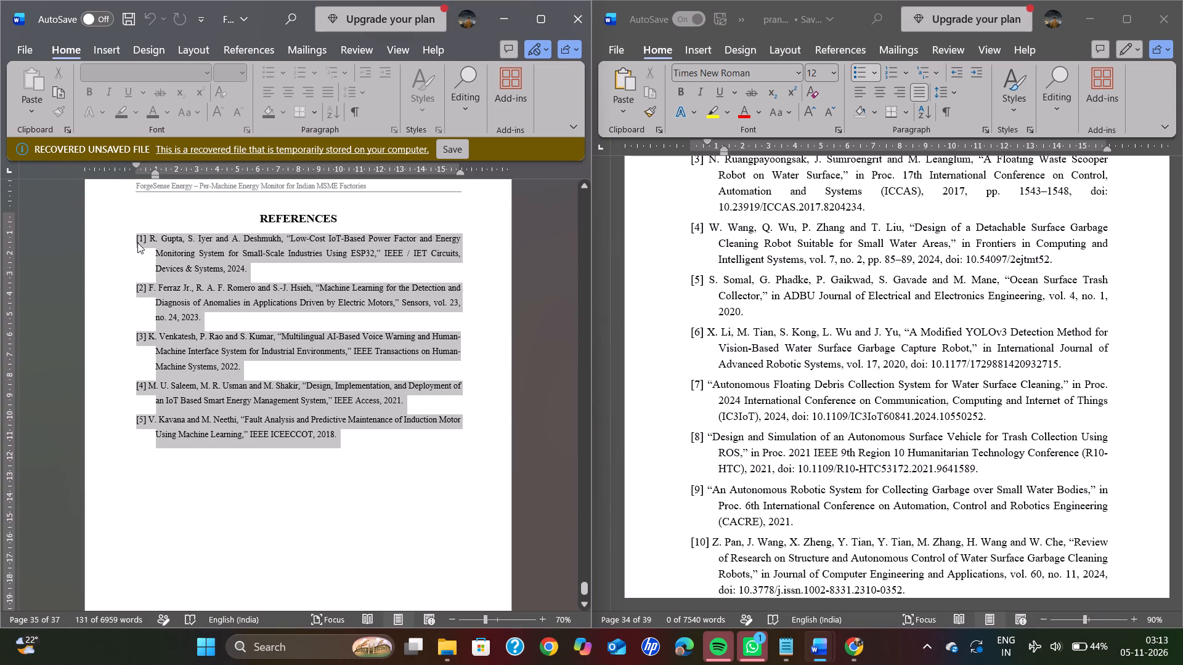
key(ctrl+c)
key(ctrl+c)
key(ctrl+c)
key(ctrl+c)
Replace all the old water-surface-cleaning references under the report's REFERENCES heading with the five copied entries.
scroll(362, 256, down, 1)
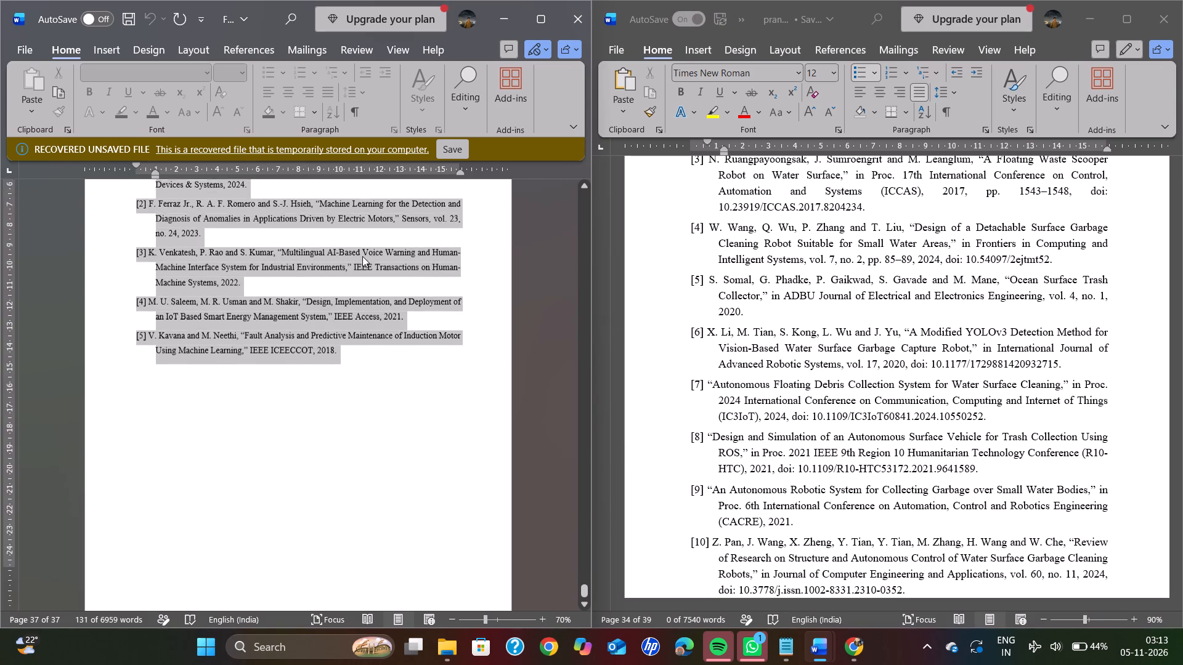
scroll(362, 256, down, 2)
scroll(744, 314, up, 1)
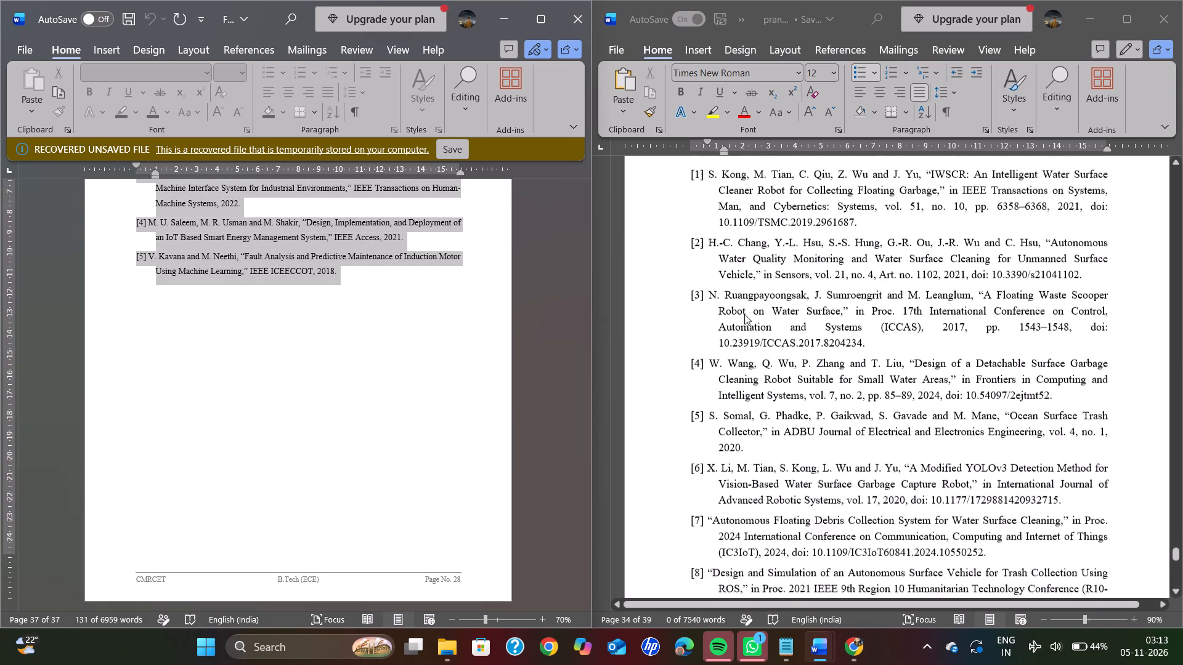
scroll(744, 314, up, 1)
click(689, 288)
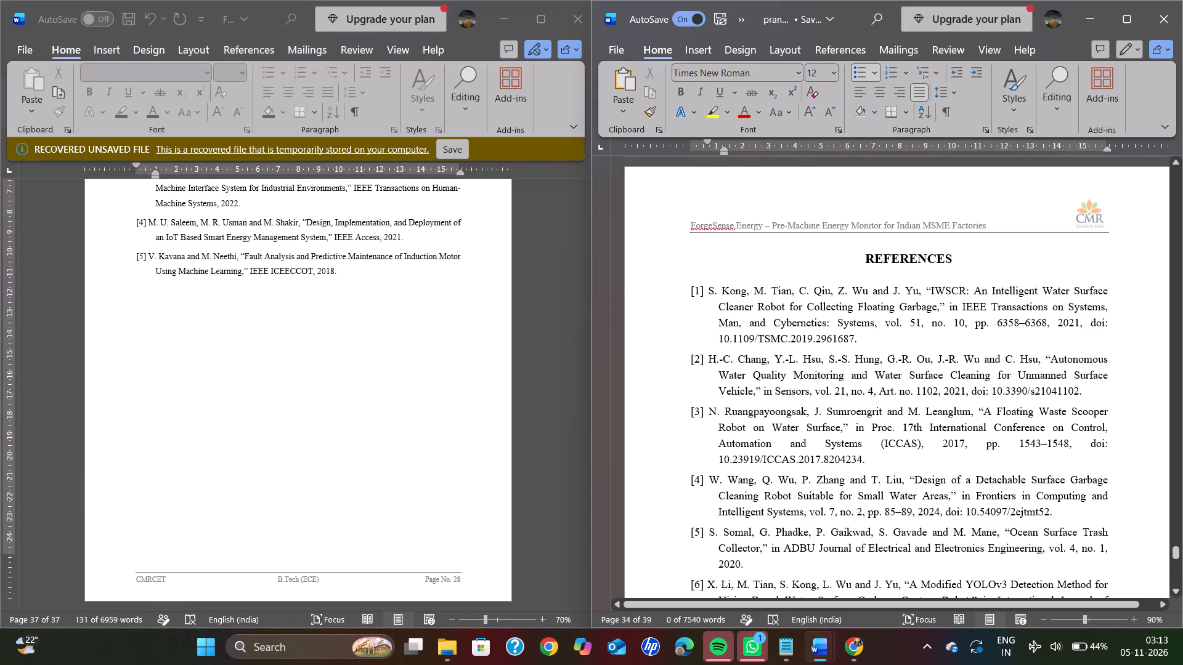
drag(689, 288, 959, 664)
scroll(839, 390, up, 1)
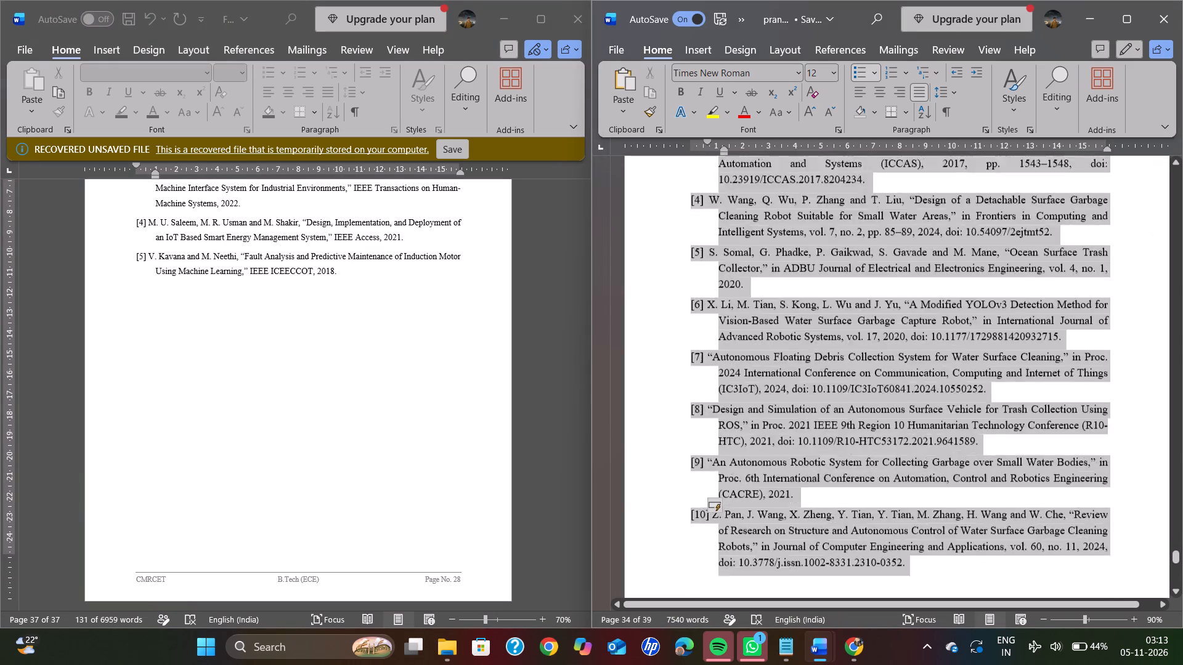
drag(959, 664, 939, 627)
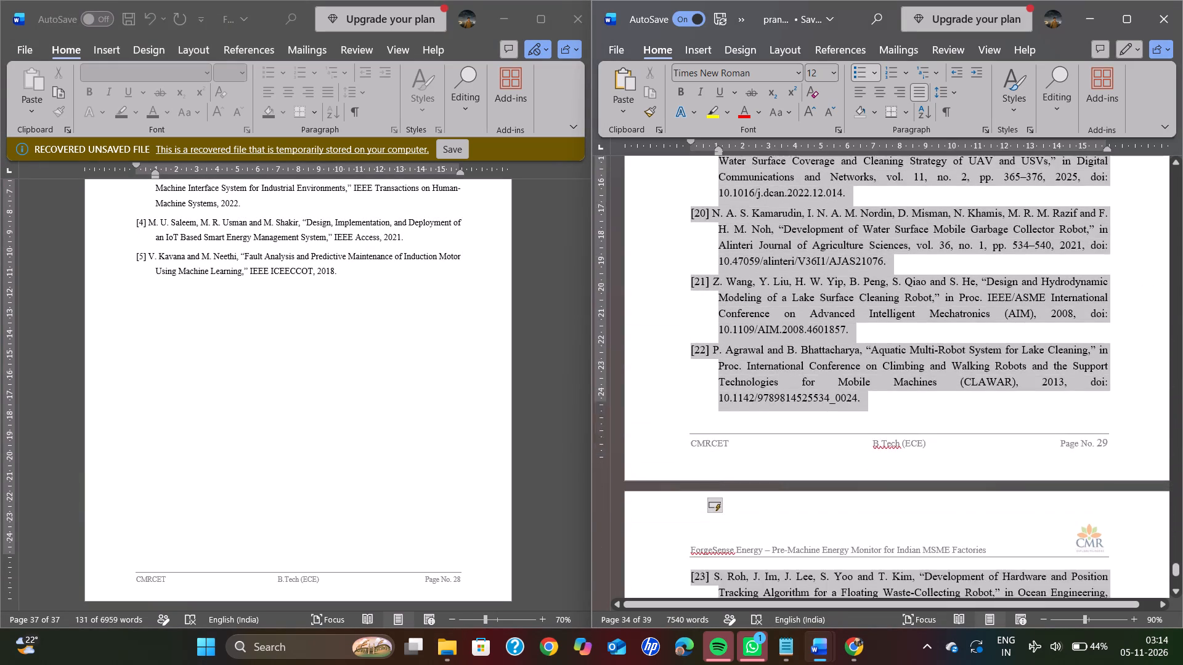
drag(939, 627, 1038, 208)
key(ctrl+v)
click(1038, 208)
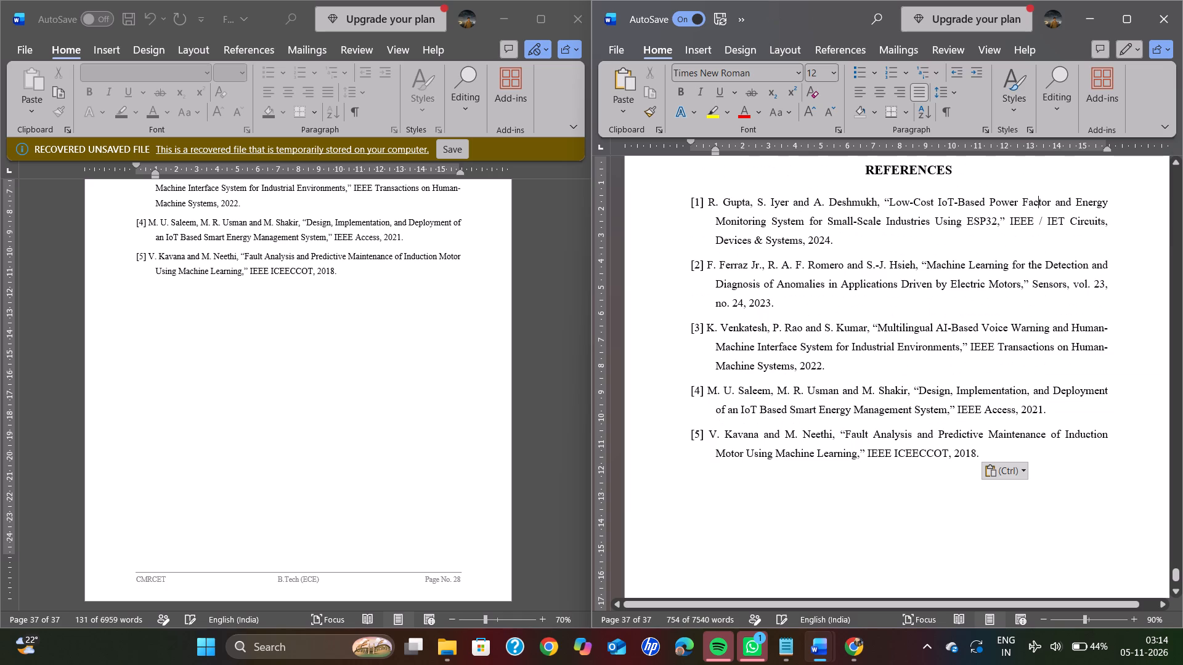
Check the rest of the report's References page below the pasted entries, down to the end of the document.
scroll(1114, 279, down, 2)
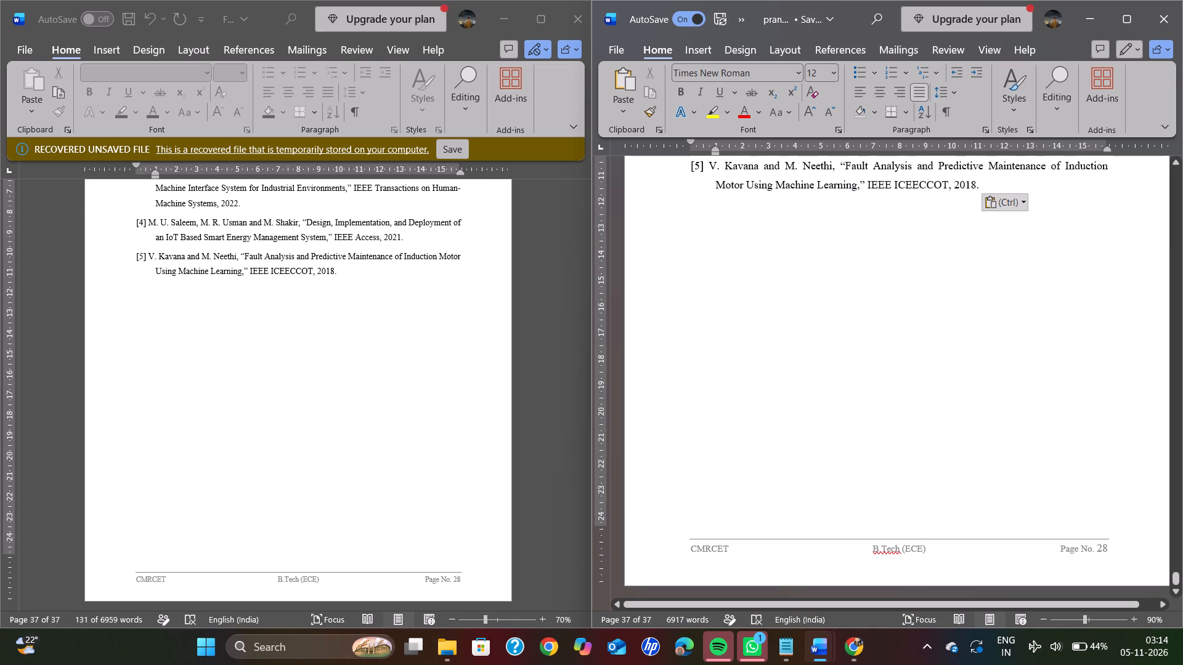
scroll(1105, 403, down, 5)
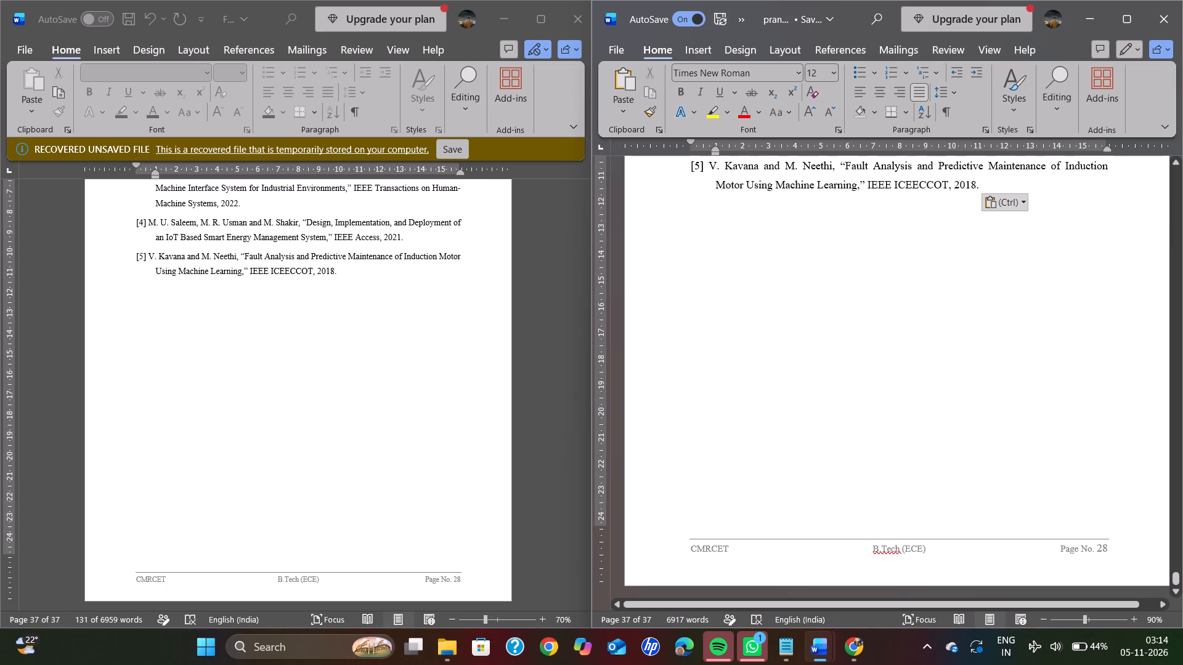
right_click(1105, 403)
scroll(1105, 403, down, 3)
right_click(1105, 403)
click(860, 387)
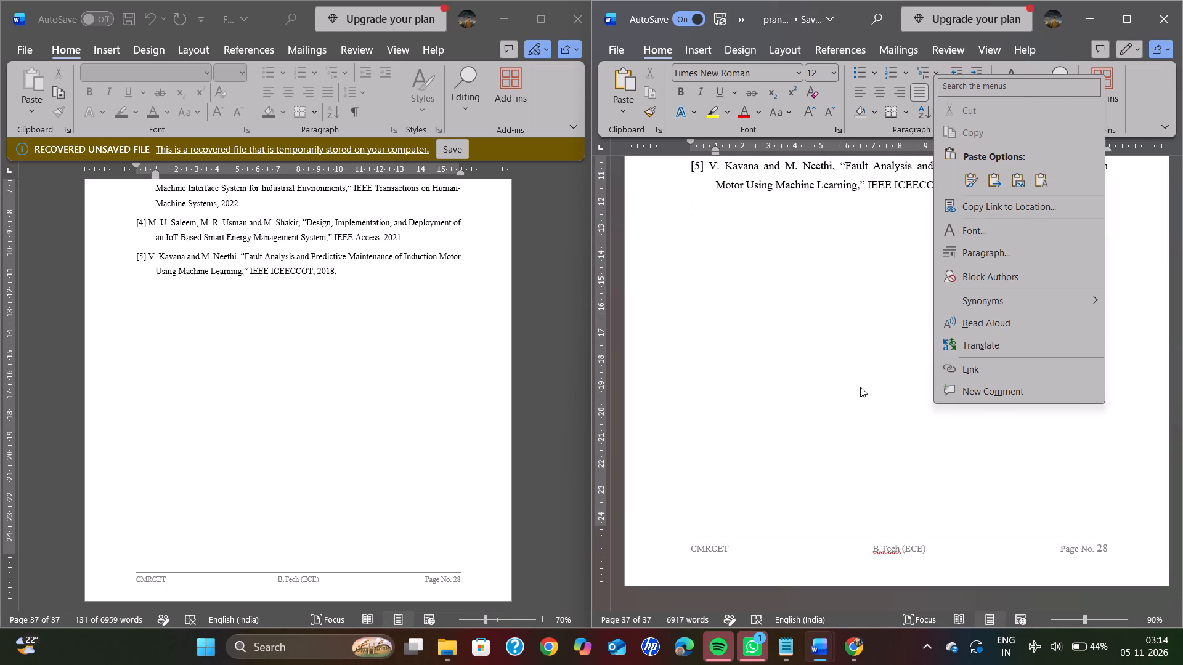
Set the line spacing of the five pasted references to match the Chapter 5 body text.
scroll(860, 387, up, 3)
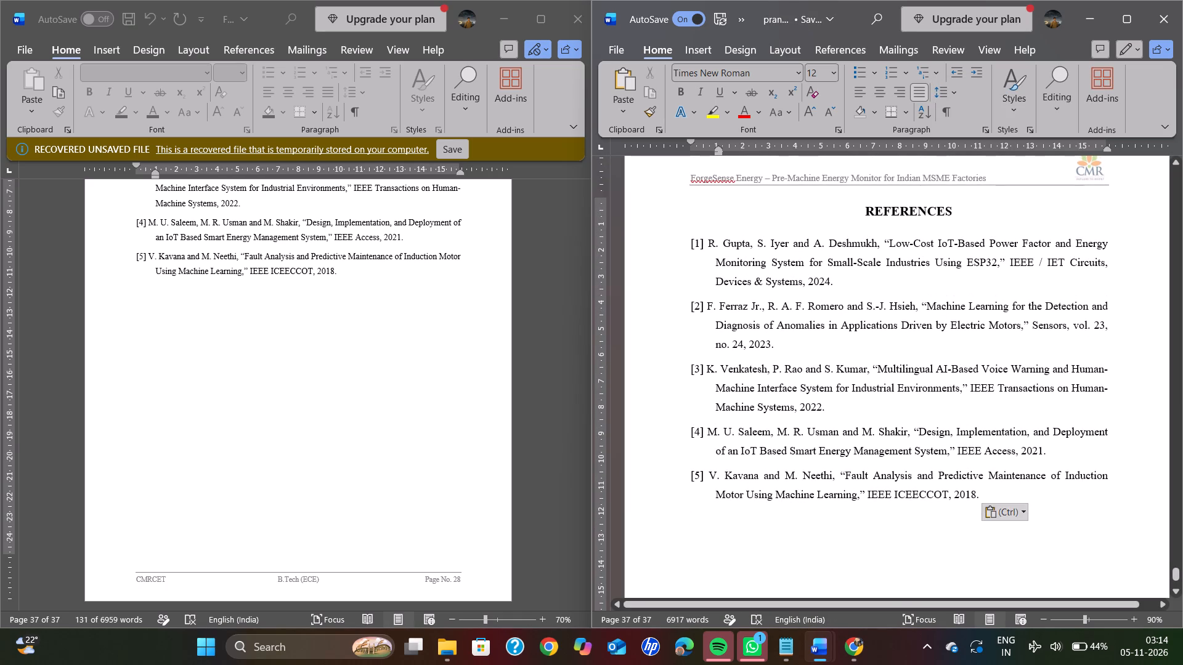
scroll(860, 387, up, 1)
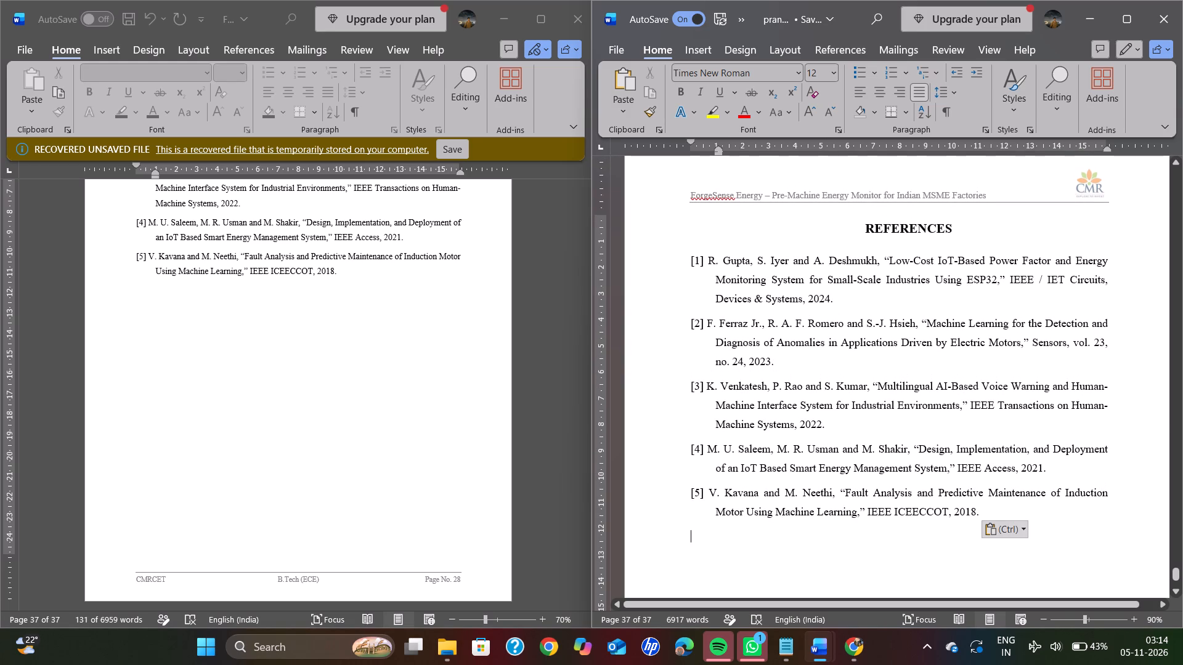
drag(983, 507, 728, 281)
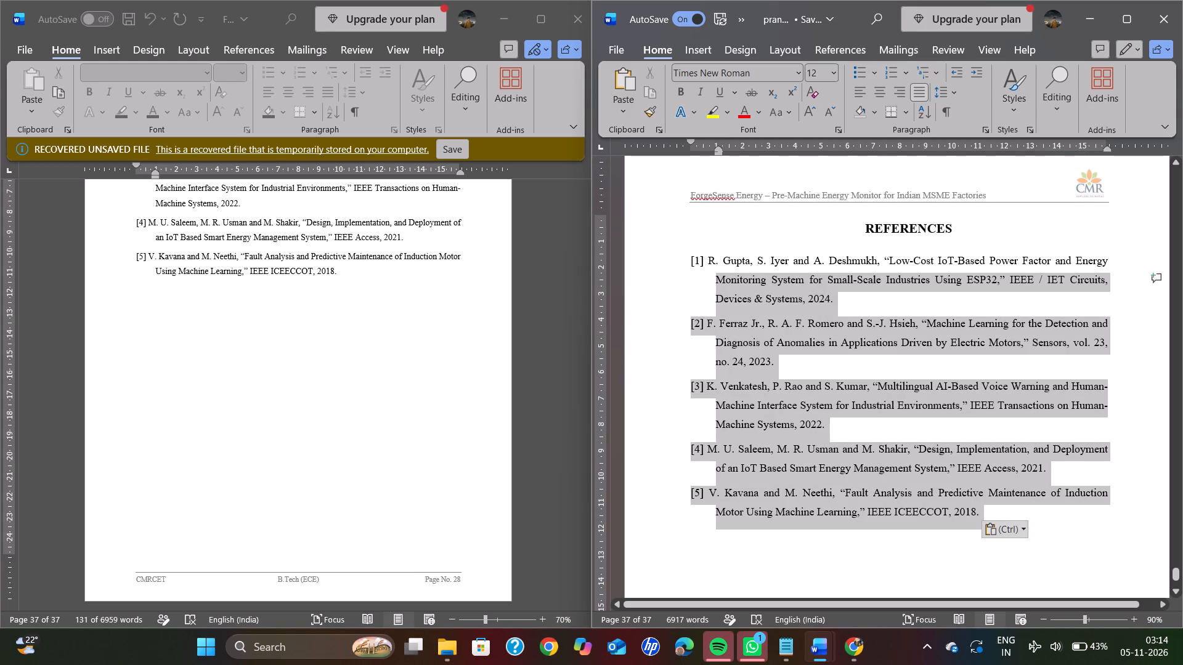
drag(728, 281, 688, 262)
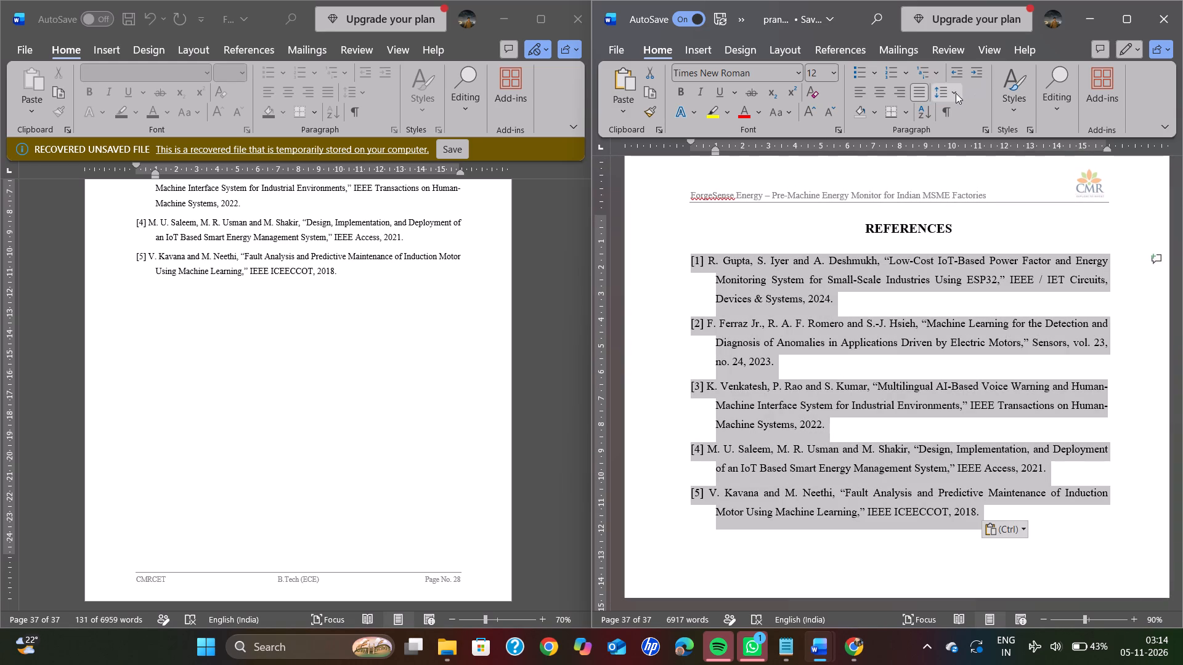
click(956, 93)
click(871, 175)
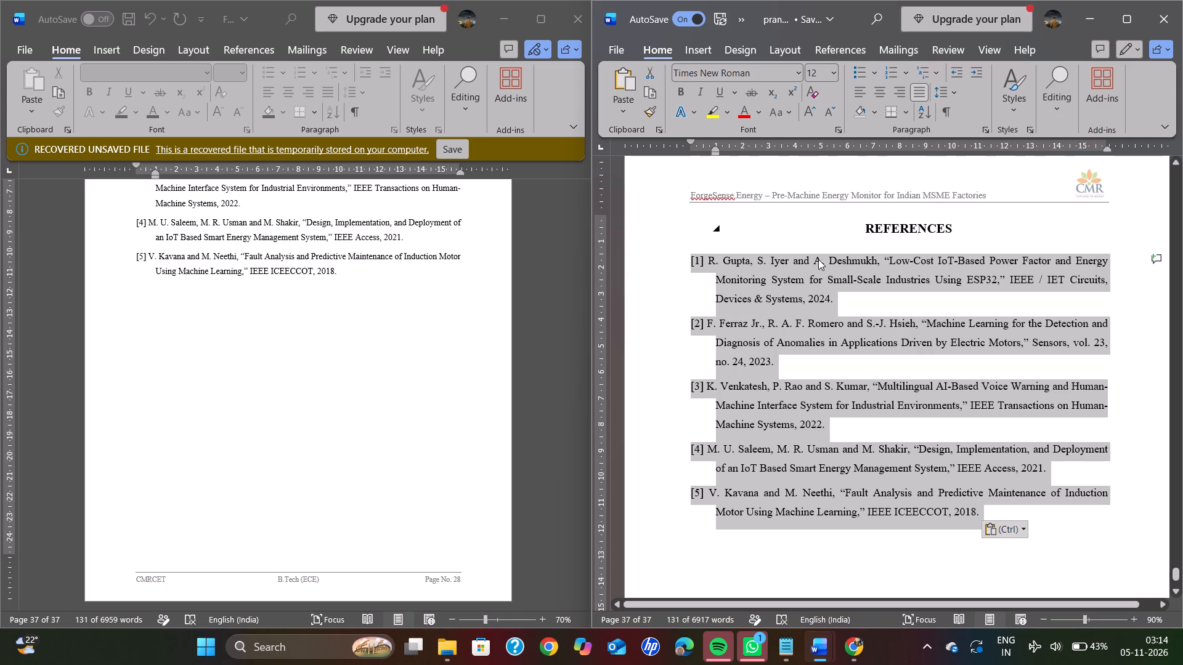
click(643, 320)
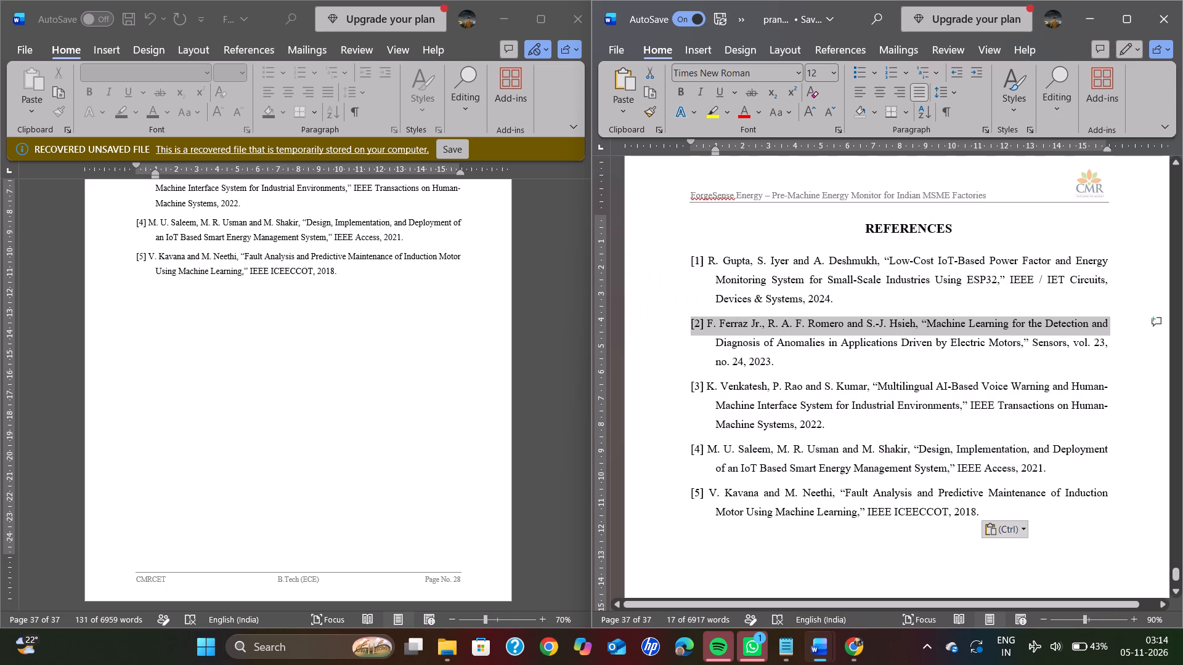
click(661, 445)
Compare the References page with the recovered document's and review the report from there back to its title page.
scroll(432, 413, up, 2)
scroll(432, 413, down, 1)
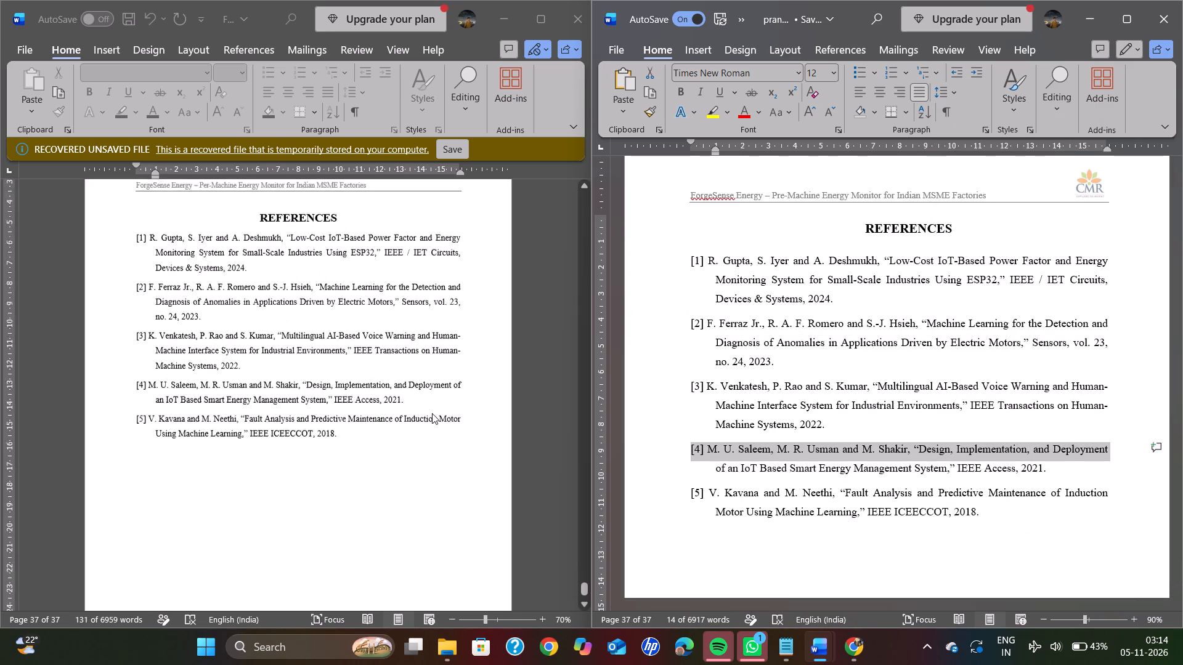
scroll(432, 413, down, 1)
scroll(835, 422, down, 2)
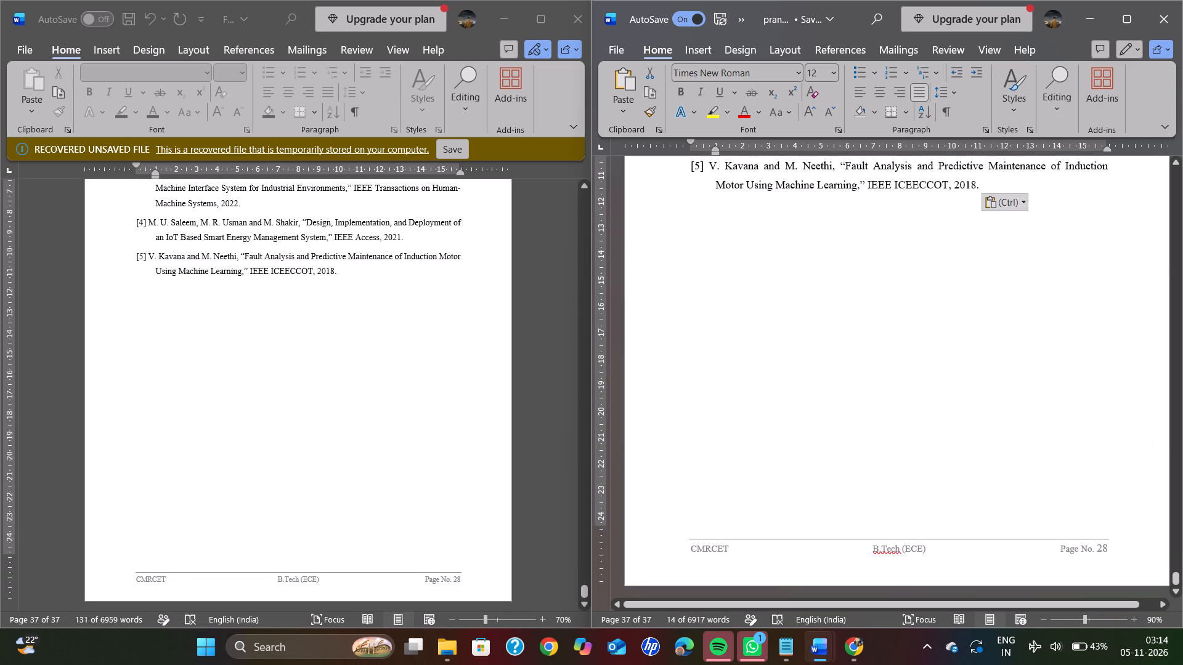
scroll(835, 422, up, 14)
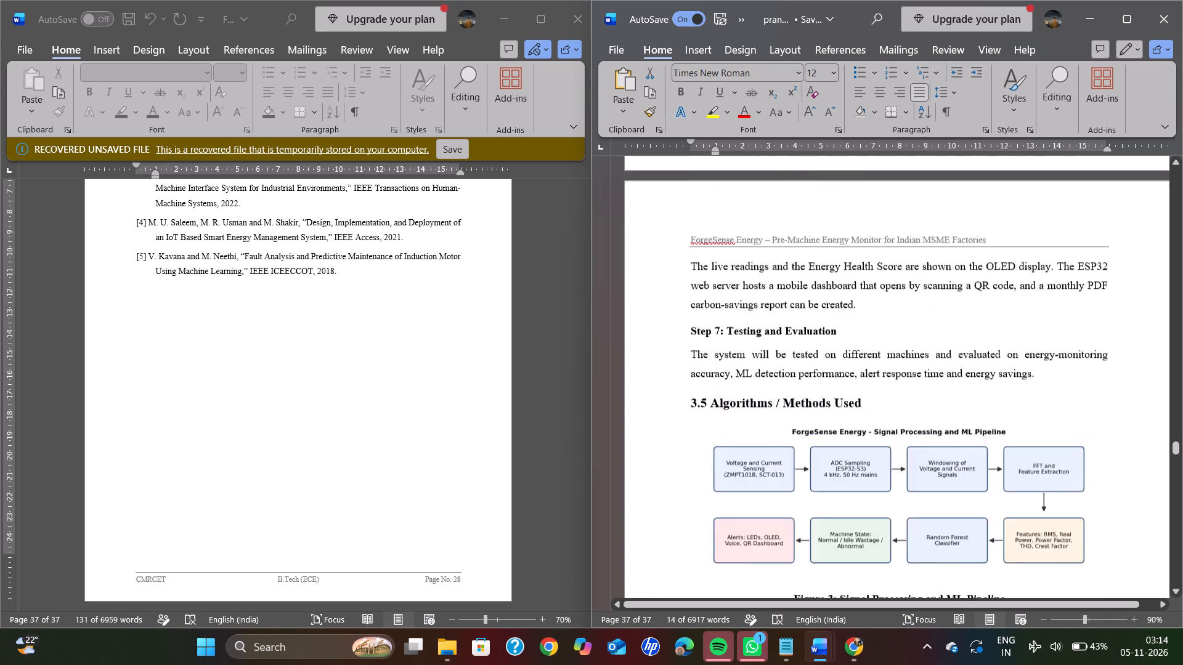
scroll(835, 422, up, 4)
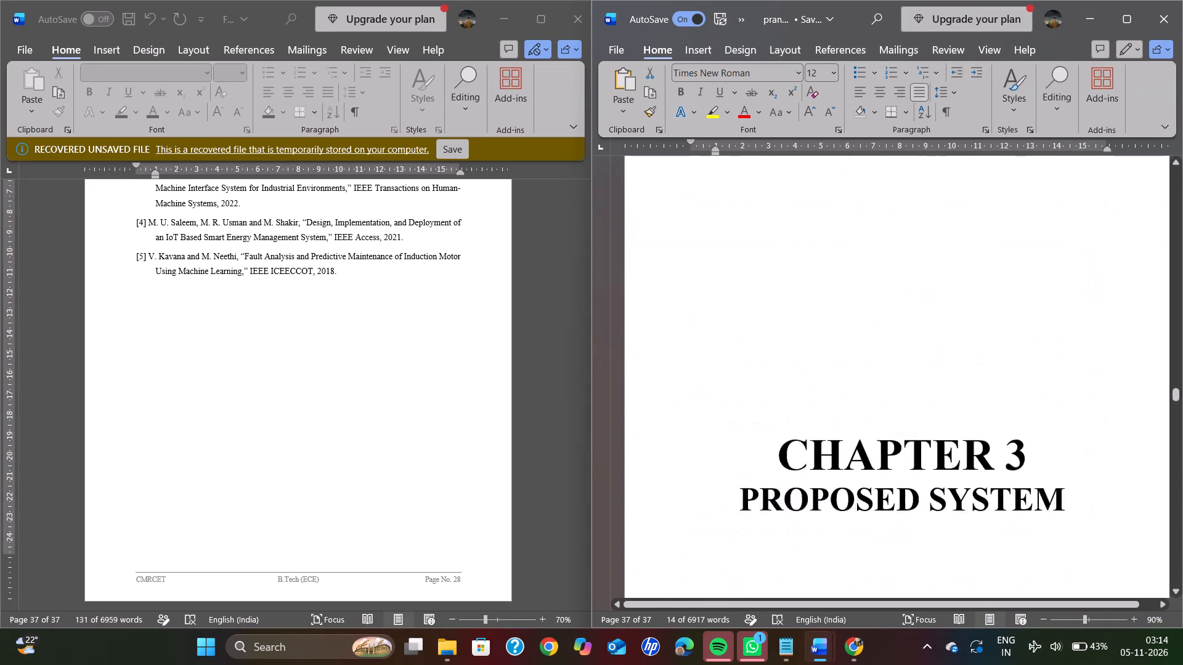
scroll(835, 422, up, 6)
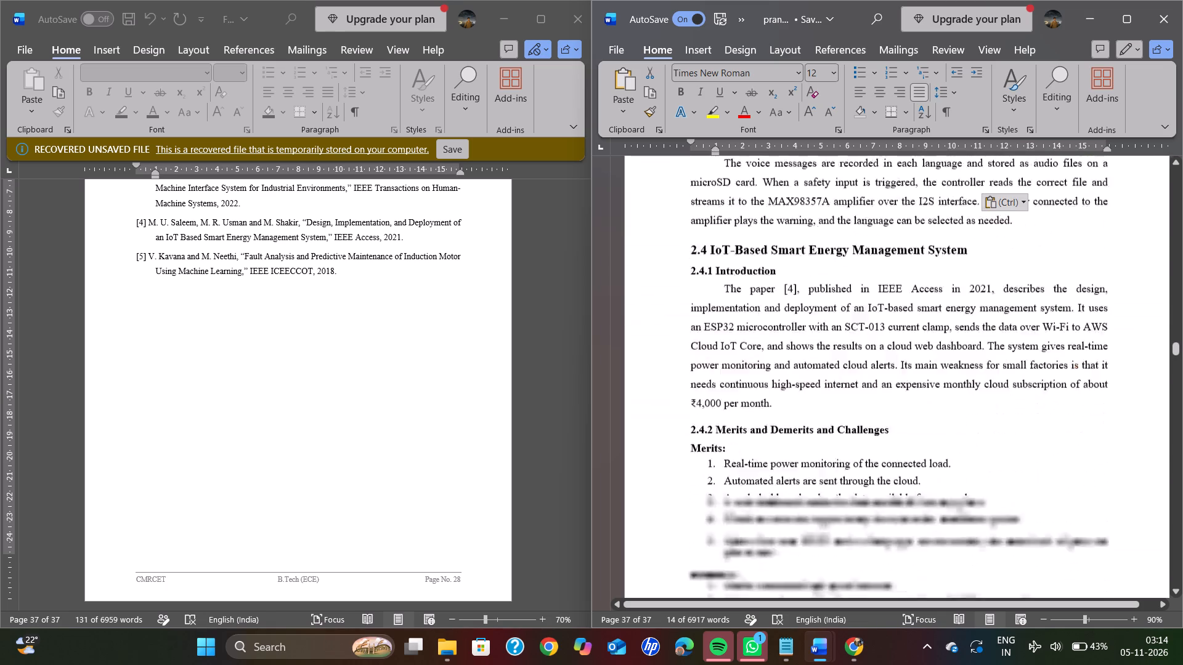
scroll(835, 422, up, 10)
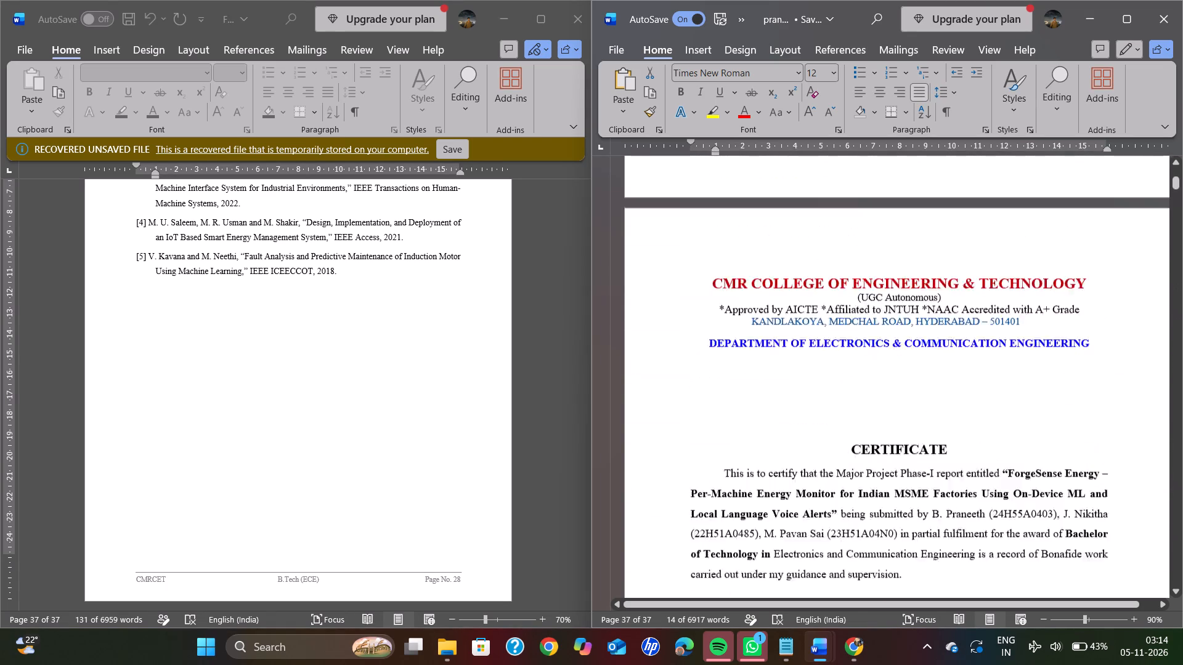
scroll(835, 422, up, 4)
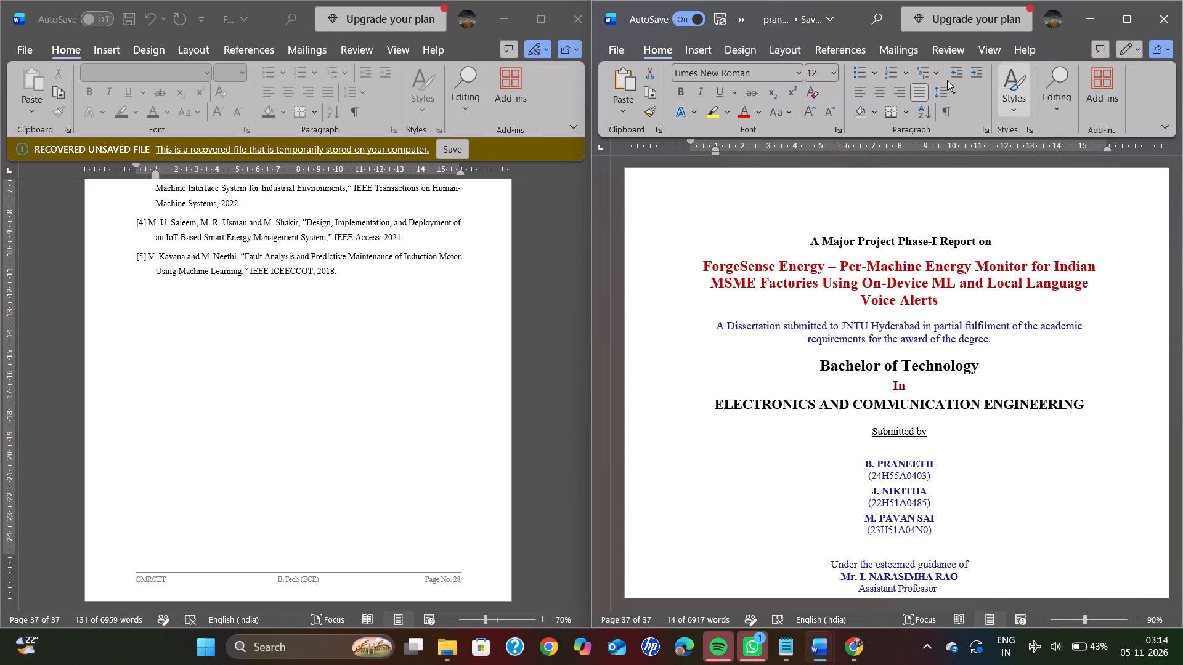
Save the rebuilt report.
triple_click(718, 16)
triple_click(718, 16)
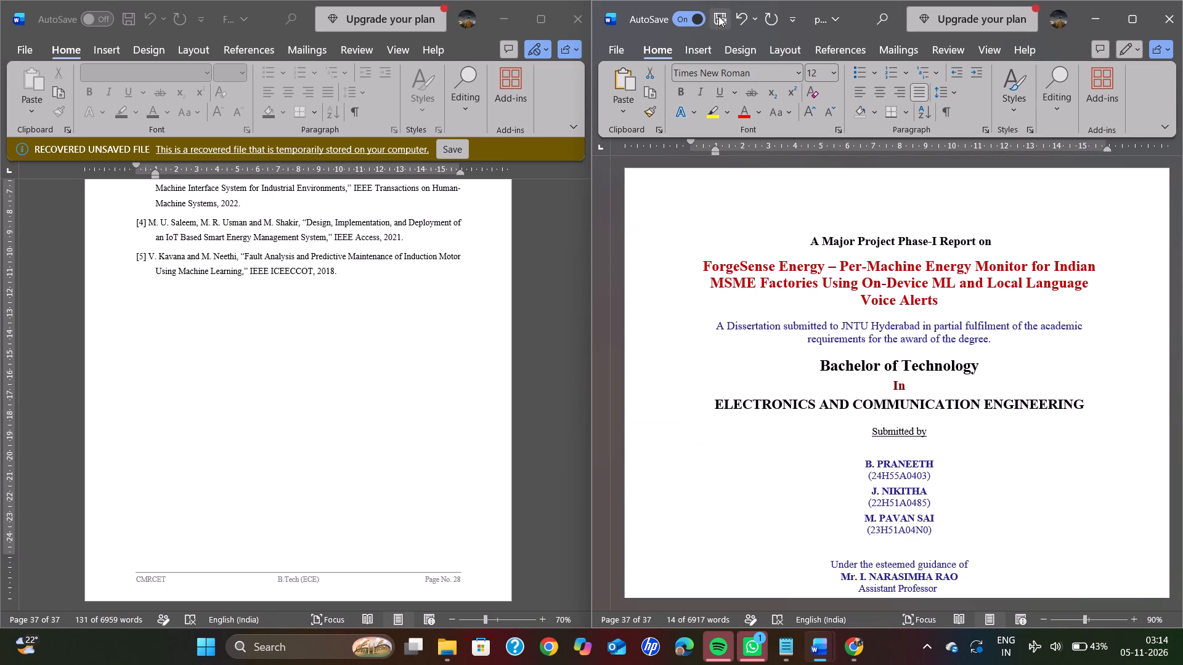
triple_click(718, 16)
double_click(718, 16)
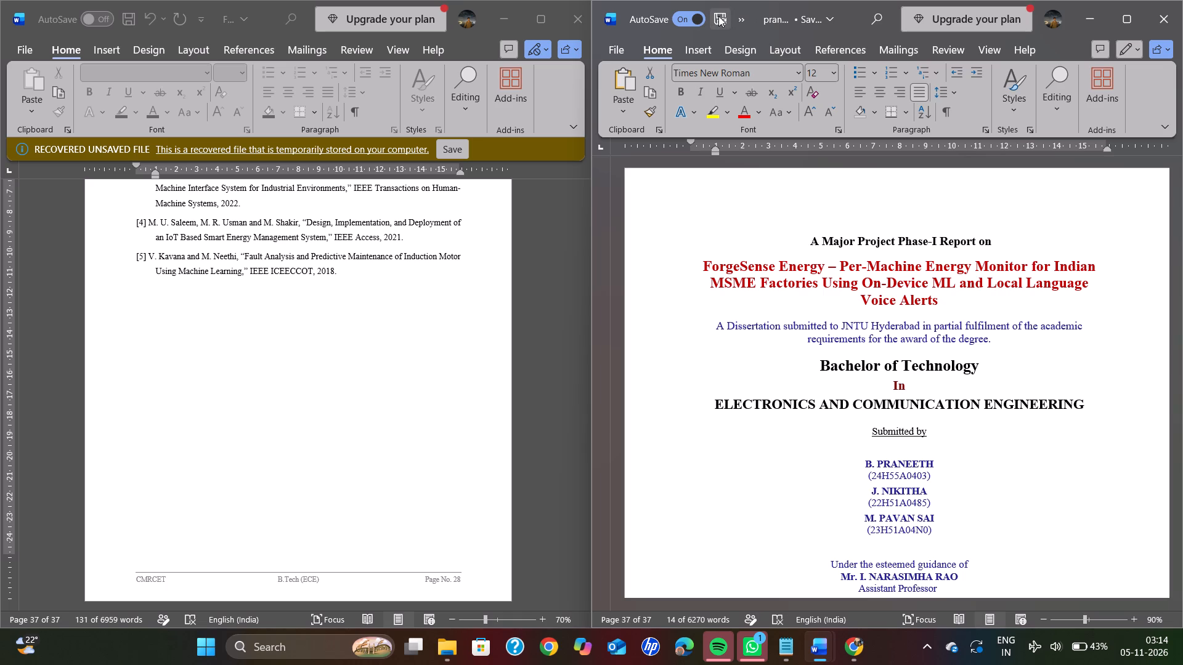
Move the report file to the pandu docxx folder inside the personal OneDrive Documents folder.
click(827, 31)
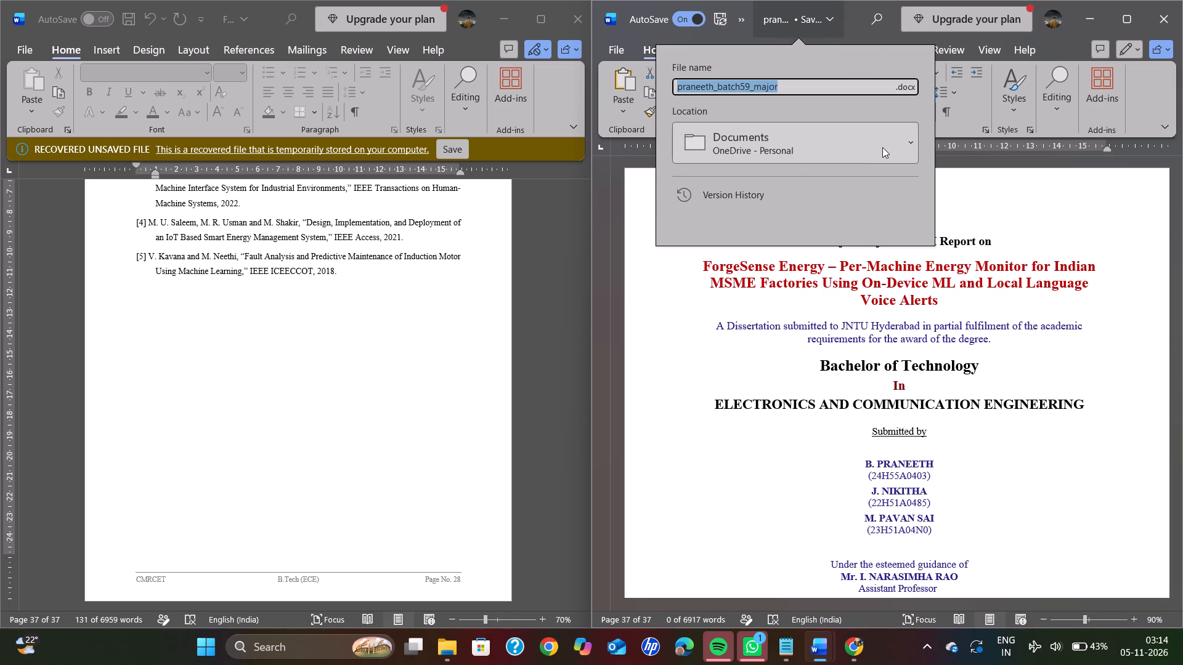
click(908, 144)
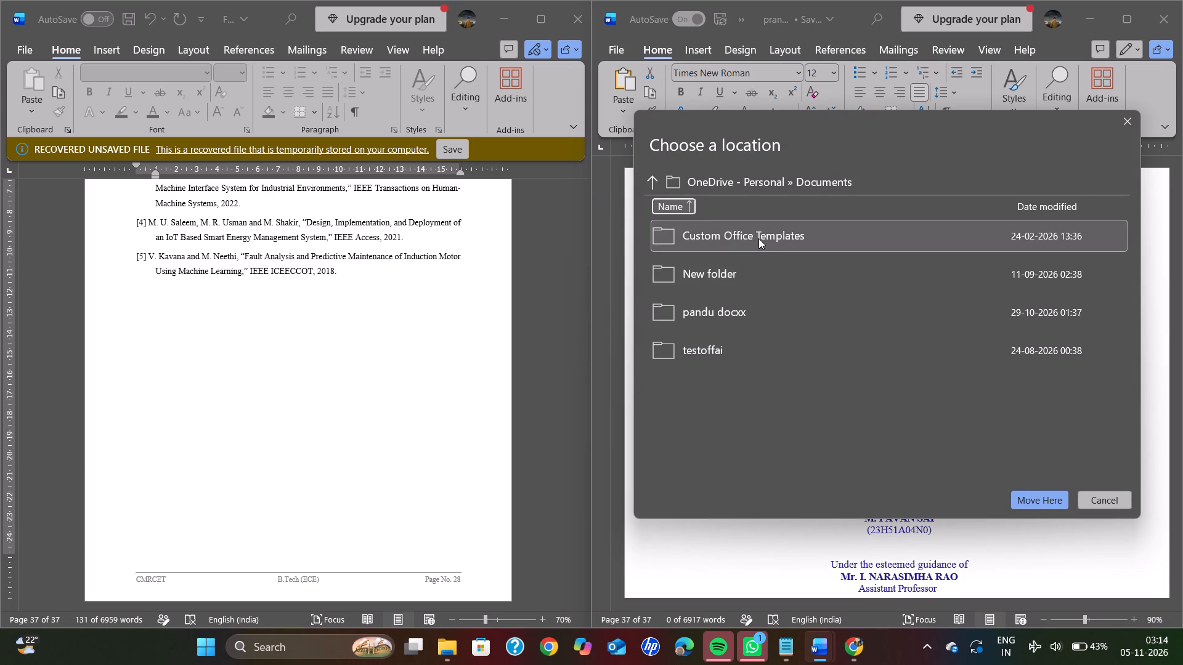
click(768, 302)
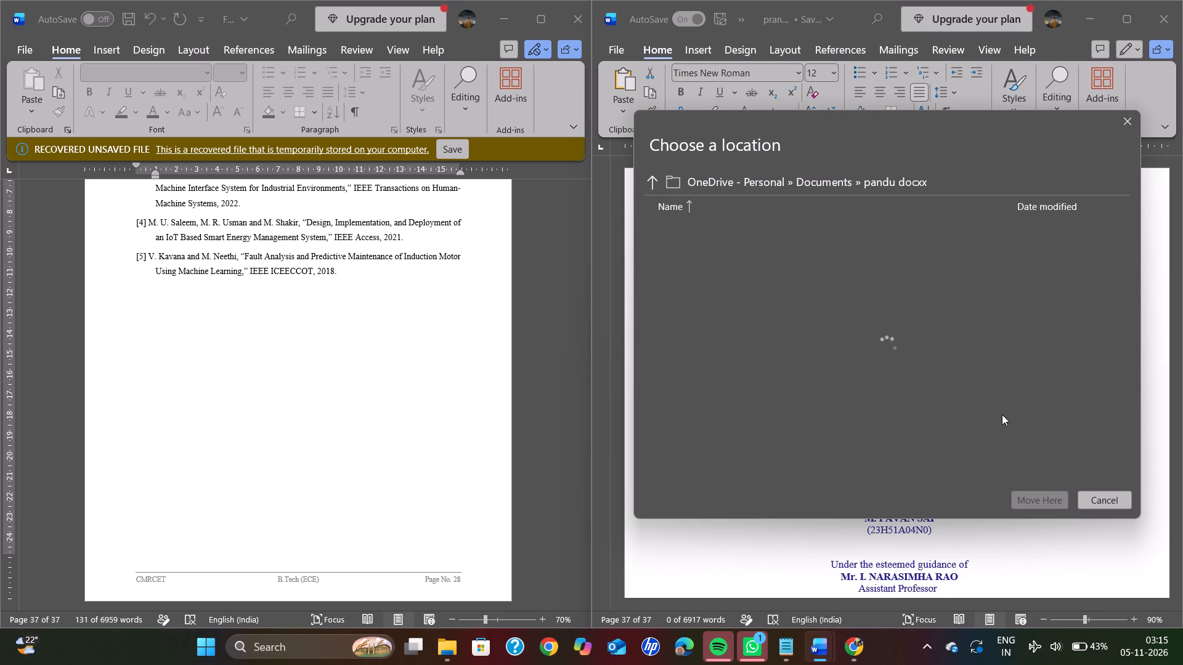
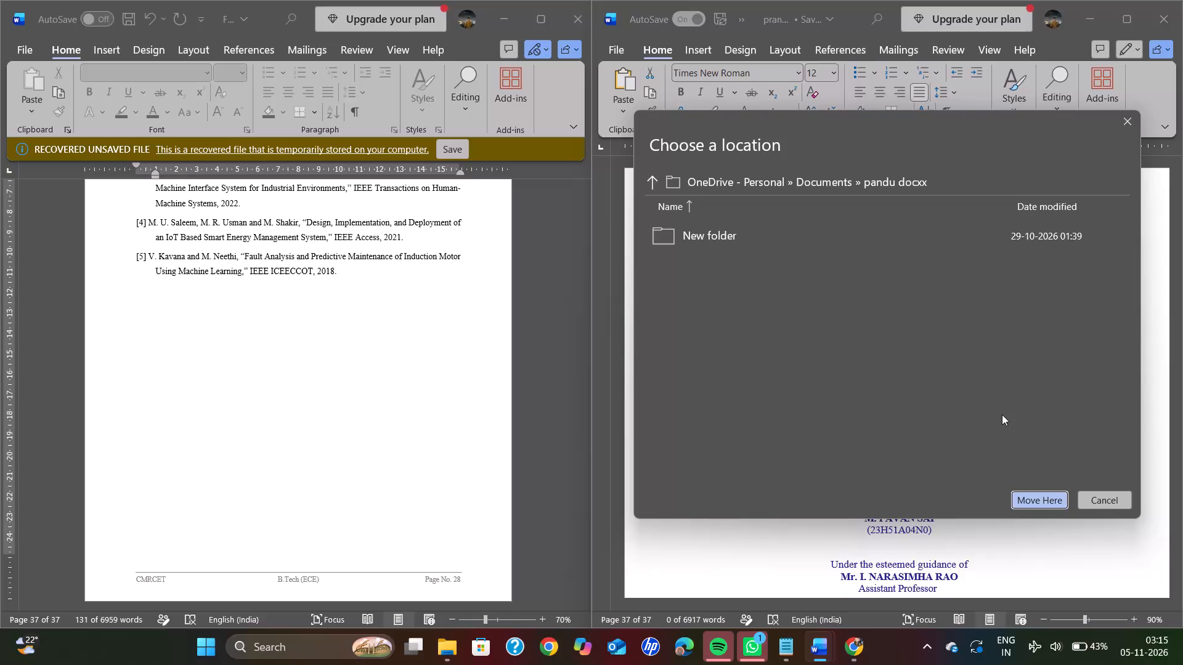
Move the project report document to Documents » pandu docxx » New folder on OneDrive.
click(789, 245)
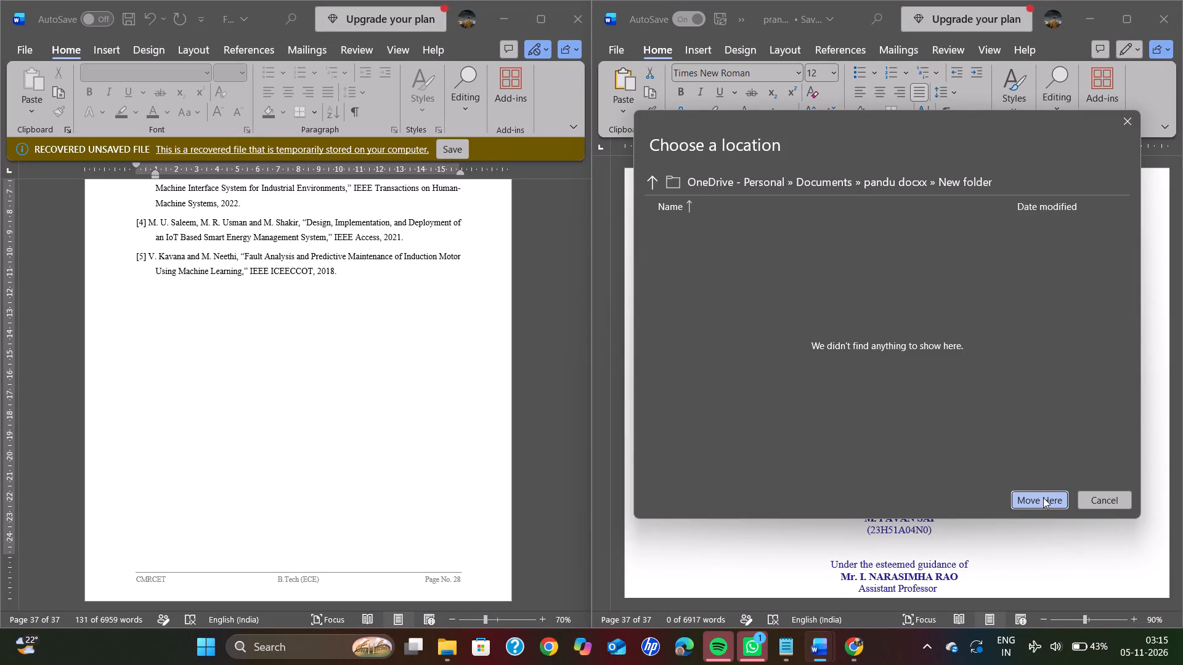
click(1043, 498)
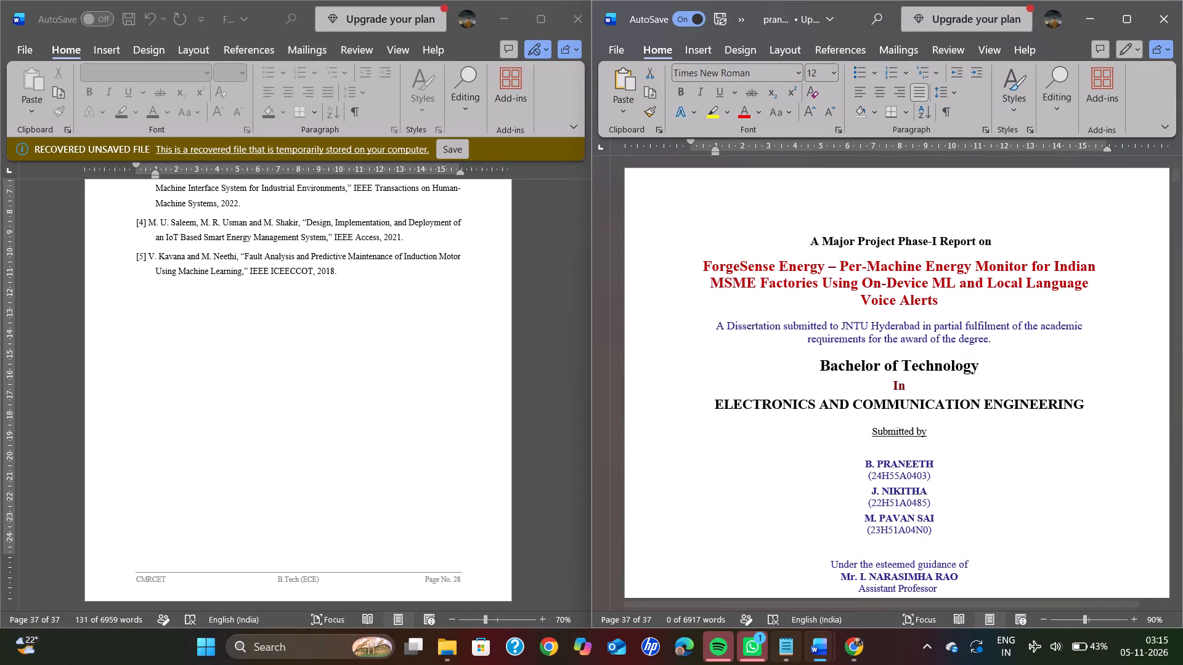
In File Explorer, copy the praneeth_batch59_major document from New folder inside Documents » pandu docxx.
click(448, 650)
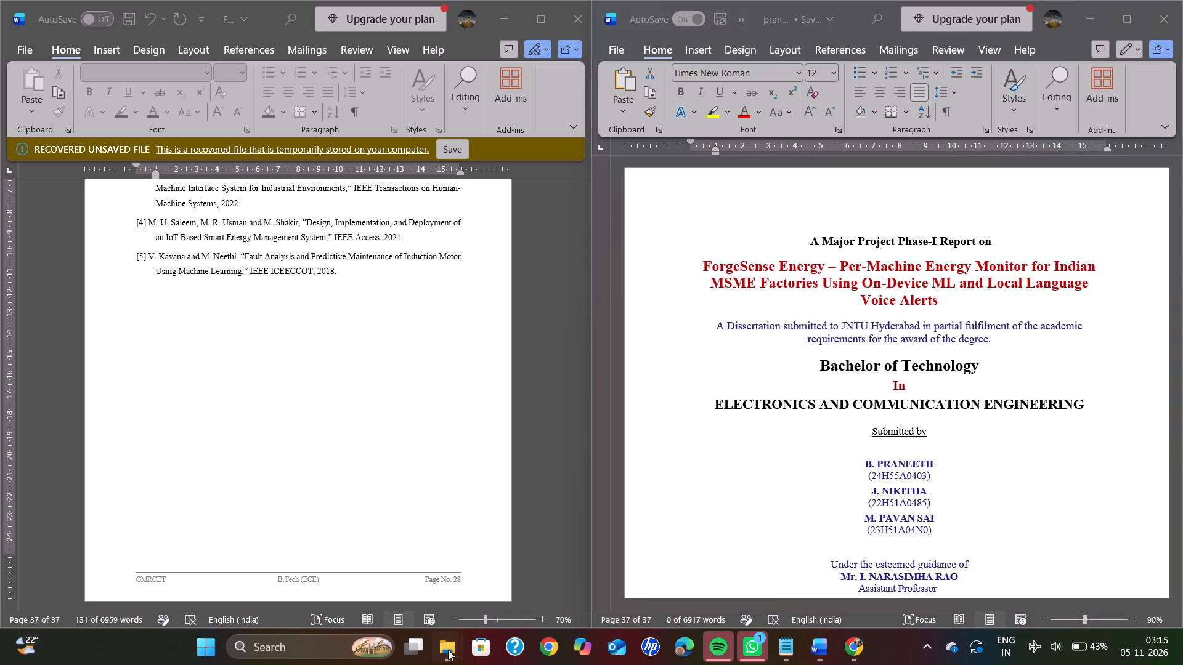
drag(388, 588, 233, 438)
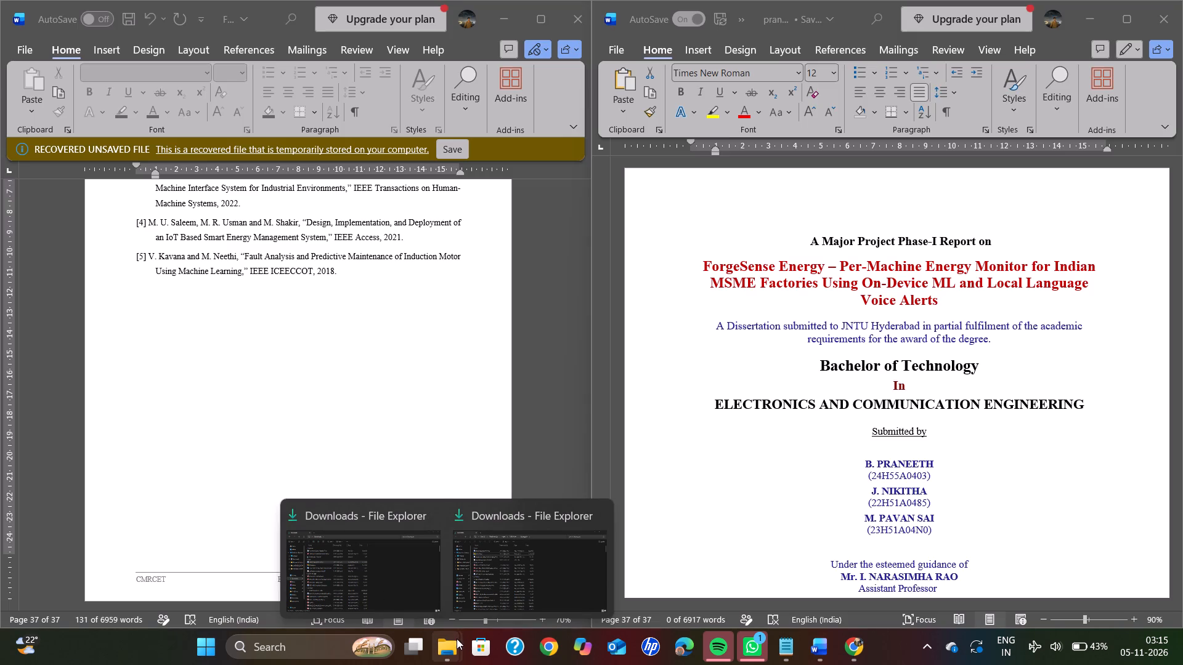
click(455, 640)
click(393, 583)
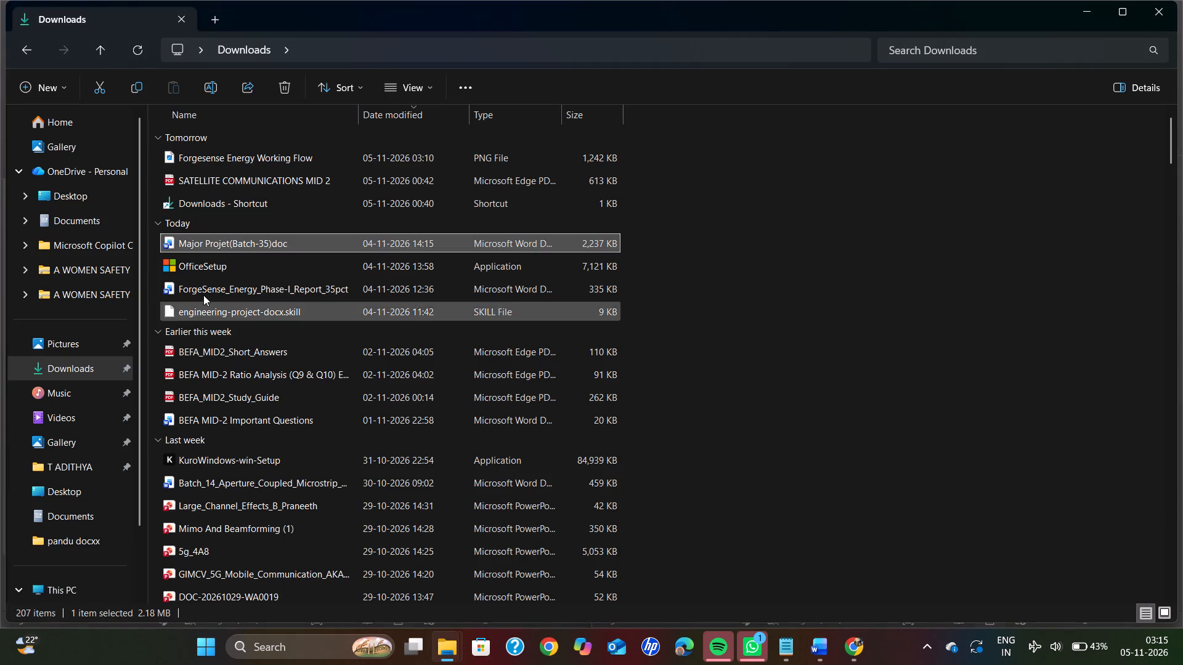
click(101, 222)
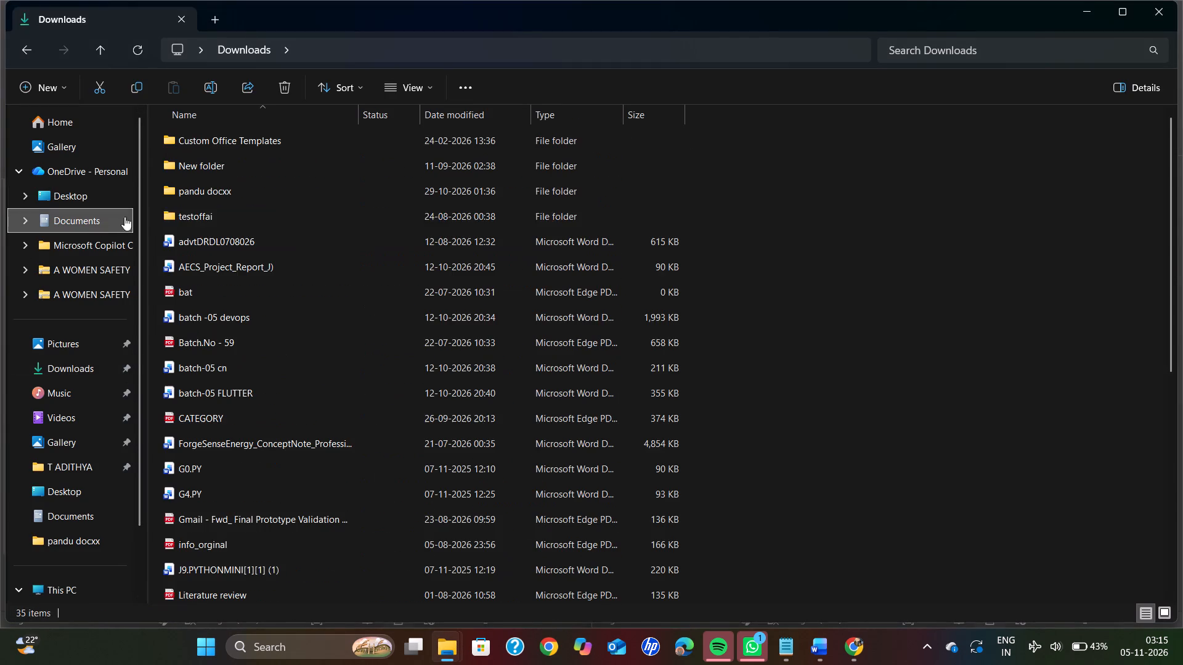
click(200, 190)
double_click(200, 190)
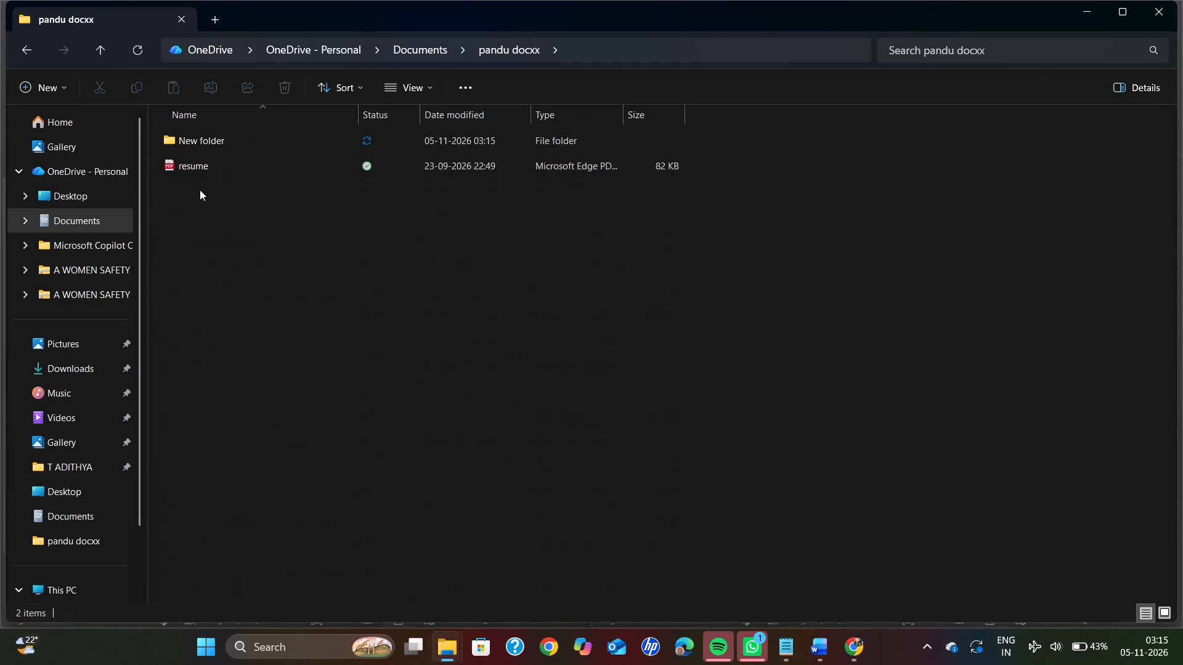
double_click(204, 140)
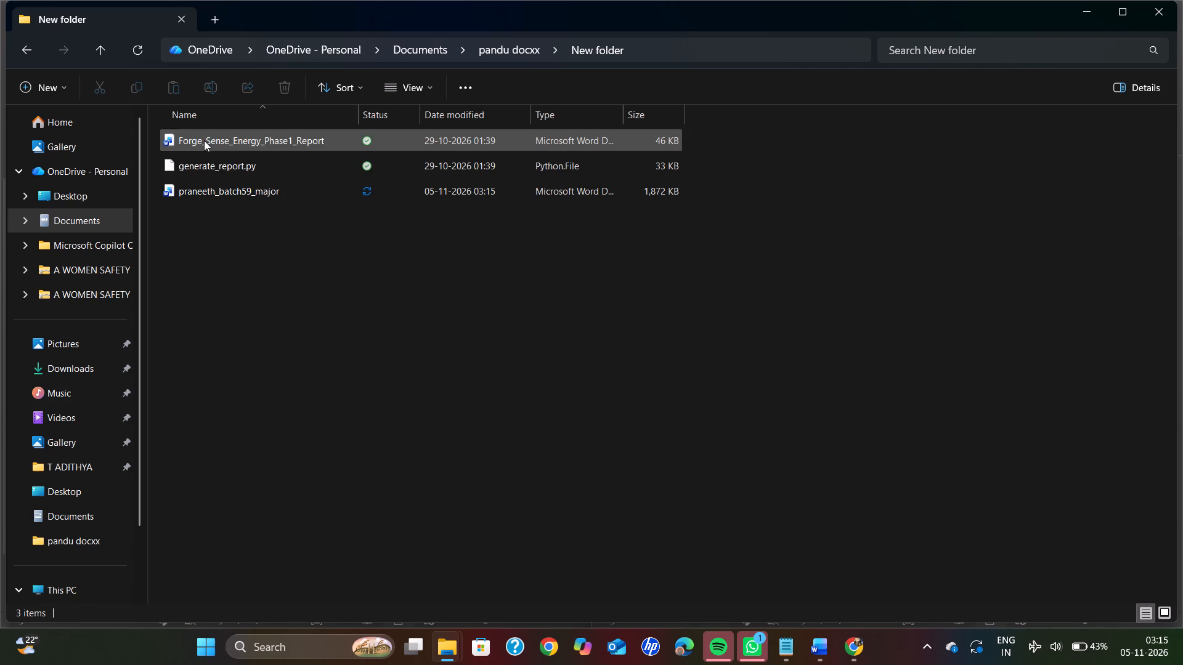
click(213, 195)
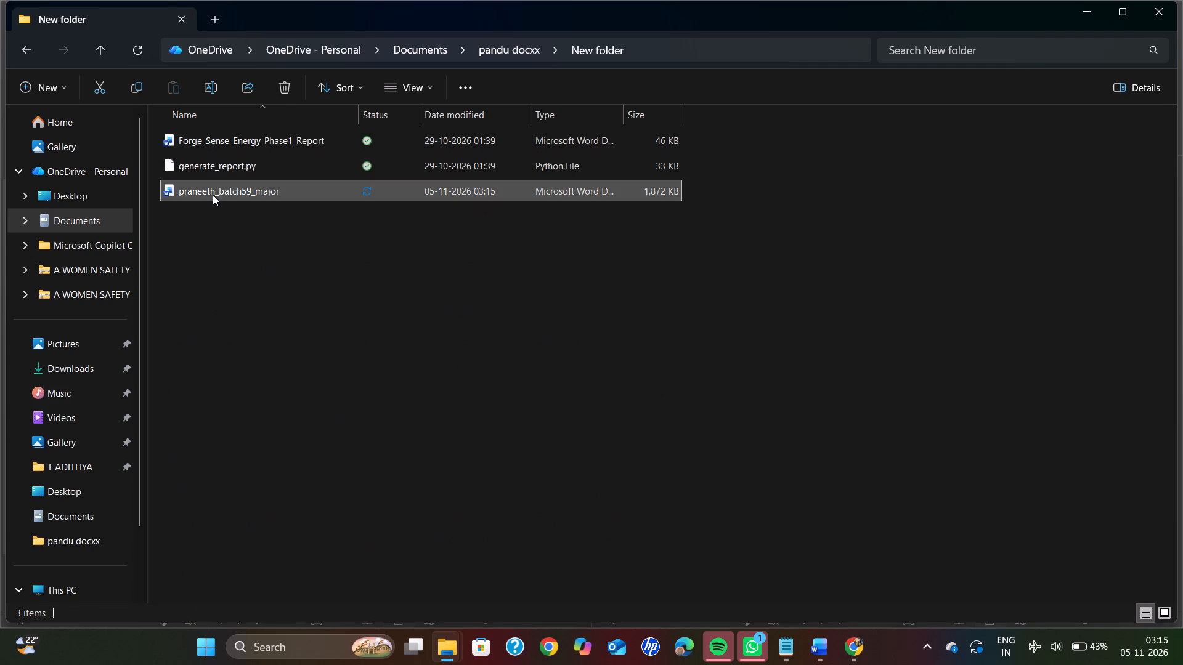
key(ctrl+c)
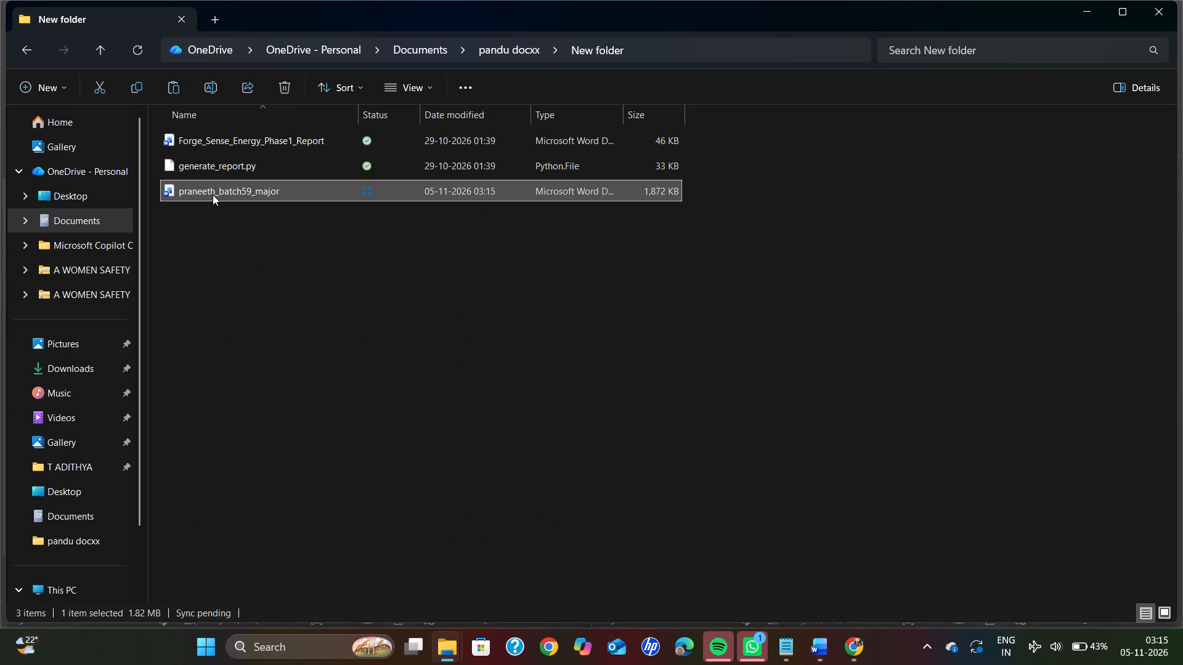
key(ctrl+c)
key(ctrl+c)
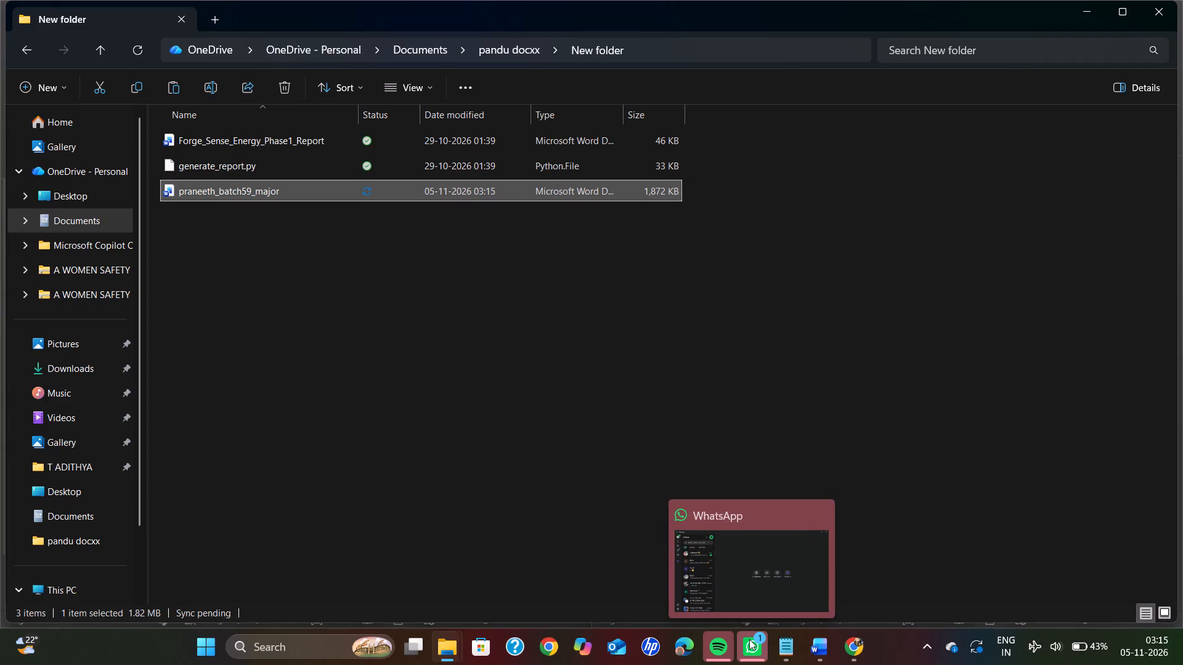
Switch to WhatsApp.
click(749, 639)
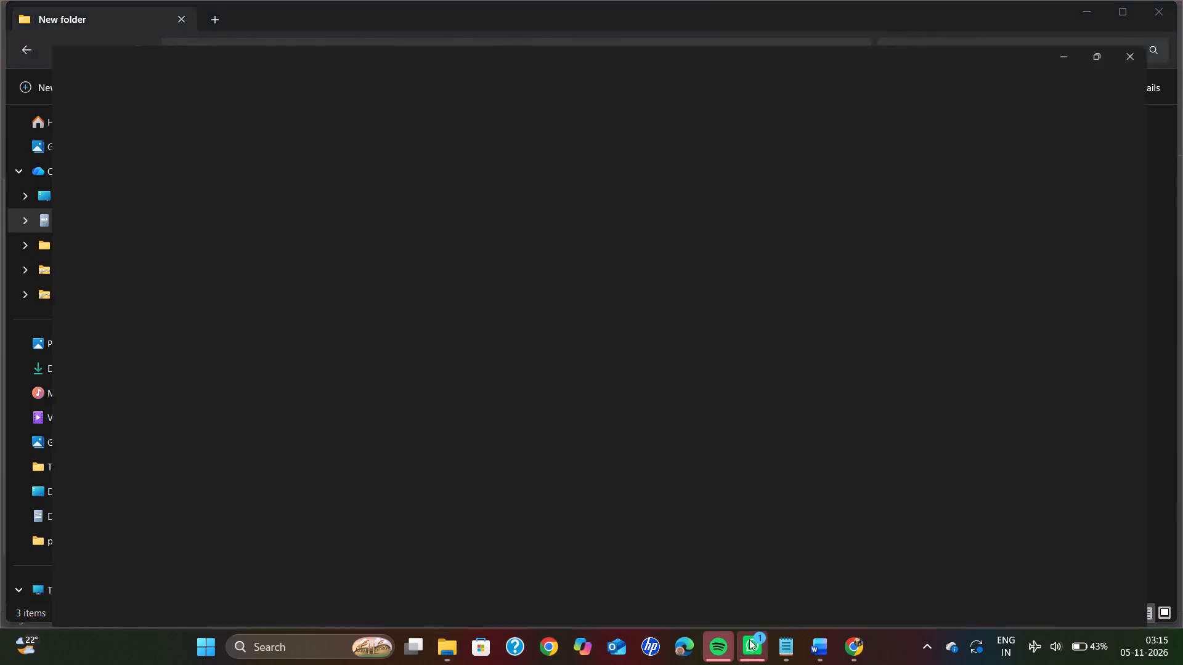
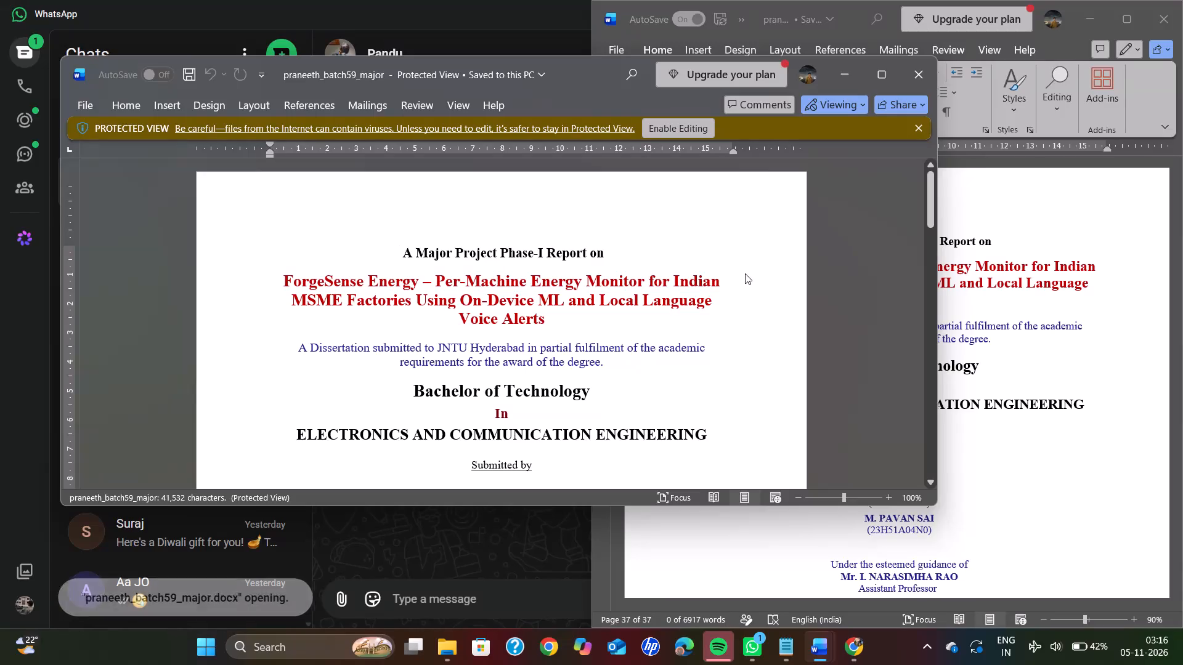
Look through the praneeth_batch59_major report opened in Protected View, from the cover page to the final pages and back.
scroll(745, 273, down, 1)
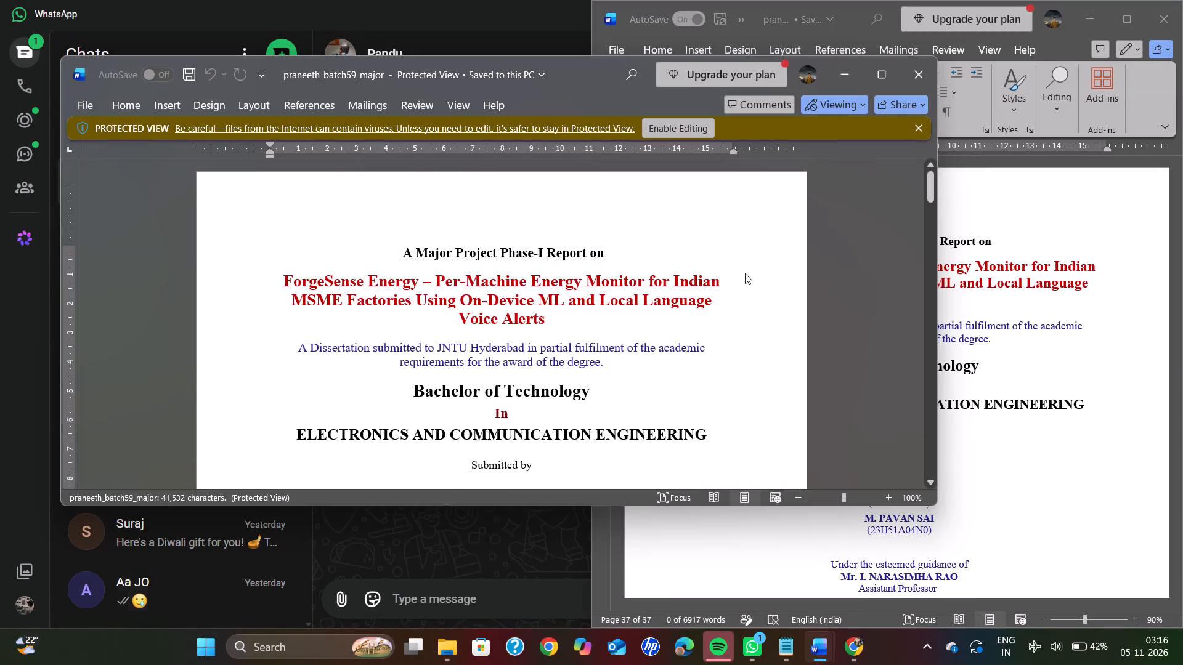
scroll(745, 273, down, 5)
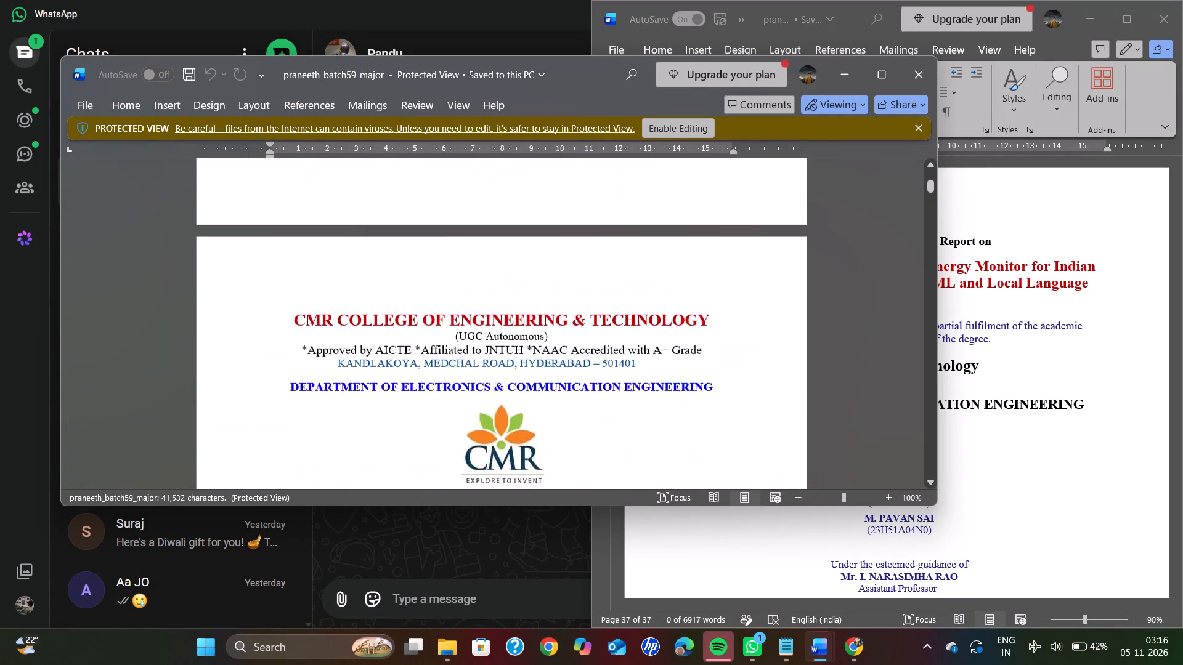
scroll(745, 273, down, 2)
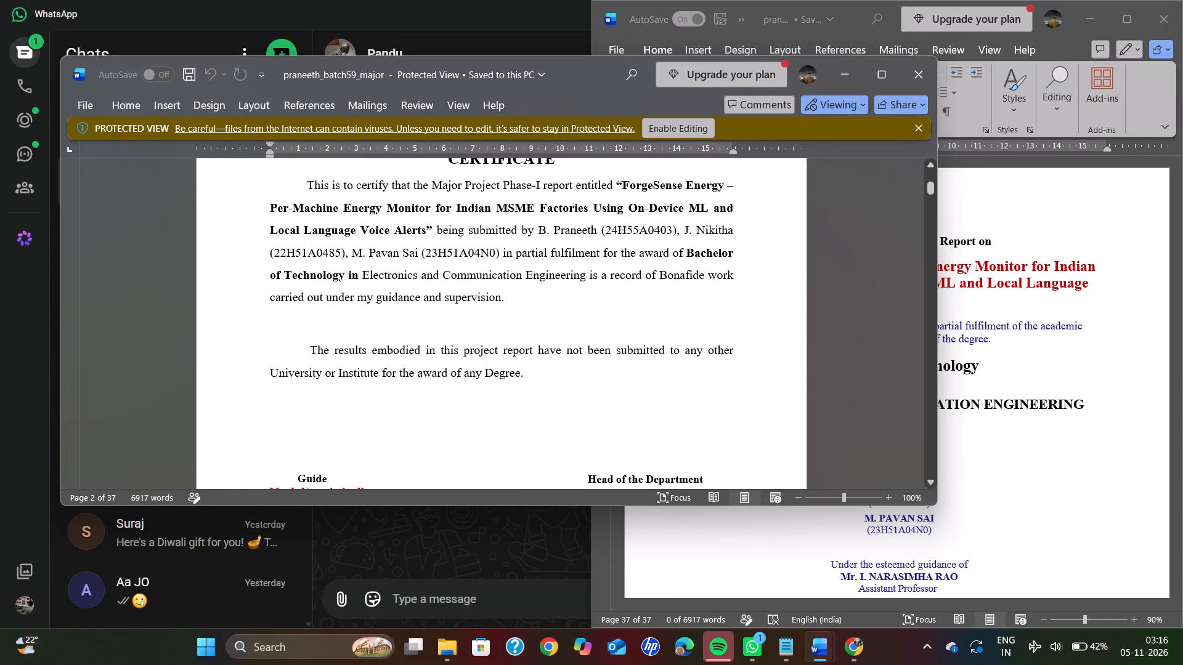
scroll(745, 273, down, 1)
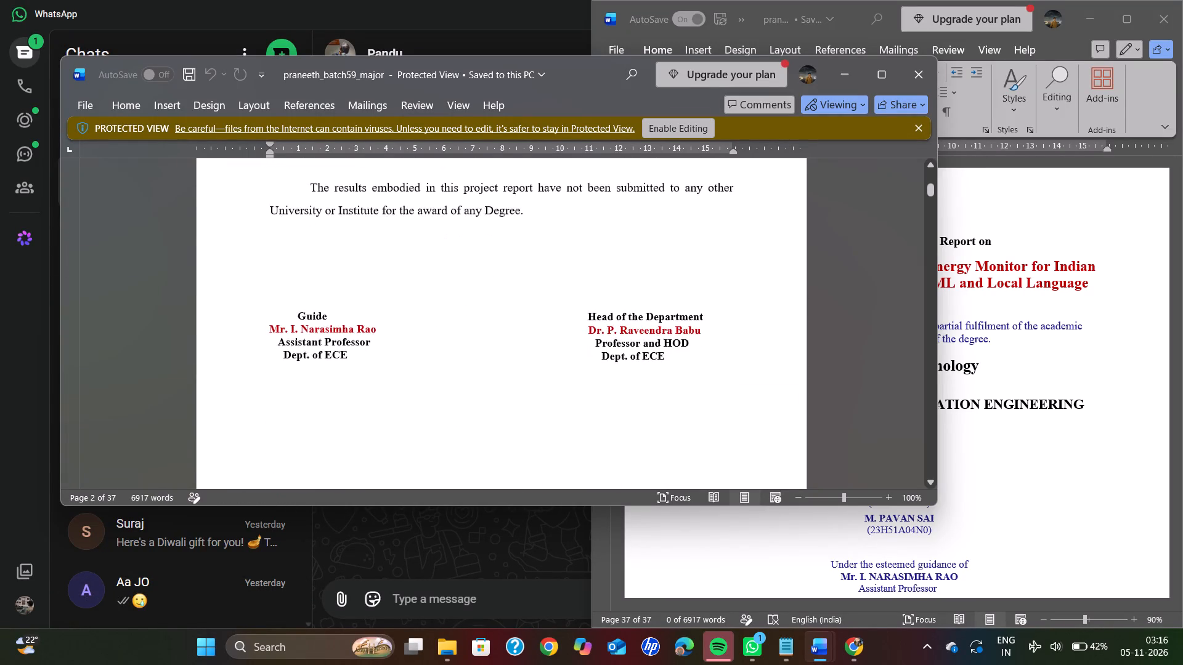
scroll(745, 273, down, 1)
scroll(745, 273, up, 2)
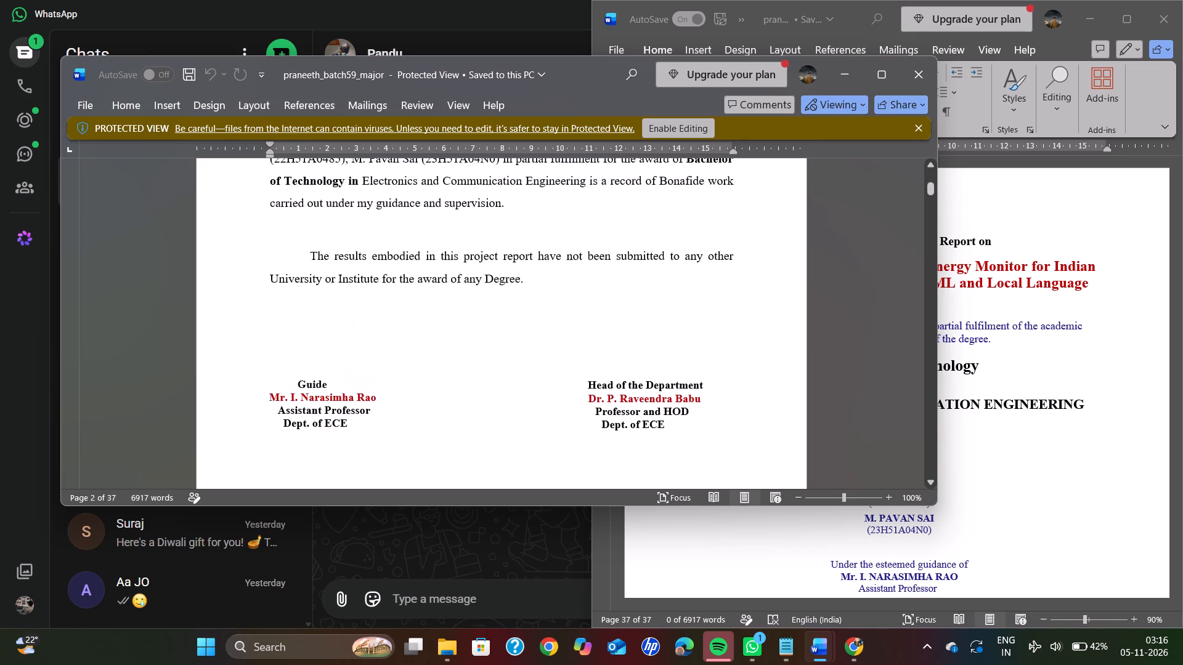
scroll(745, 273, up, 2)
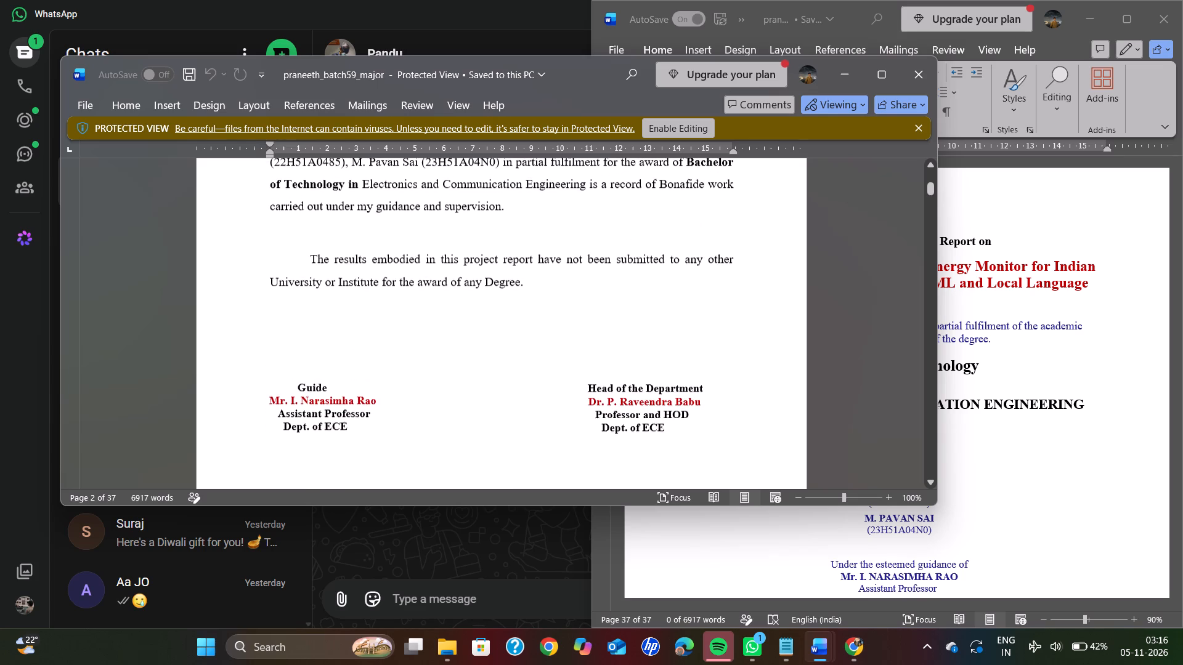
scroll(745, 273, up, 1)
scroll(745, 273, down, 2)
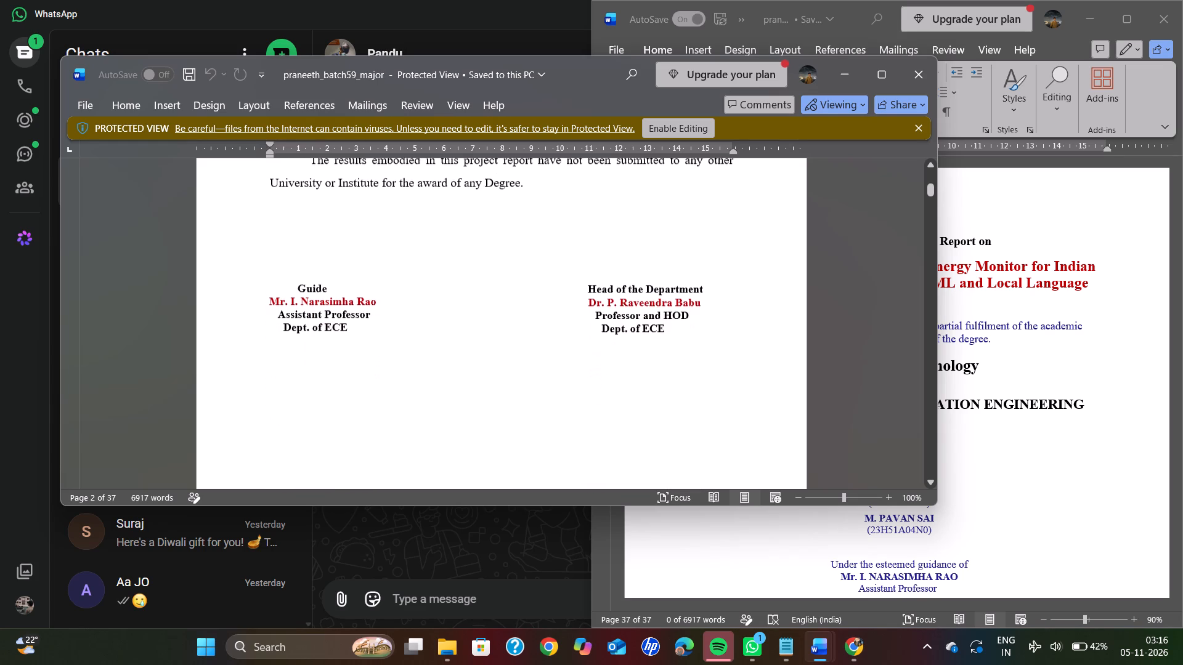
scroll(745, 273, down, 9)
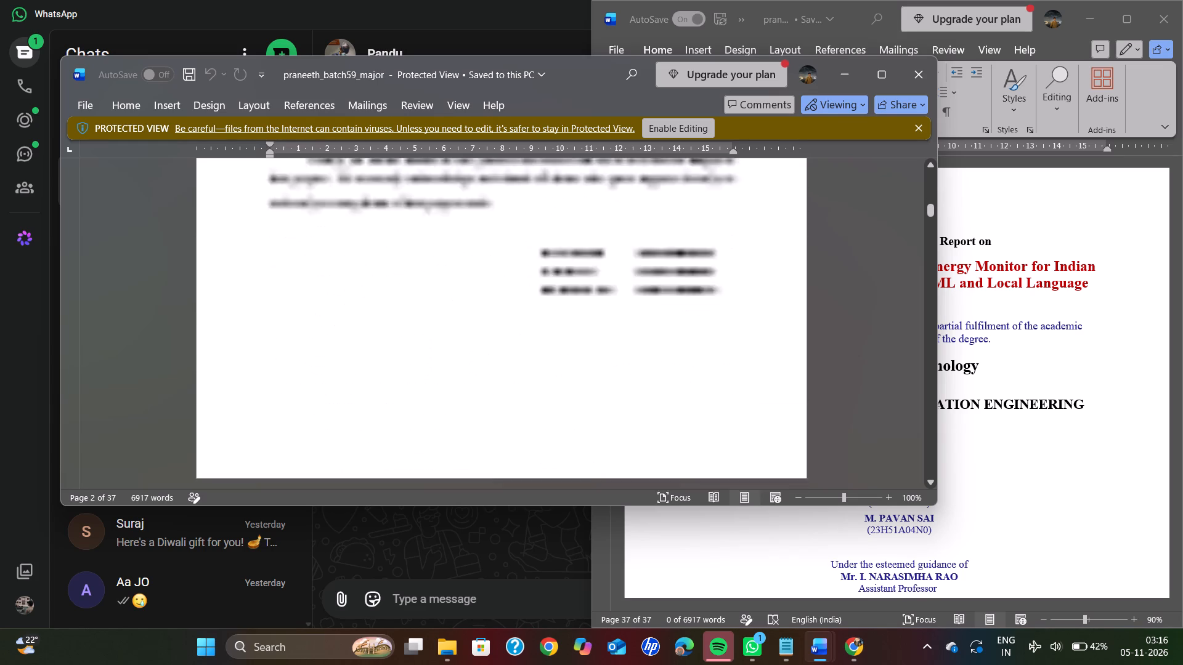
scroll(745, 273, down, 10)
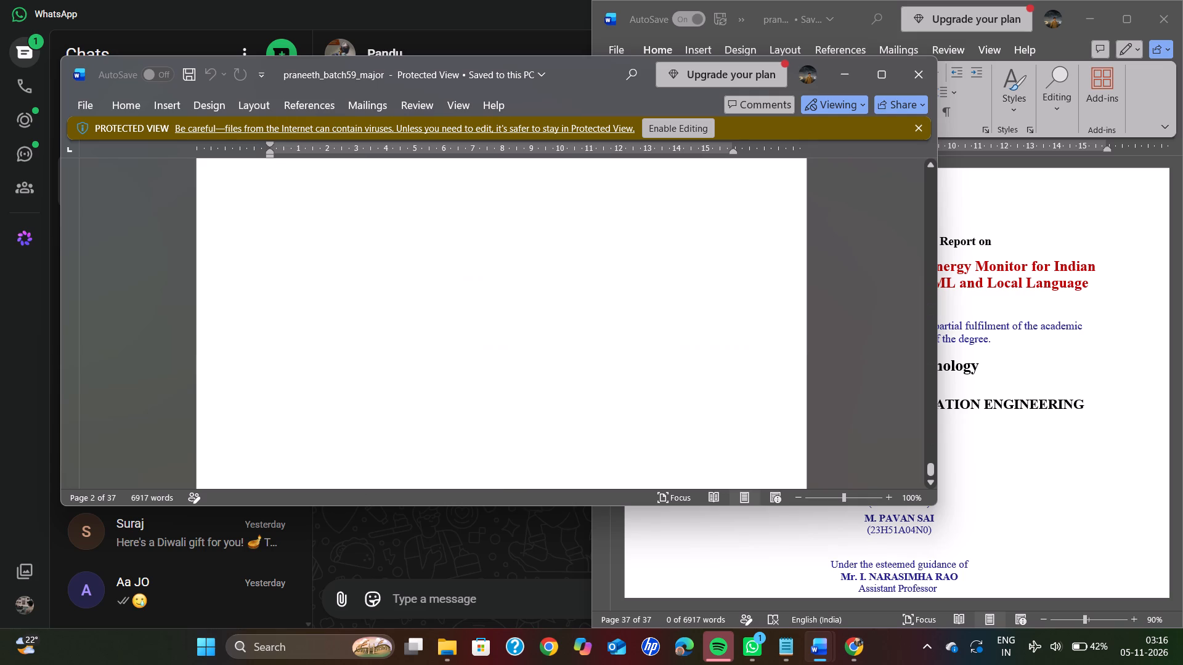
scroll(745, 273, down, 1)
scroll(745, 273, up, 4)
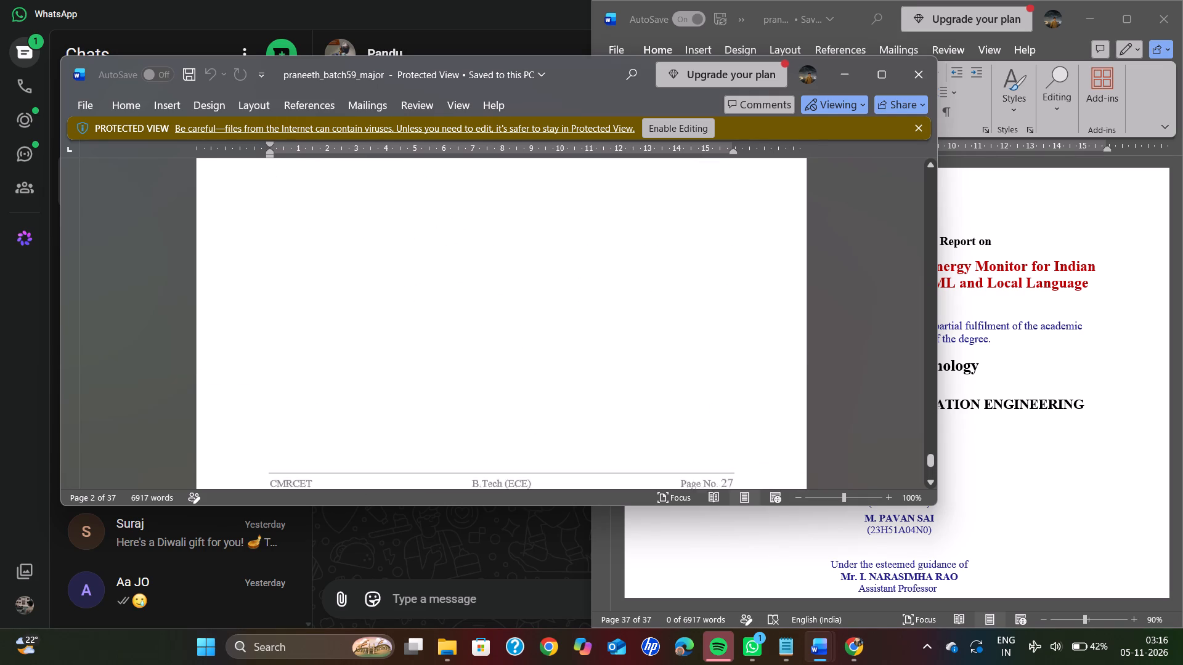
scroll(745, 273, up, 6)
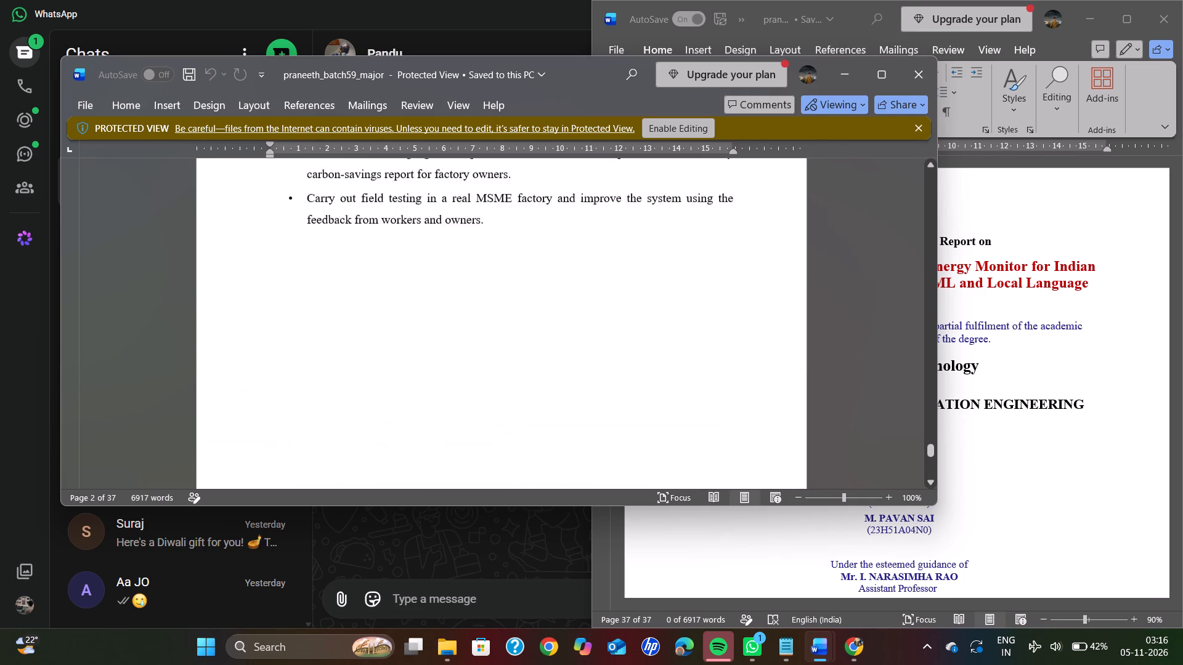
scroll(745, 273, up, 5)
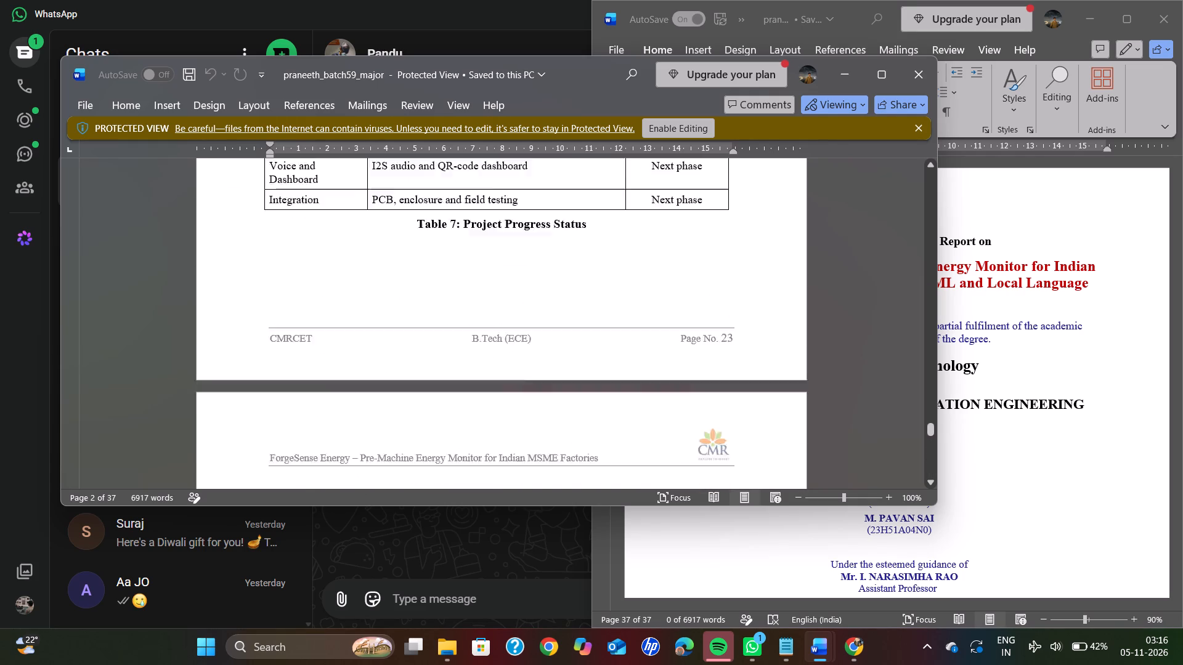
scroll(745, 273, up, 7)
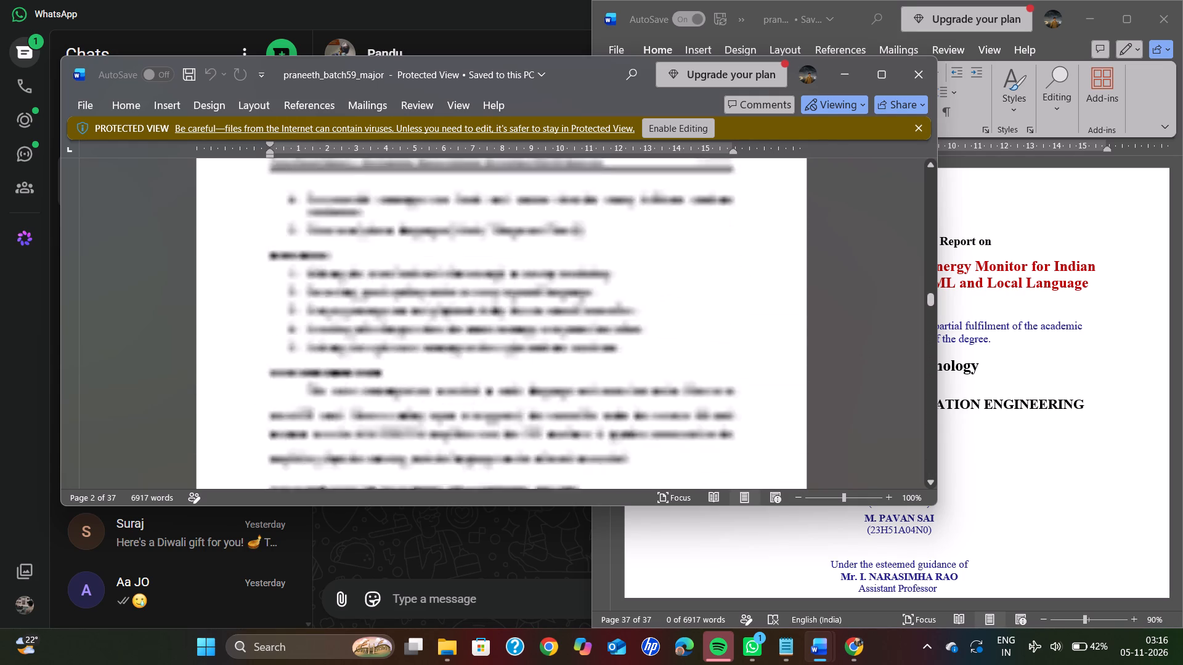
scroll(745, 273, up, 7)
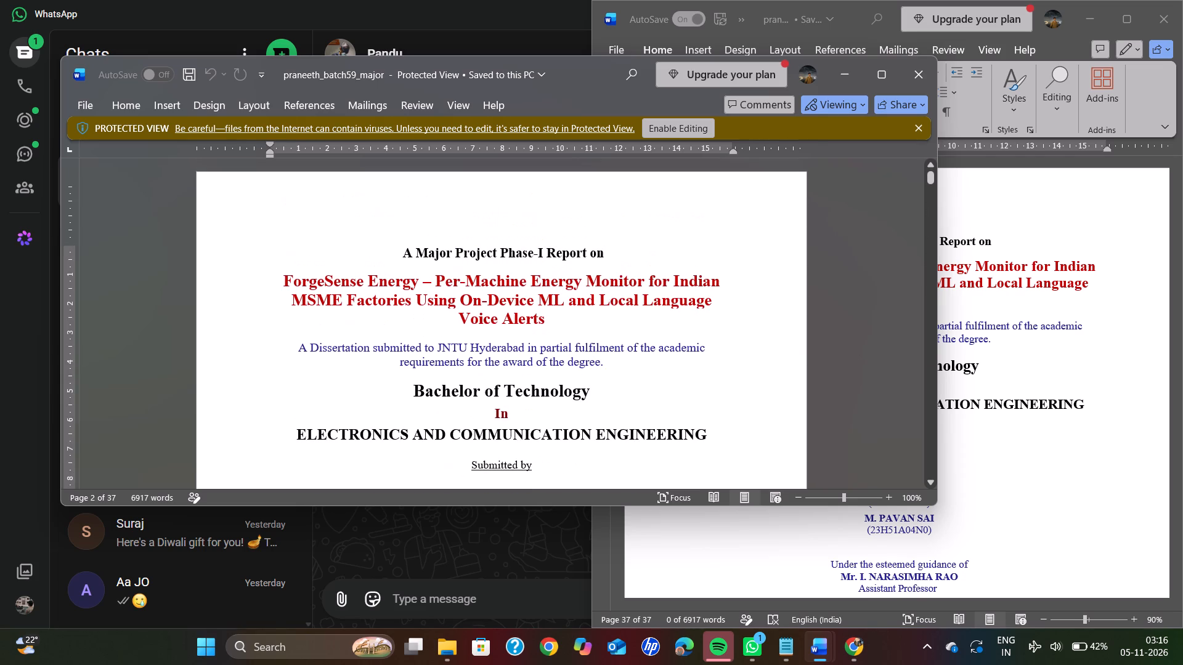
scroll(745, 273, up, 1)
Close the Protected View copy of the praneeth_batch59_major report.
click(926, 68)
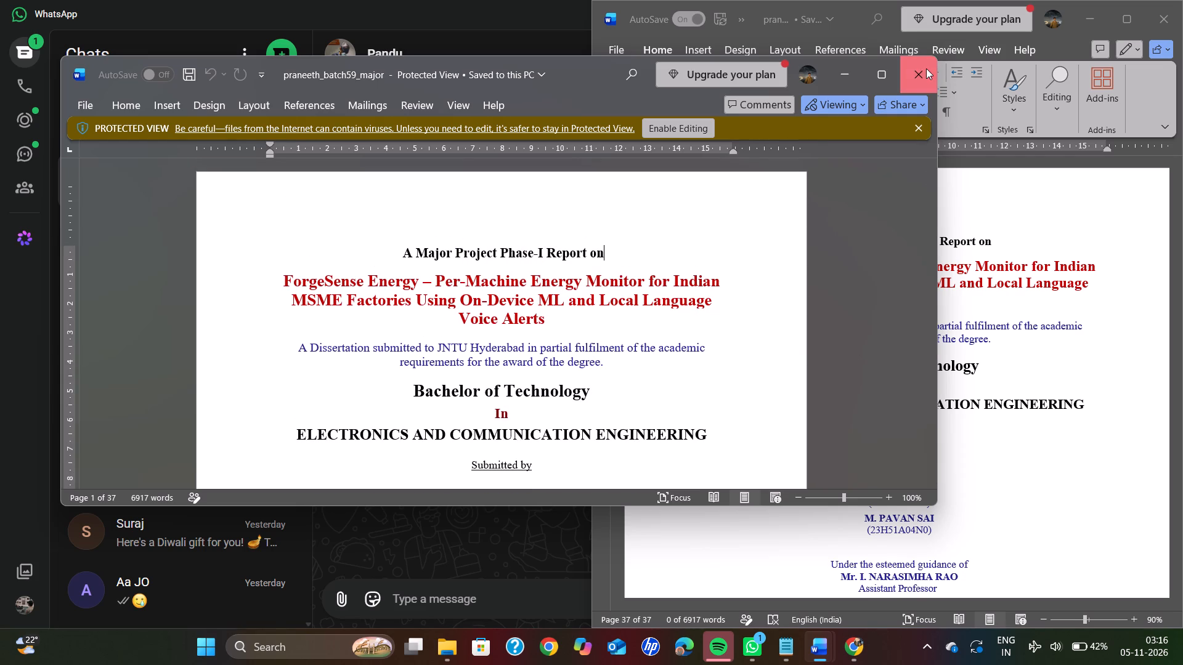
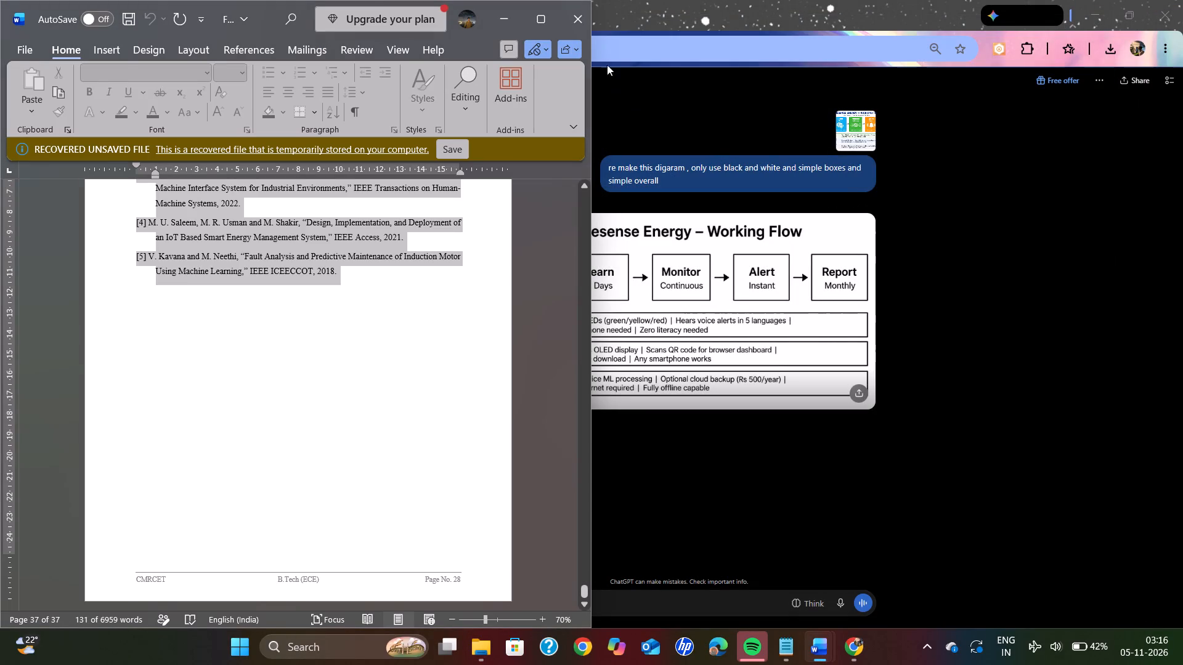
Close the recovered ForgeSense_Energy_Phase-I_Report document in Word without saving its changes.
click(579, 27)
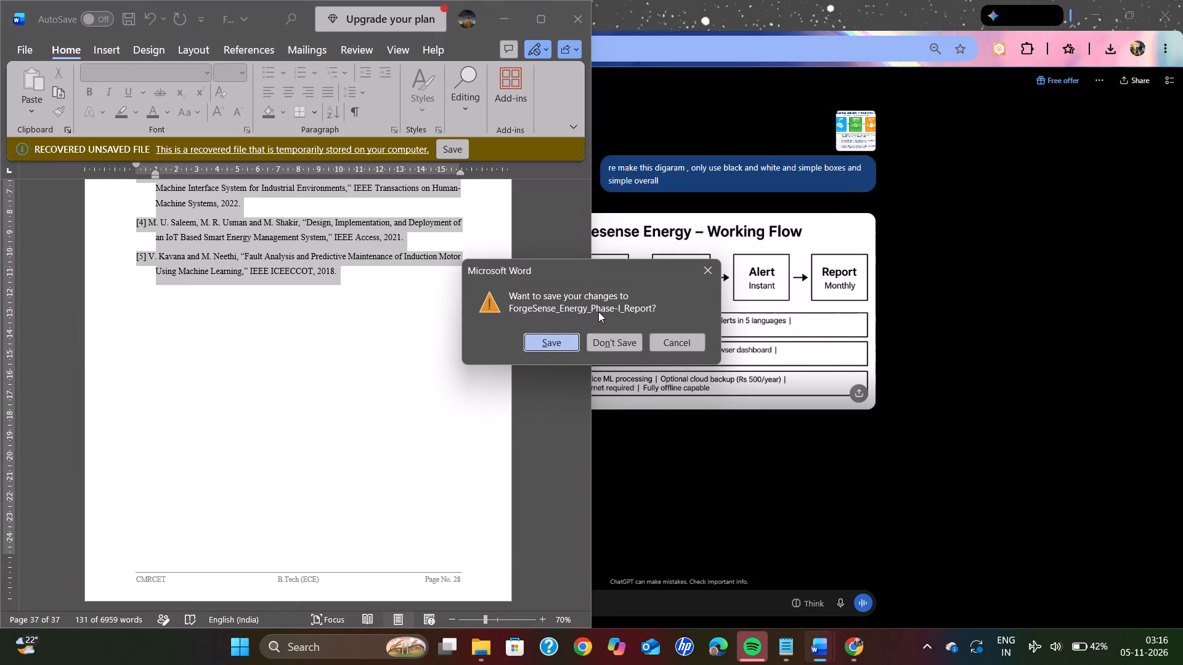
click(604, 344)
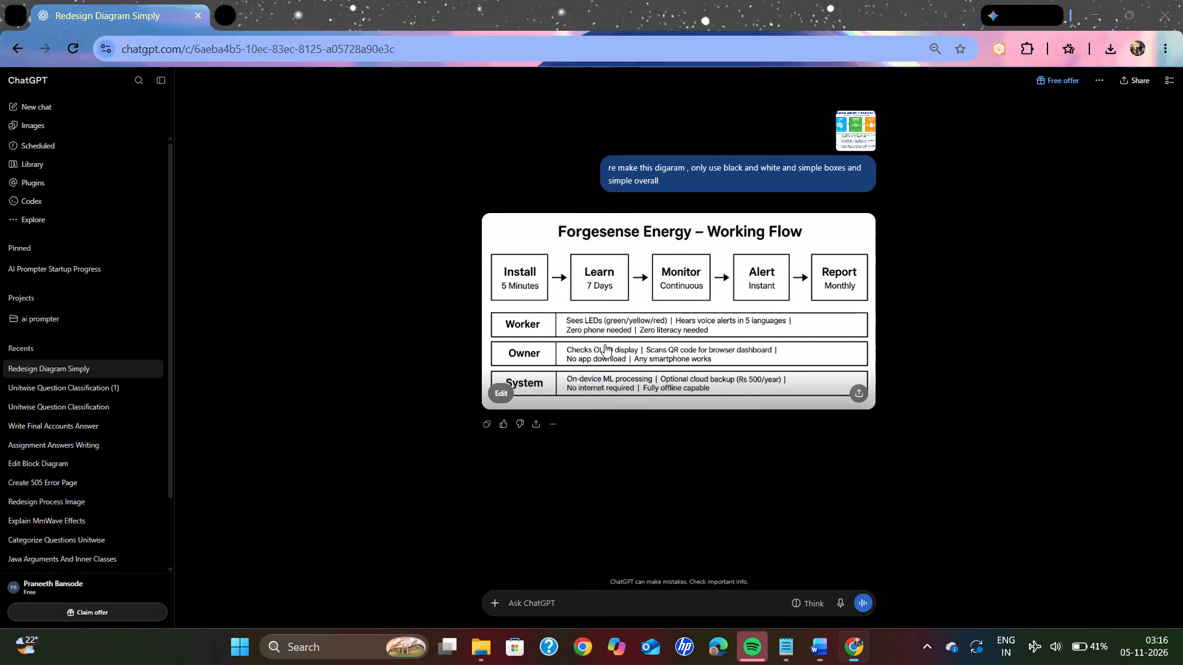
Close the open Chrome, Notepad and Spotify windows to clear the desktop.
click(1162, 8)
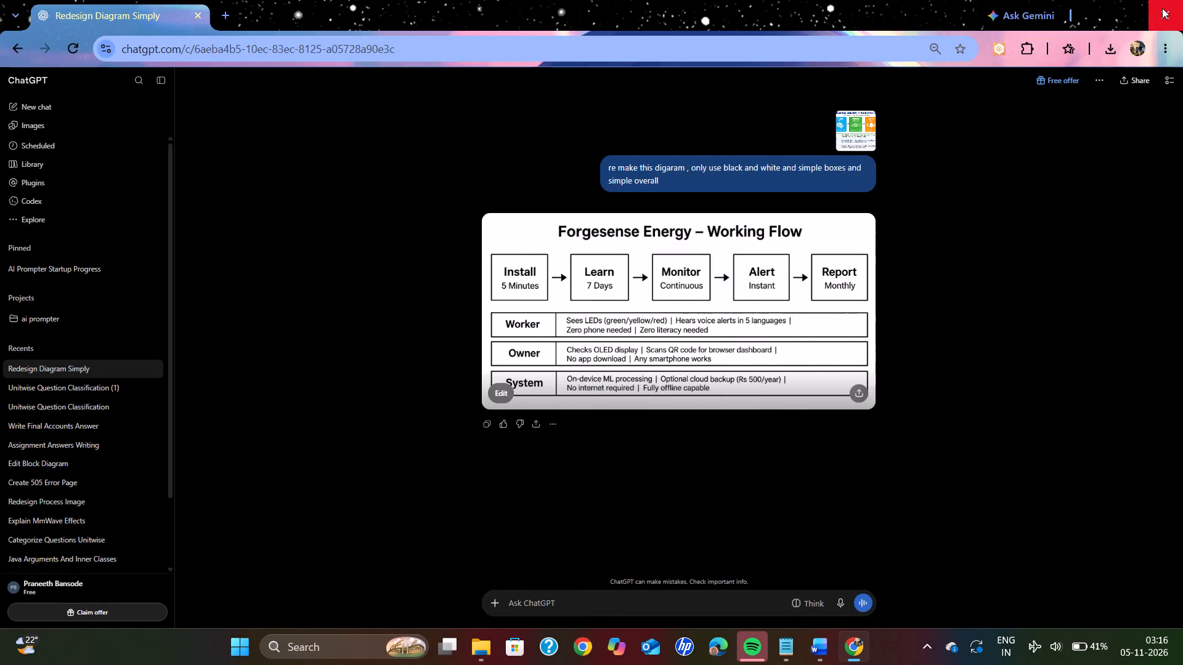
click(1182, 0)
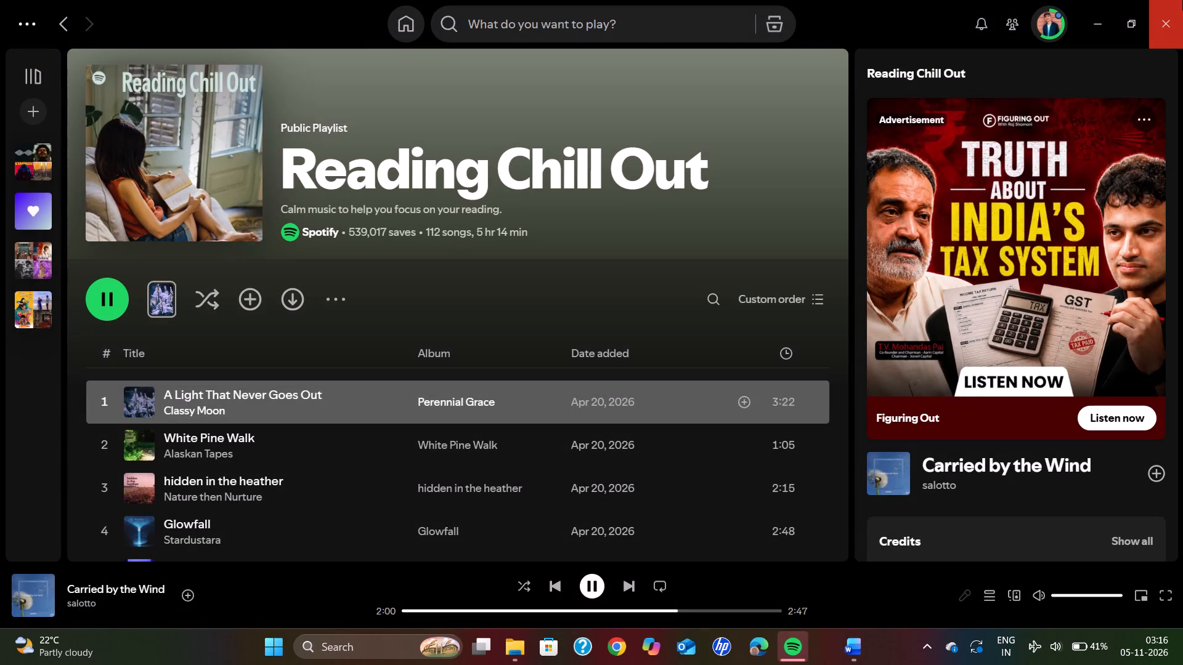
click(1182, 0)
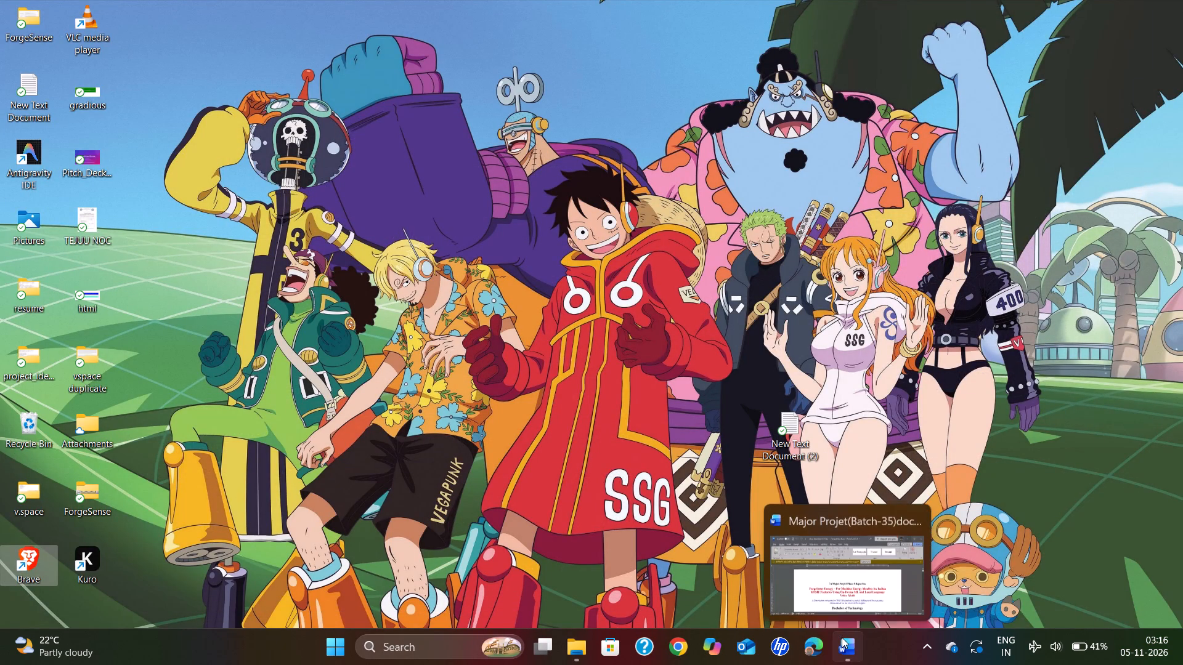
Close the remaining Major Projet(Batch-35) document window in Word.
click(910, 526)
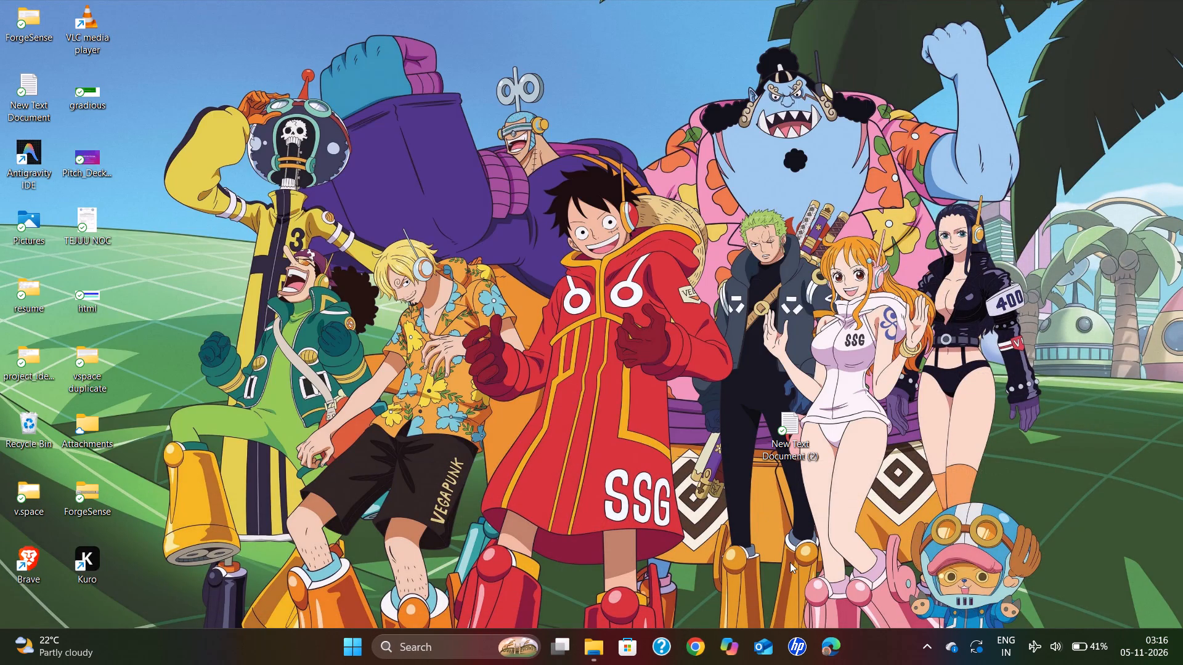
Shut down the computer from the desktop using the Shut down option.
key(alt+F4)
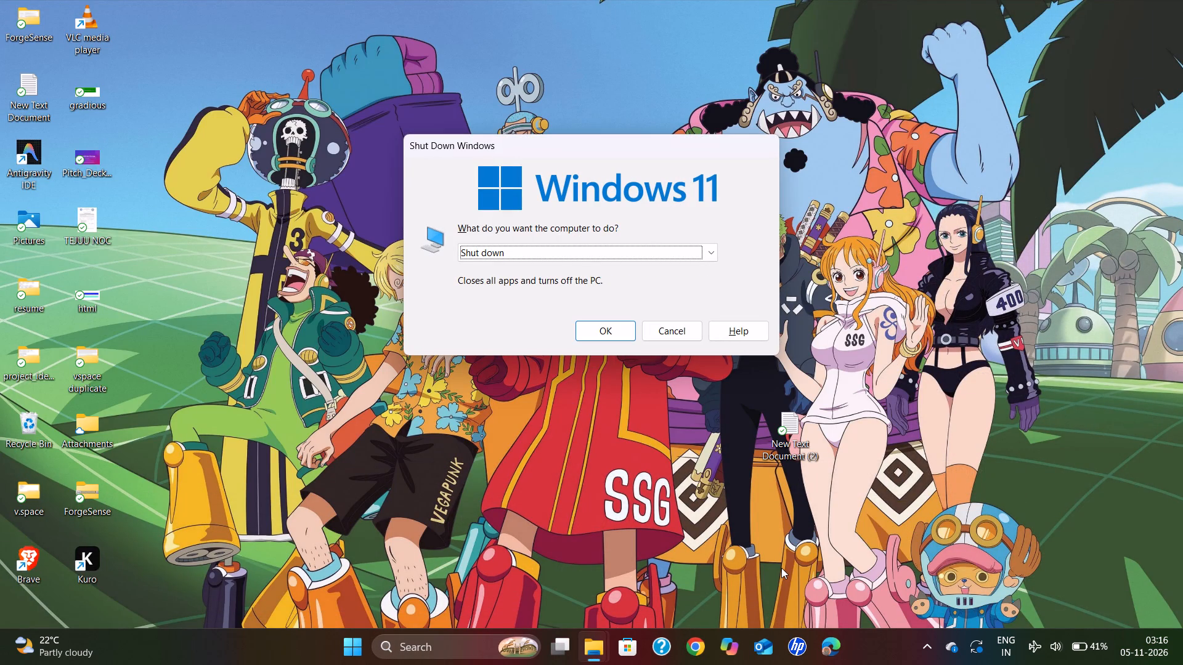
key(Return)
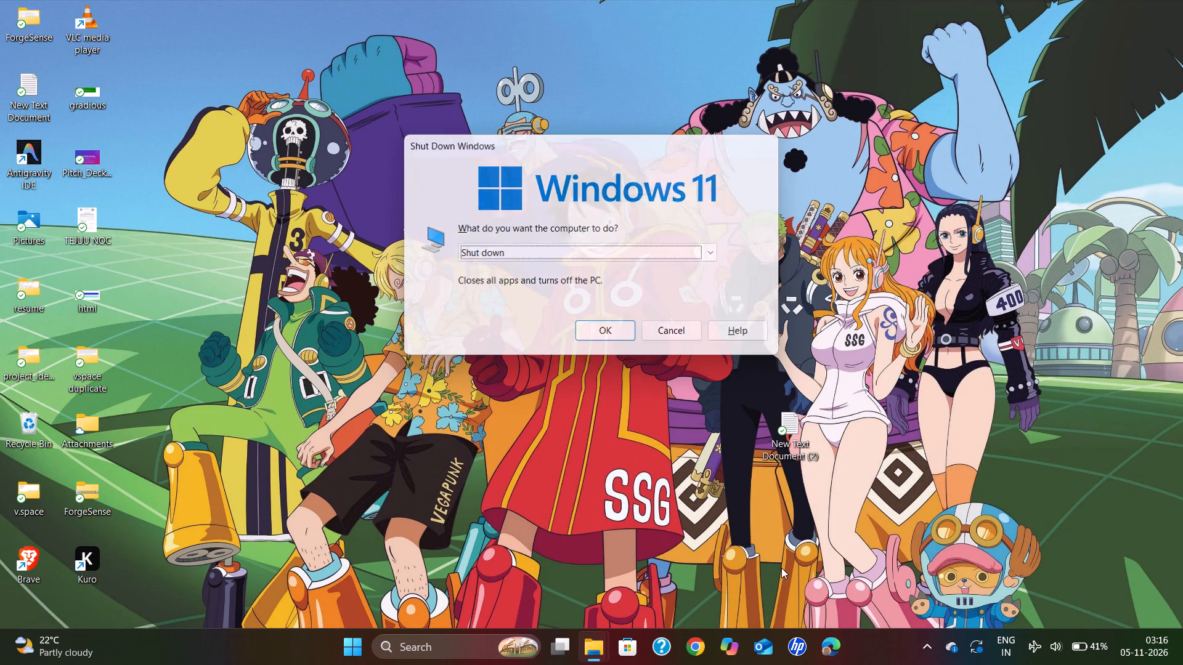